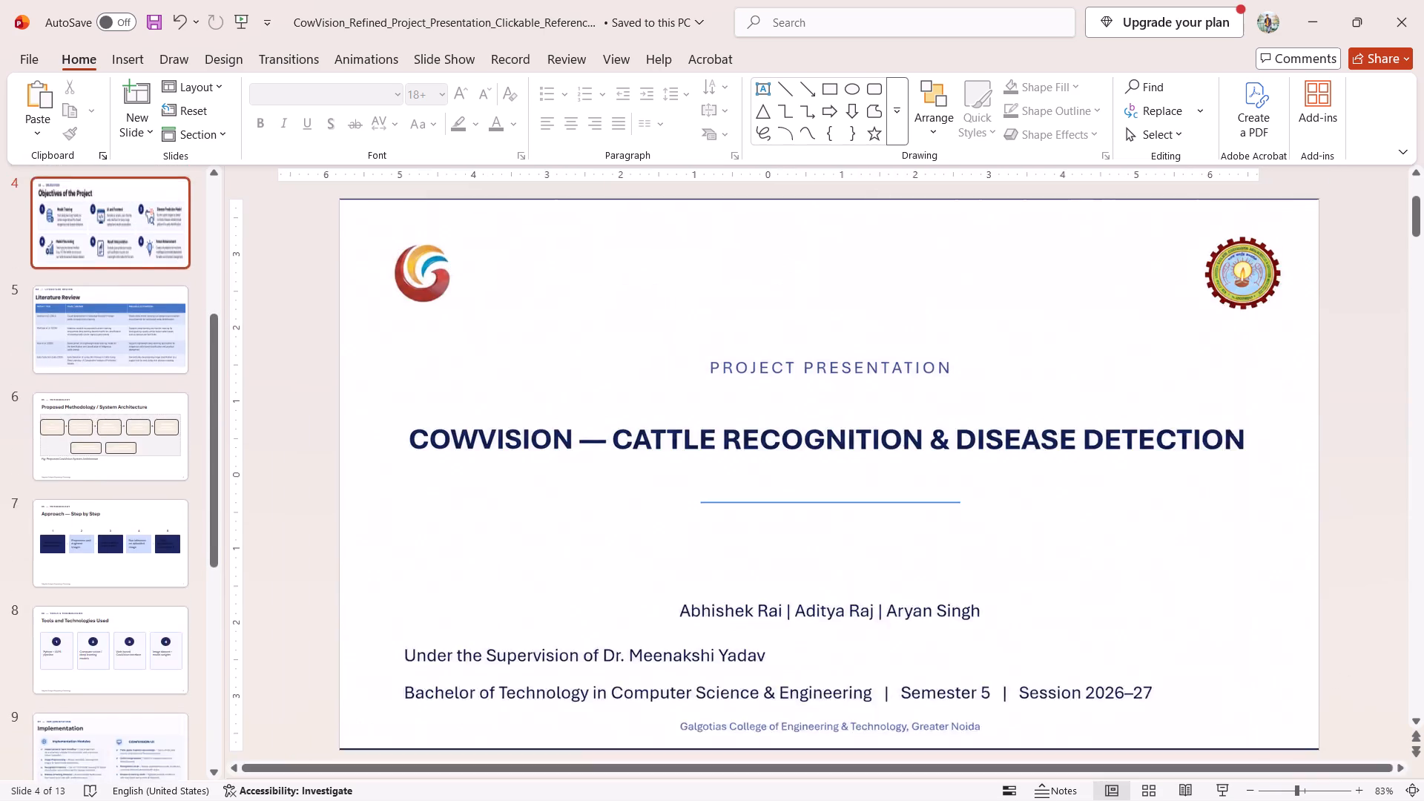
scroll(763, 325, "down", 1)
Switch to the thodisibachireport Word document and examine its pages, from the test results and accuracy charts to the references.
left_click(1334, 0)
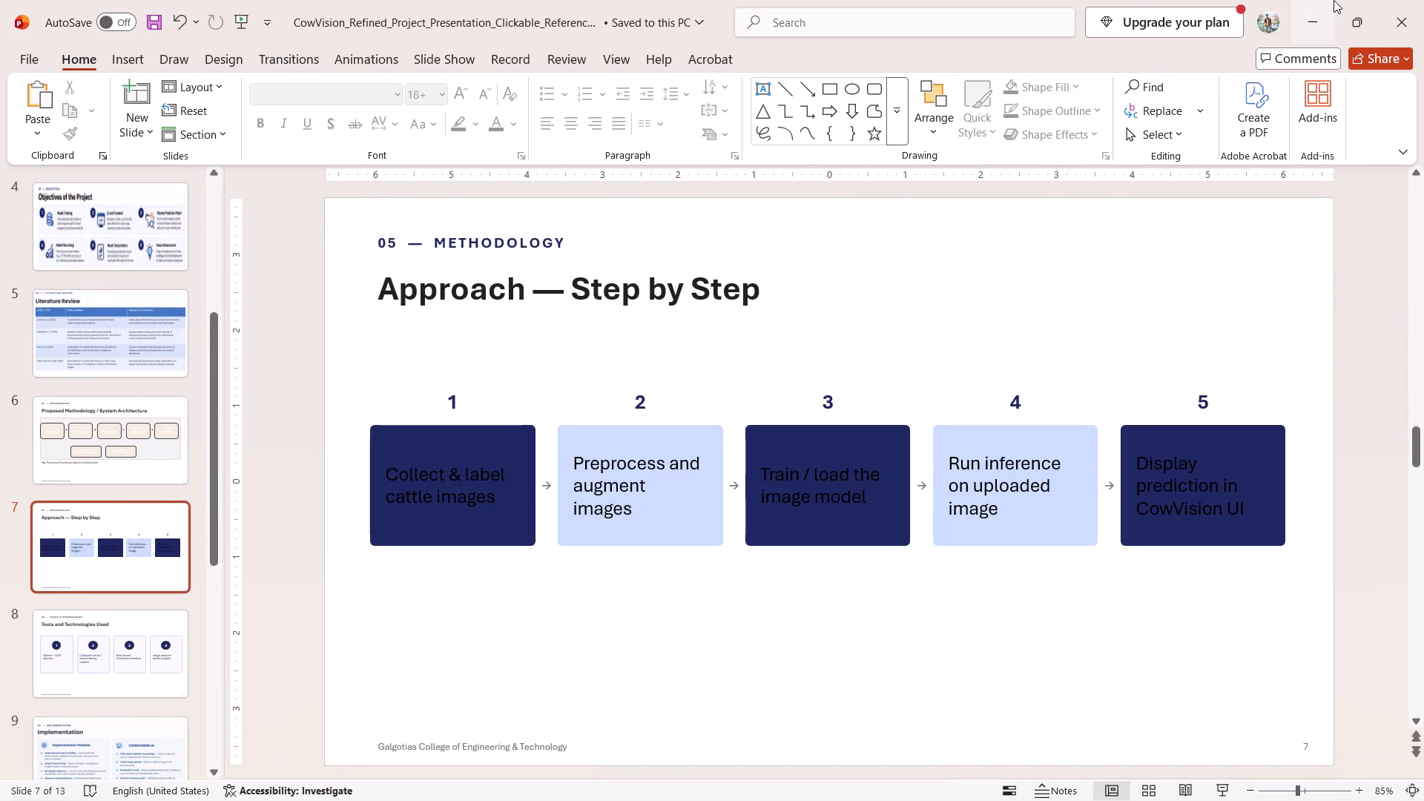
left_click(1319, 4)
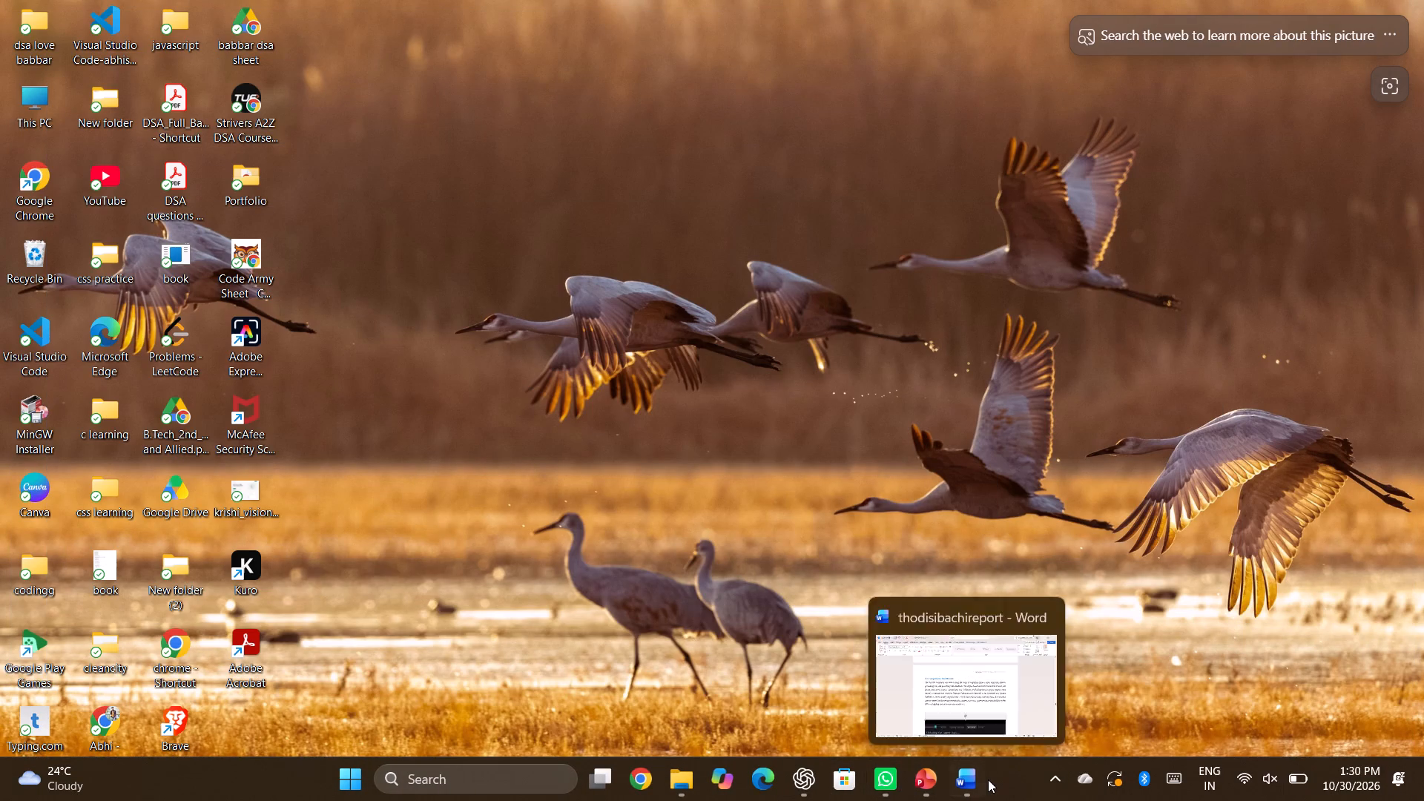
left_click_drag(988, 779, 969, 777)
left_click(969, 777)
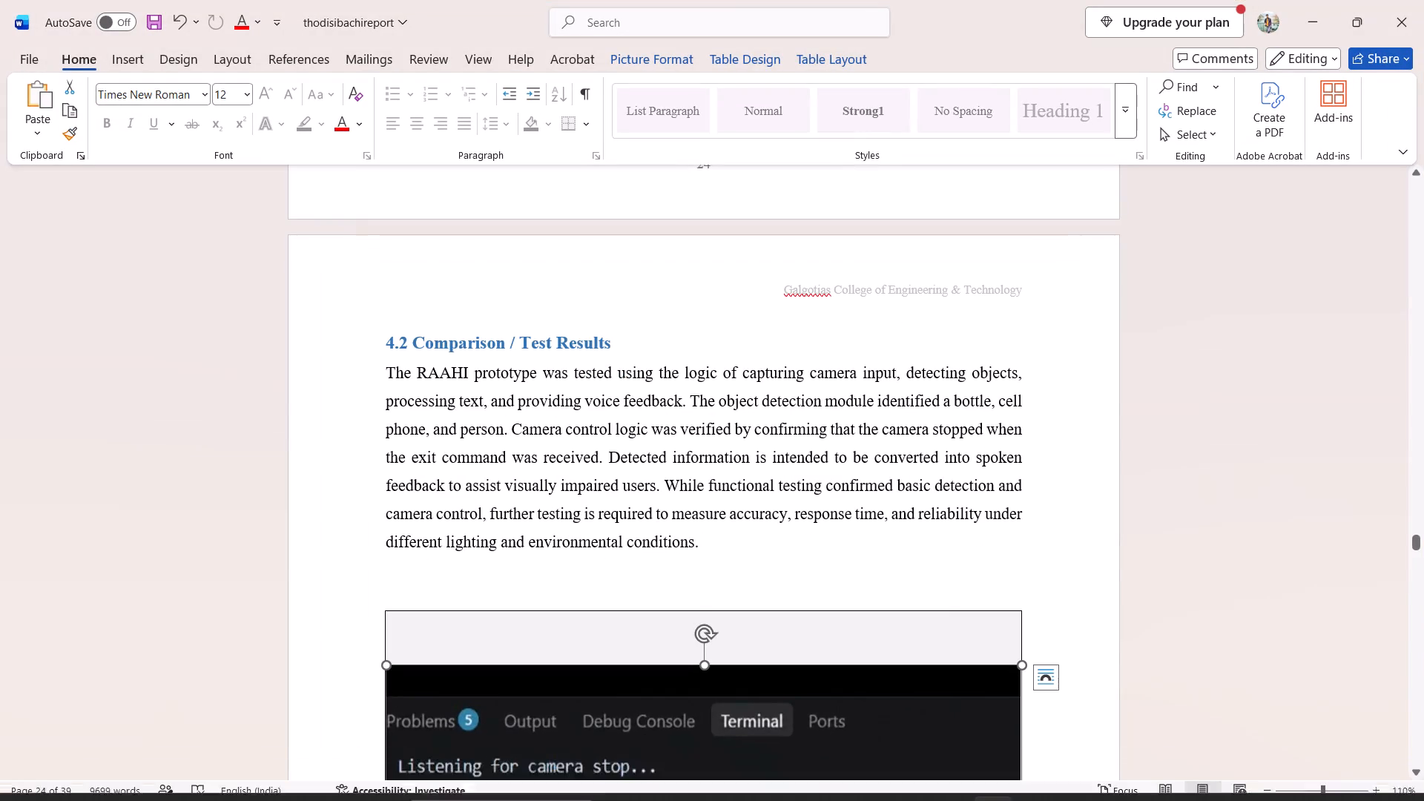
scroll(912, 416, "down", 6)
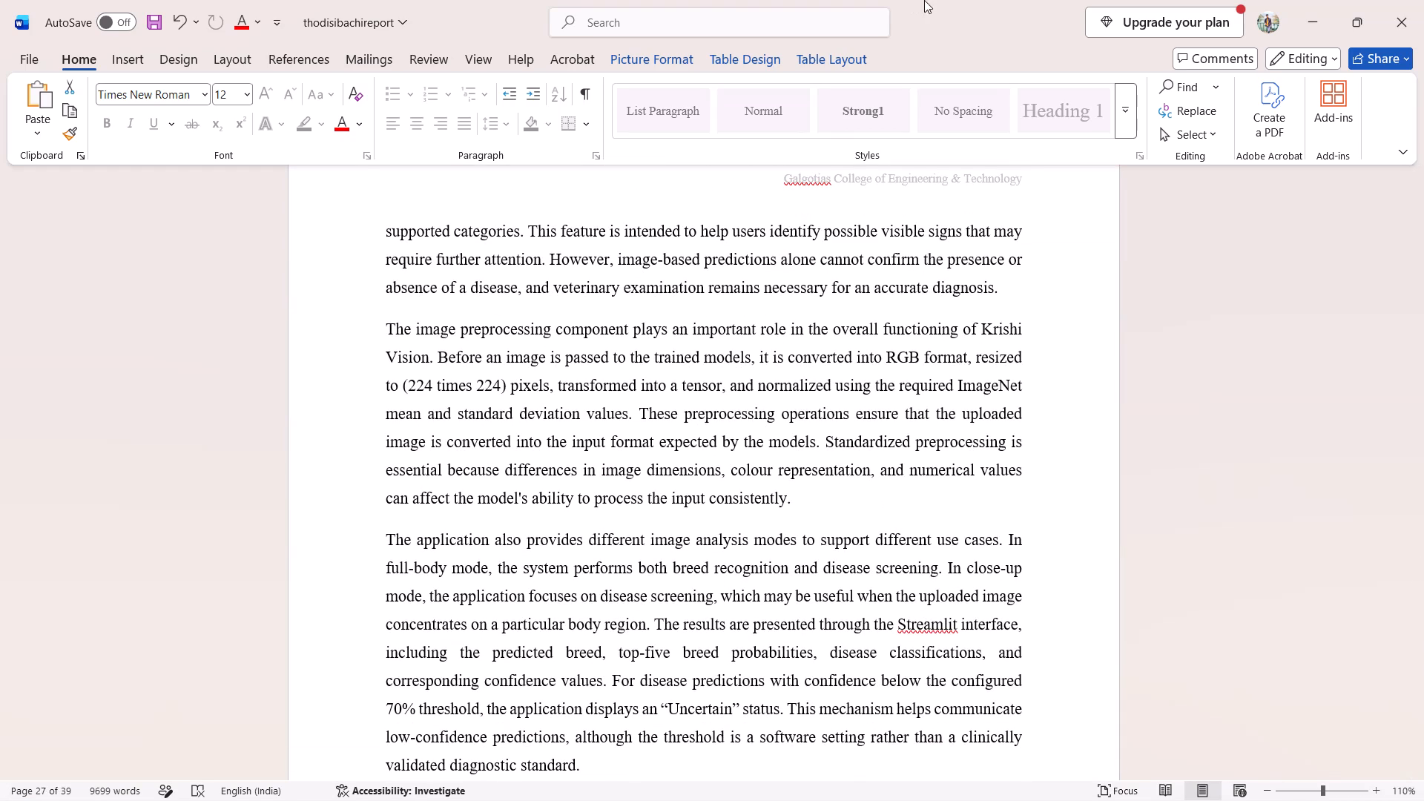
scroll(1055, 247, "left", 1)
scroll(871, 523, "down", 4)
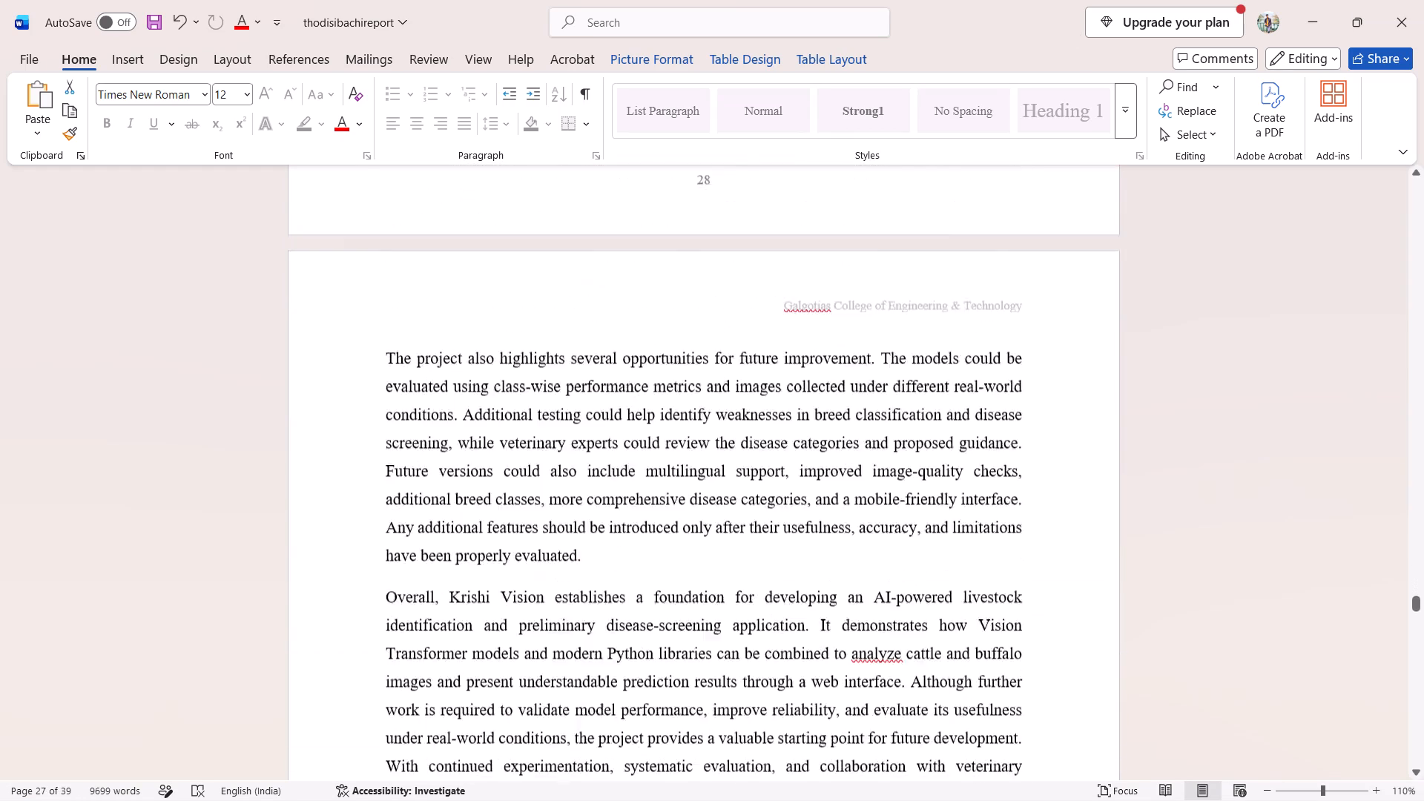
scroll(871, 523, "down", 9)
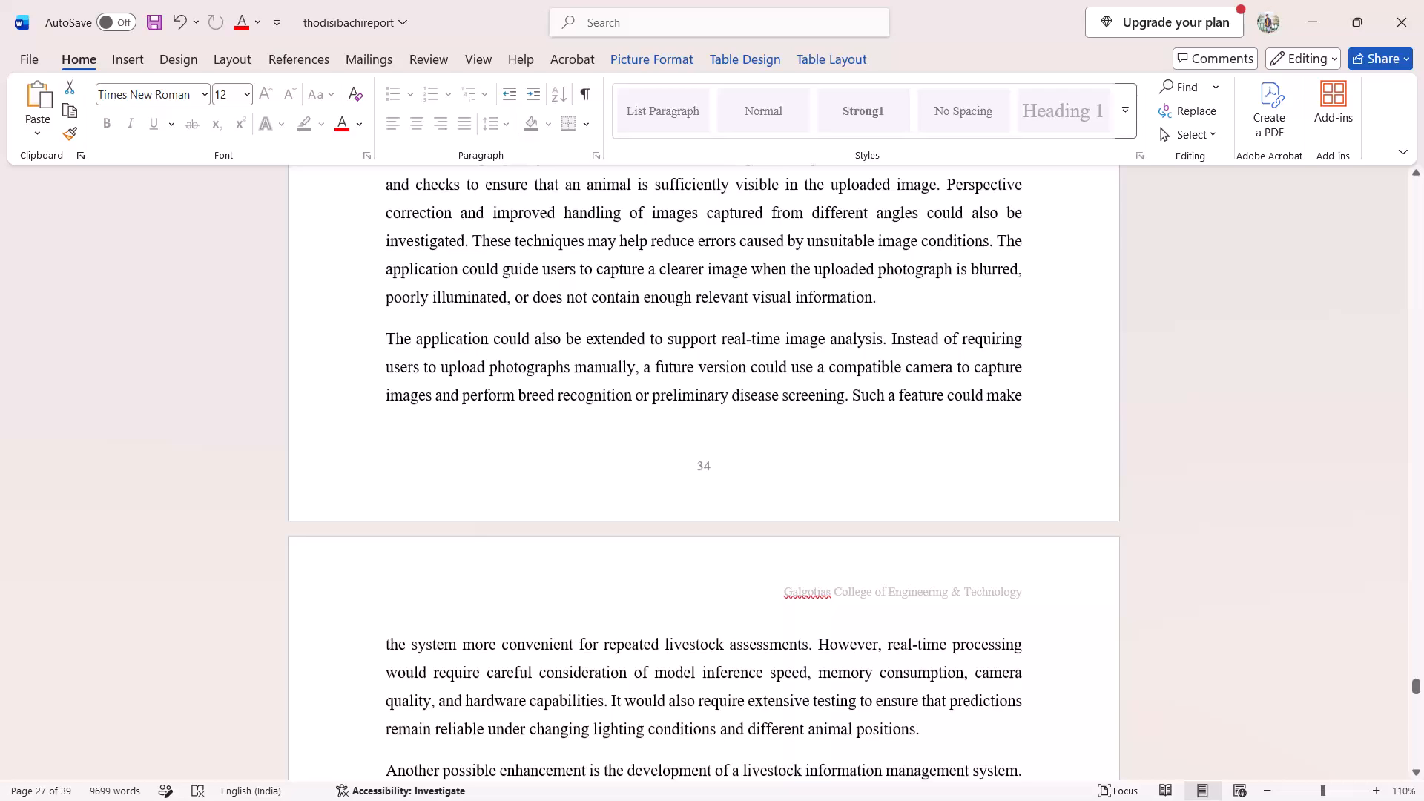
scroll(871, 523, "down", 4)
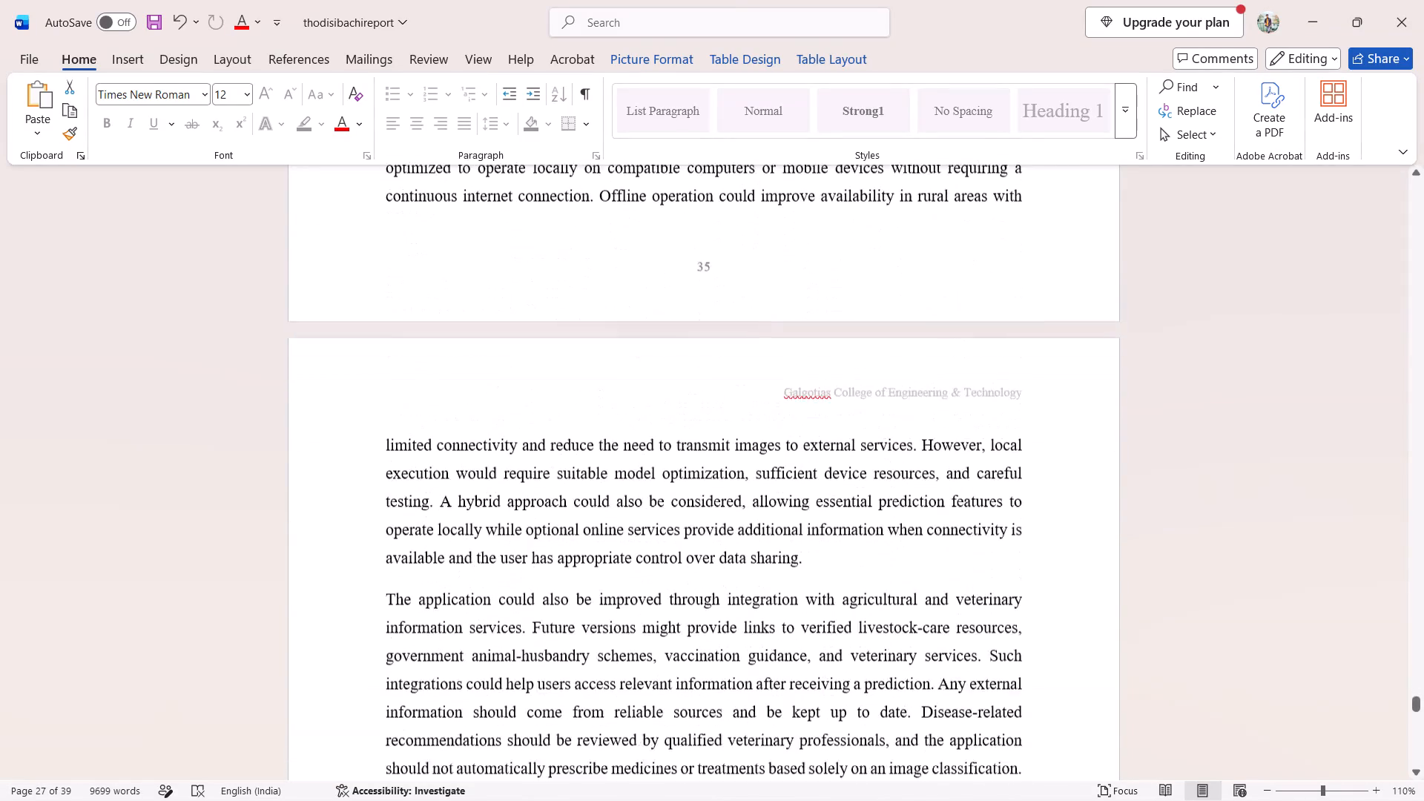
scroll(871, 523, "down", 5)
scroll(871, 523, "up", 2)
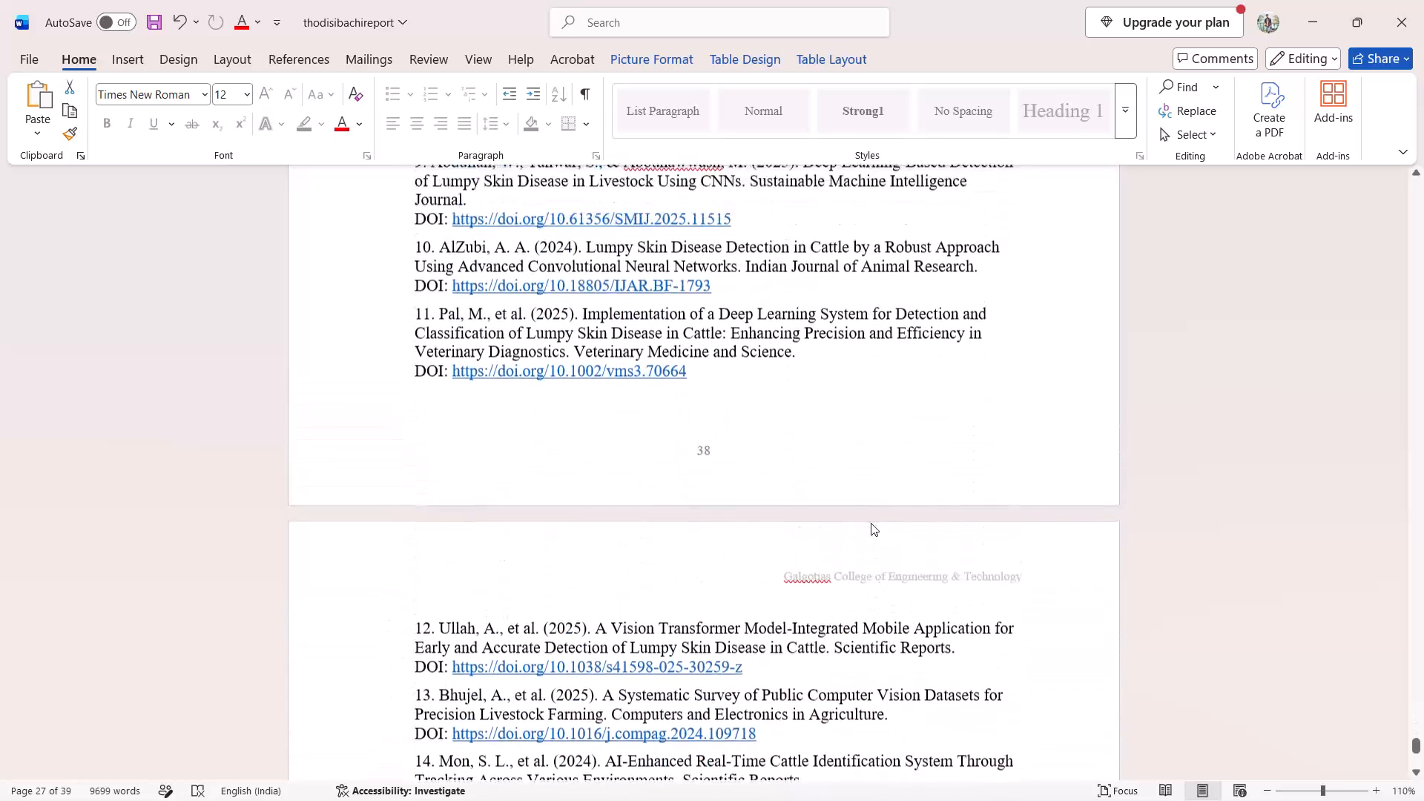
scroll(871, 523, "up", 4)
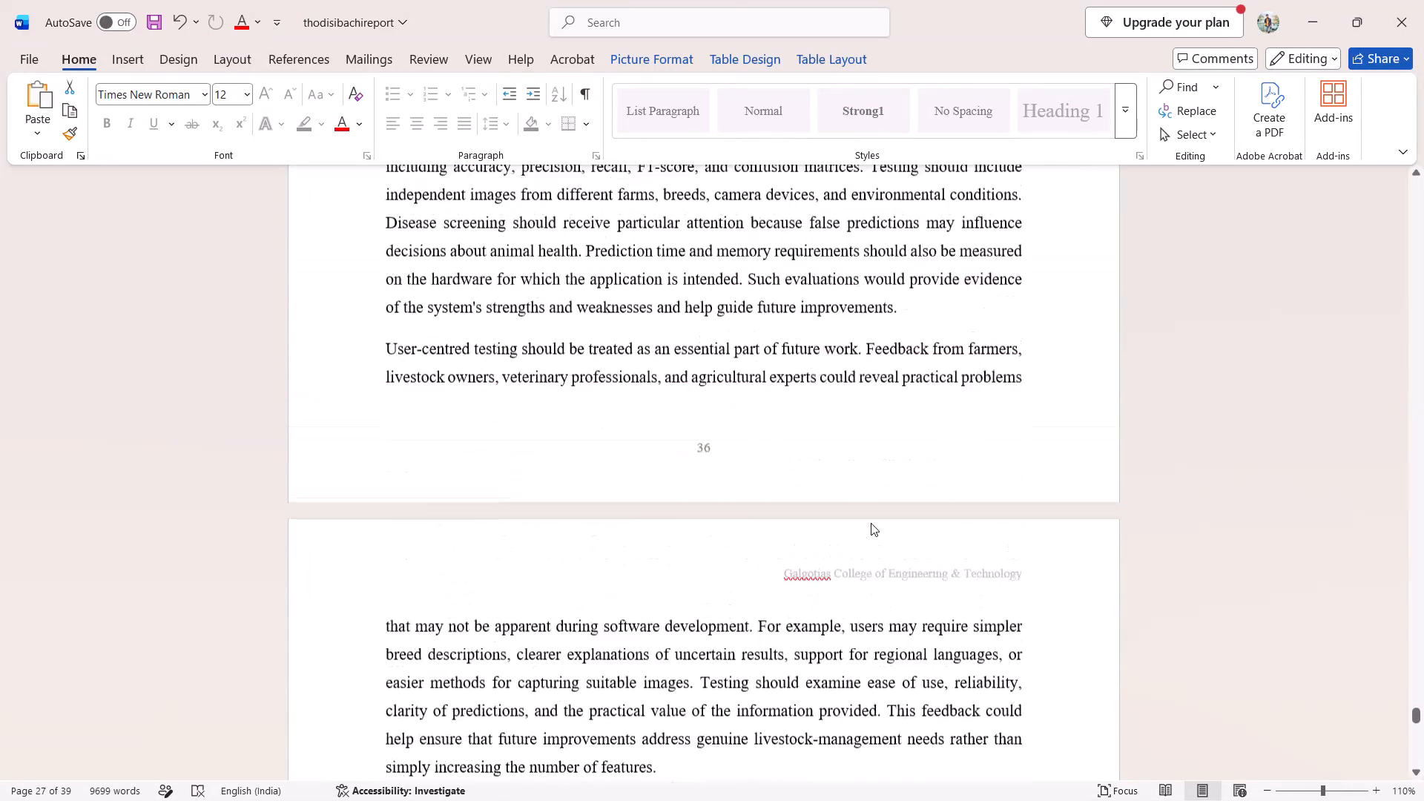
scroll(871, 523, "up", 2)
right_click(871, 523)
scroll(871, 523, "up", 1)
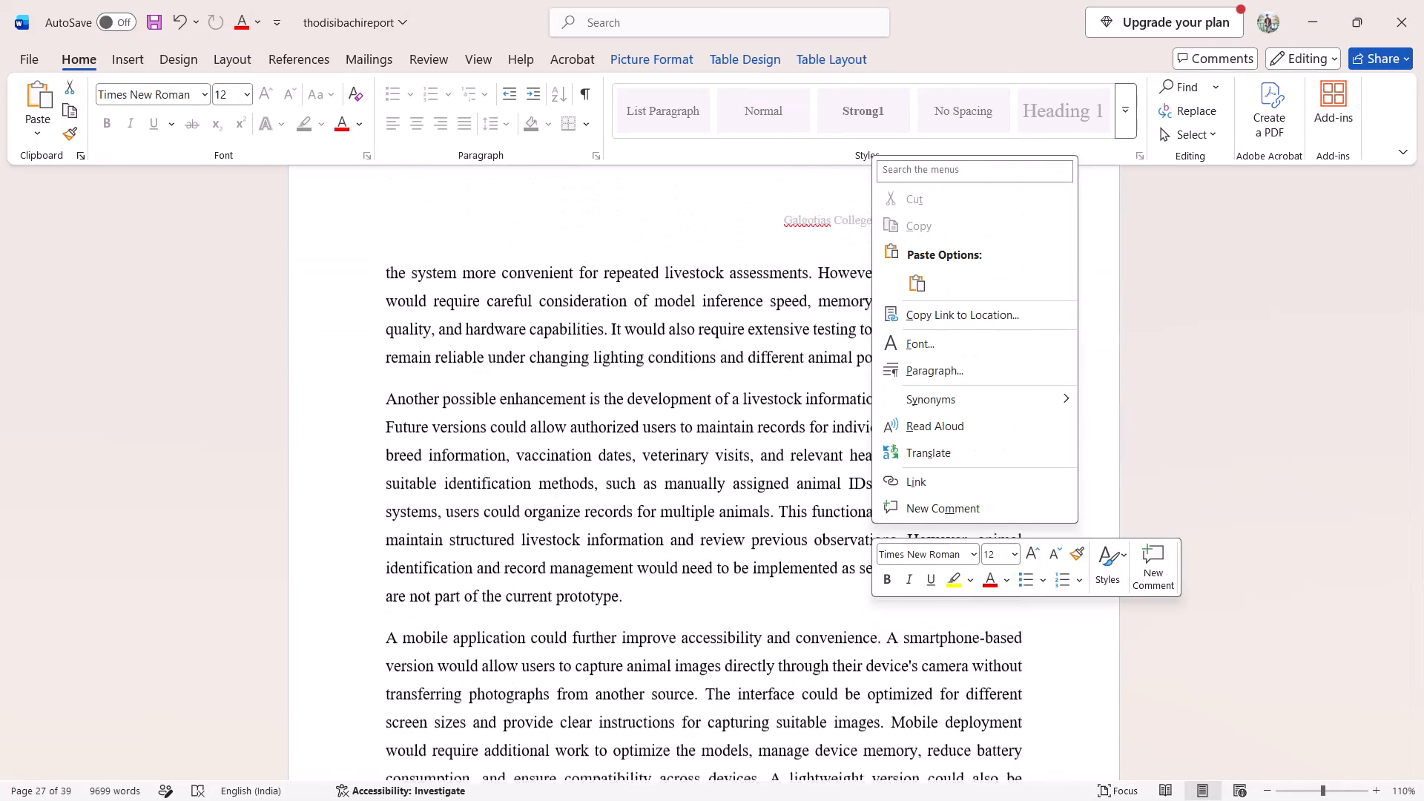
scroll(664, 529, "up", 1)
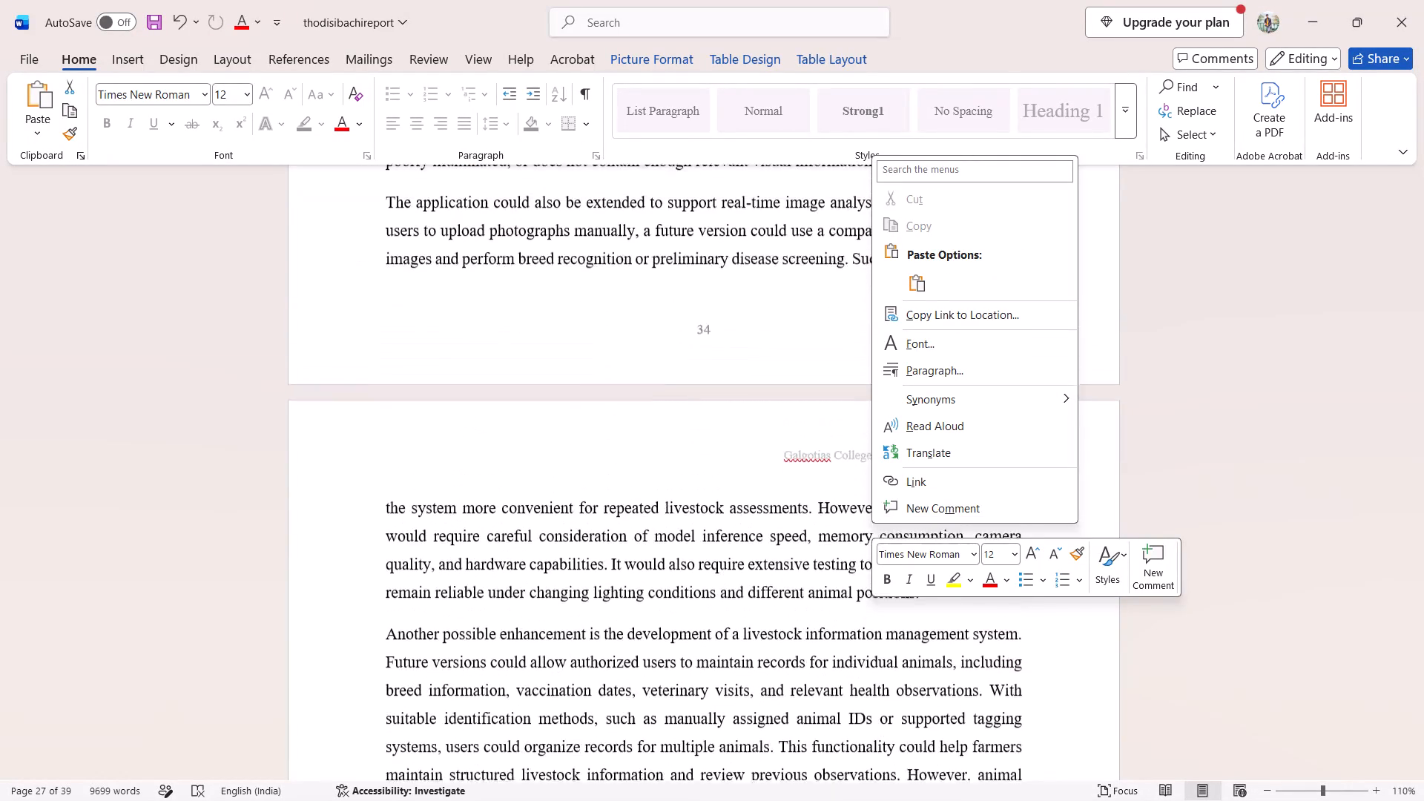
scroll(664, 529, "up", 1)
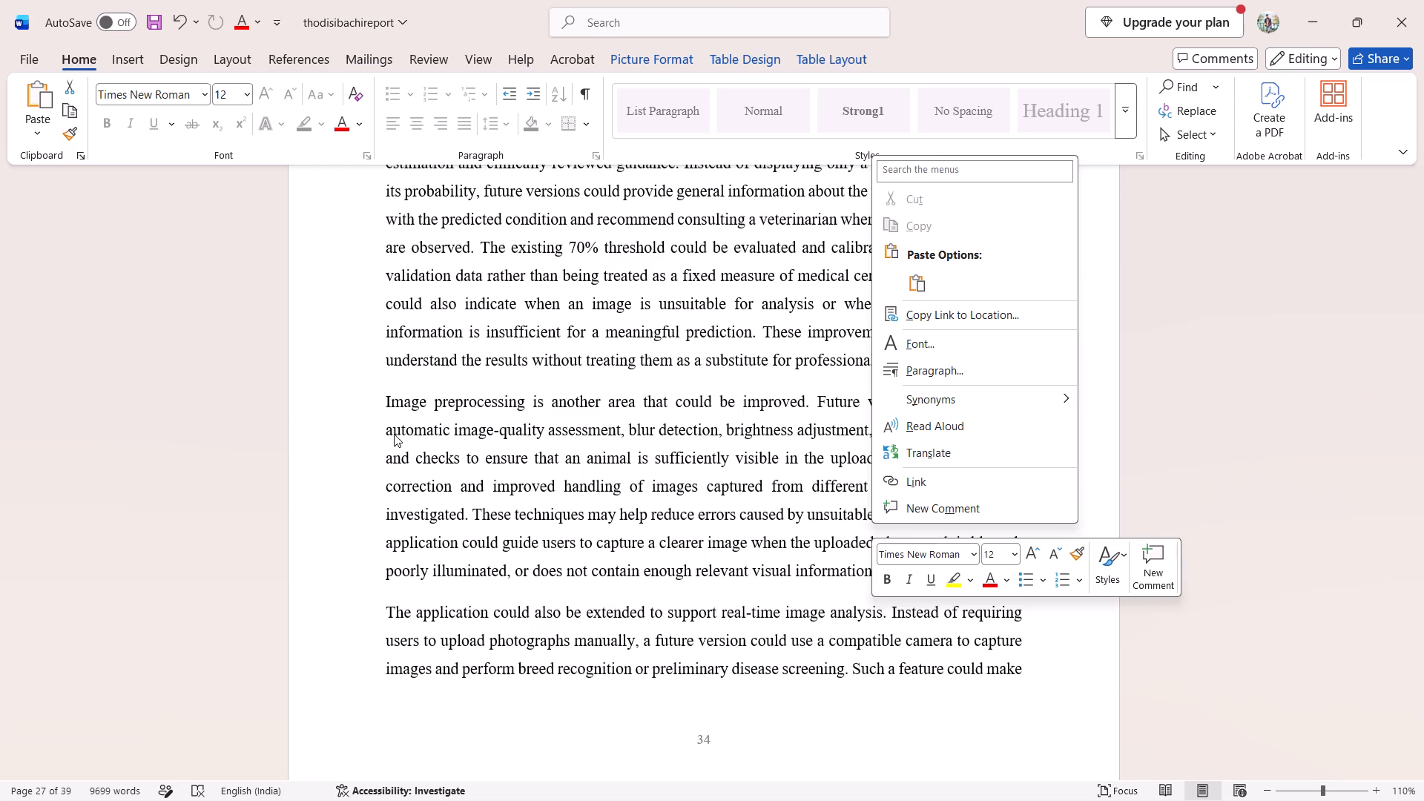
left_click(398, 435)
scroll(398, 435, "up", 6)
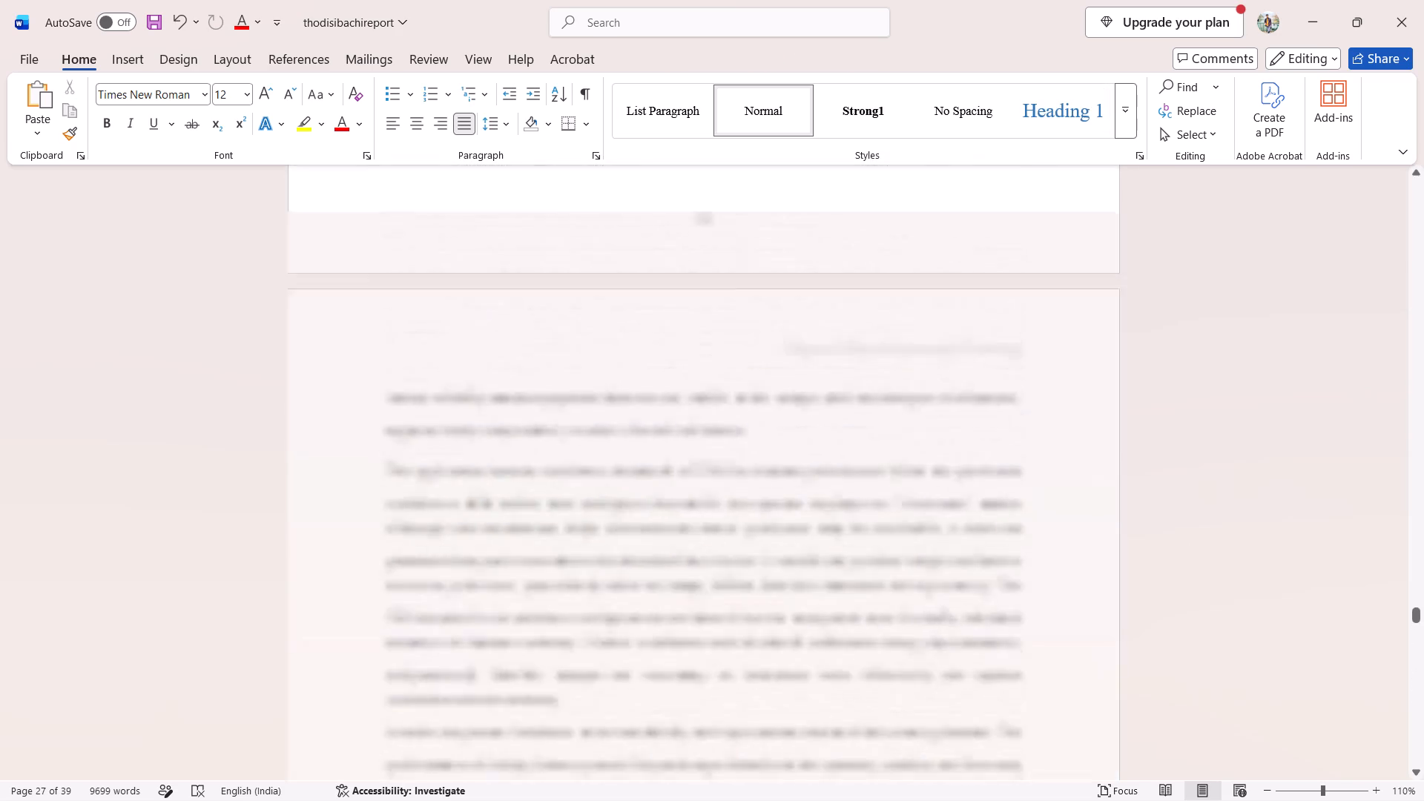
scroll(398, 435, "up", 5)
scroll(398, 435, "down", 3)
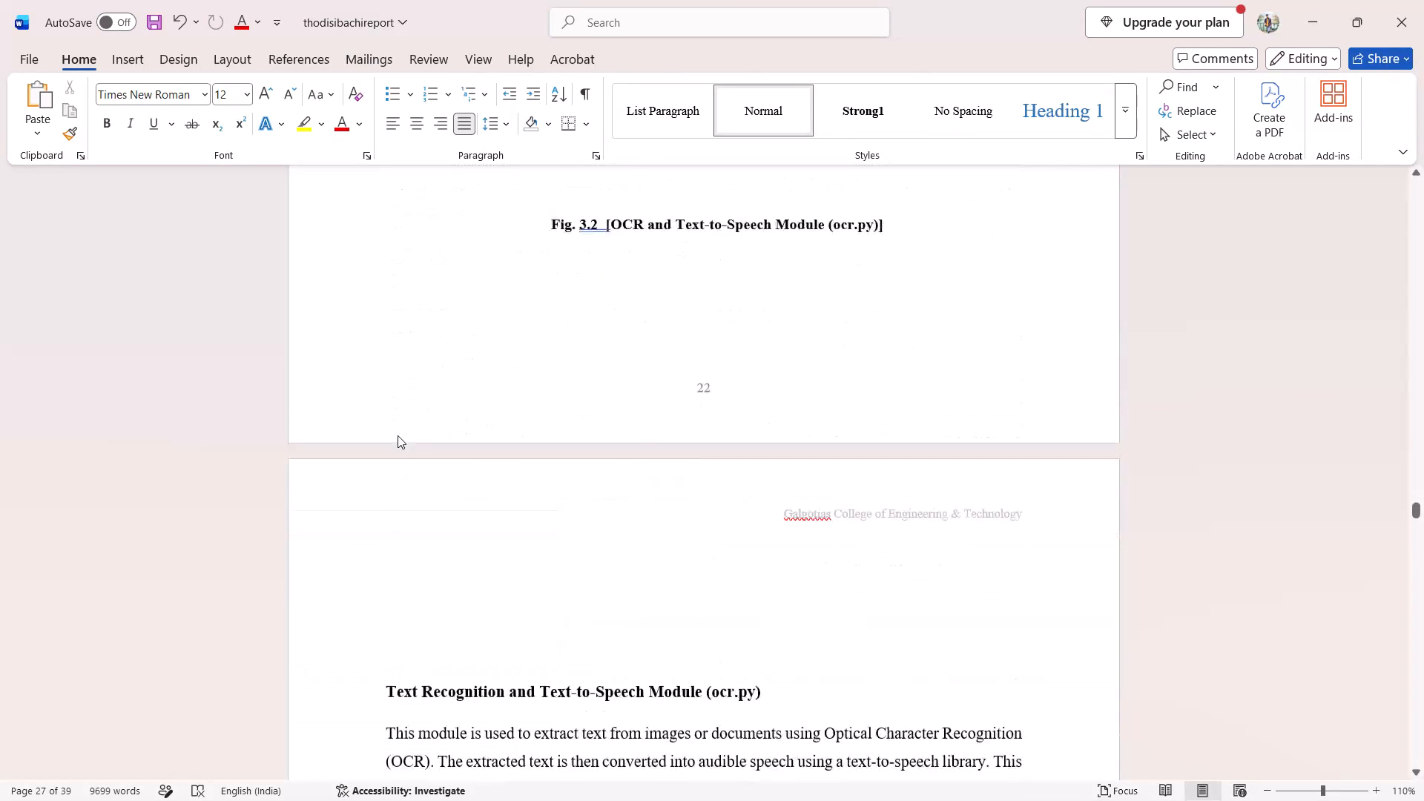
scroll(398, 435, "down", 5)
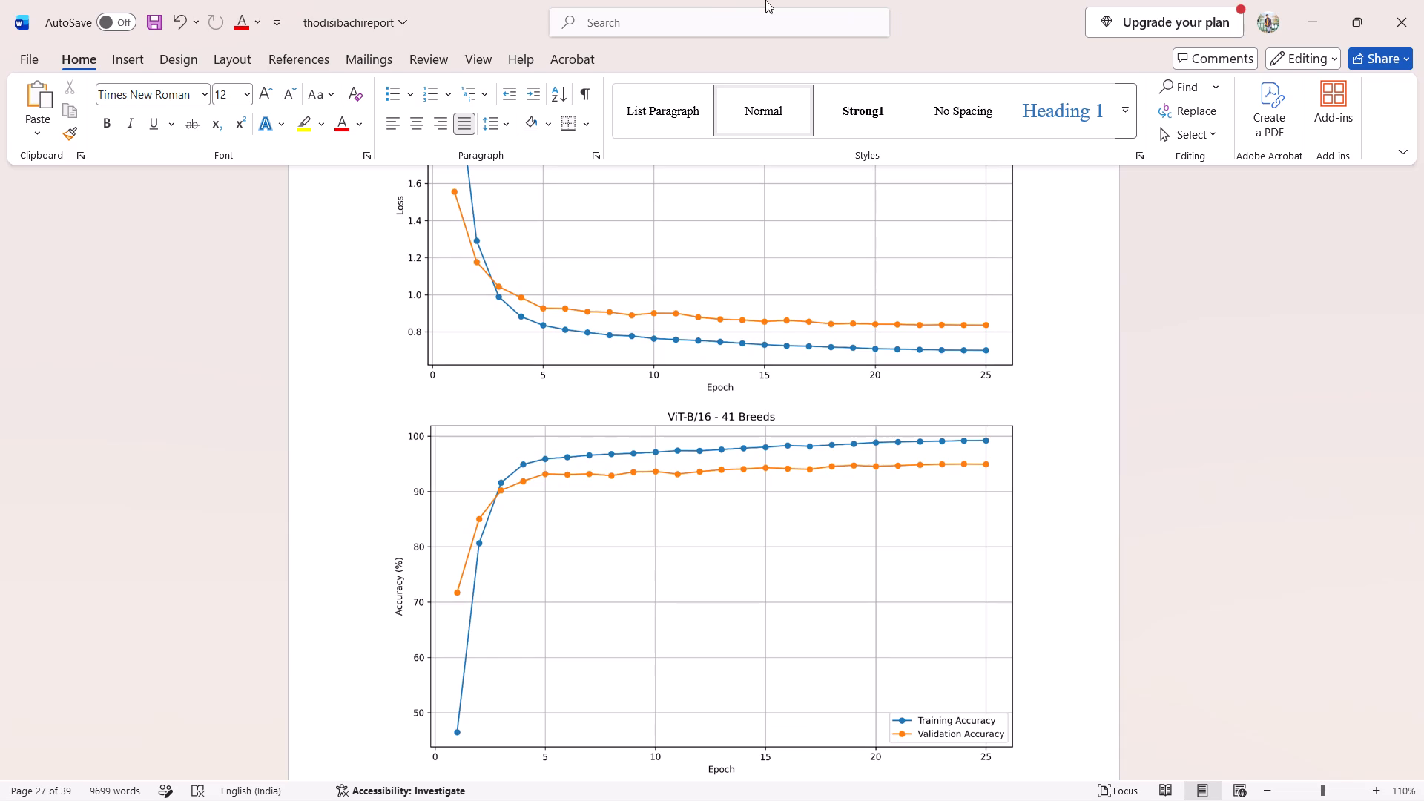
Switch back to the PowerPoint presentation and remove the six-objectives image covering slide 4.
left_click(1293, 10)
left_click(920, 771)
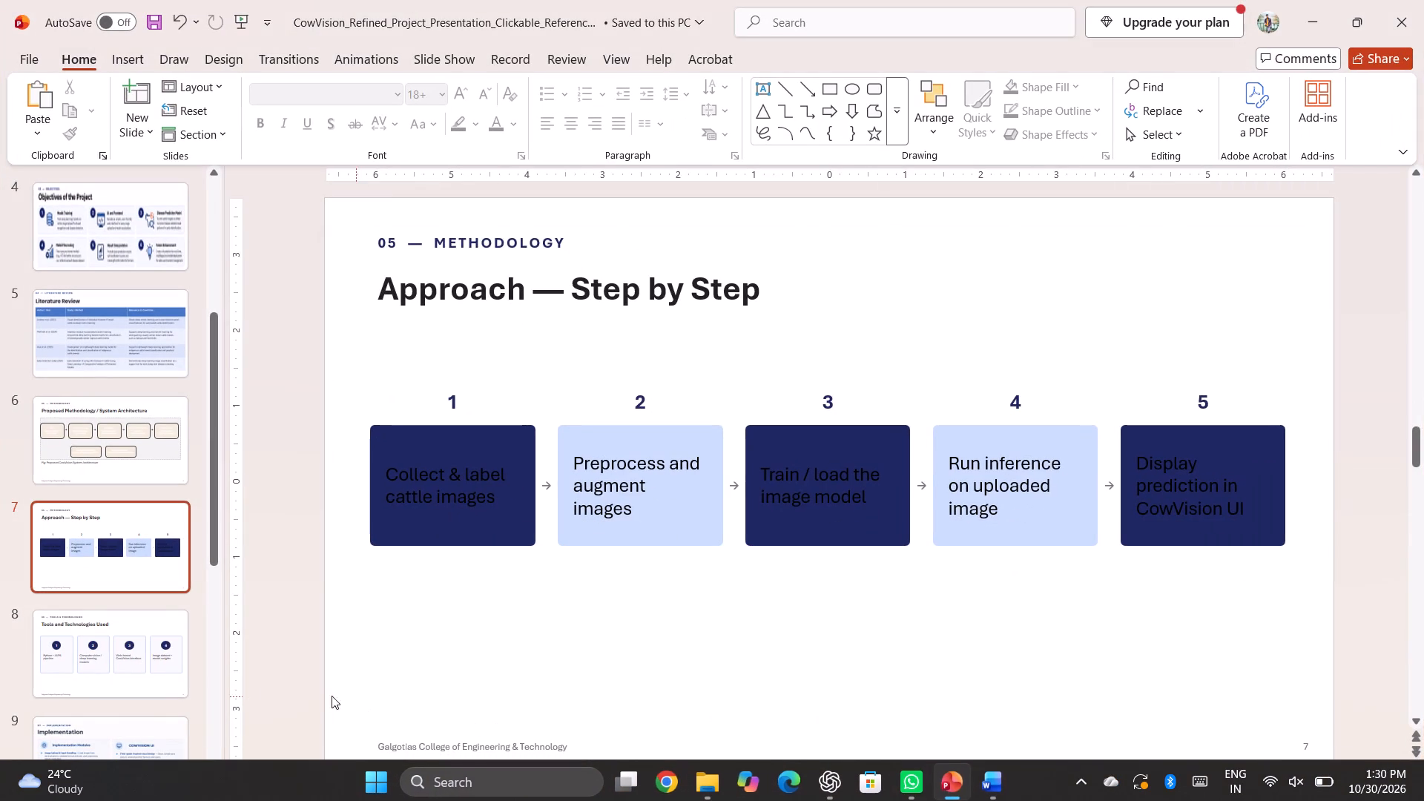
left_click(98, 231)
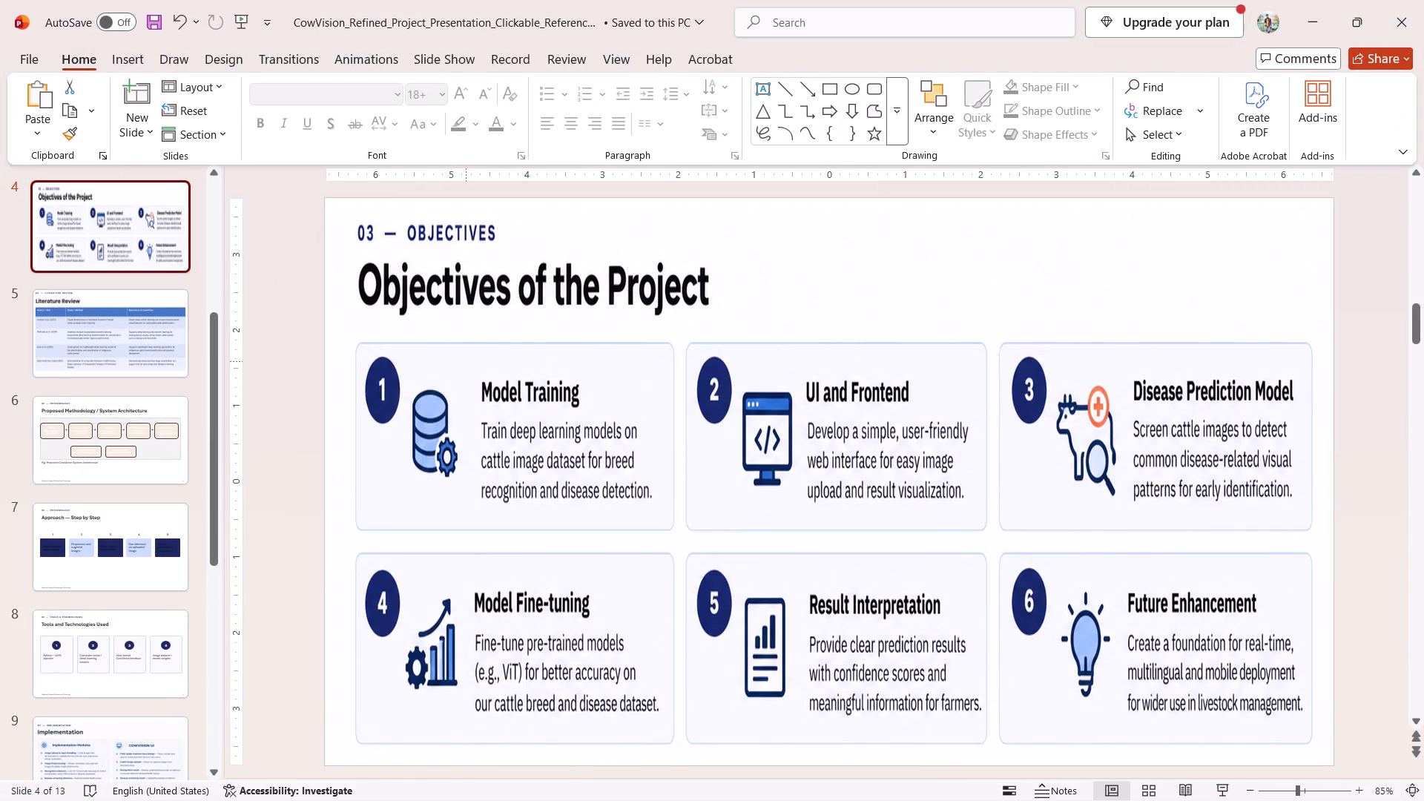
right_click(663, 425)
left_click(730, 428)
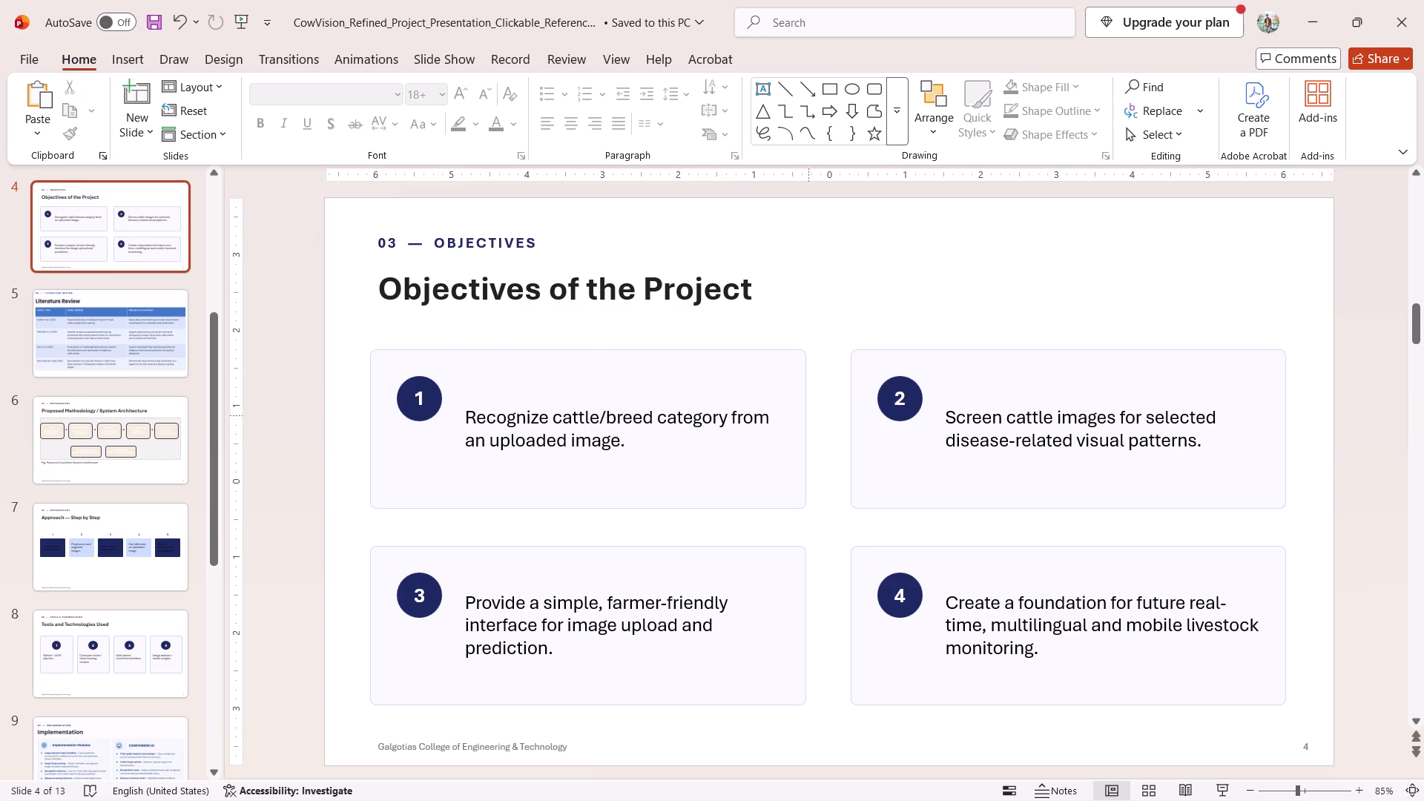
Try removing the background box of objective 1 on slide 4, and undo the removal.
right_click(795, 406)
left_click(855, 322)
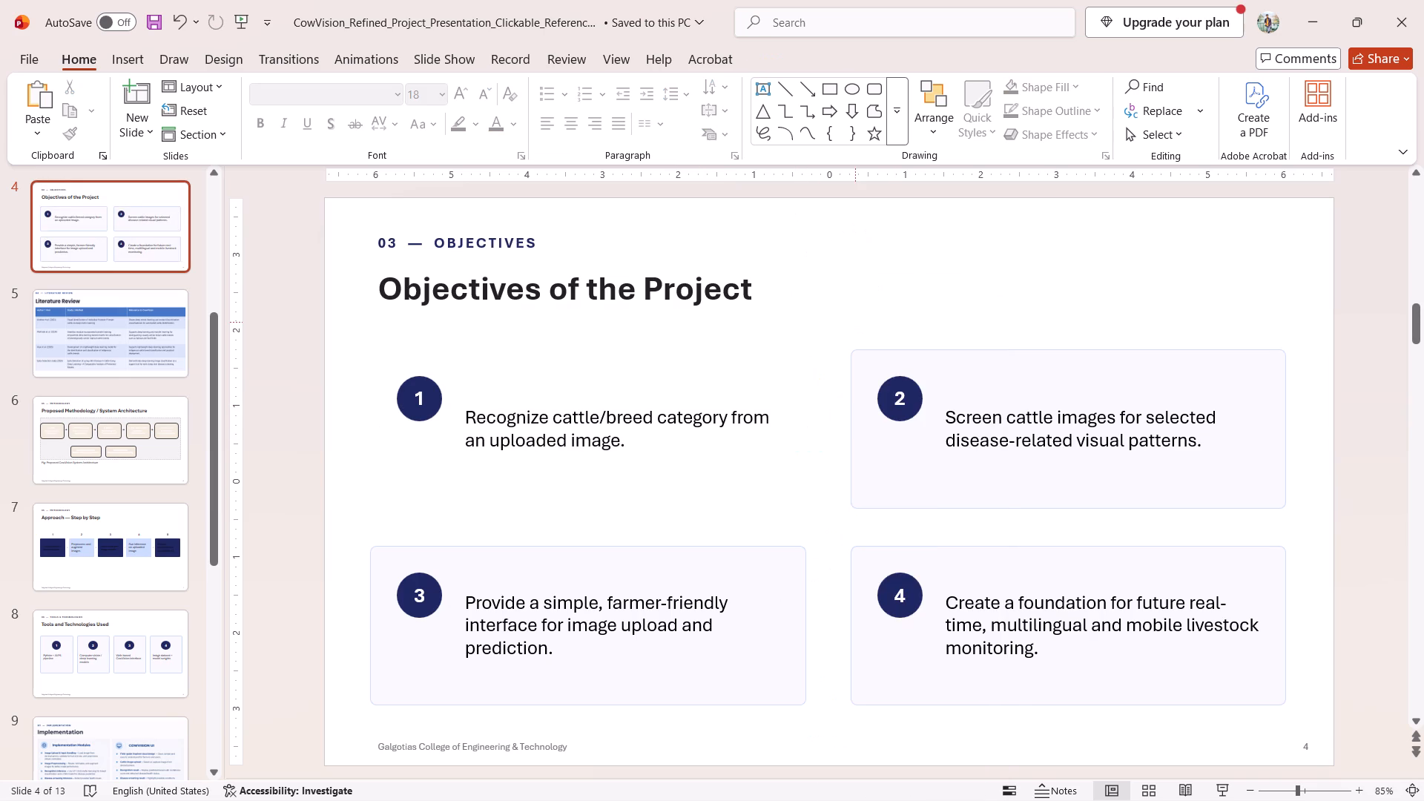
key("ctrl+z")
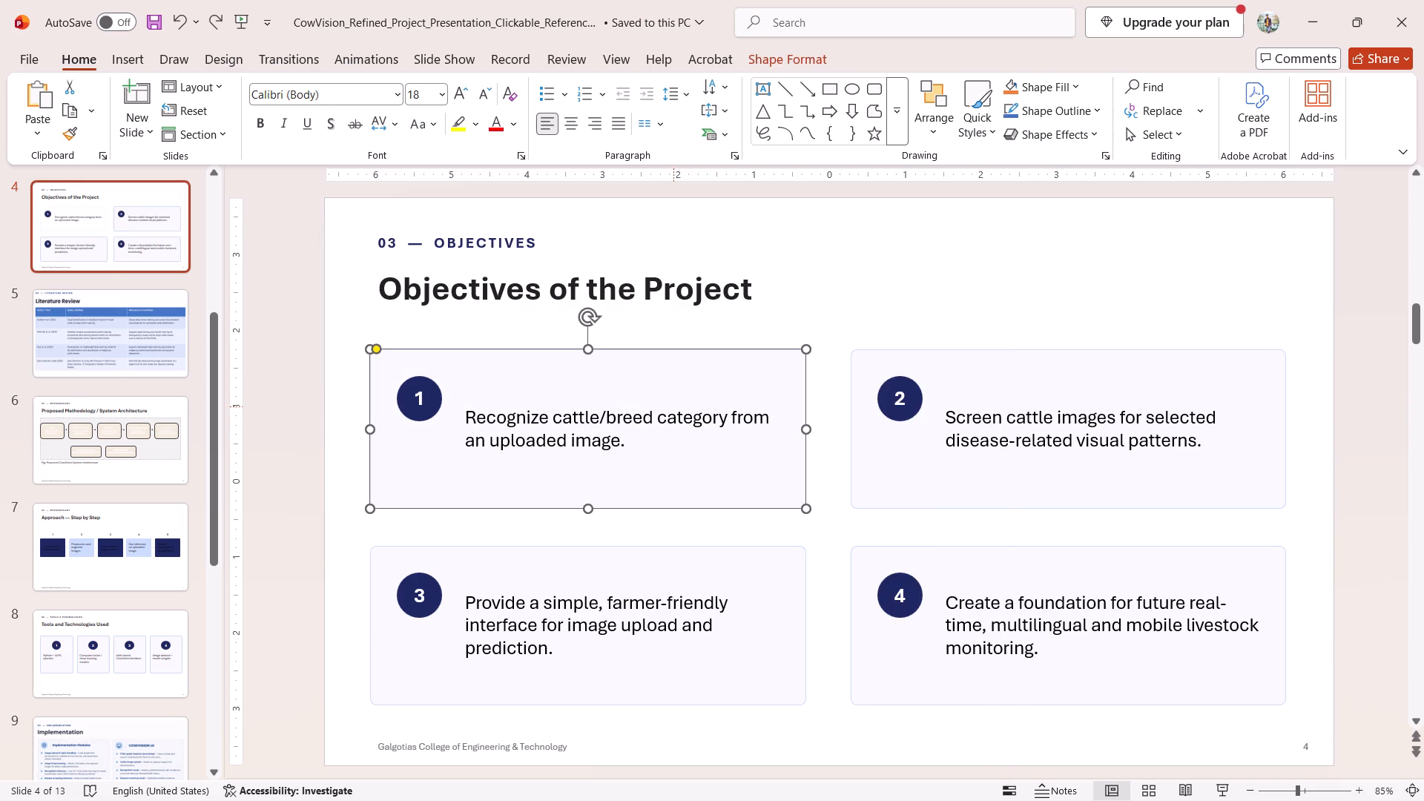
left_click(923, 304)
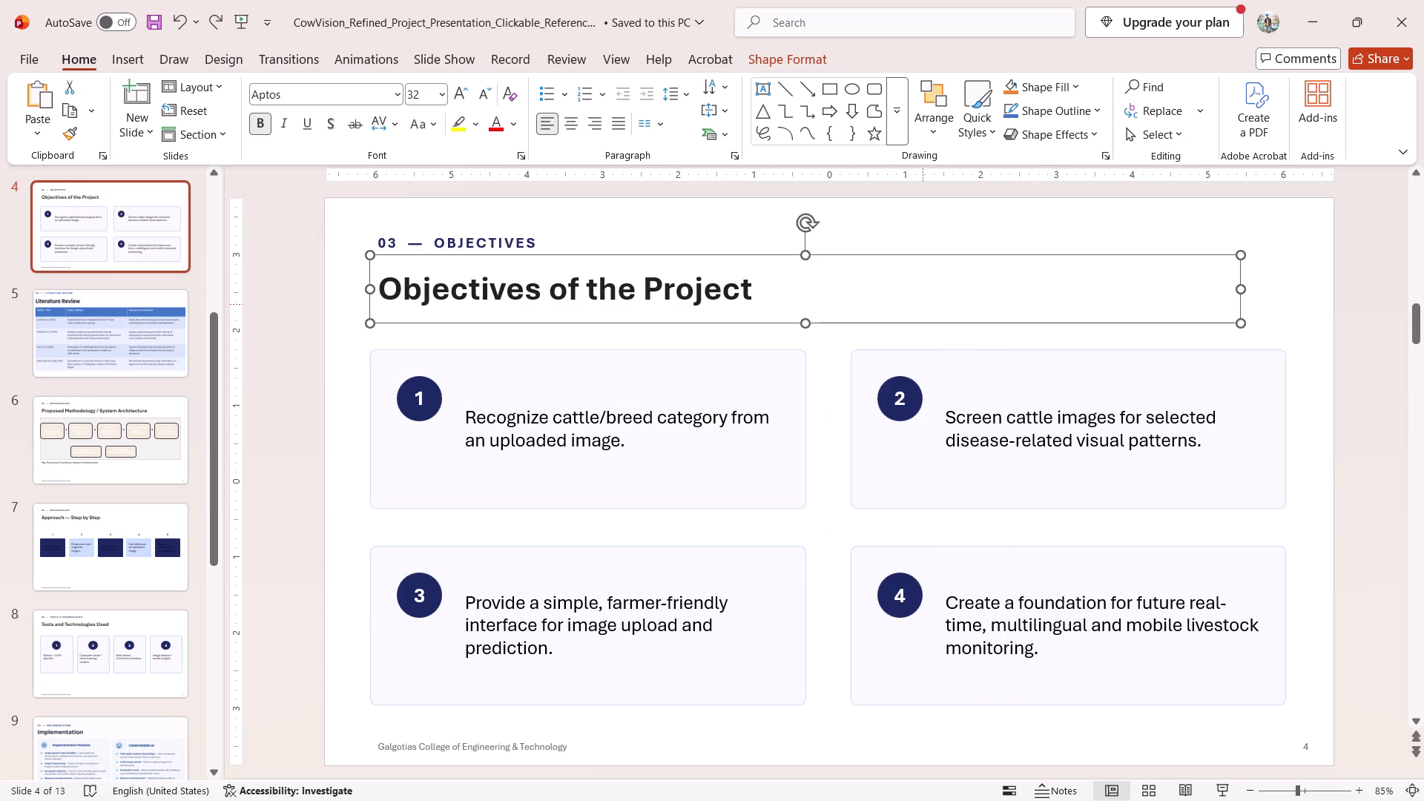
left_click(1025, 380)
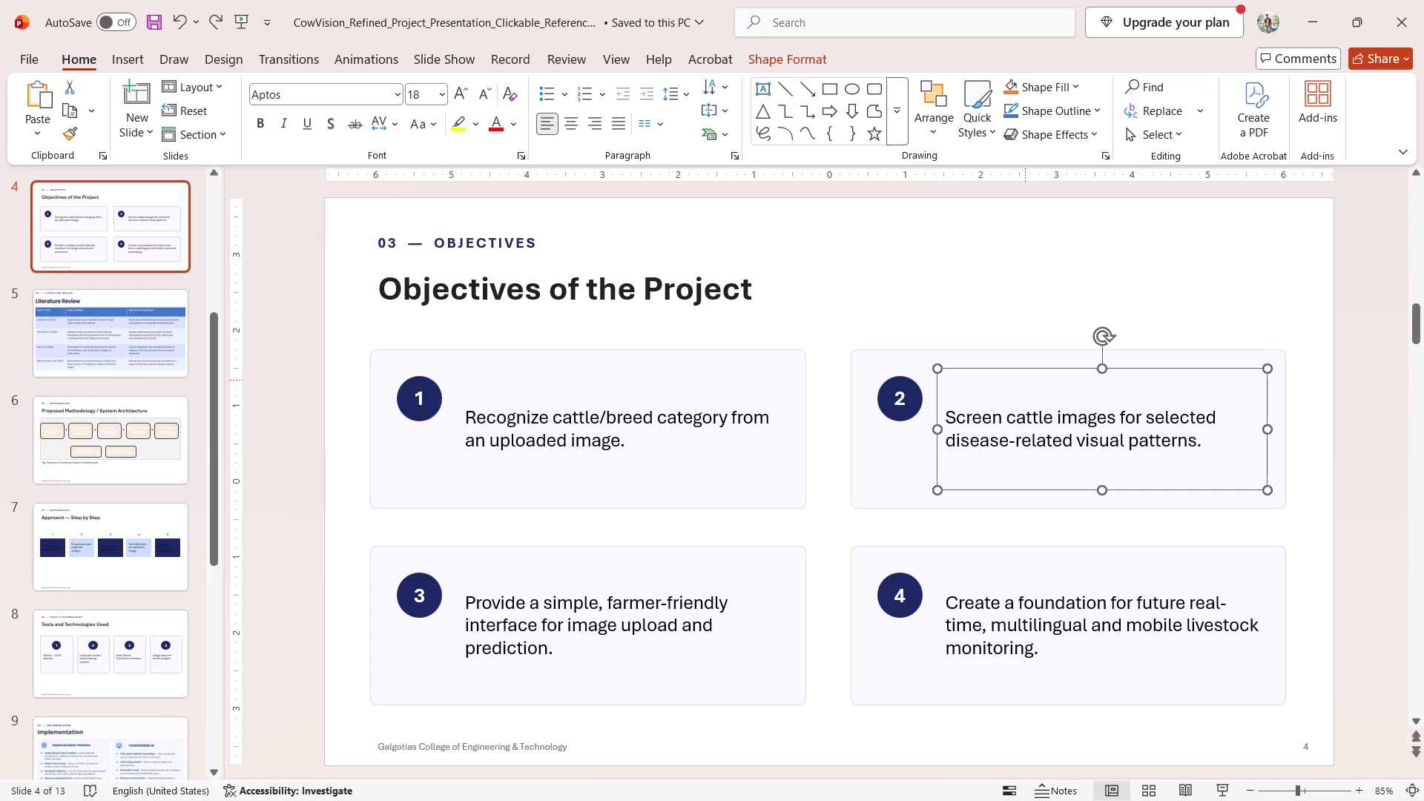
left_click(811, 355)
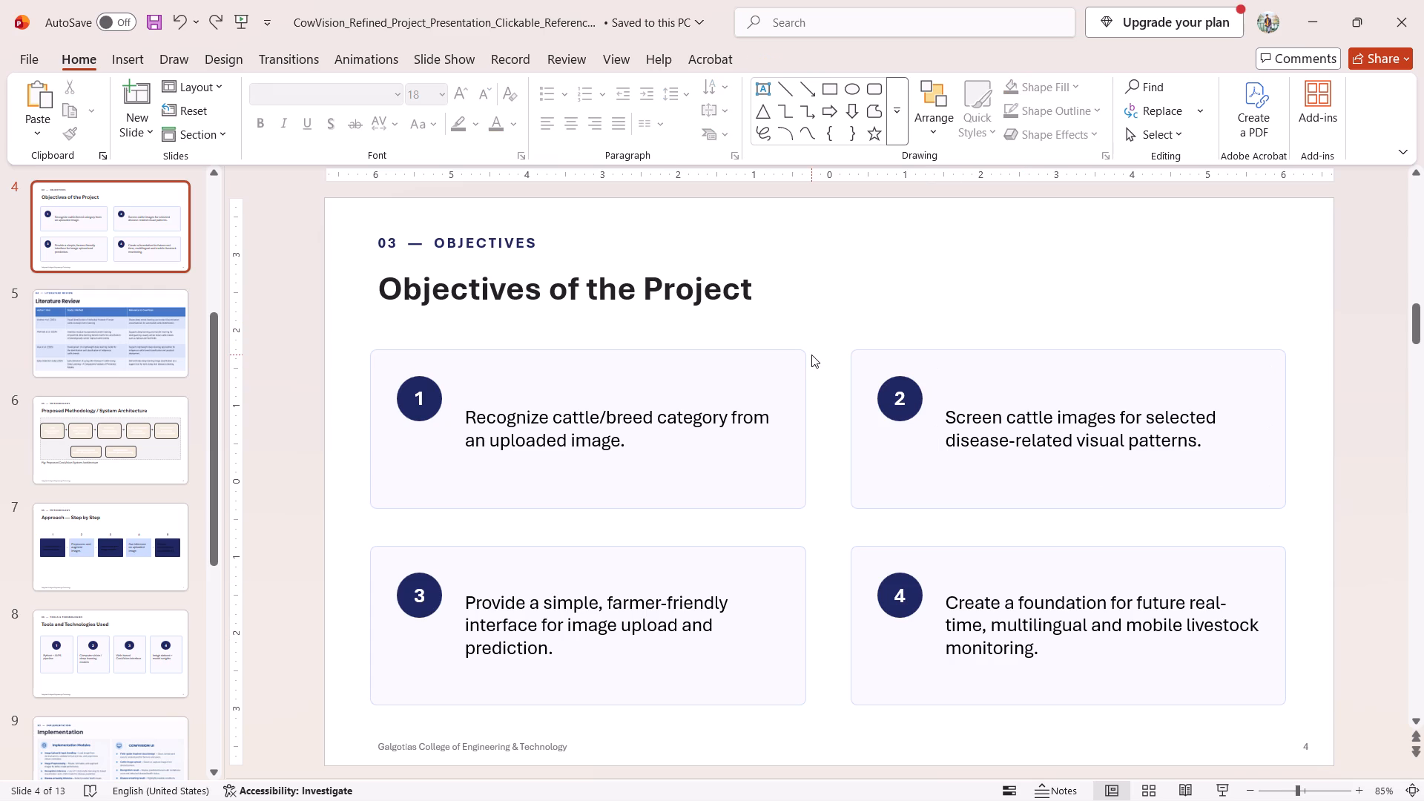
Switch to the thodisibachireport Word document and examine it from the results charts back to the start of the Implementation chapter.
left_click(1314, 18)
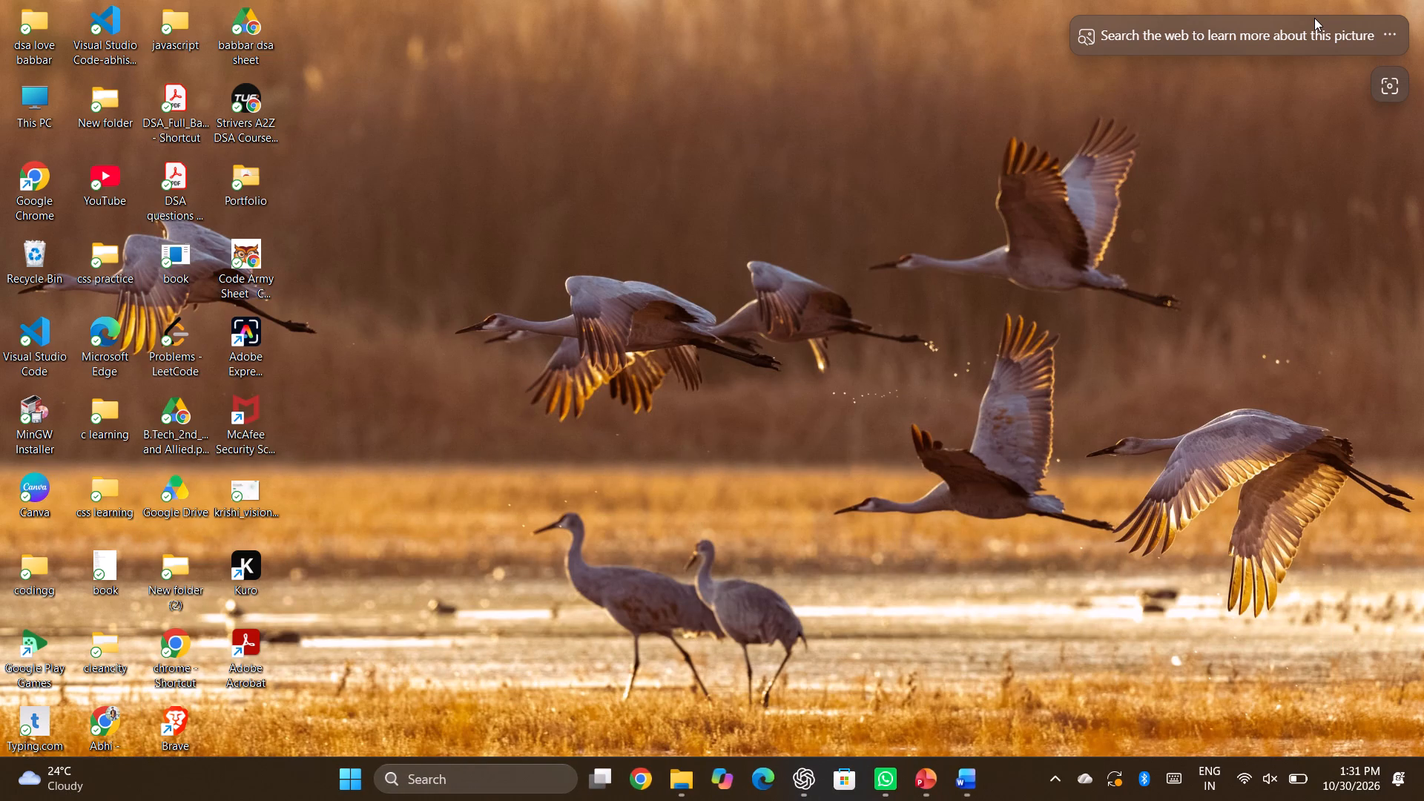
left_click(958, 768)
scroll(827, 491, "up", 1)
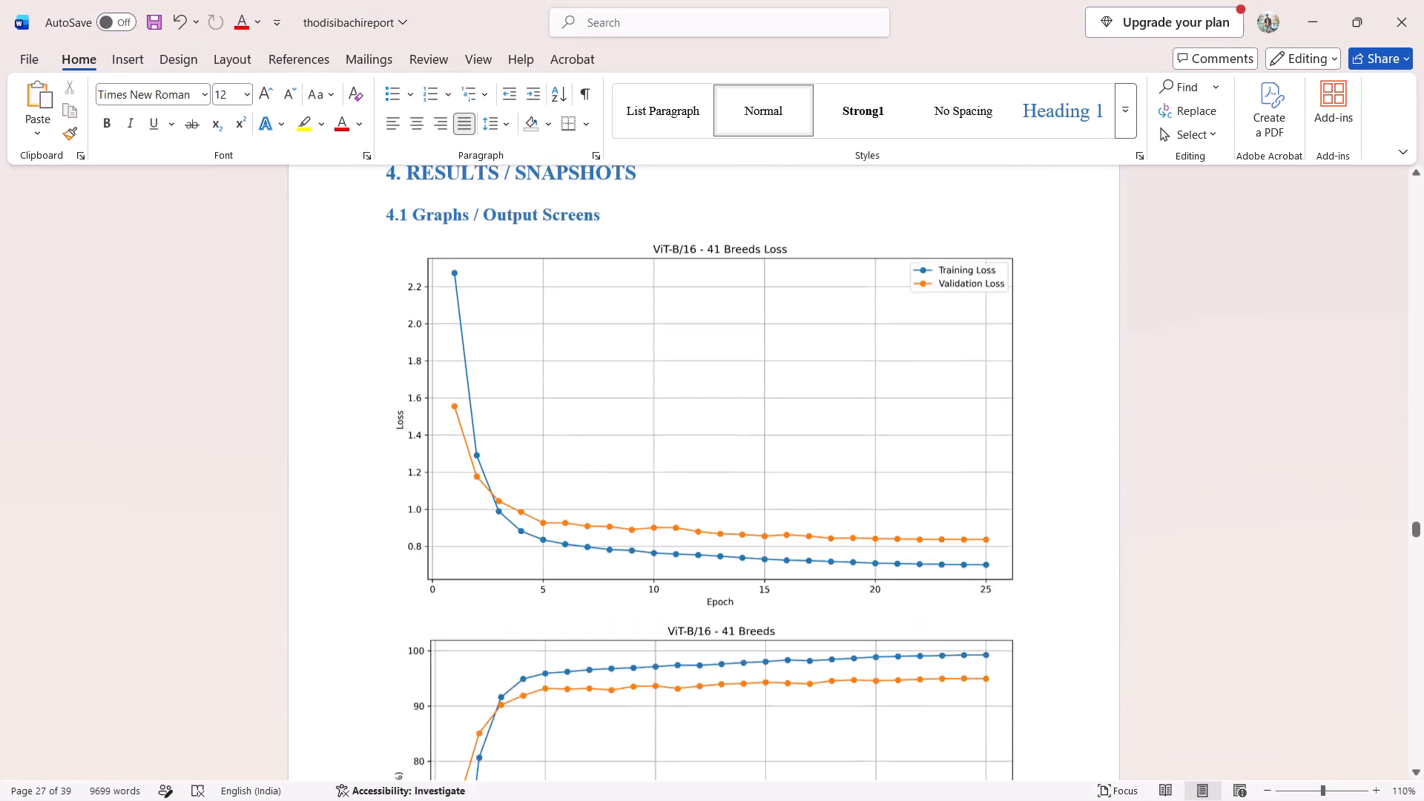
scroll(827, 491, "up", 1)
scroll(827, 491, "down", 1)
left_click(930, 398)
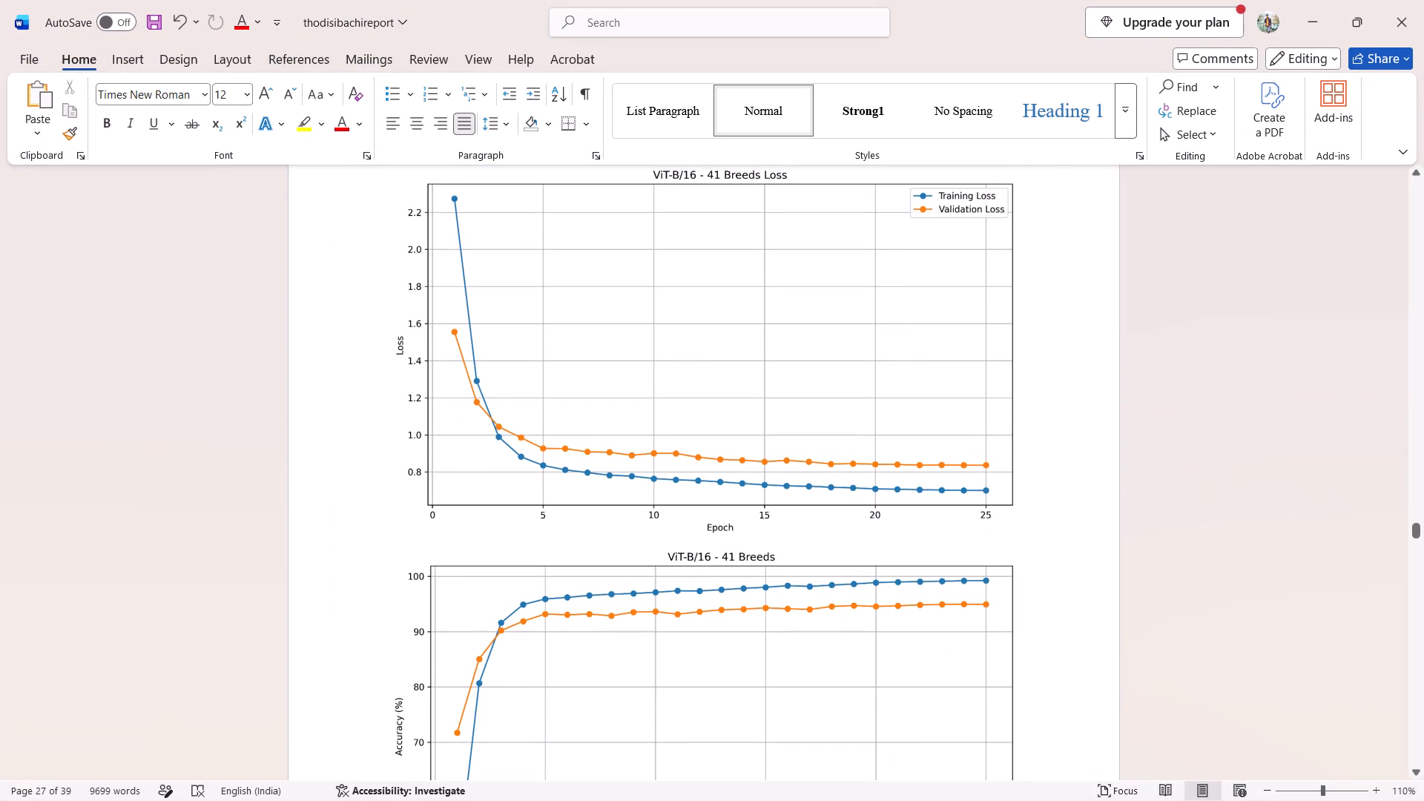
left_click(1319, 2)
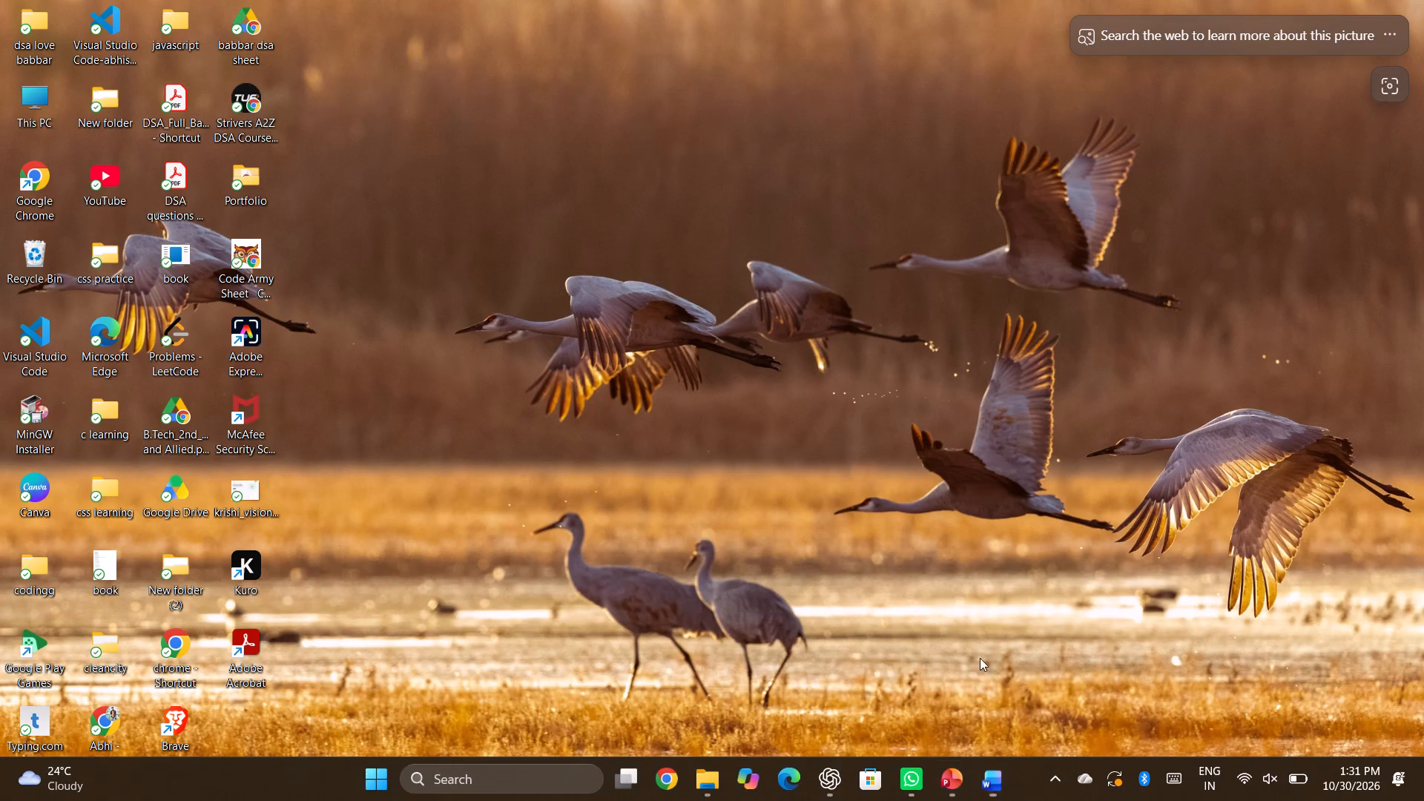
left_click(967, 780)
scroll(748, 445, "up", 8)
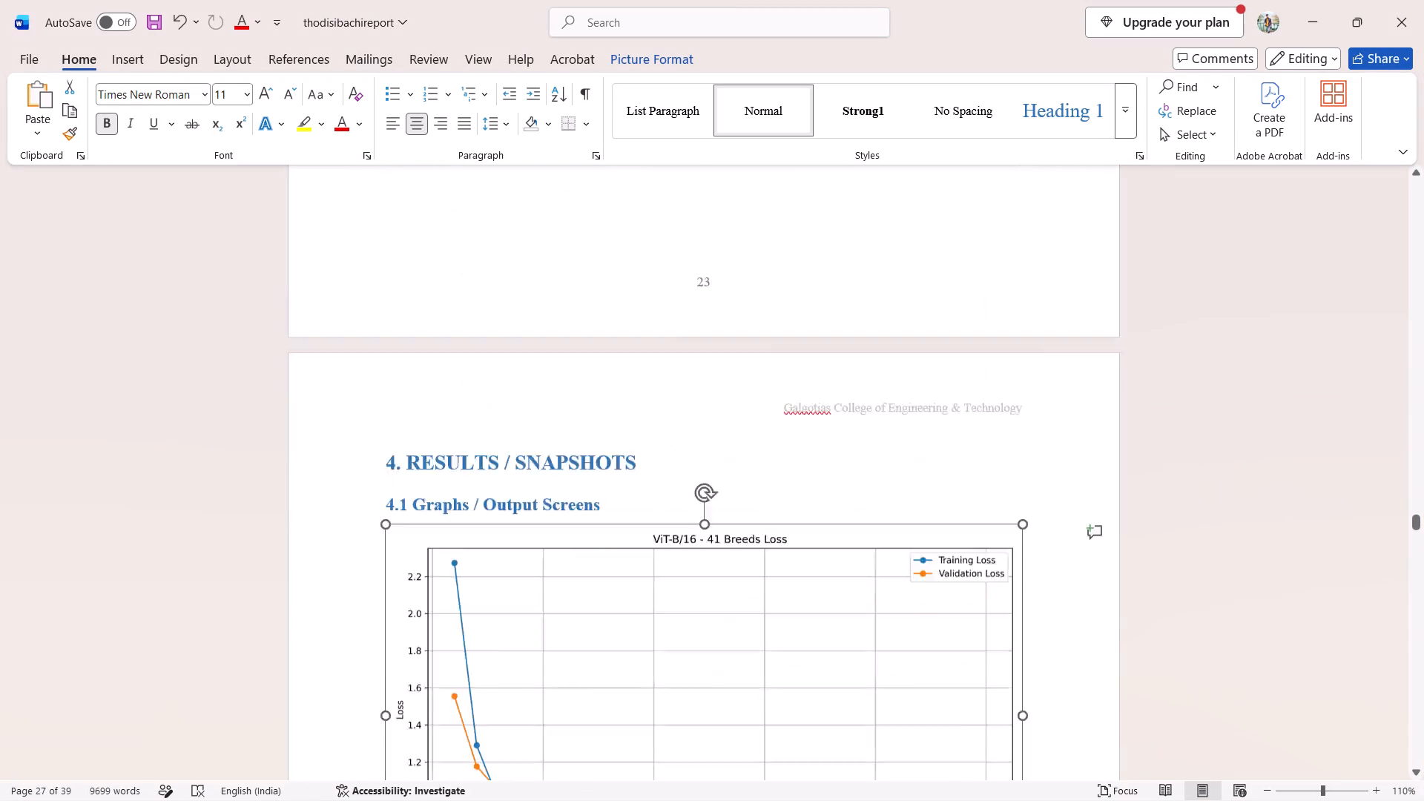
scroll(748, 445, "up", 5)
scroll(748, 445, "down", 1)
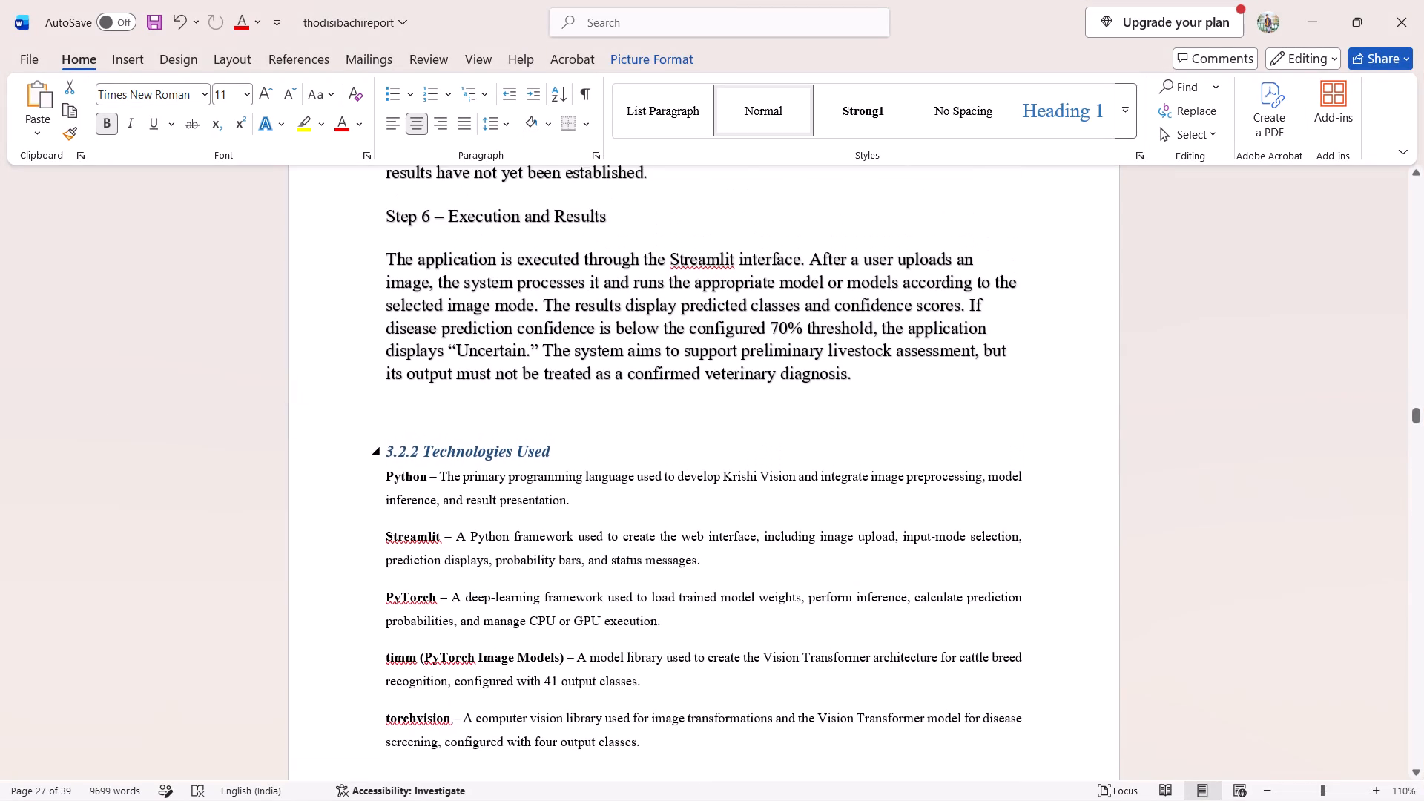
scroll(748, 445, "up", 9)
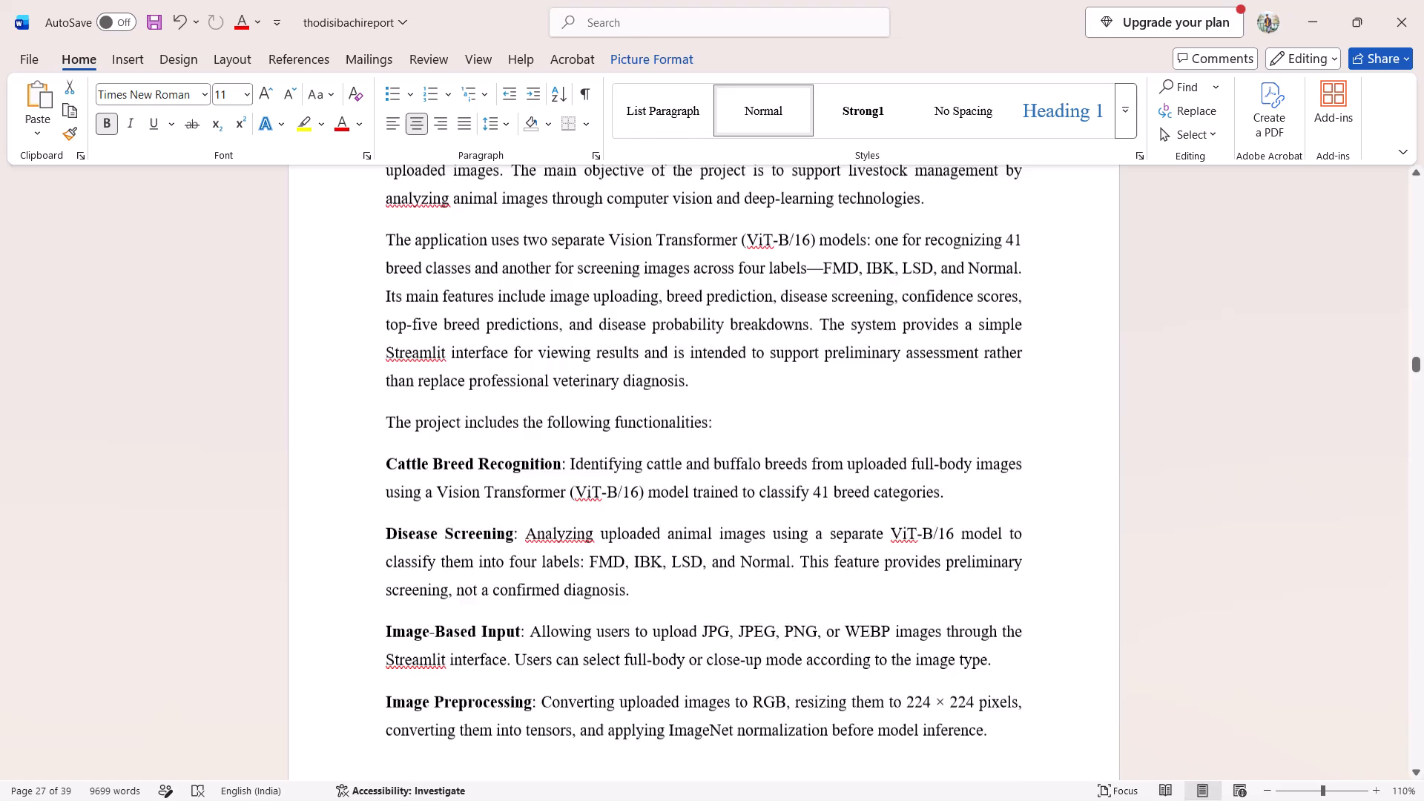
scroll(748, 445, "up", 2)
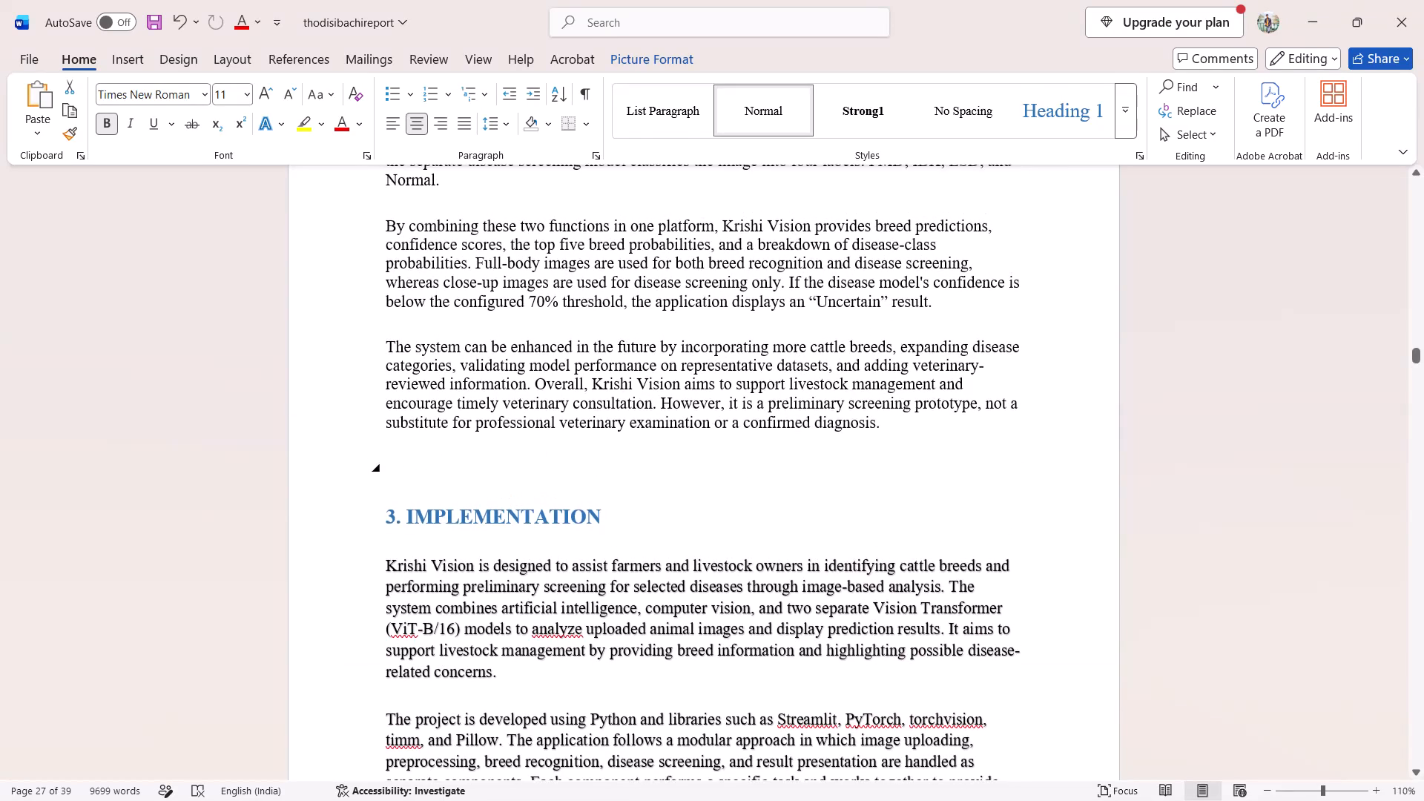
Examine the report's earlier pages, from the literature survey table and problem statement back to the introduction and abstract.
scroll(748, 445, "up", 4)
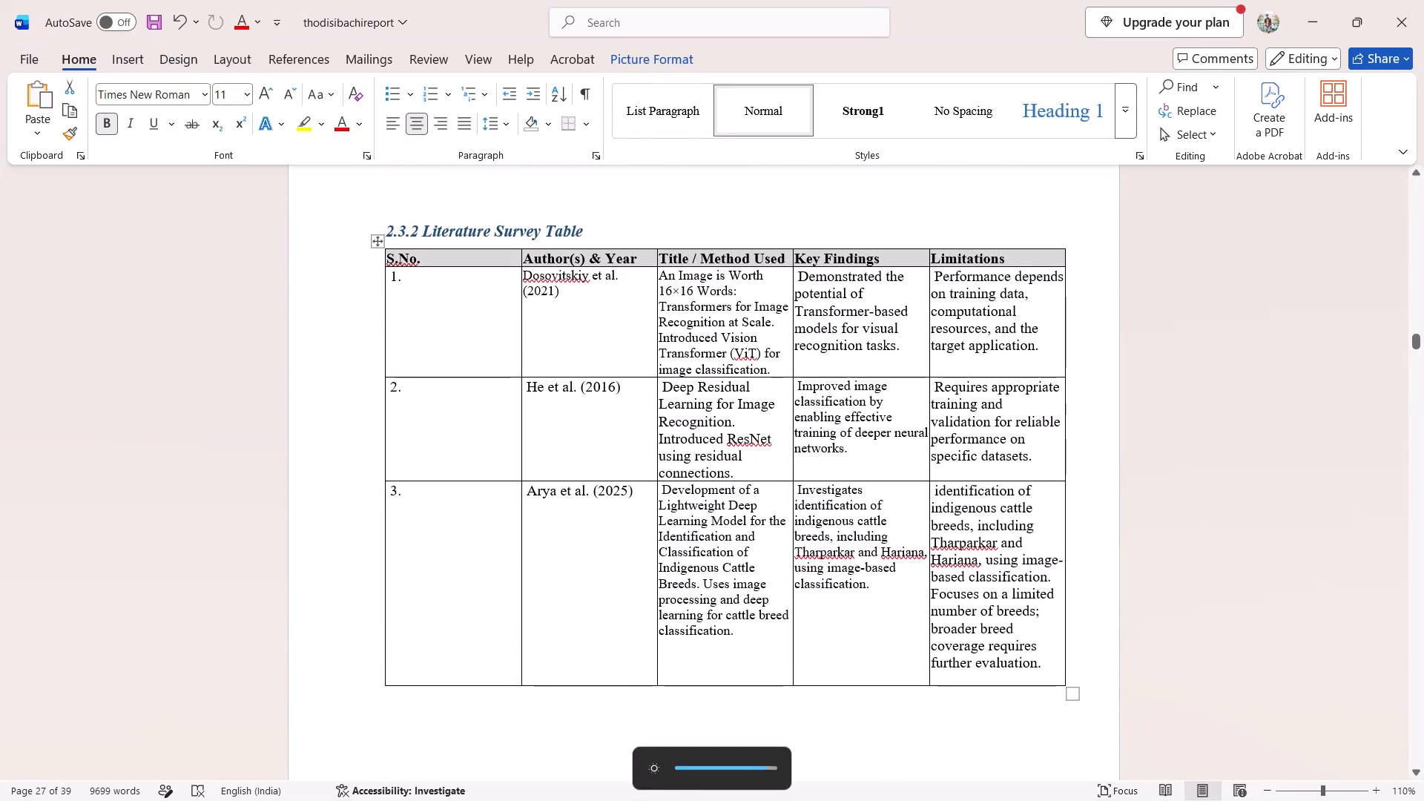
scroll(748, 445, "up", 3)
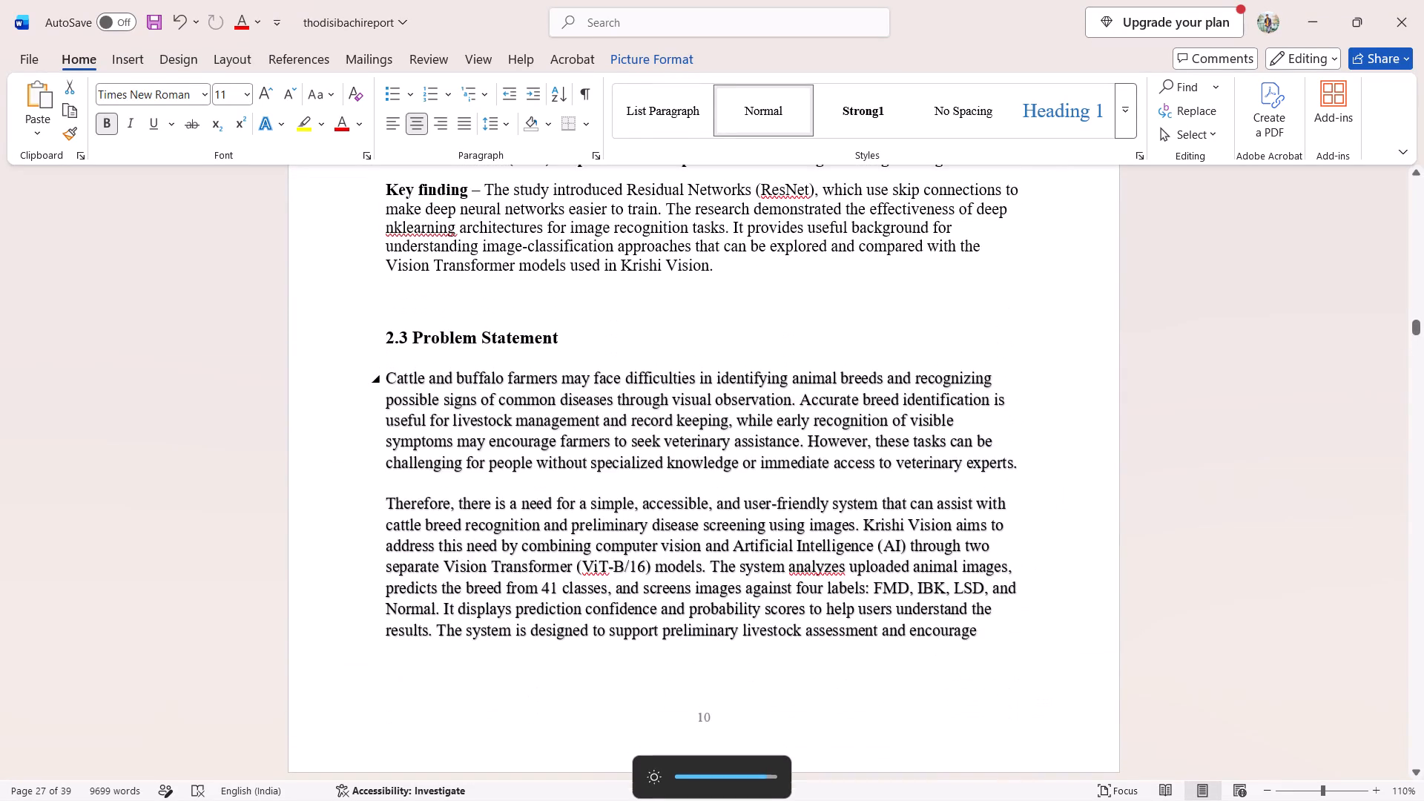
scroll(748, 445, "up", 5)
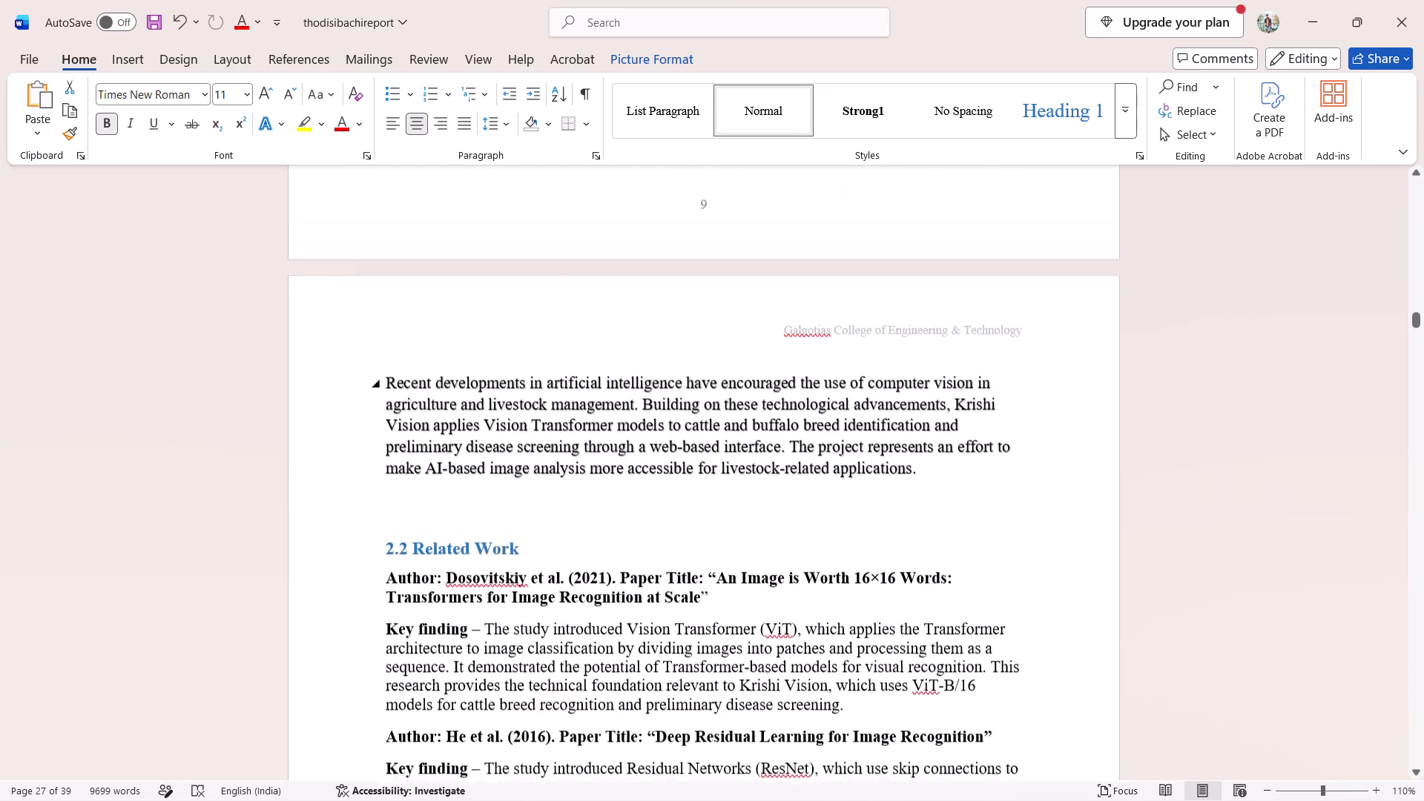
scroll(748, 445, "up", 6)
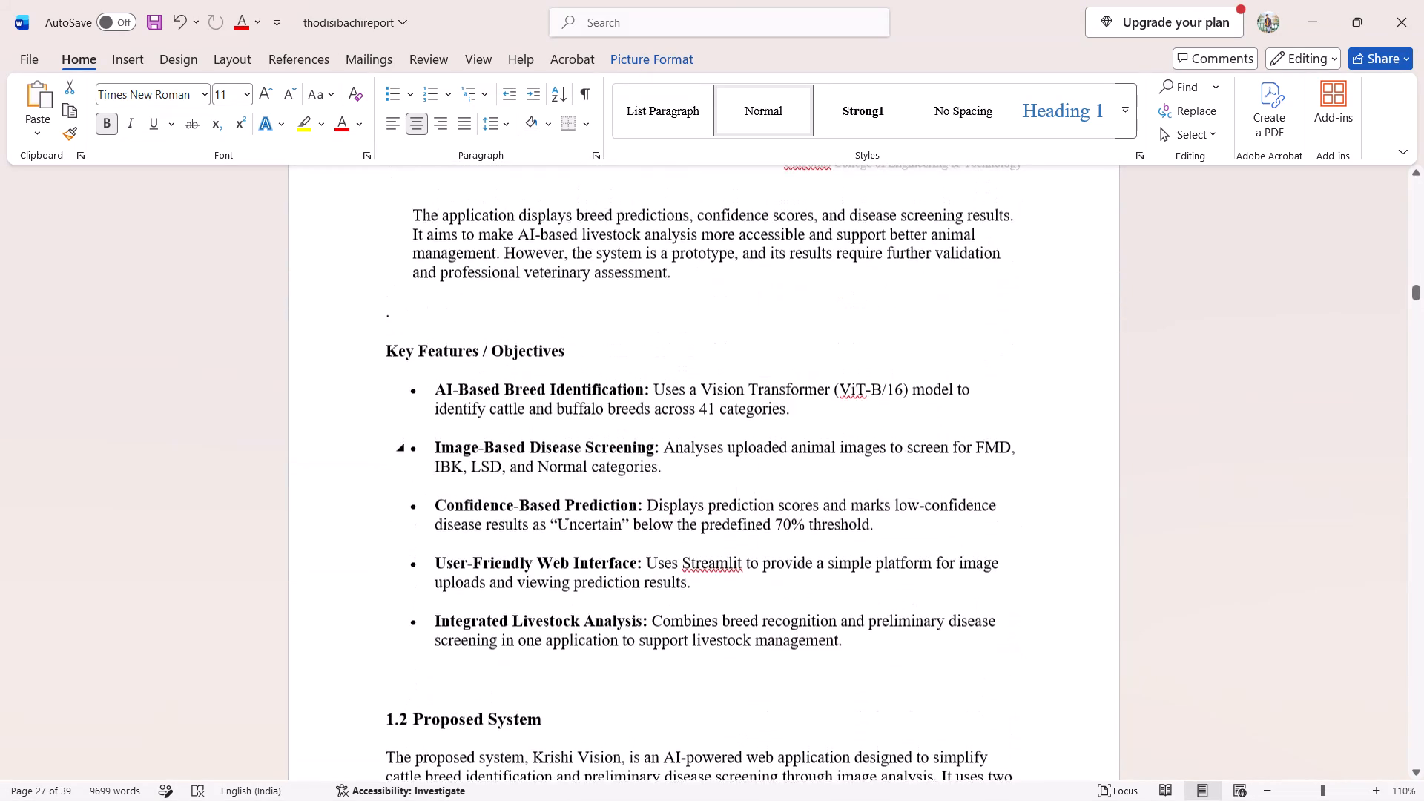
scroll(748, 445, "up", 4)
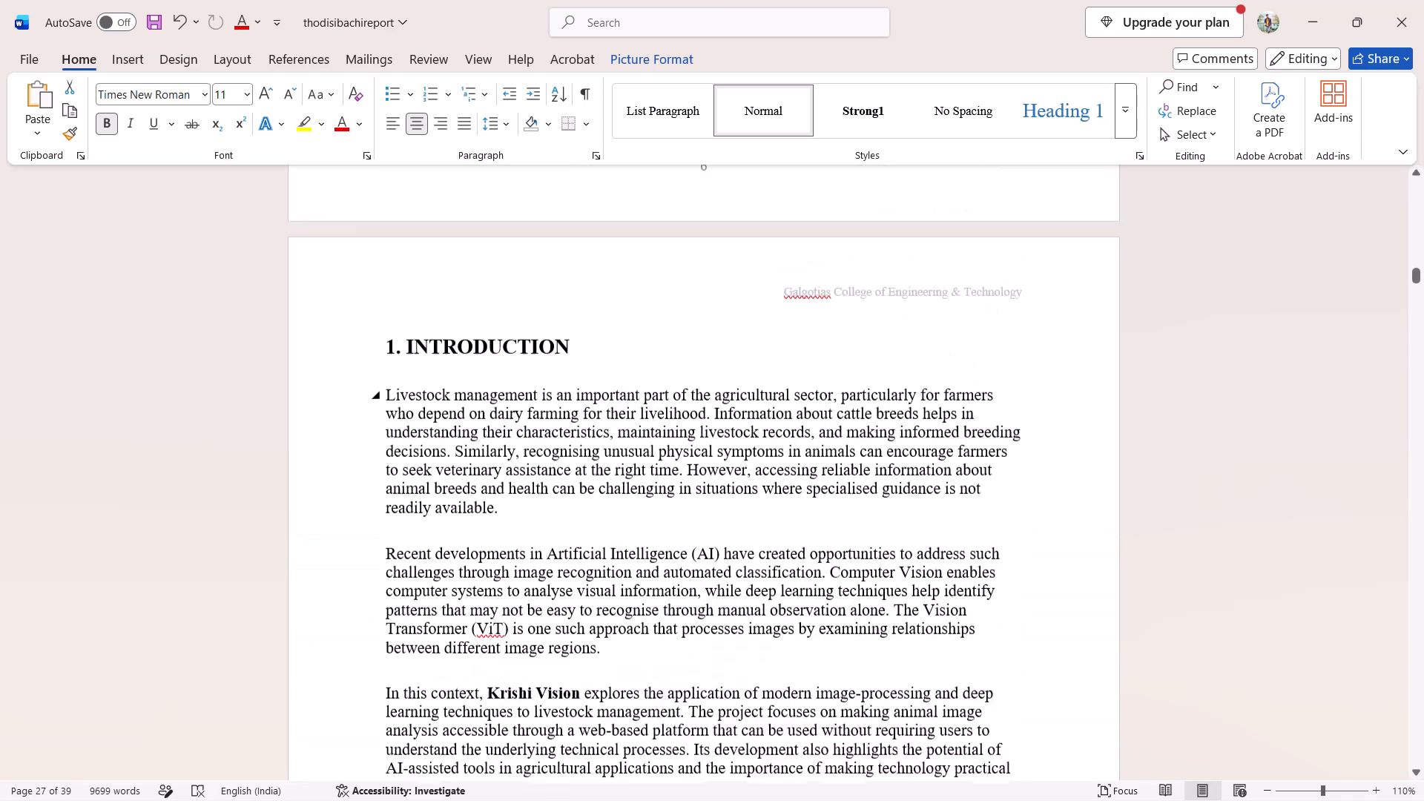
scroll(748, 445, "up", 2)
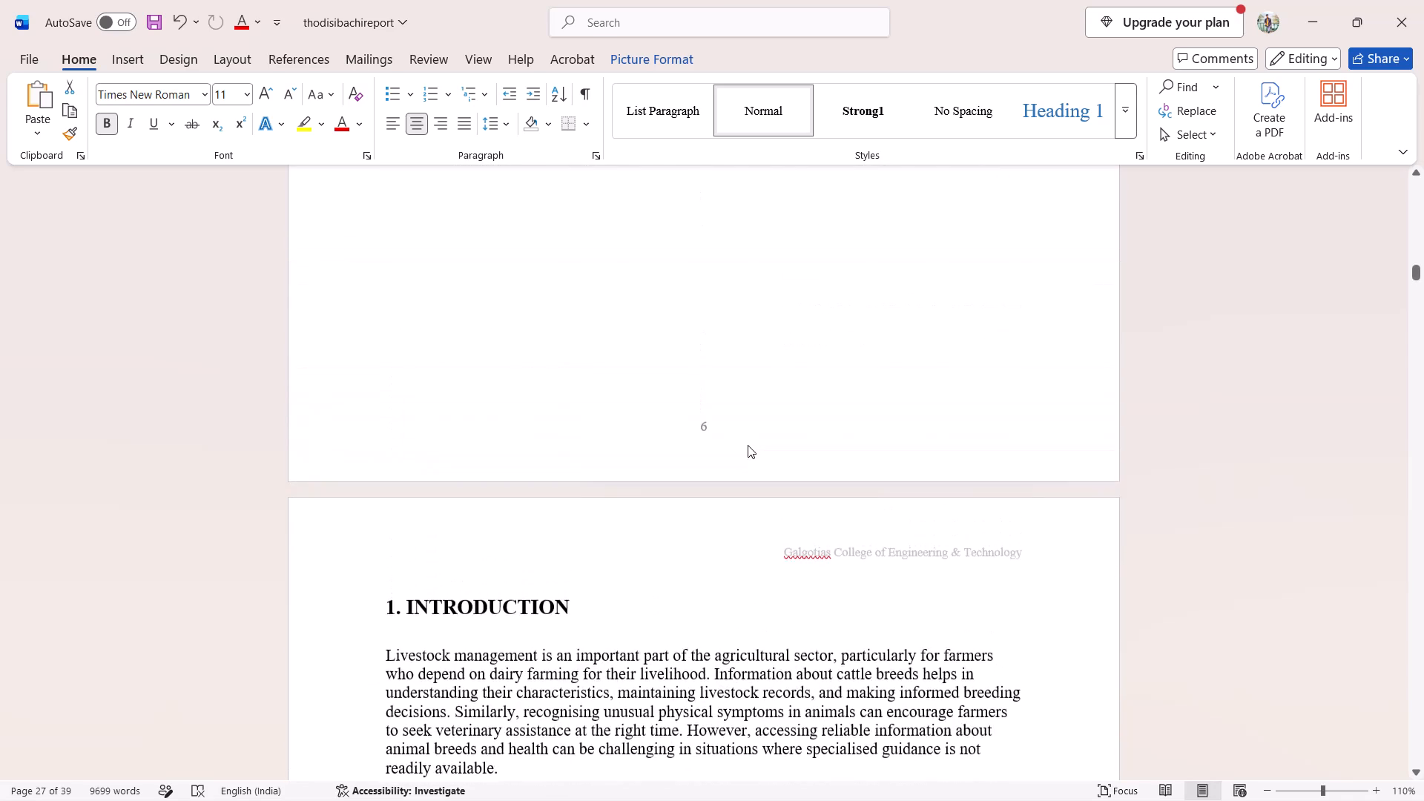
scroll(748, 445, "up", 2)
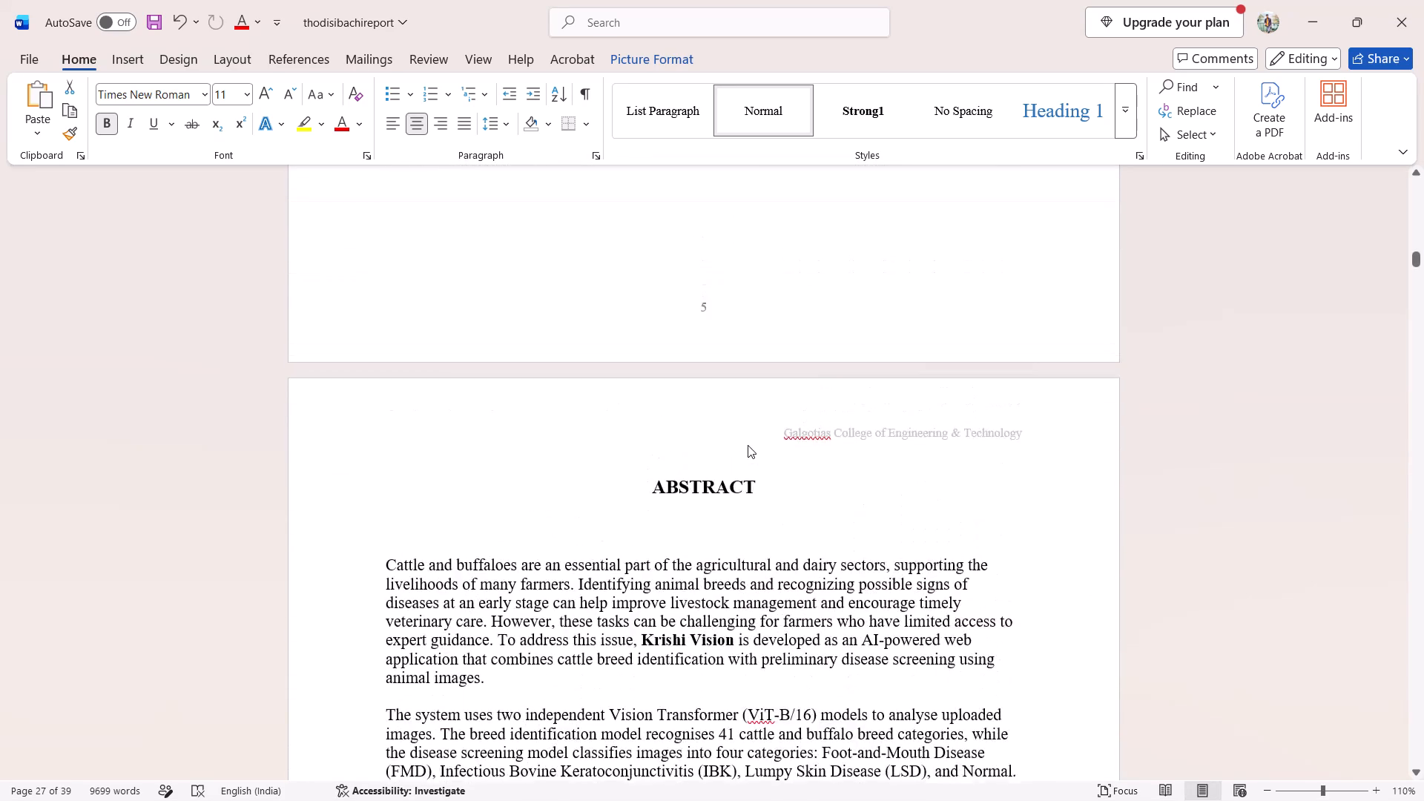
Review the report forward from the introduction through the historical overview to the literature survey table.
scroll(748, 445, "down", 5)
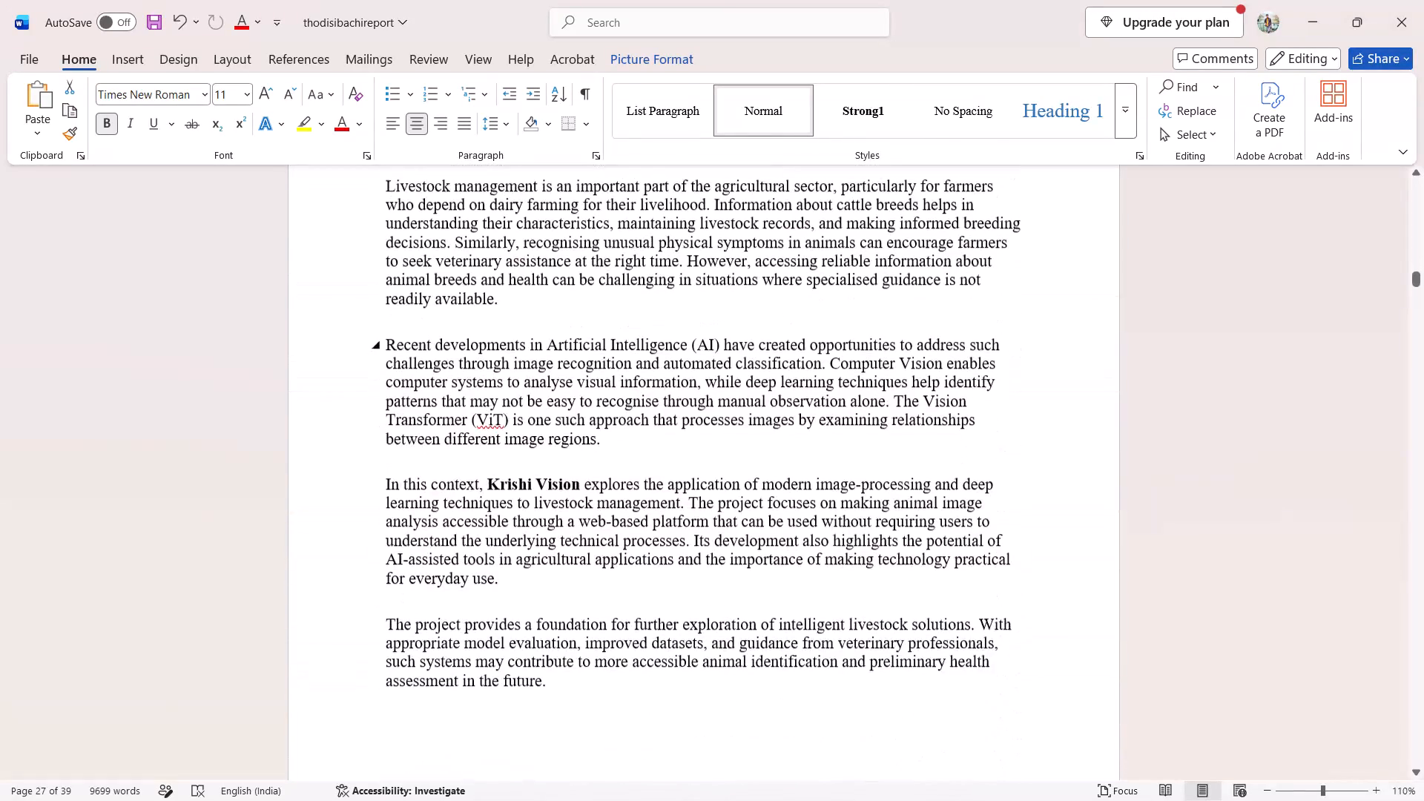
scroll(748, 445, "down", 6)
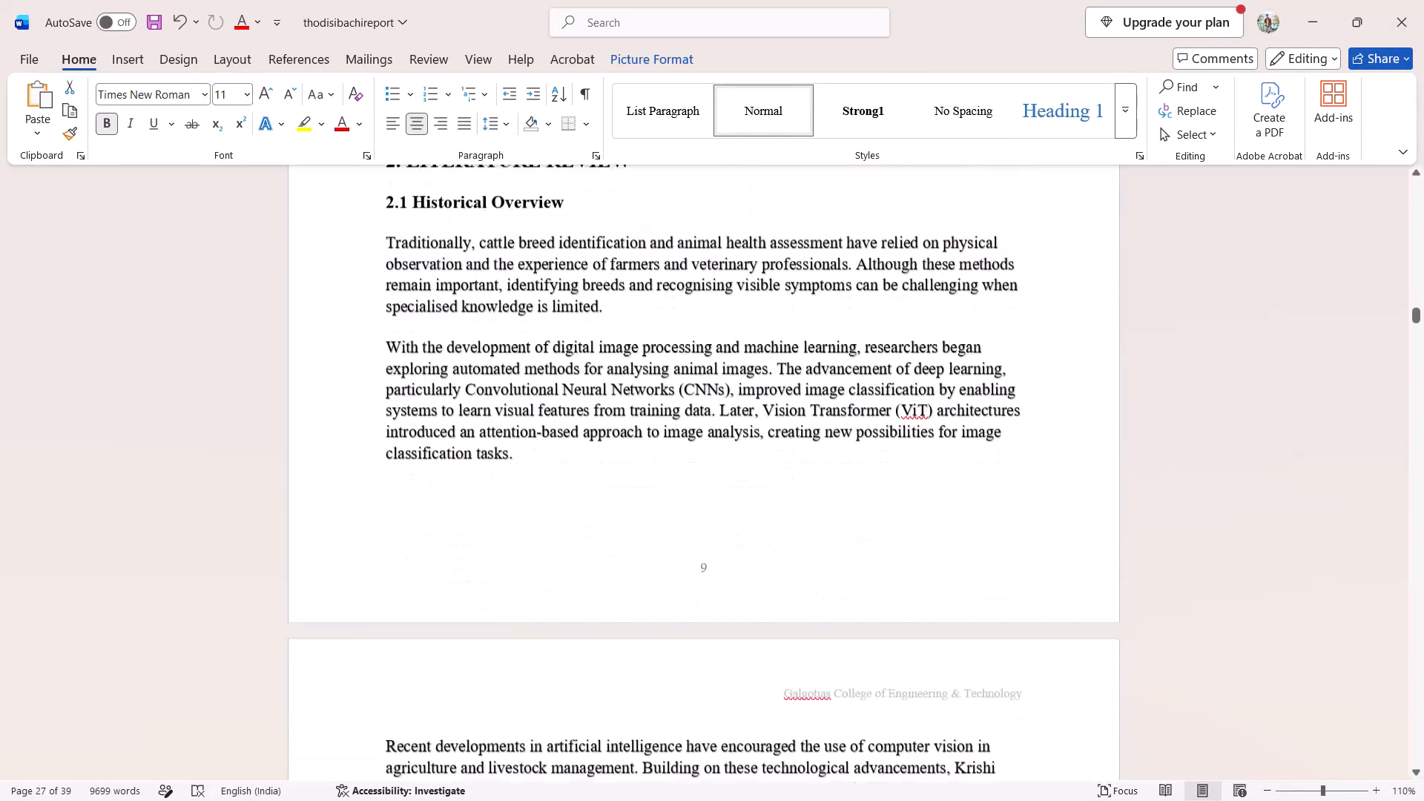
scroll(748, 445, "down", 1)
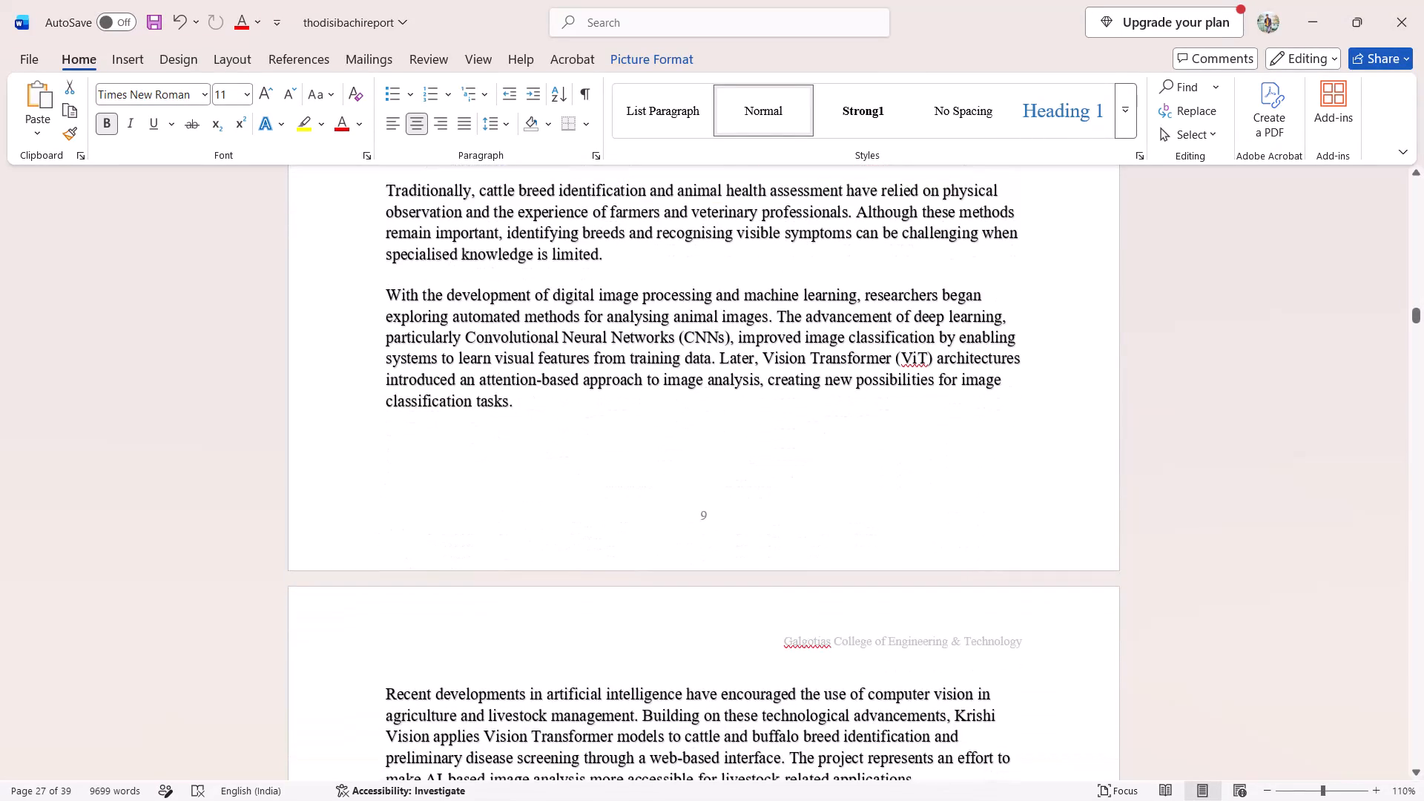
scroll(748, 445, "down", 4)
right_click(748, 445)
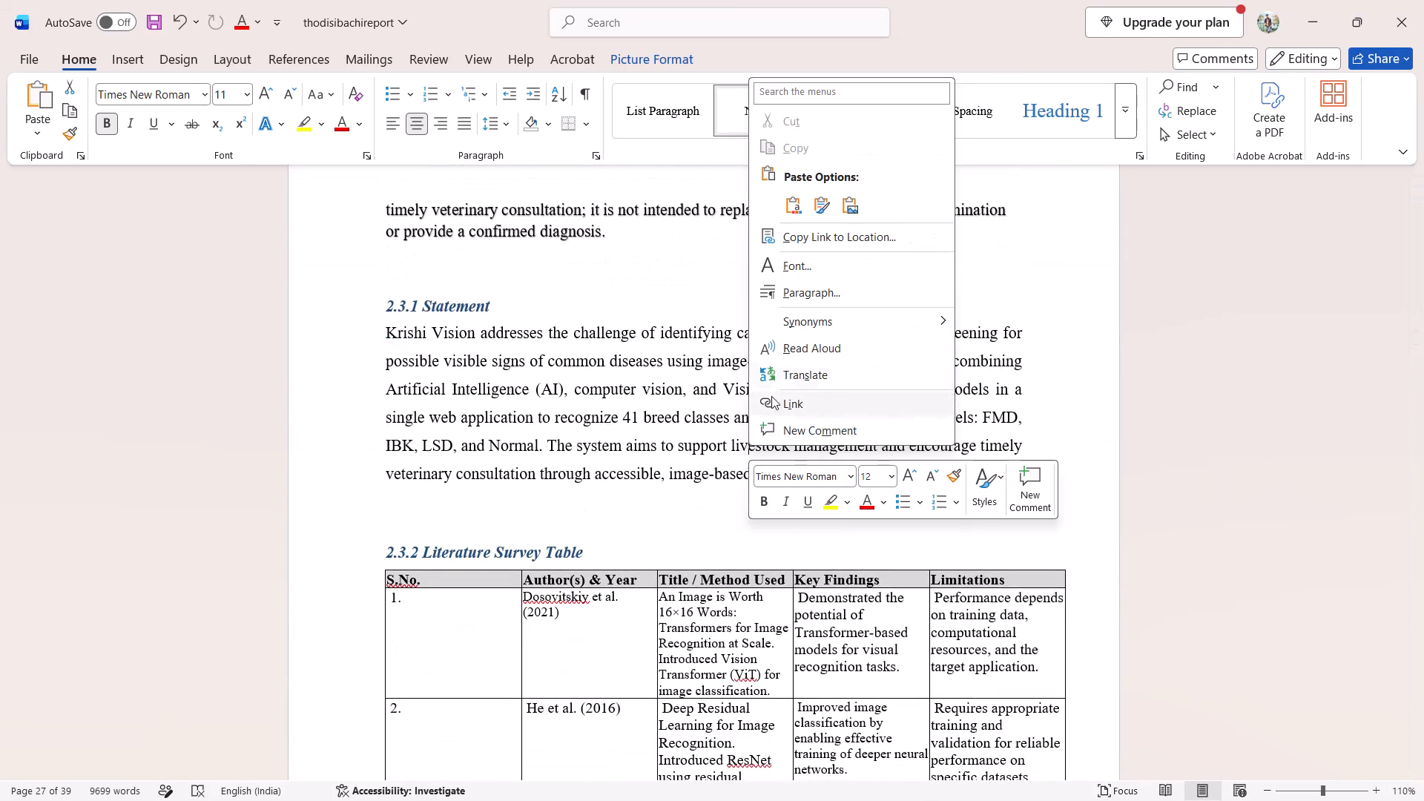
right_click(417, 494)
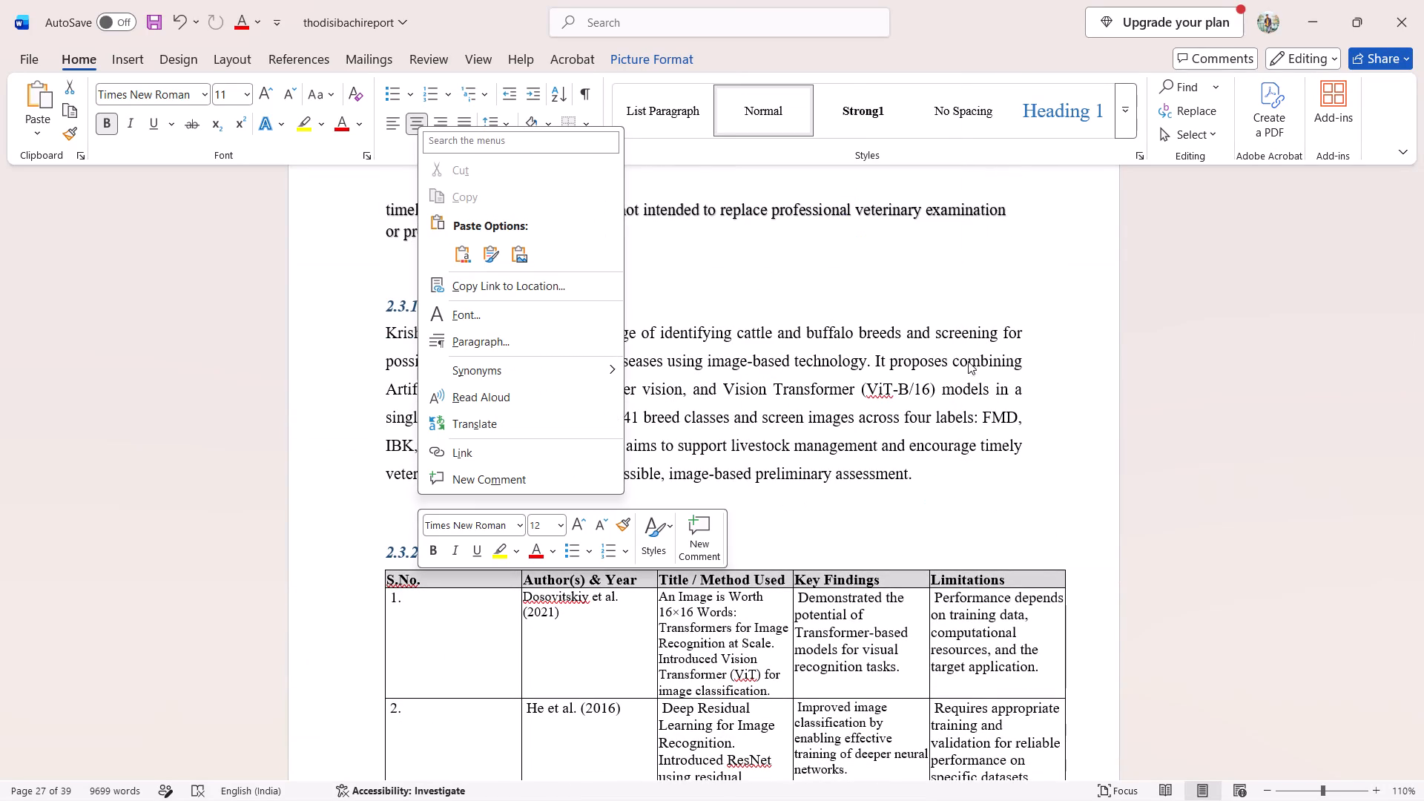
scroll(751, 366, "down", 2)
left_click(970, 439)
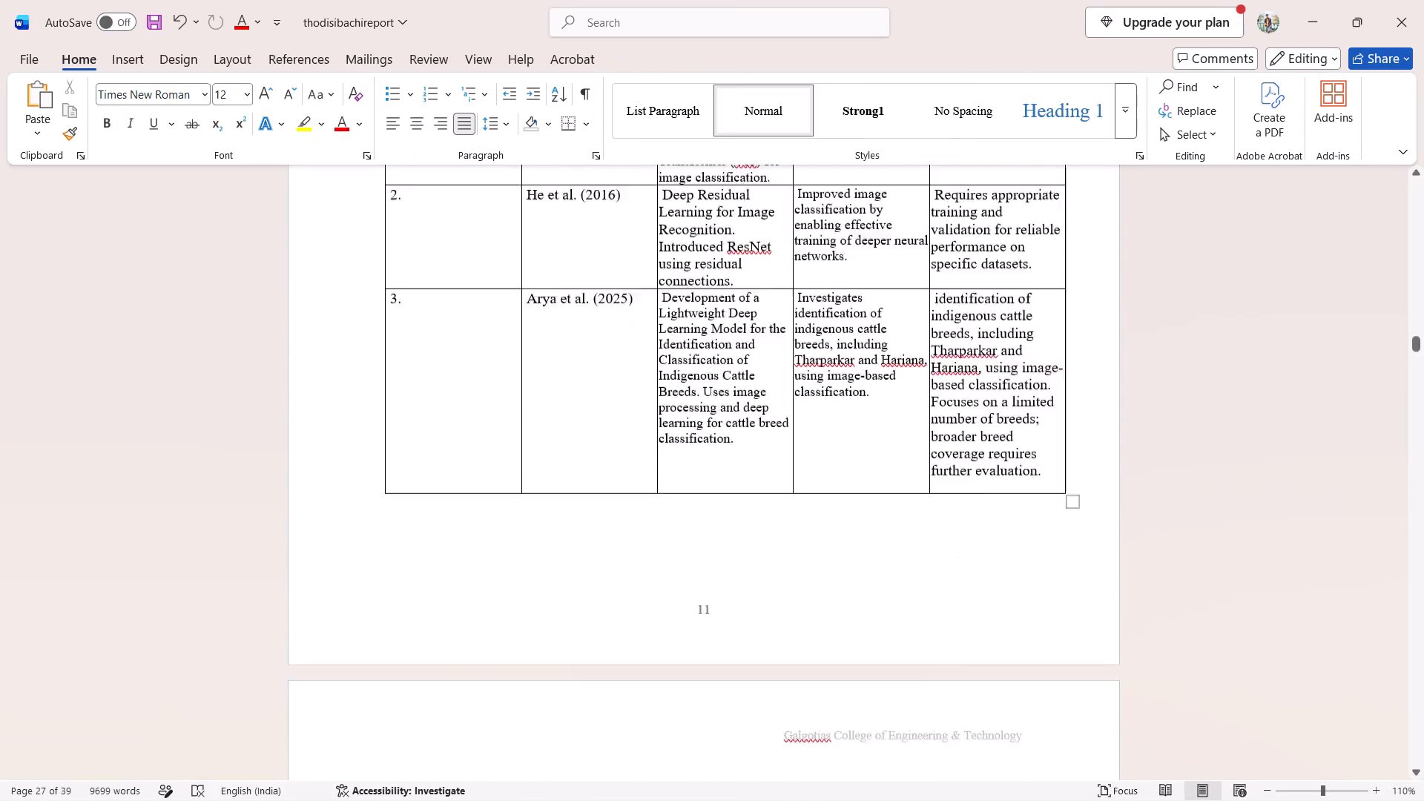
Examine the Implementation chapter from the project setup steps to the object detection and text-to-speech module sections on pages 22 and 23.
scroll(970, 439, "down", 5)
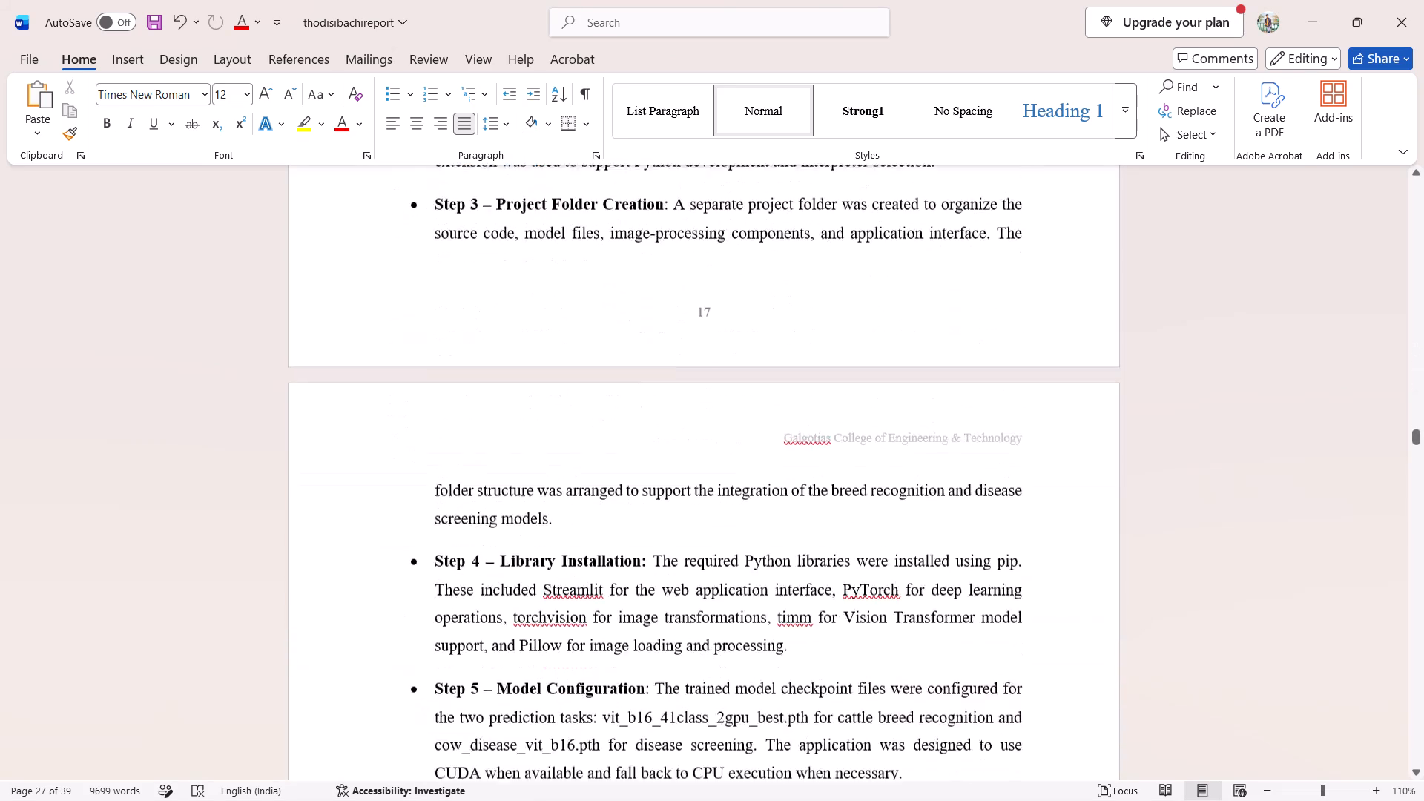
scroll(970, 439, "down", 6)
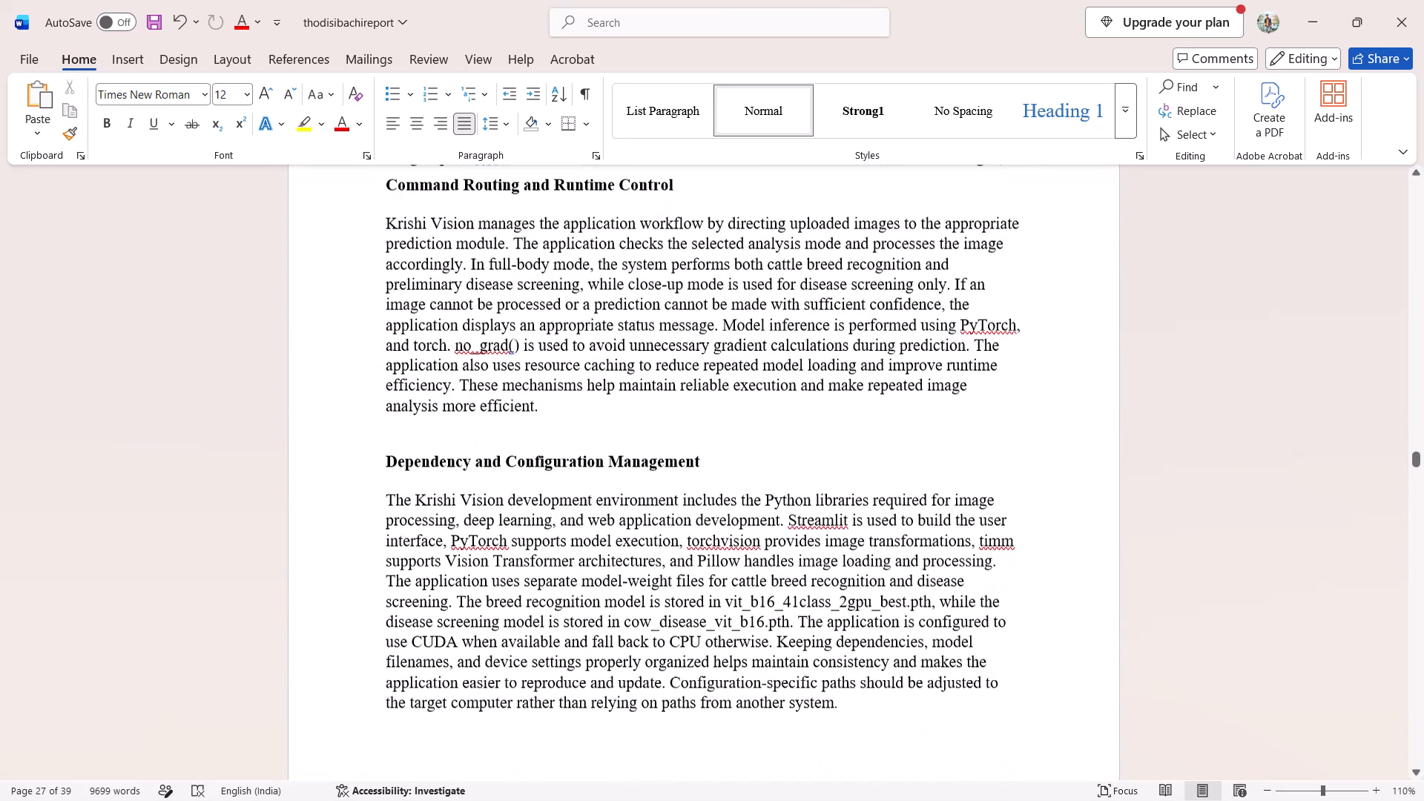
scroll(970, 439, "down", 6)
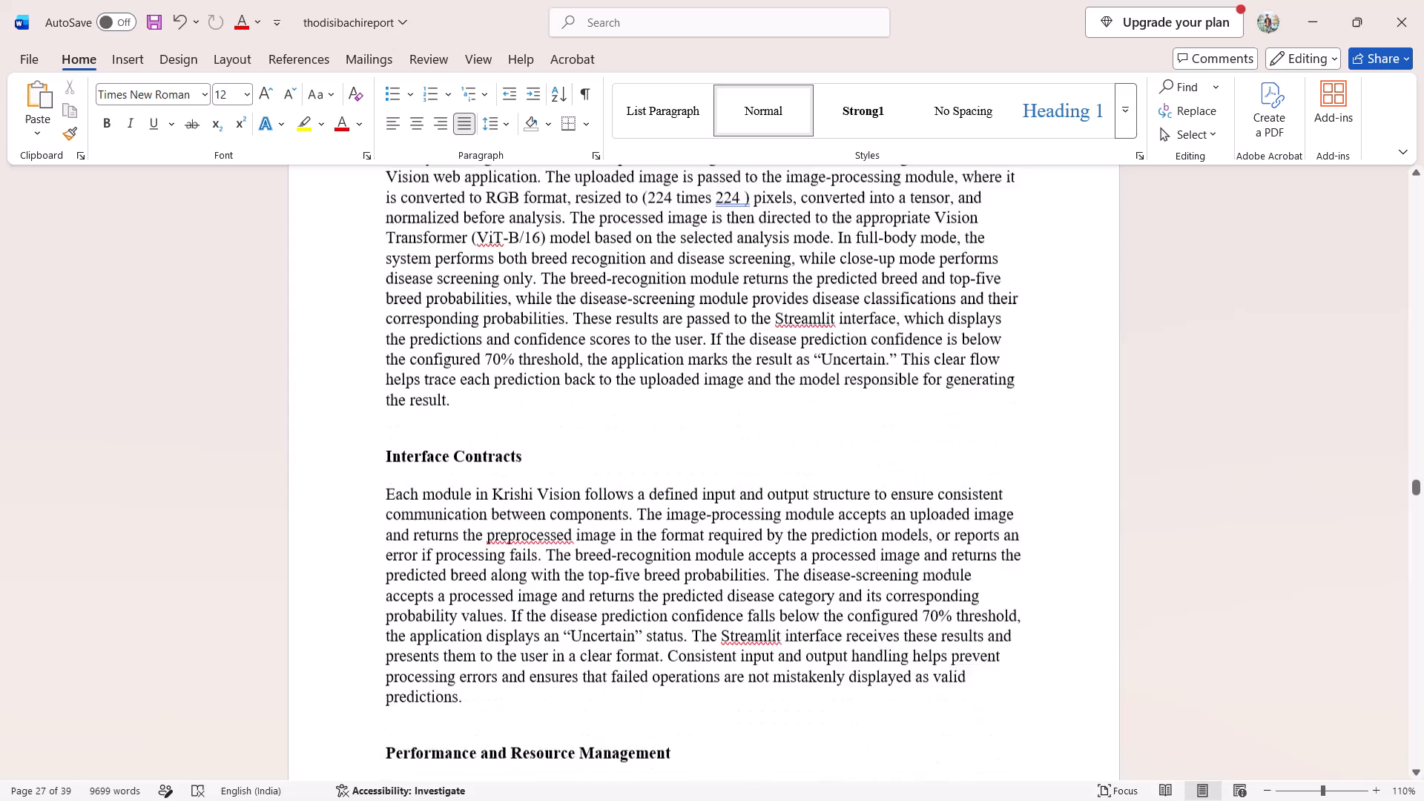
scroll(970, 439, "down", 5)
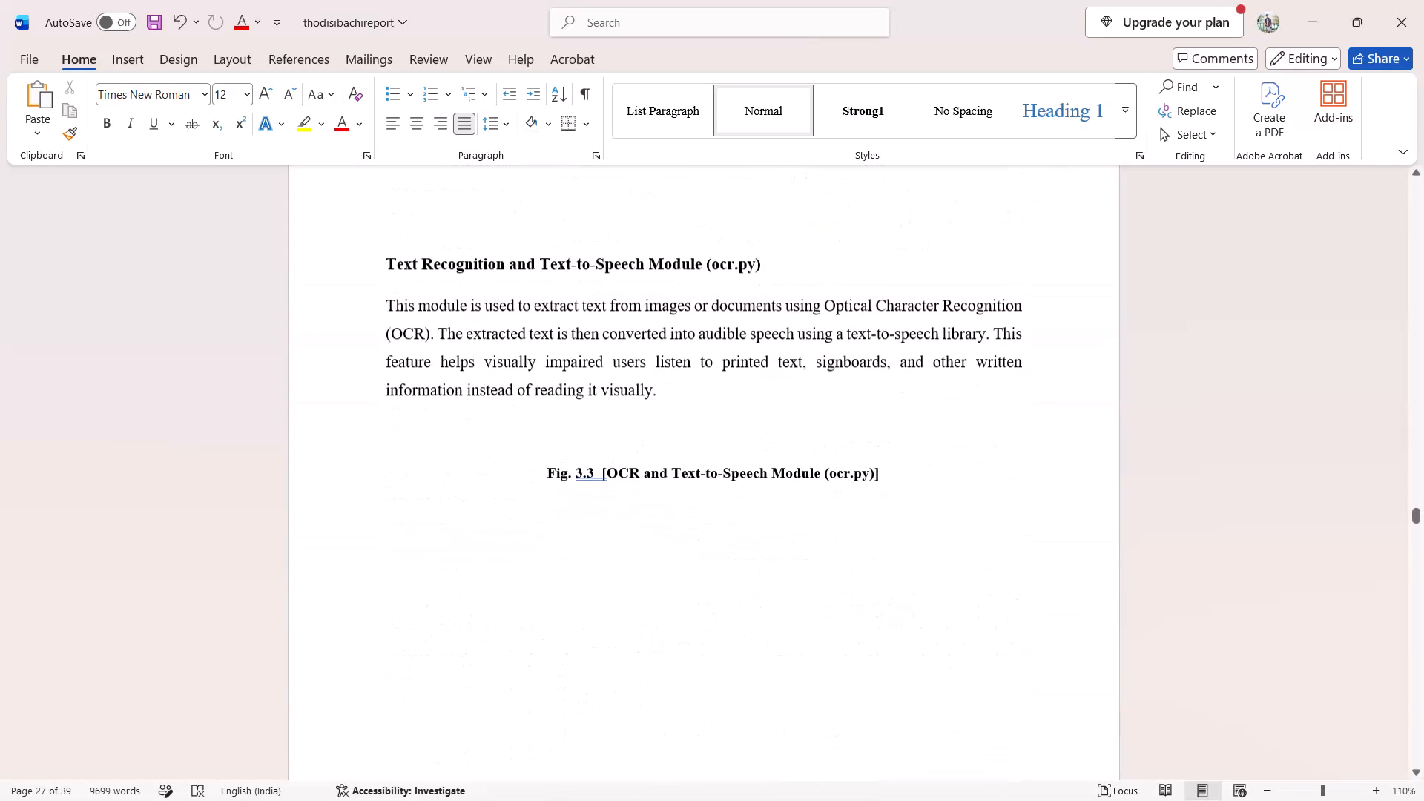
scroll(970, 439, "up", 1)
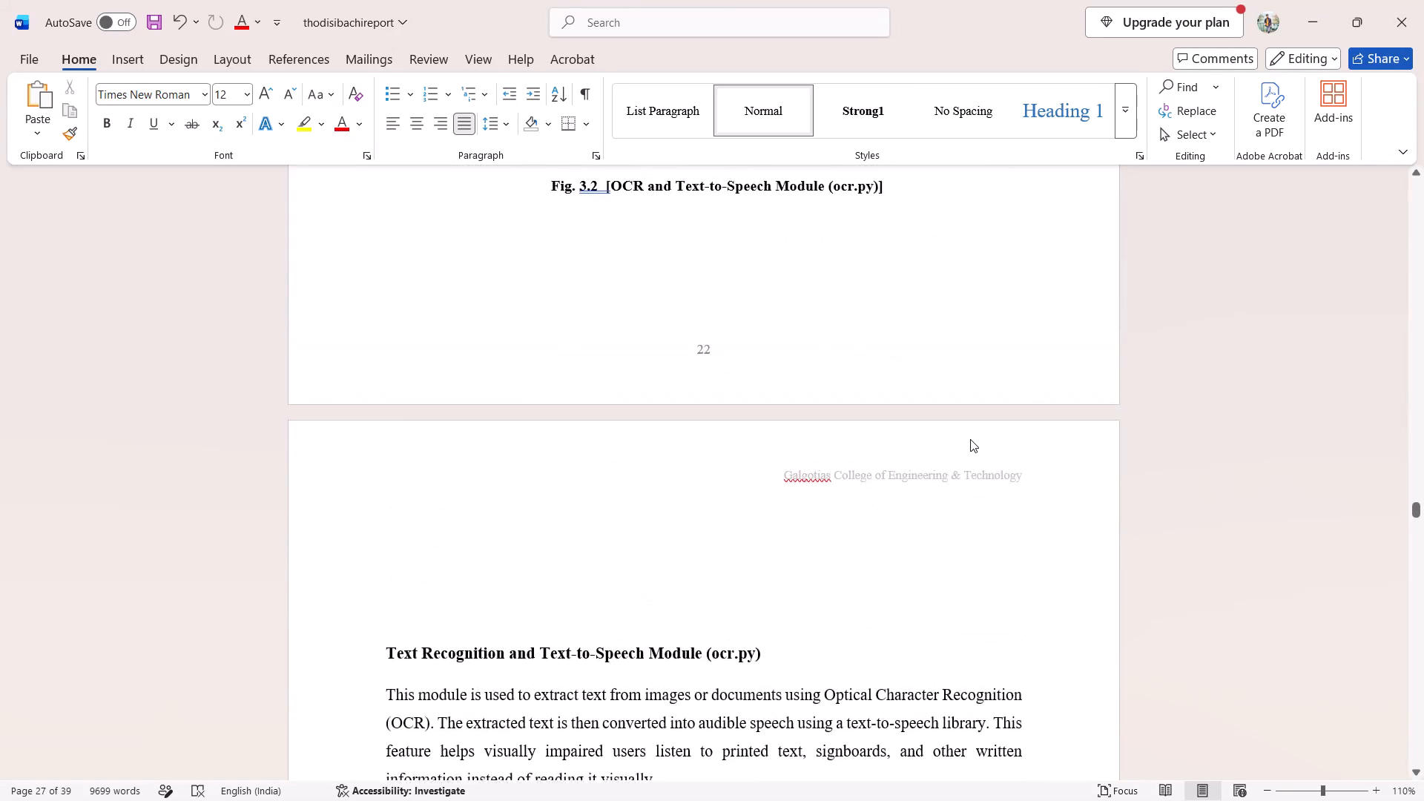
scroll(970, 439, "up", 1)
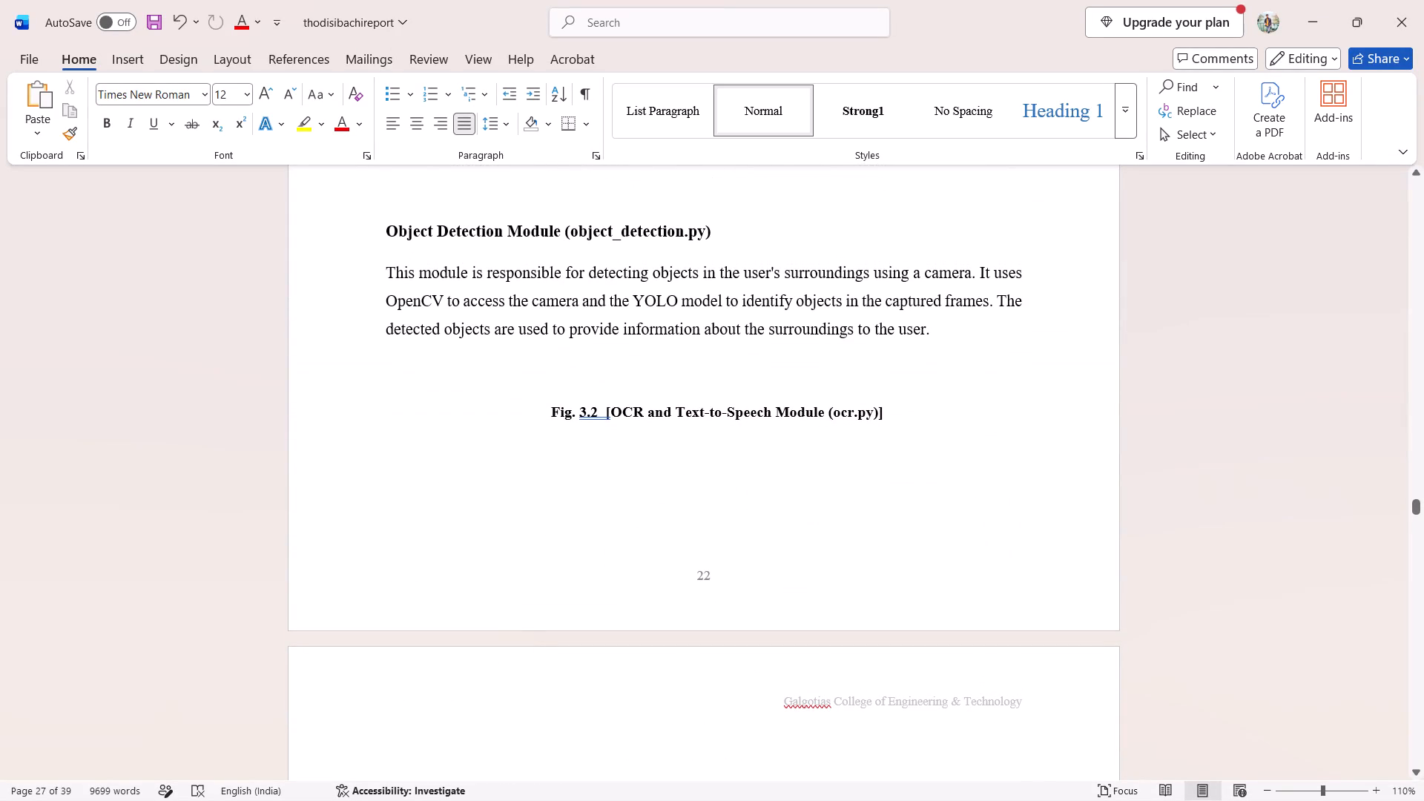
scroll(642, 511, "up", 2)
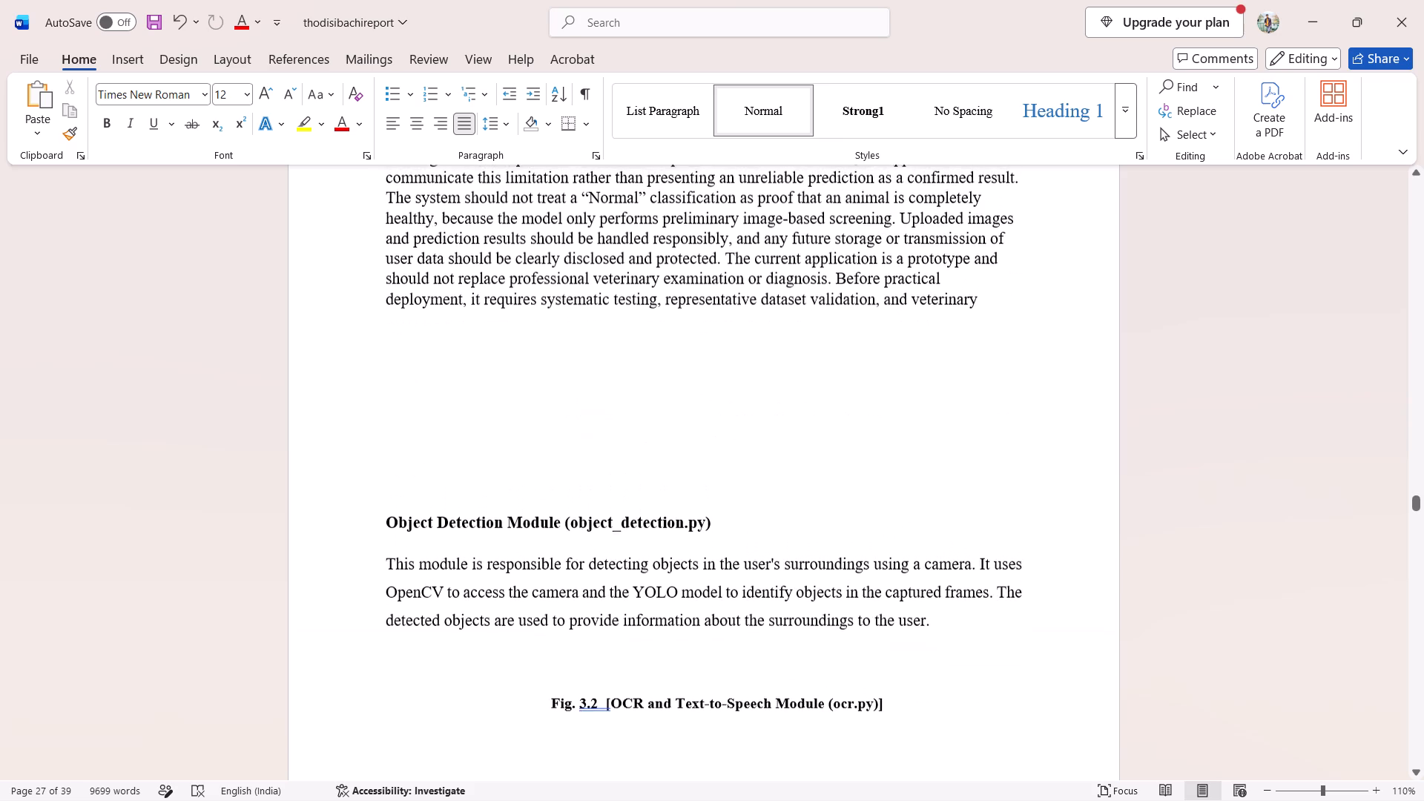
scroll(642, 511, "up", 2)
scroll(642, 511, "down", 2)
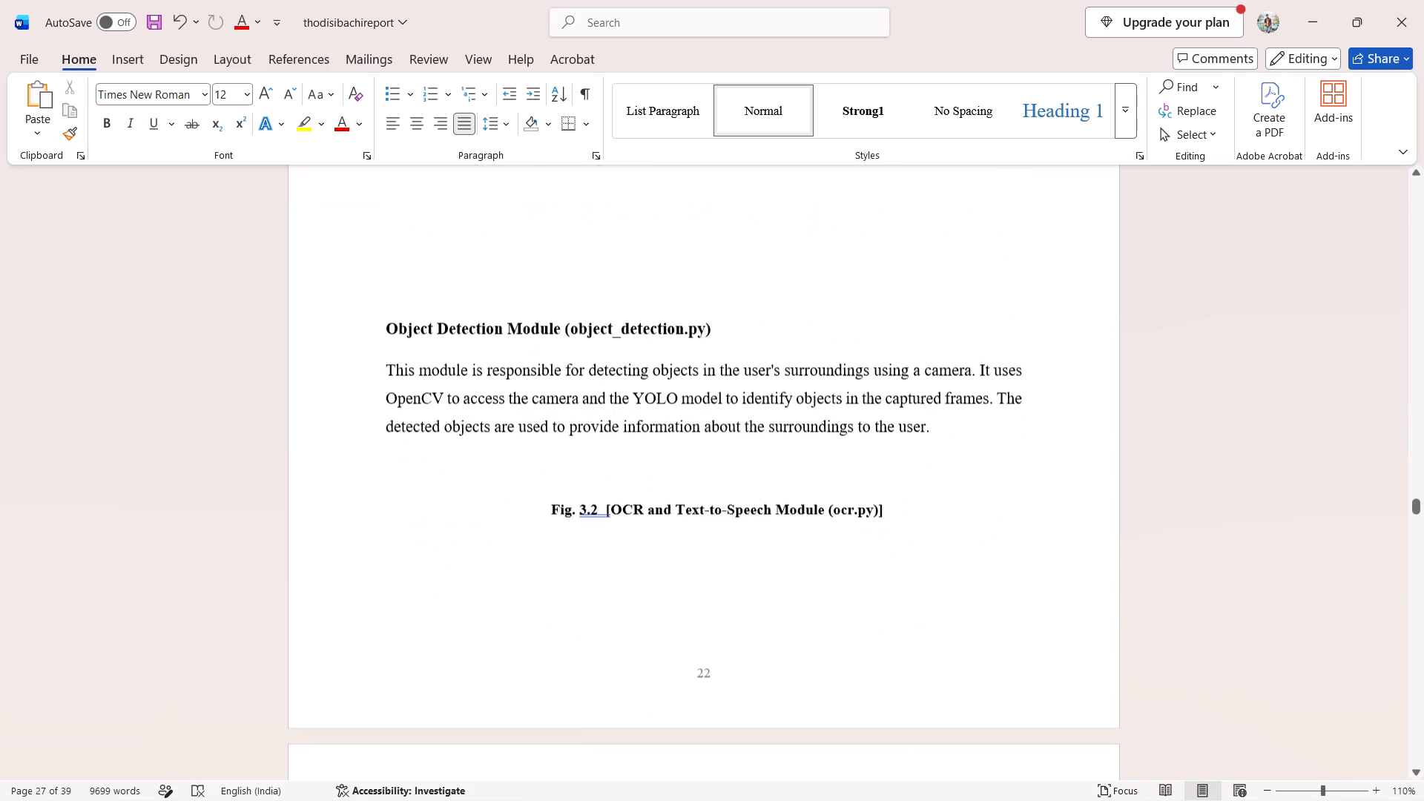
scroll(642, 511, "down", 2)
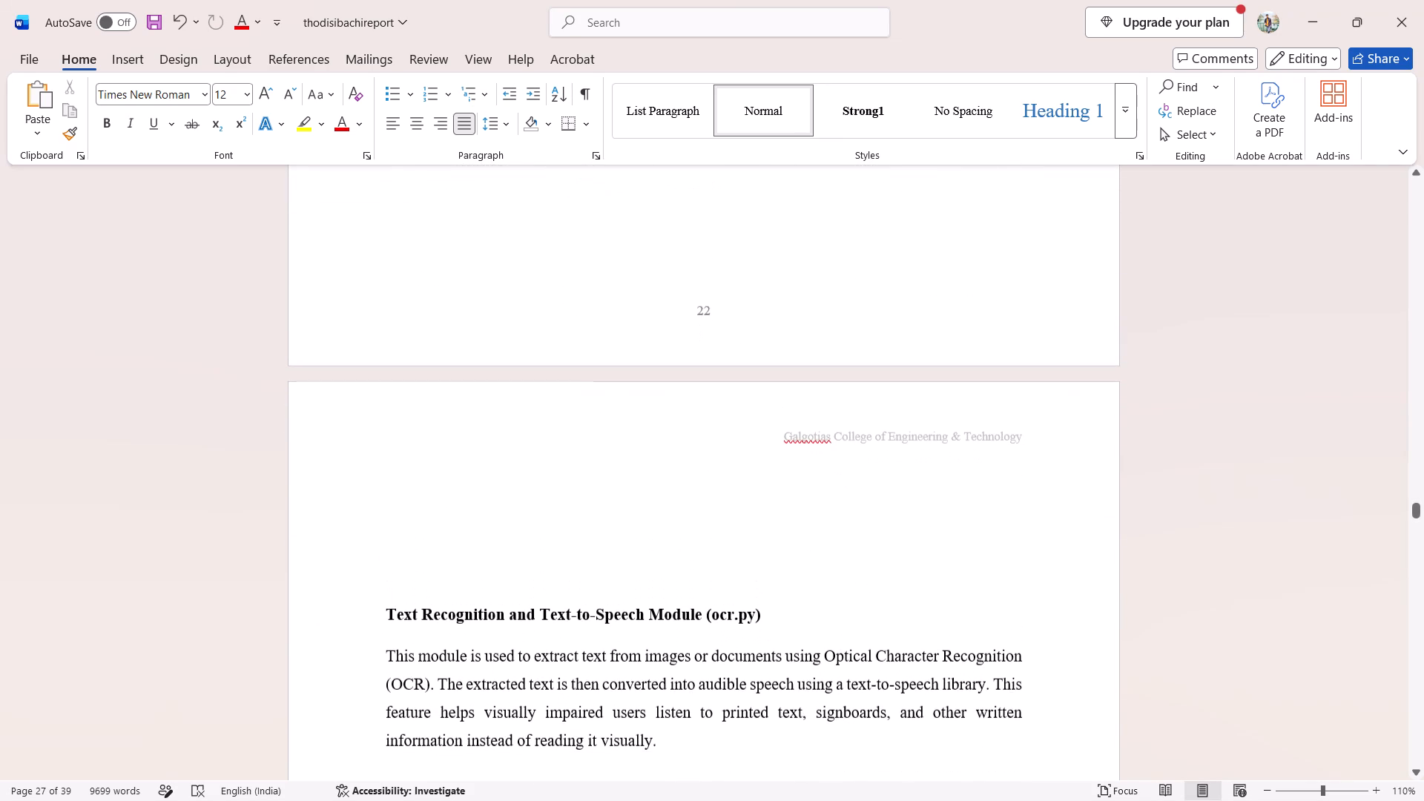
scroll(642, 511, "up", 1)
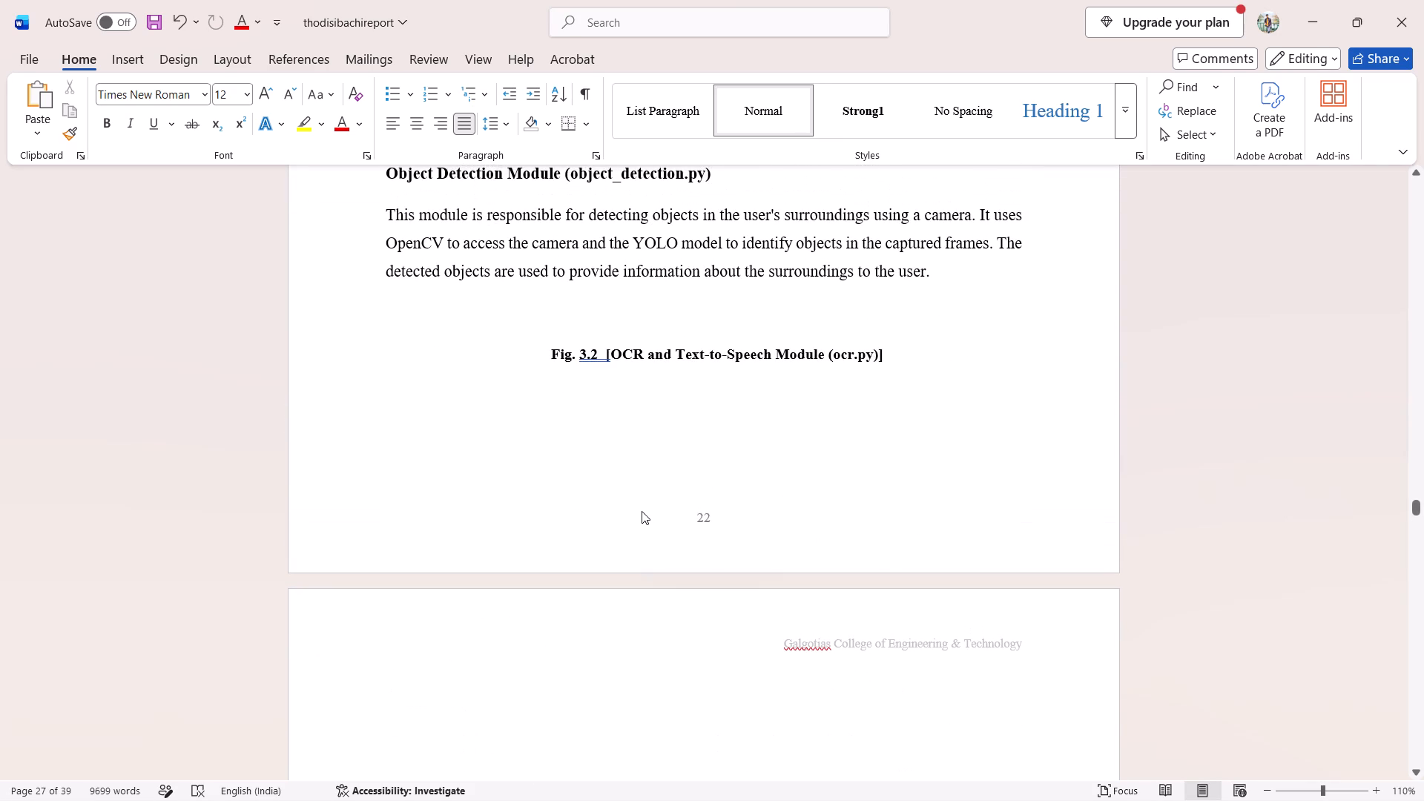
Delete the description paragraph under the "Object Detection Module (object_detection.py)" heading on page 22.
left_click(621, 359)
scroll(983, 300, "up", 2)
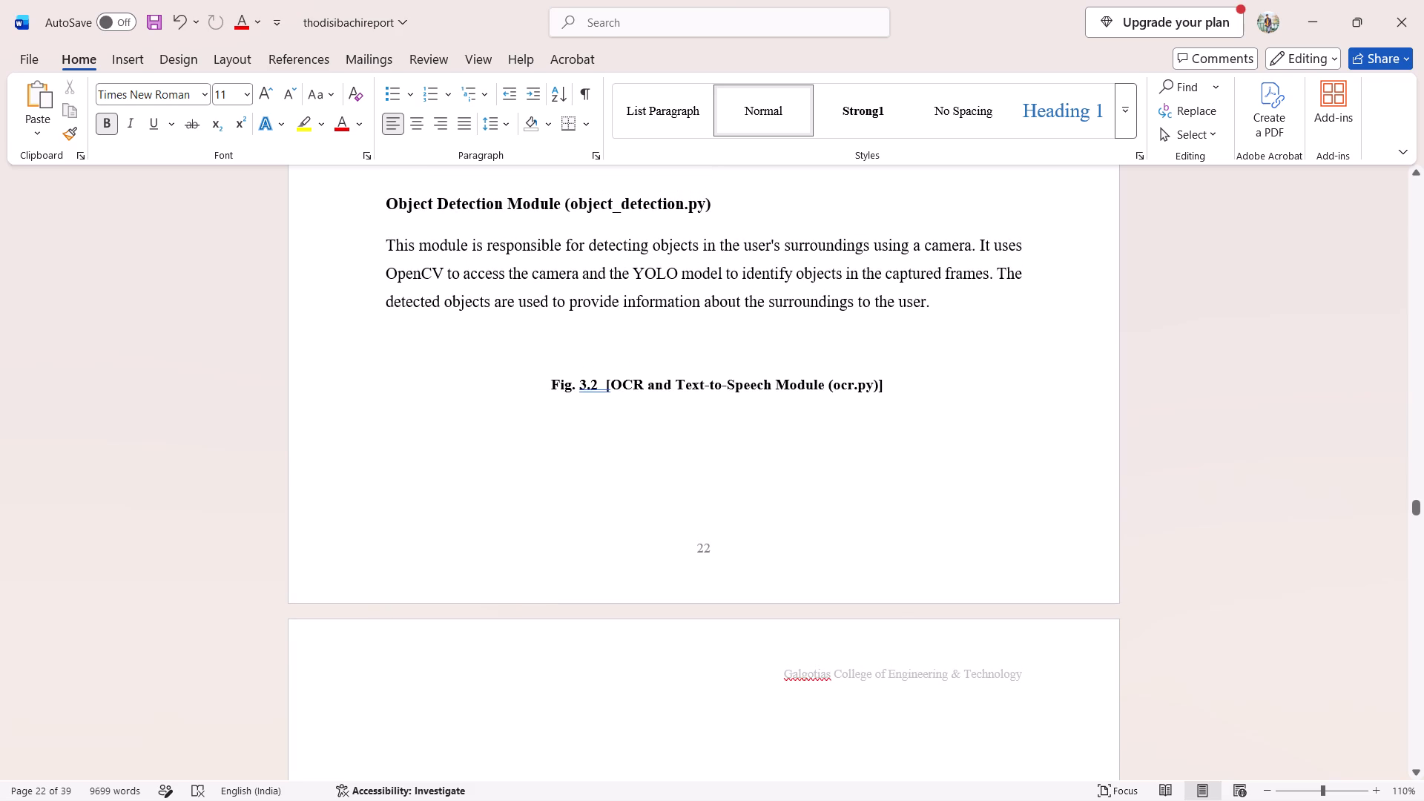
scroll(983, 300, "up", 2)
left_click_drag(969, 329, 821, 259)
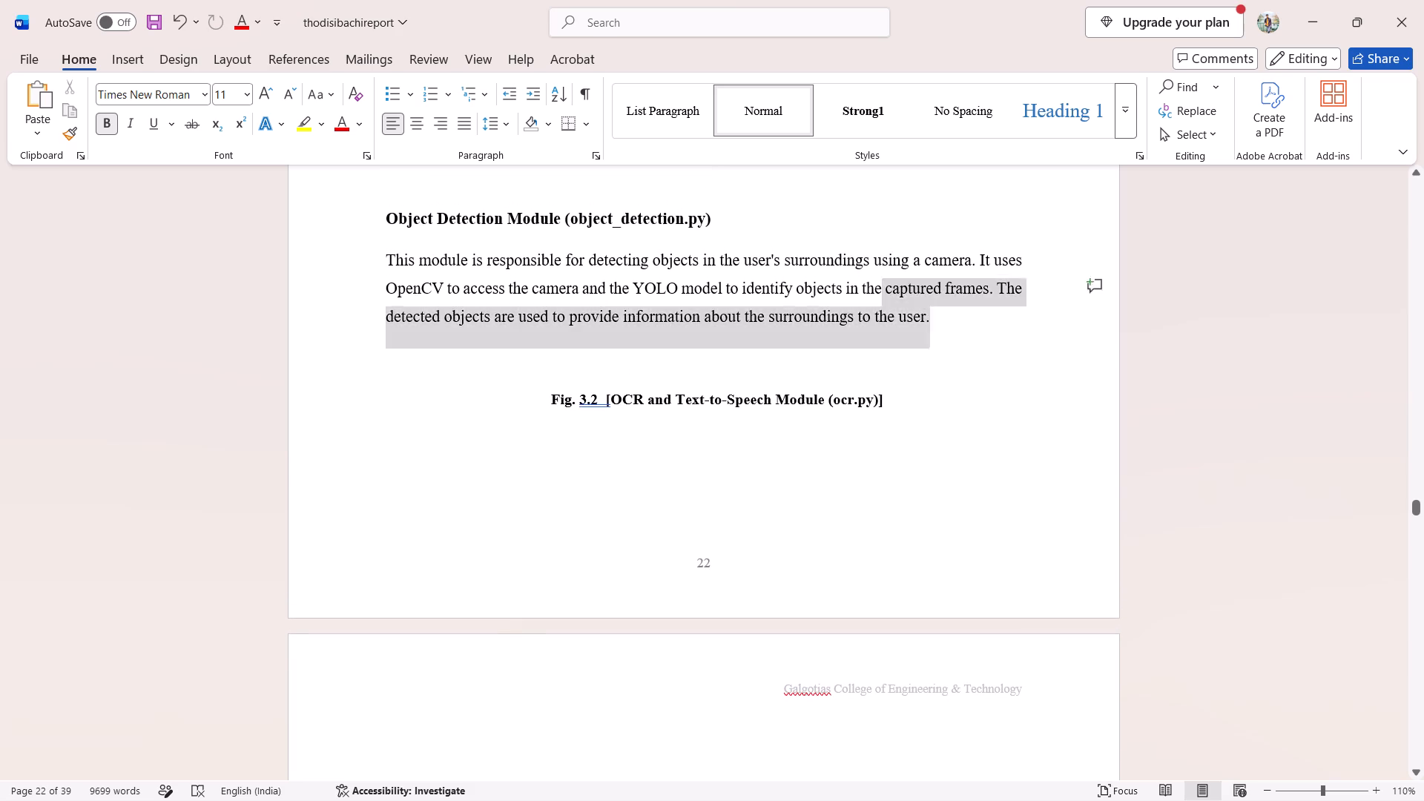
left_click_drag(821, 259, 287, 360)
key("BackSpace")
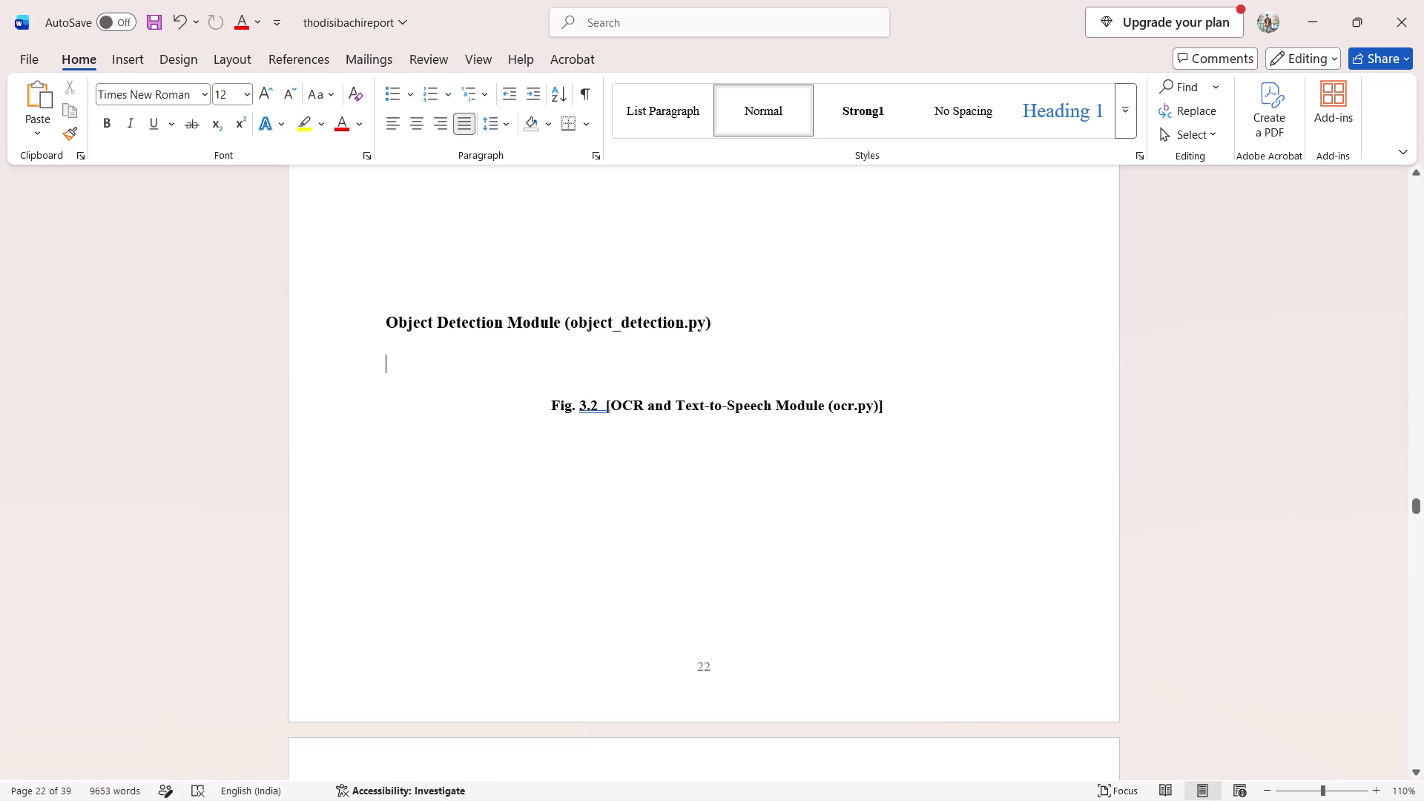
Delete the "Object Detection Module (object_detection.py)" heading on page 22.
left_click_drag(797, 341, 681, 332)
left_click_drag(681, 332, 375, 274)
key("BackSpace")
Review the report backward from the Reliability, Privacy and Safety paragraph on page 22 to the start of section 3.3.2.
scroll(375, 274, "up", 1)
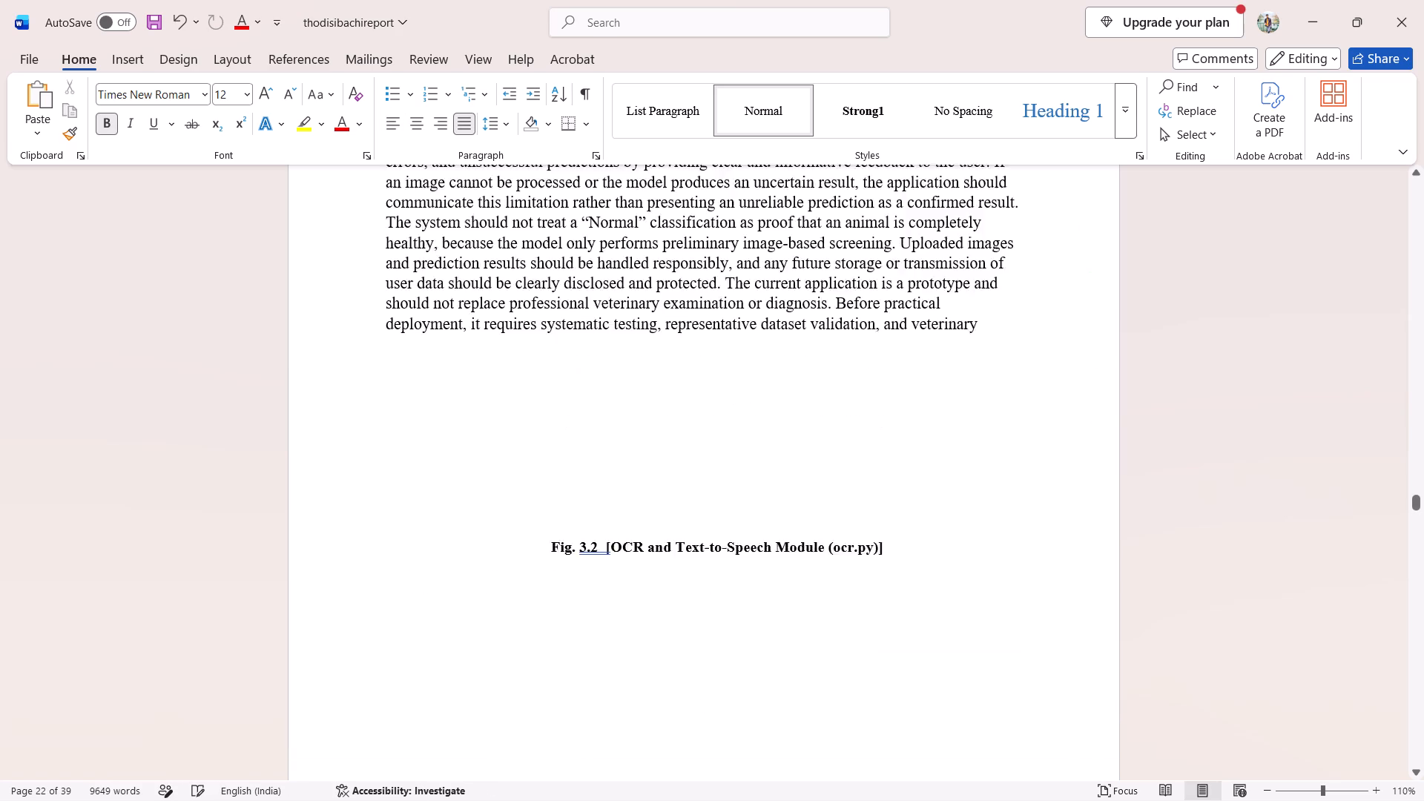
scroll(375, 274, "up", 1)
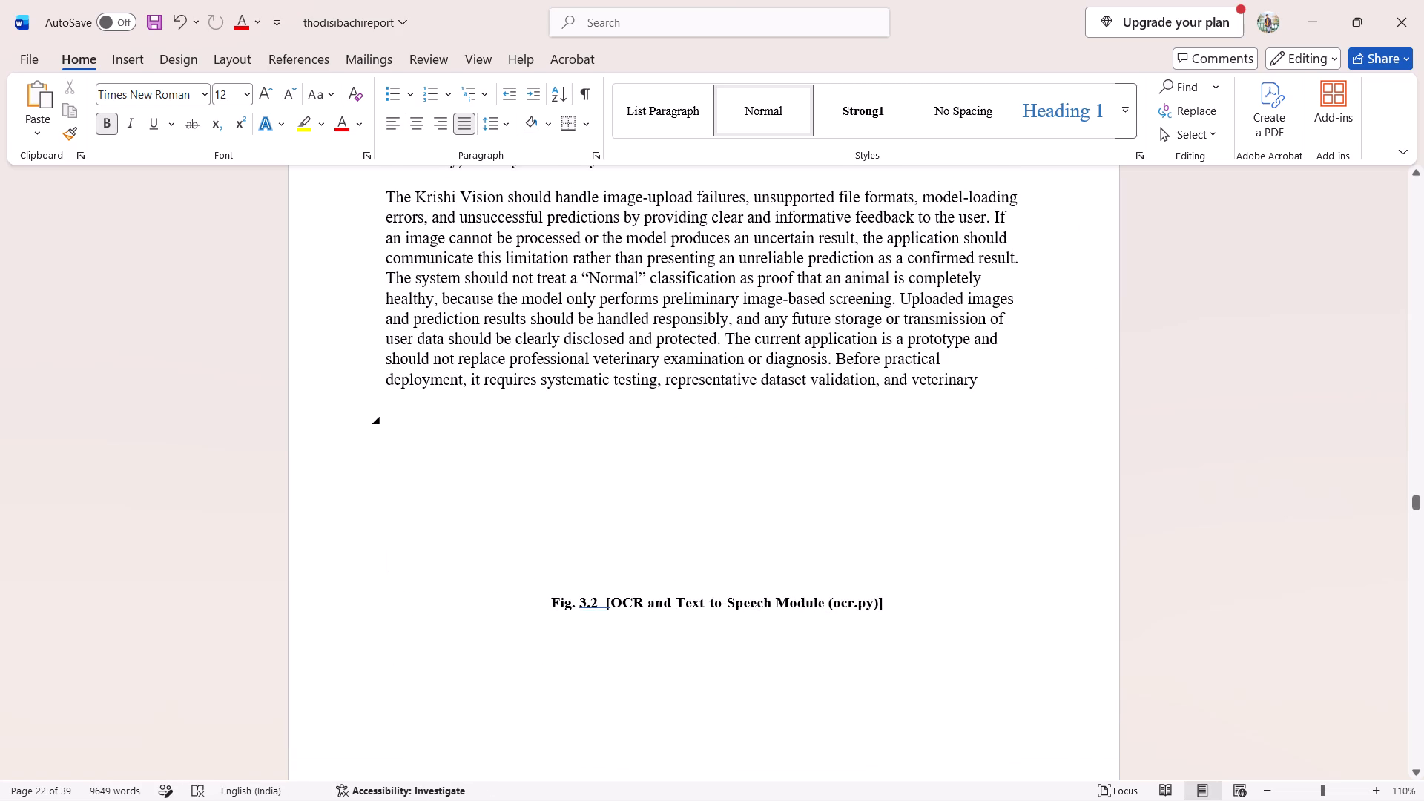
left_click(444, 438)
scroll(837, 461, "up", 1)
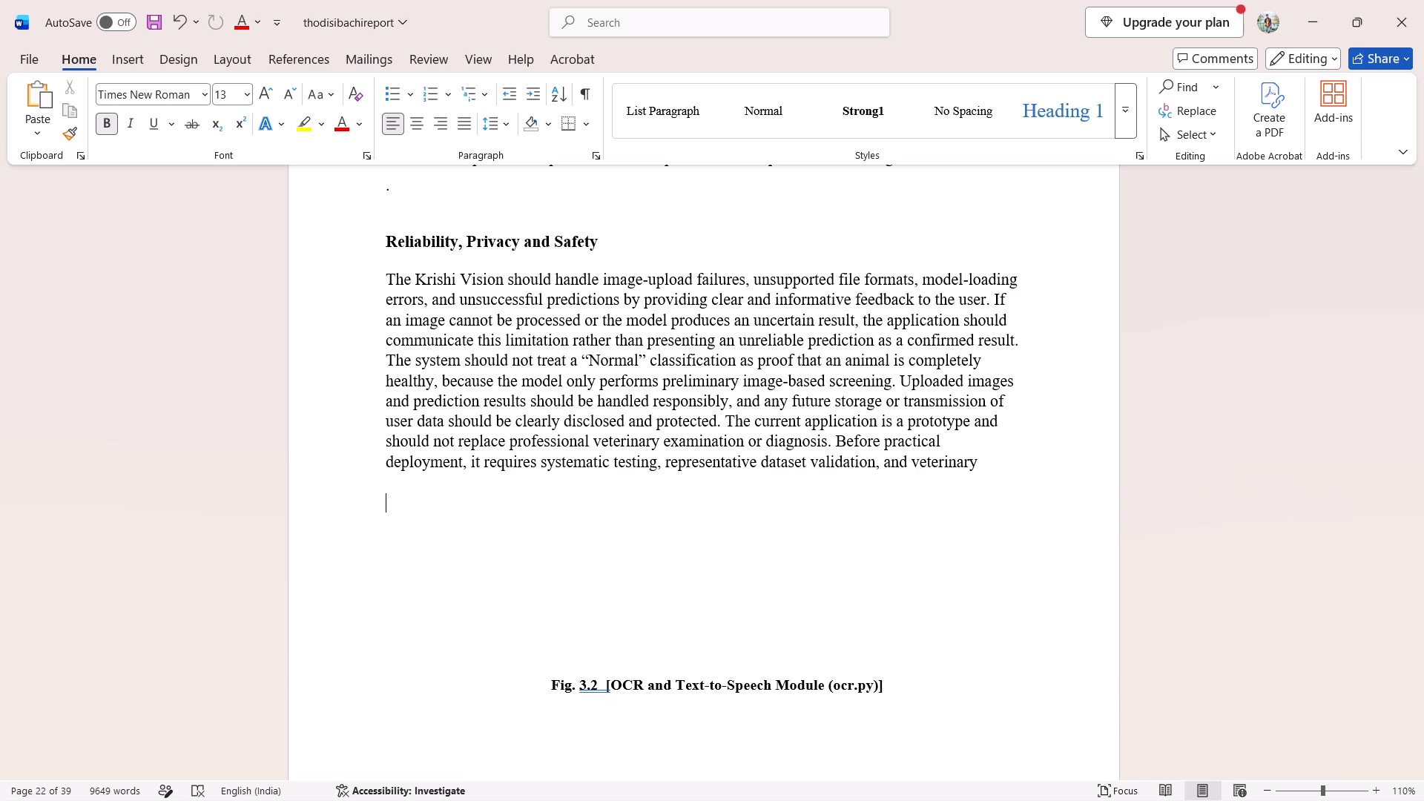
scroll(837, 461, "down", 1)
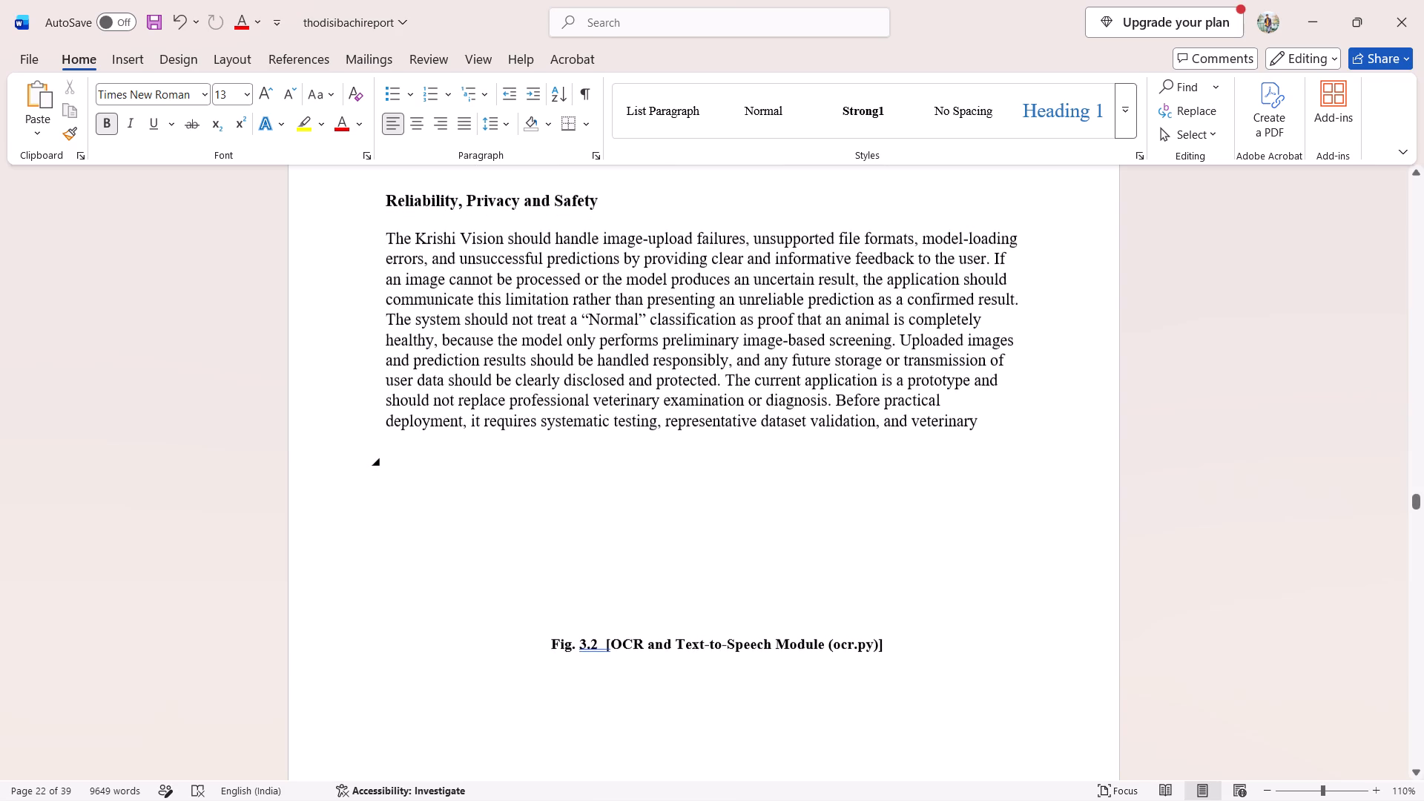
scroll(837, 461, "down", 1)
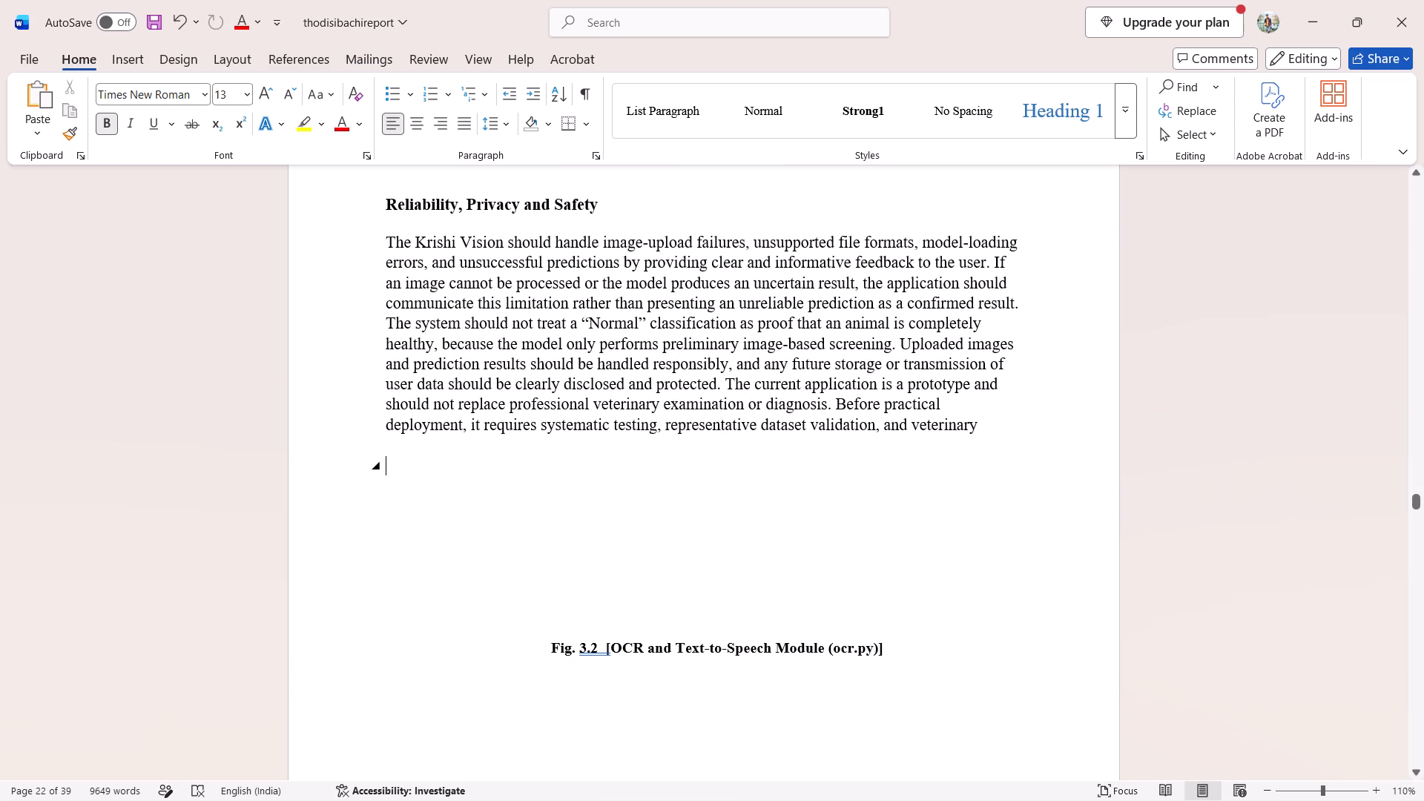
left_click(391, 473)
scroll(447, 491, "up", 3)
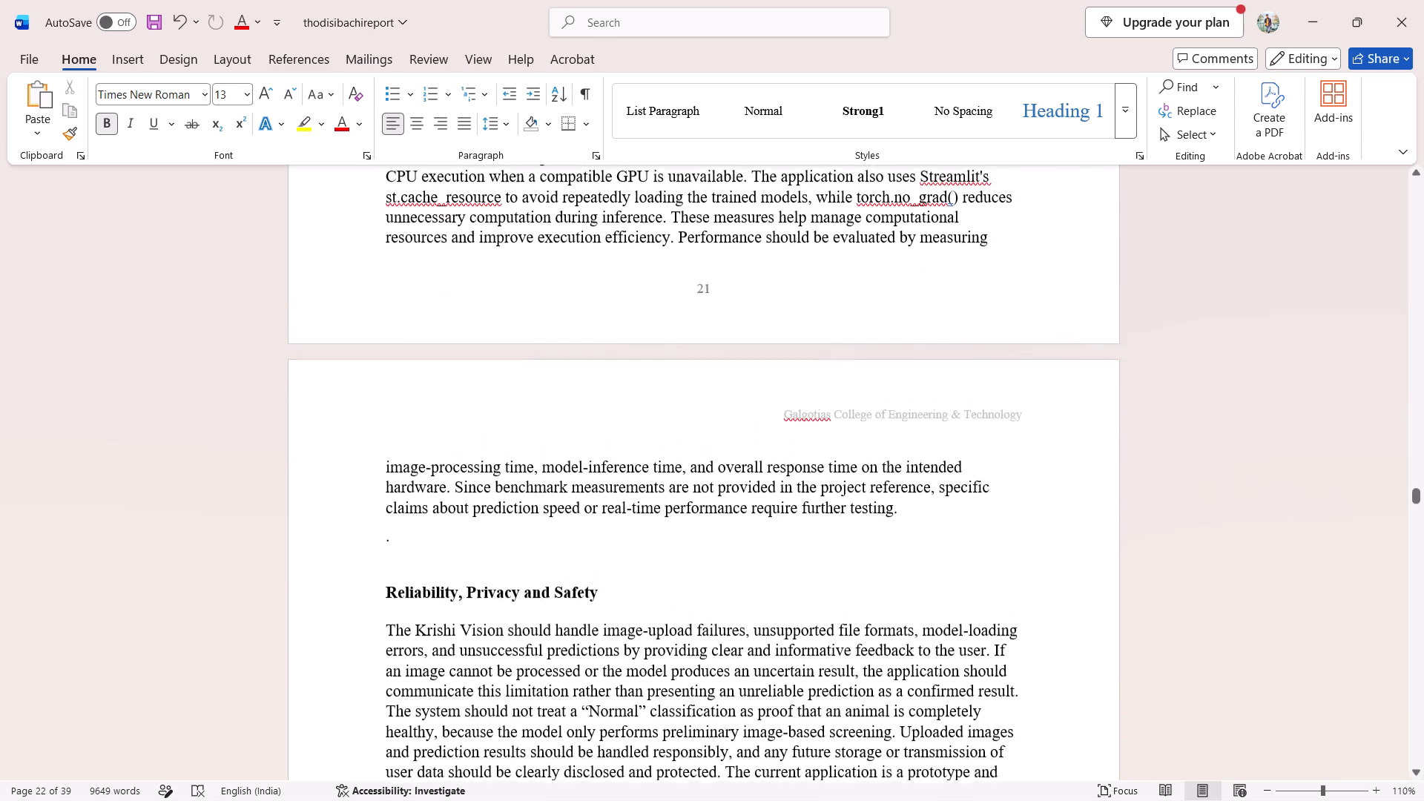
scroll(447, 491, "up", 2)
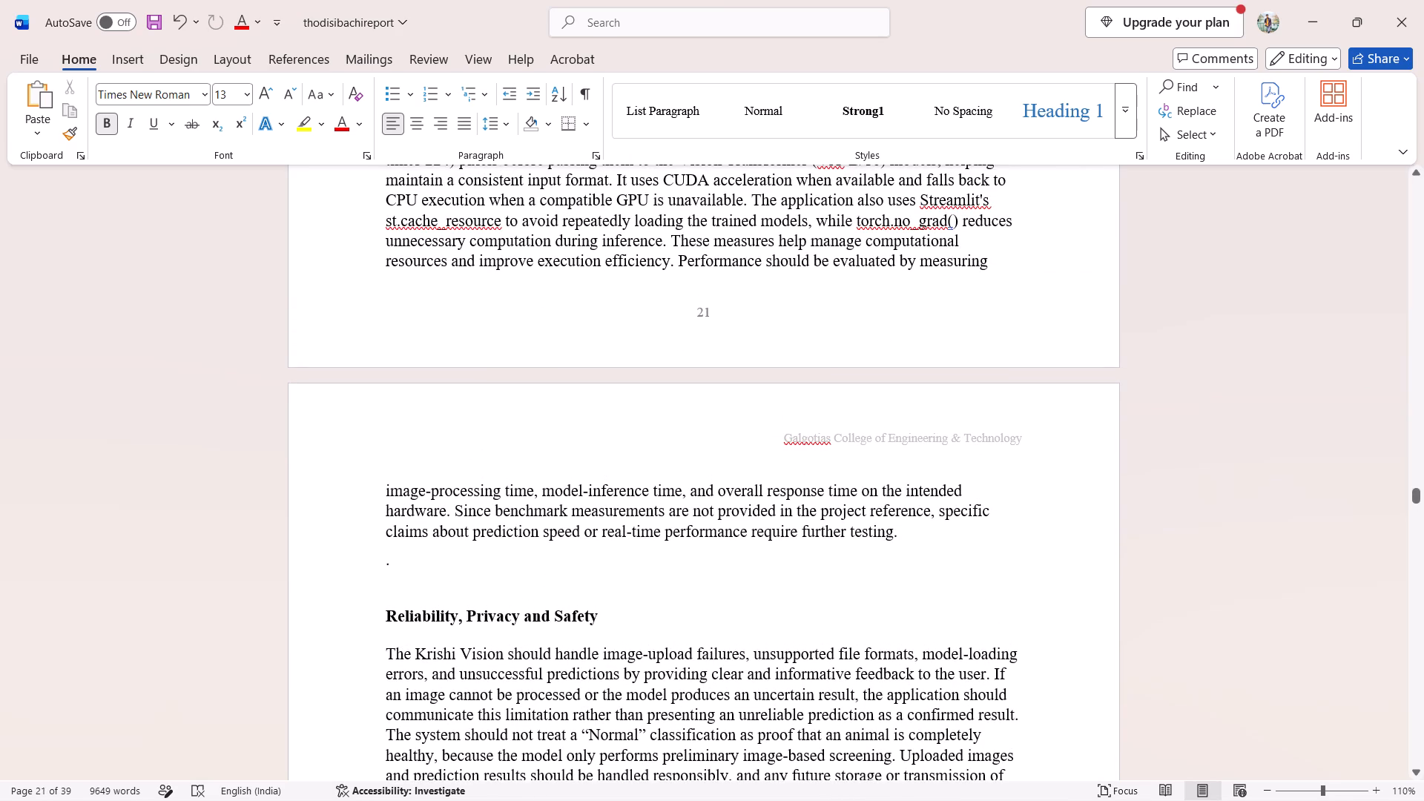
scroll(447, 491, "up", 6)
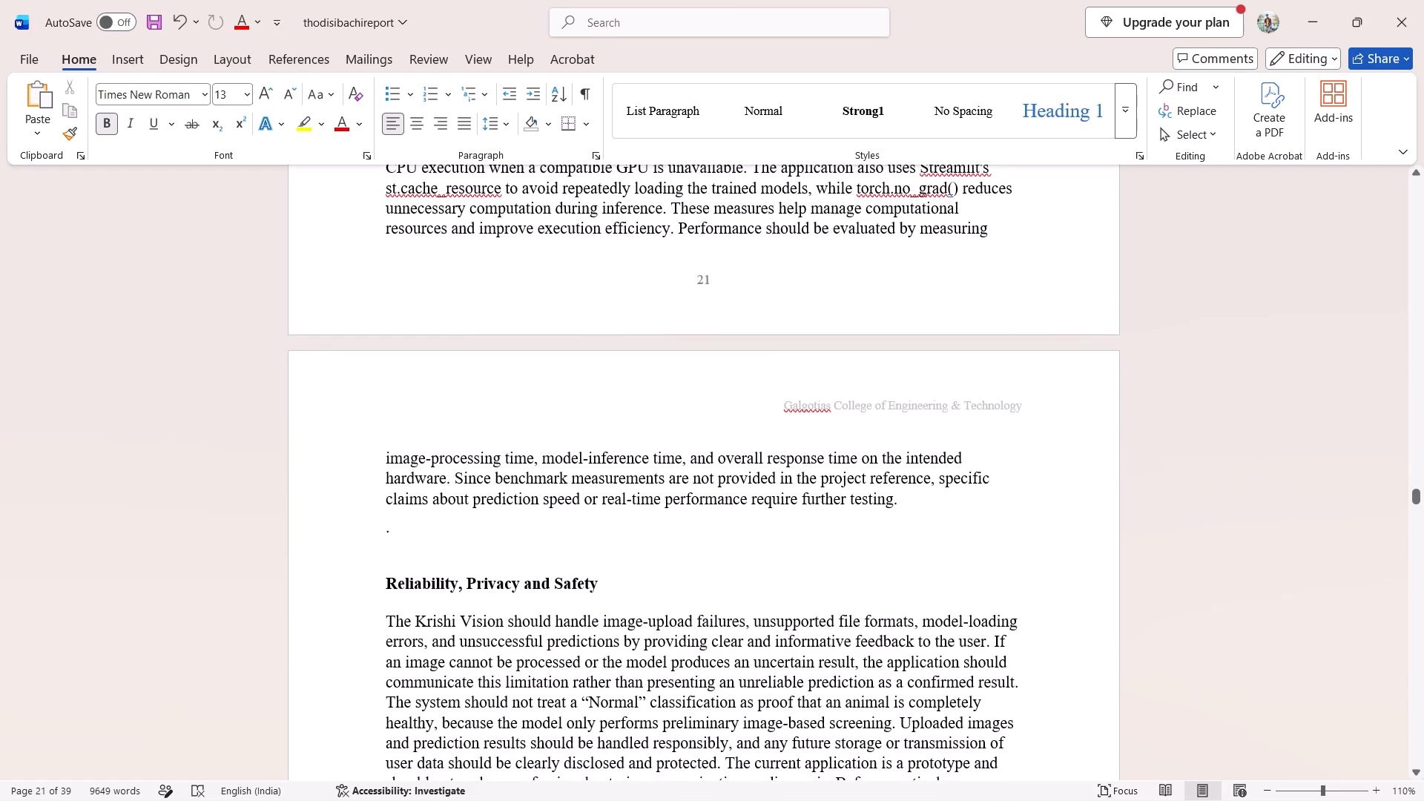
scroll(447, 491, "up", 3)
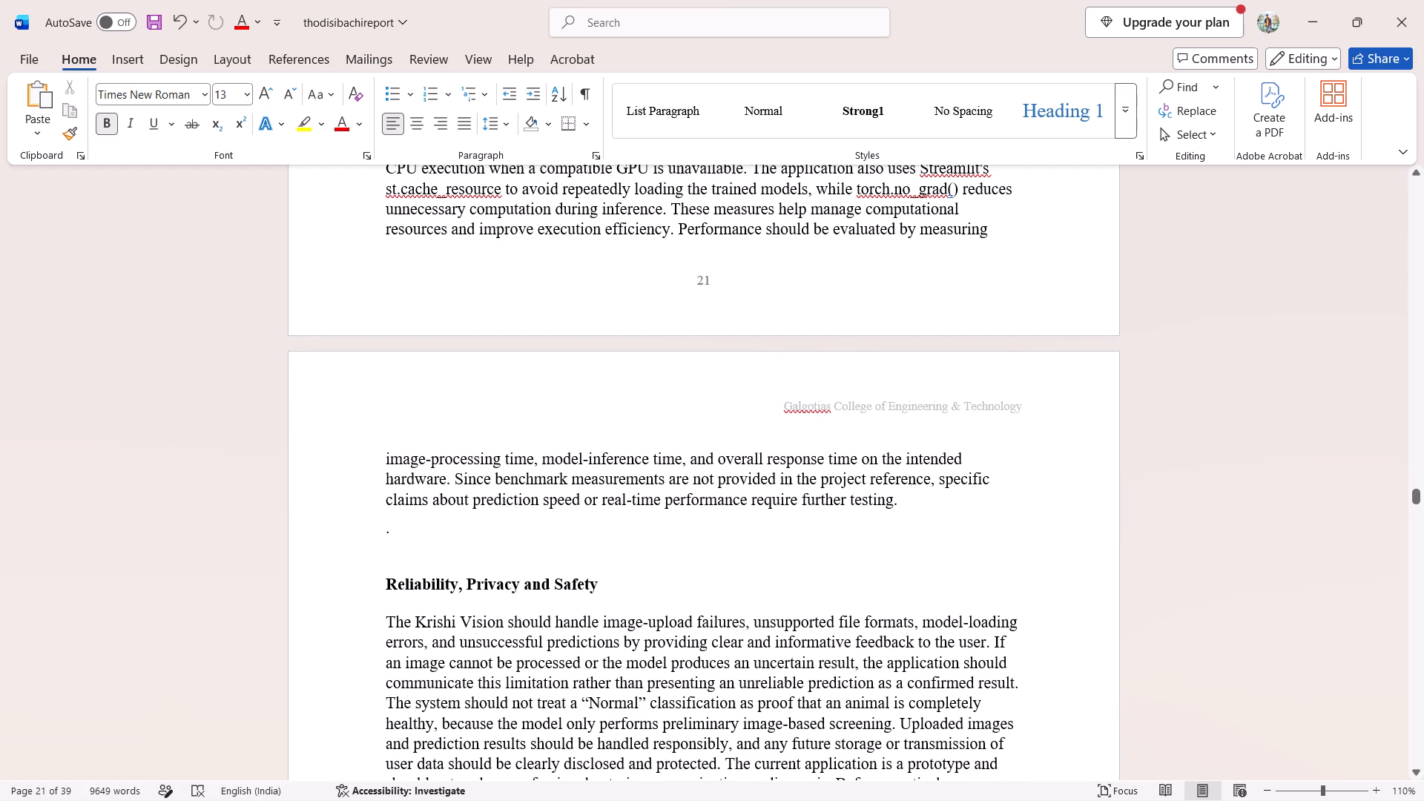
scroll(447, 491, "up", 4)
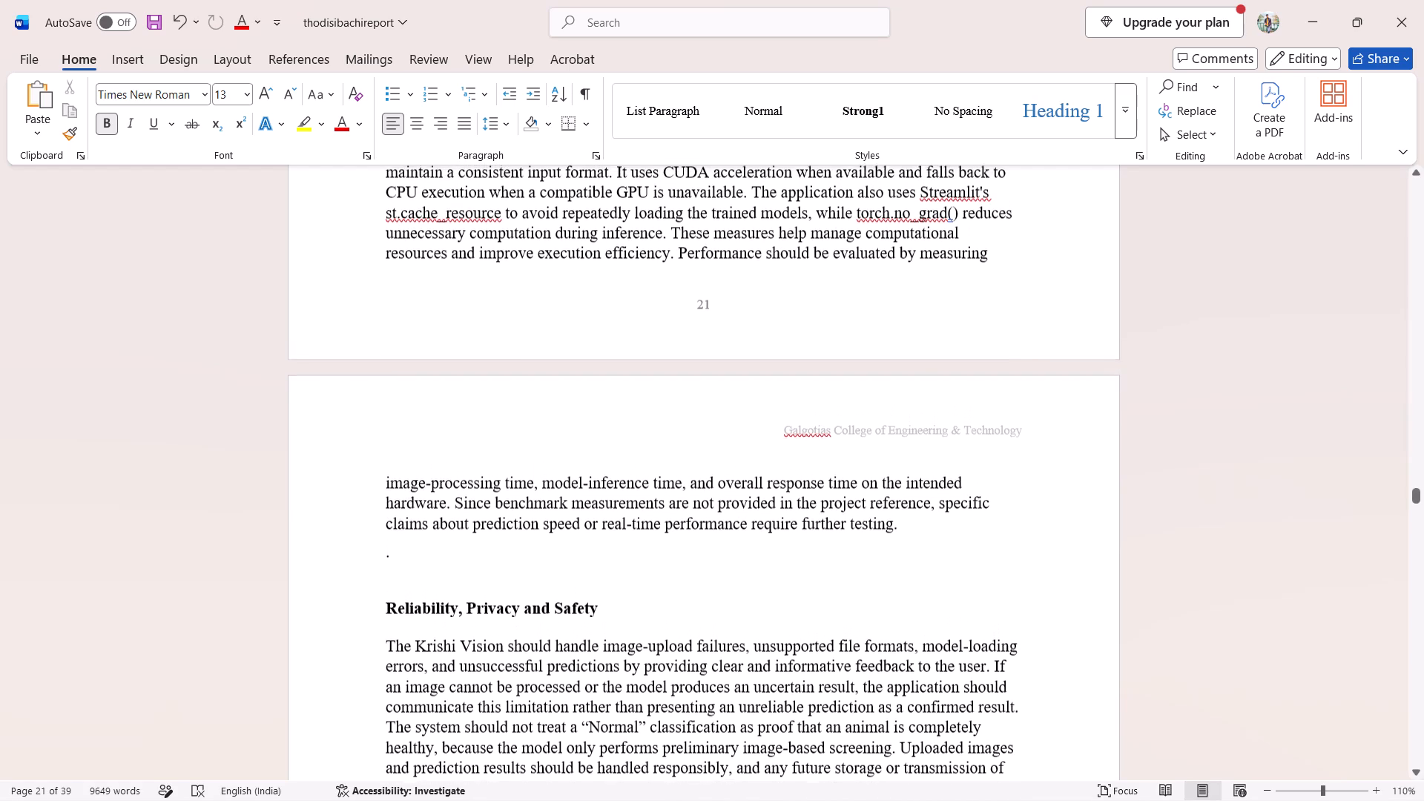
scroll(447, 491, "up", 5)
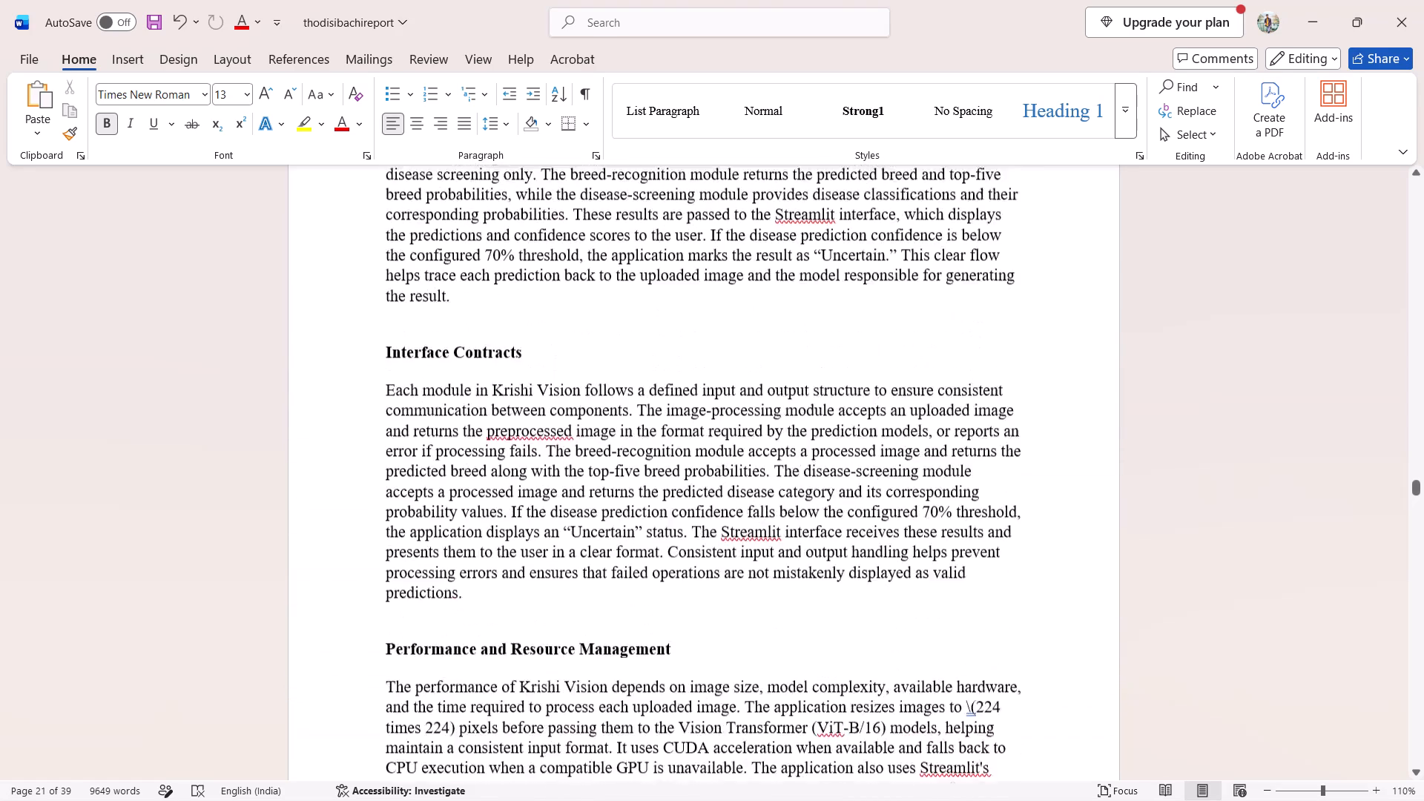
scroll(447, 491, "up", 4)
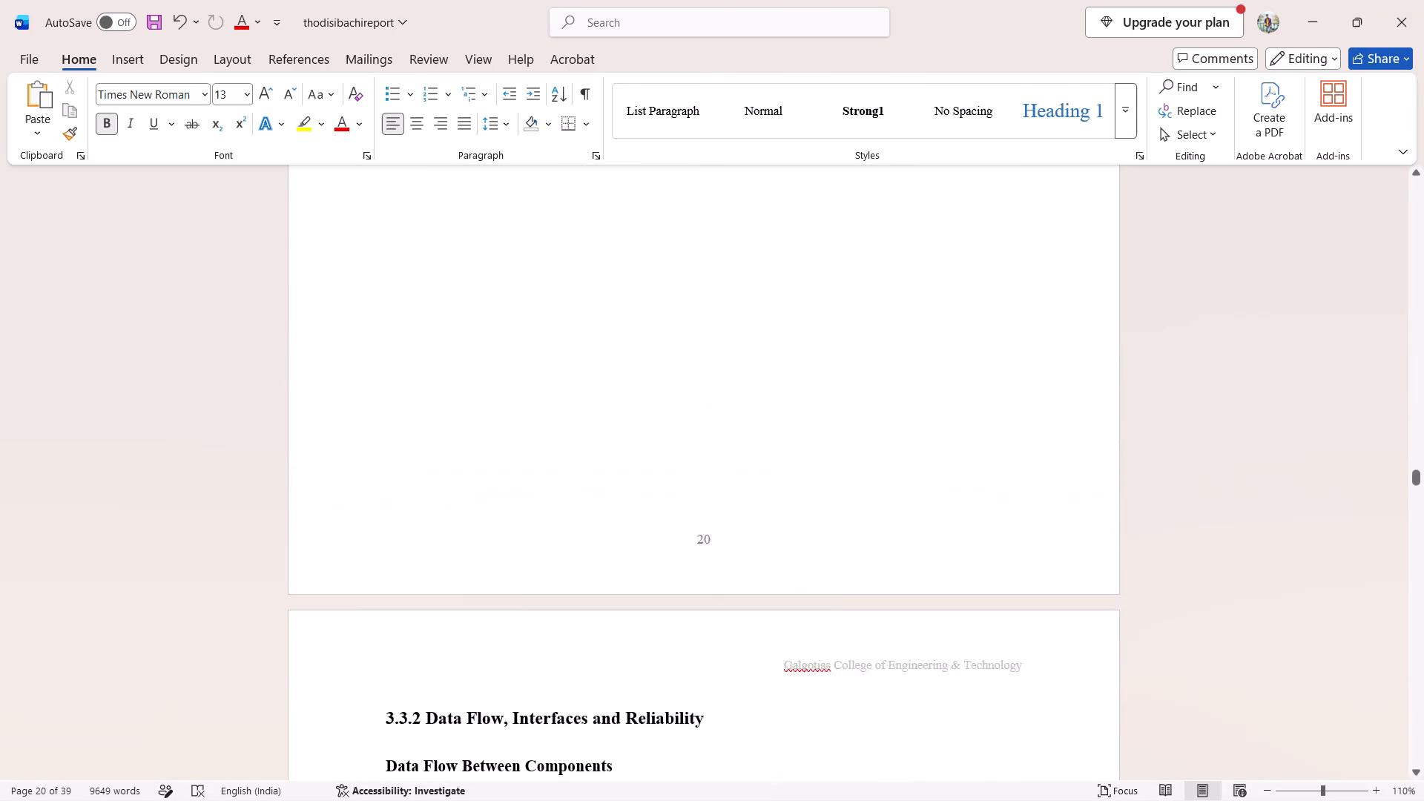
Examine the preceding sections and their heading numbers, from 3.3.1 Implementation Strategy and Integration back through 3.3 Environment Setup to 3.2.2 Technologies Used.
scroll(447, 491, "up", 5)
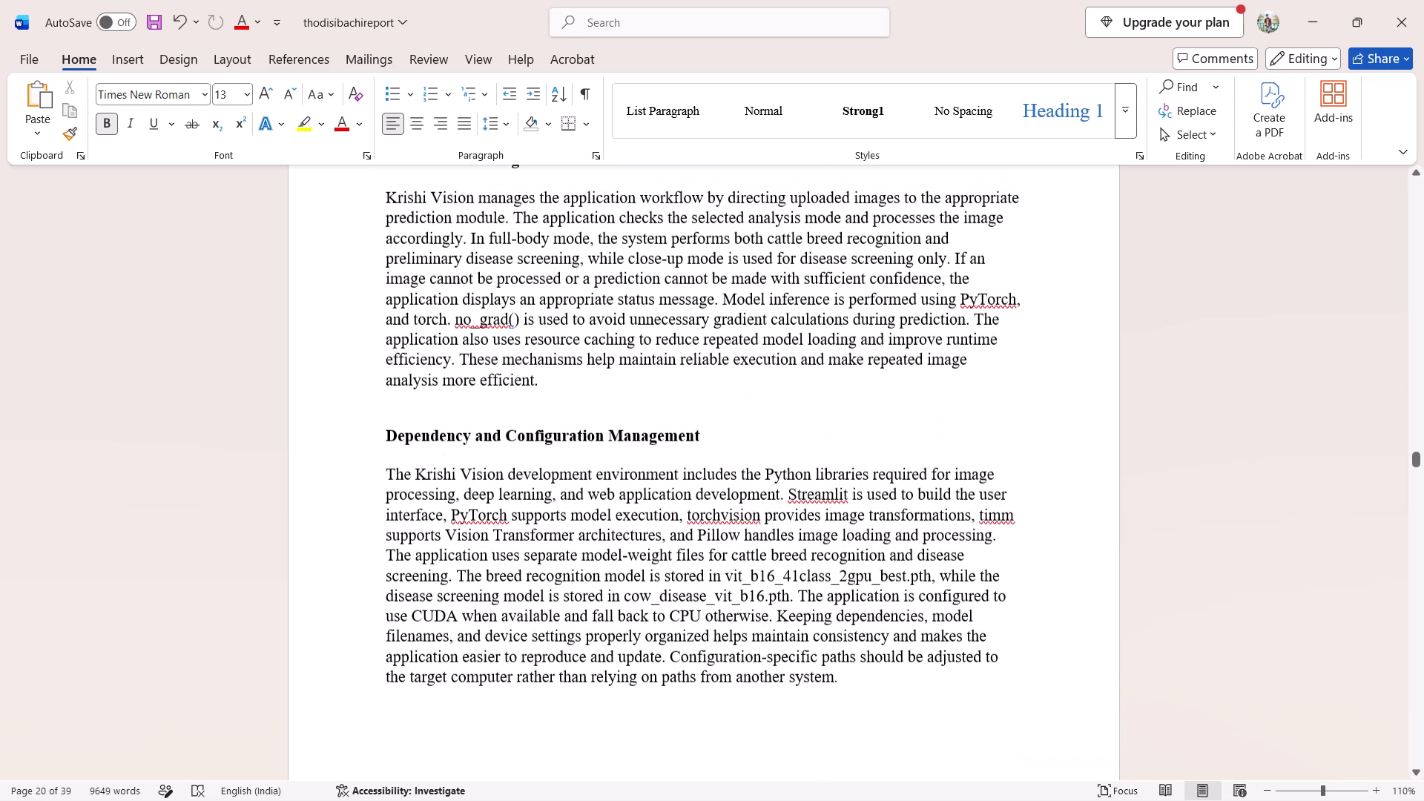
scroll(447, 491, "up", 3)
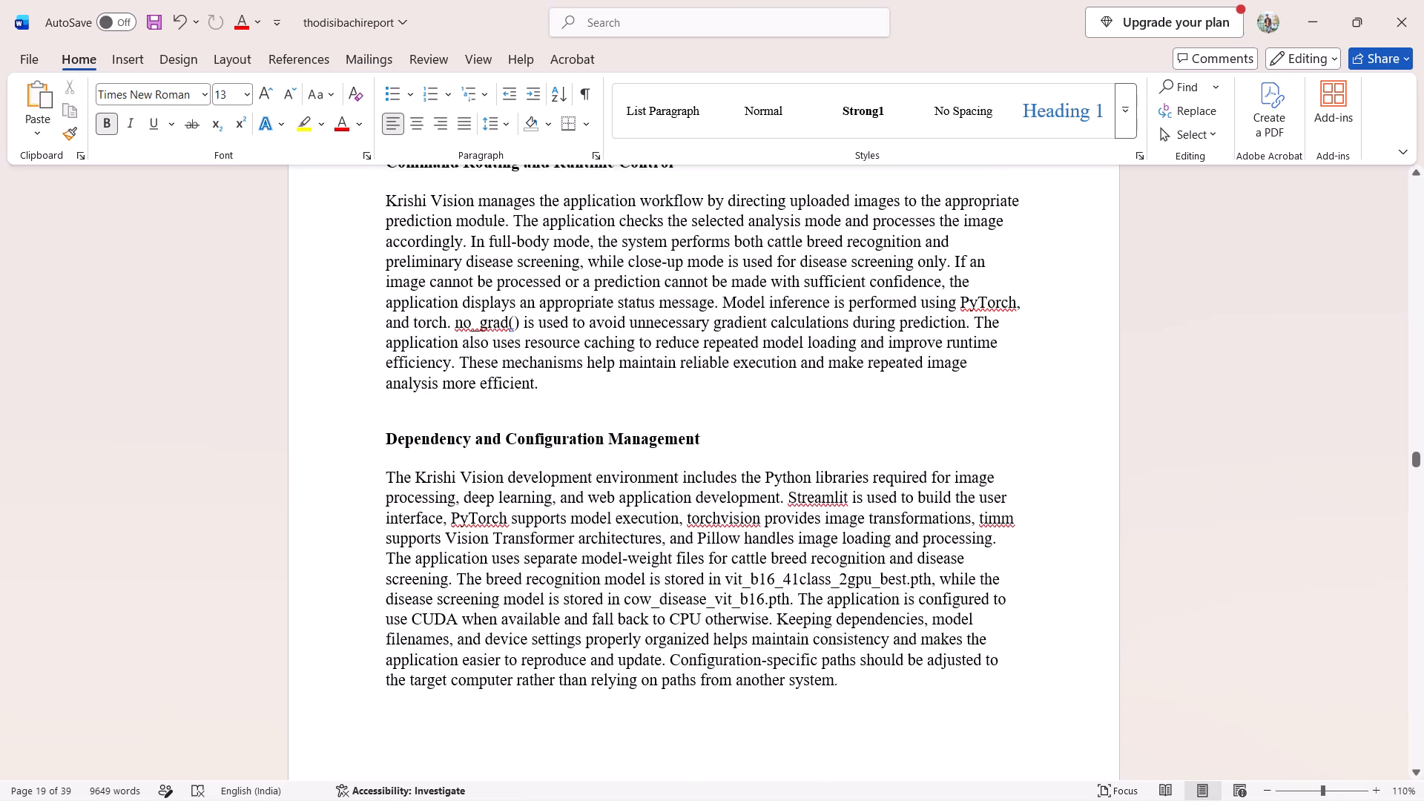
scroll(447, 491, "up", 2)
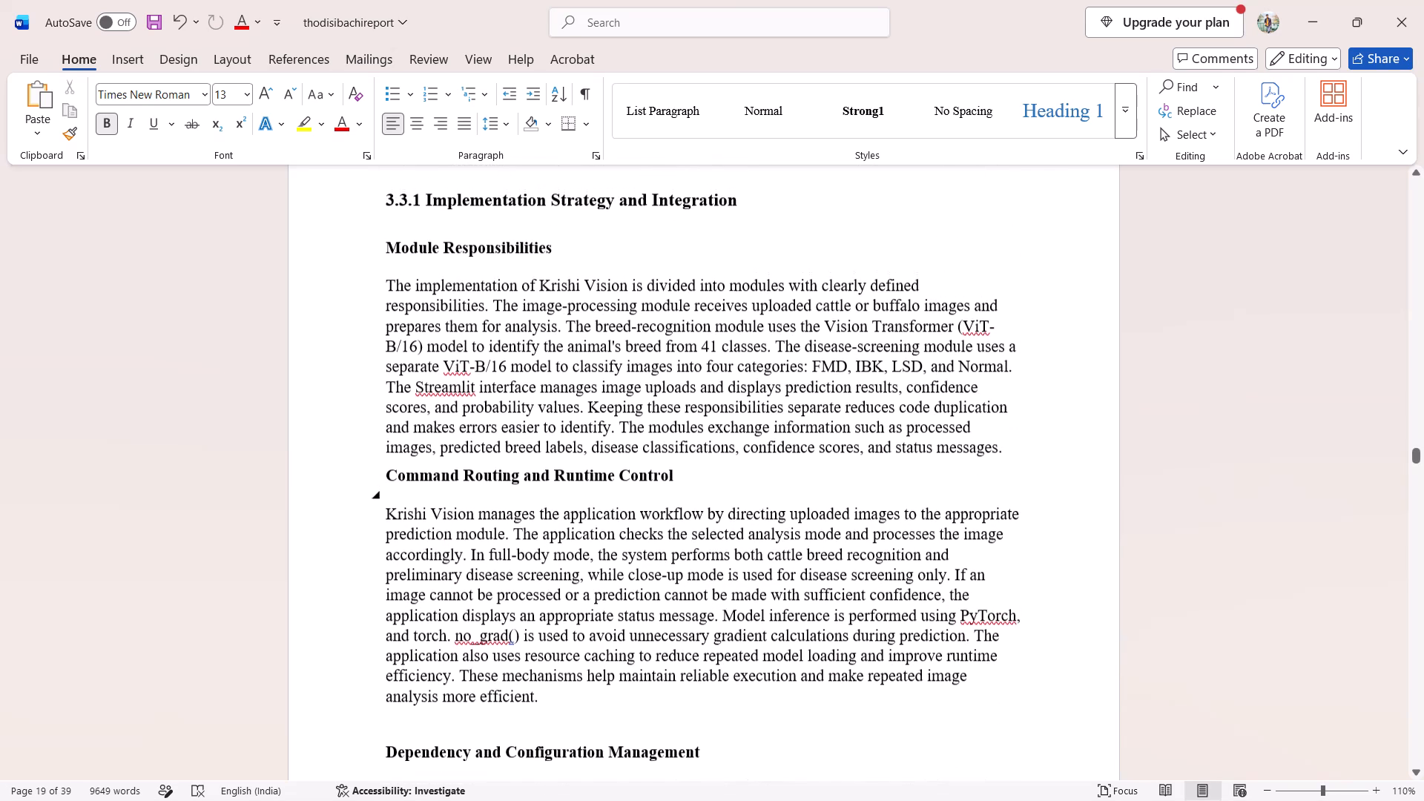
scroll(447, 491, "up", 5)
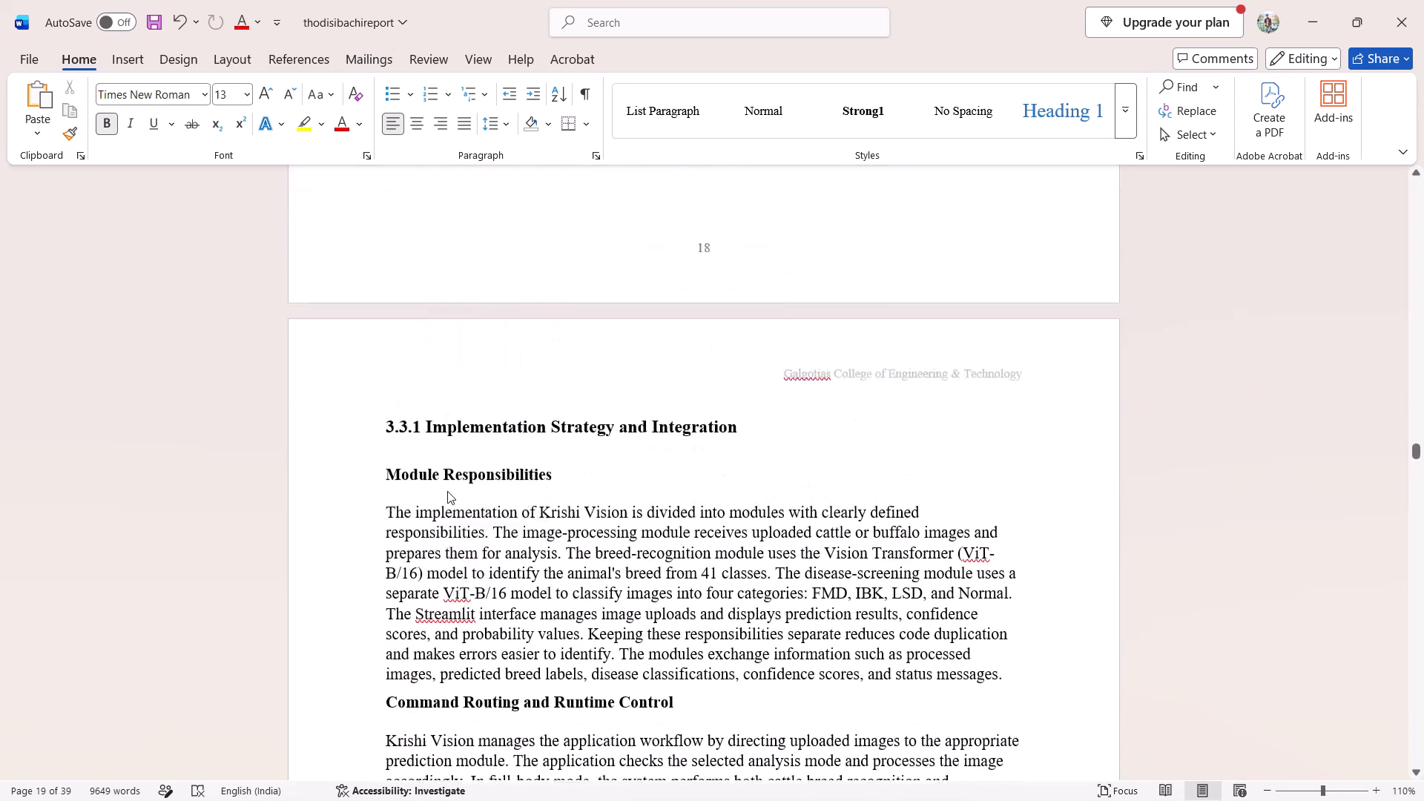
scroll(447, 491, "up", 3)
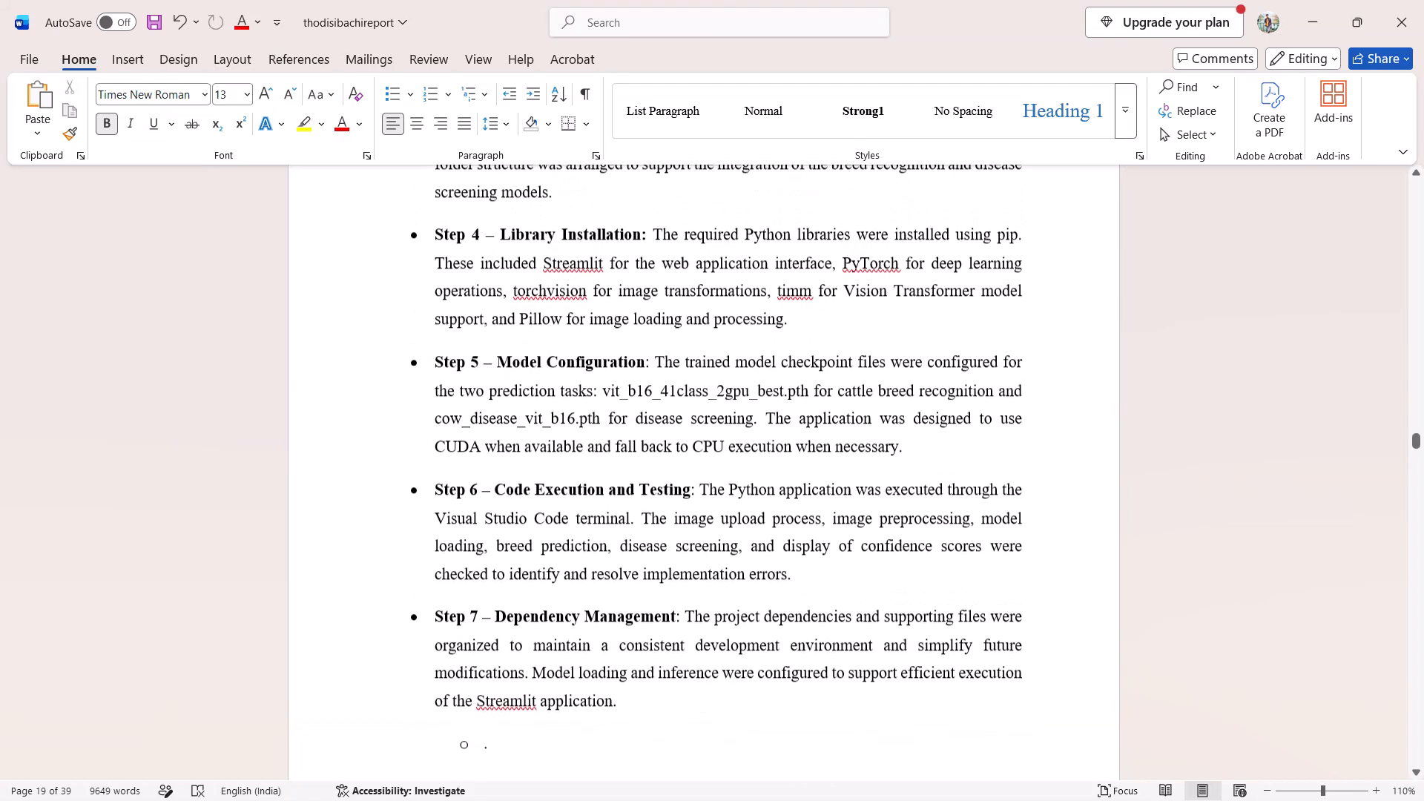
scroll(447, 491, "up", 4)
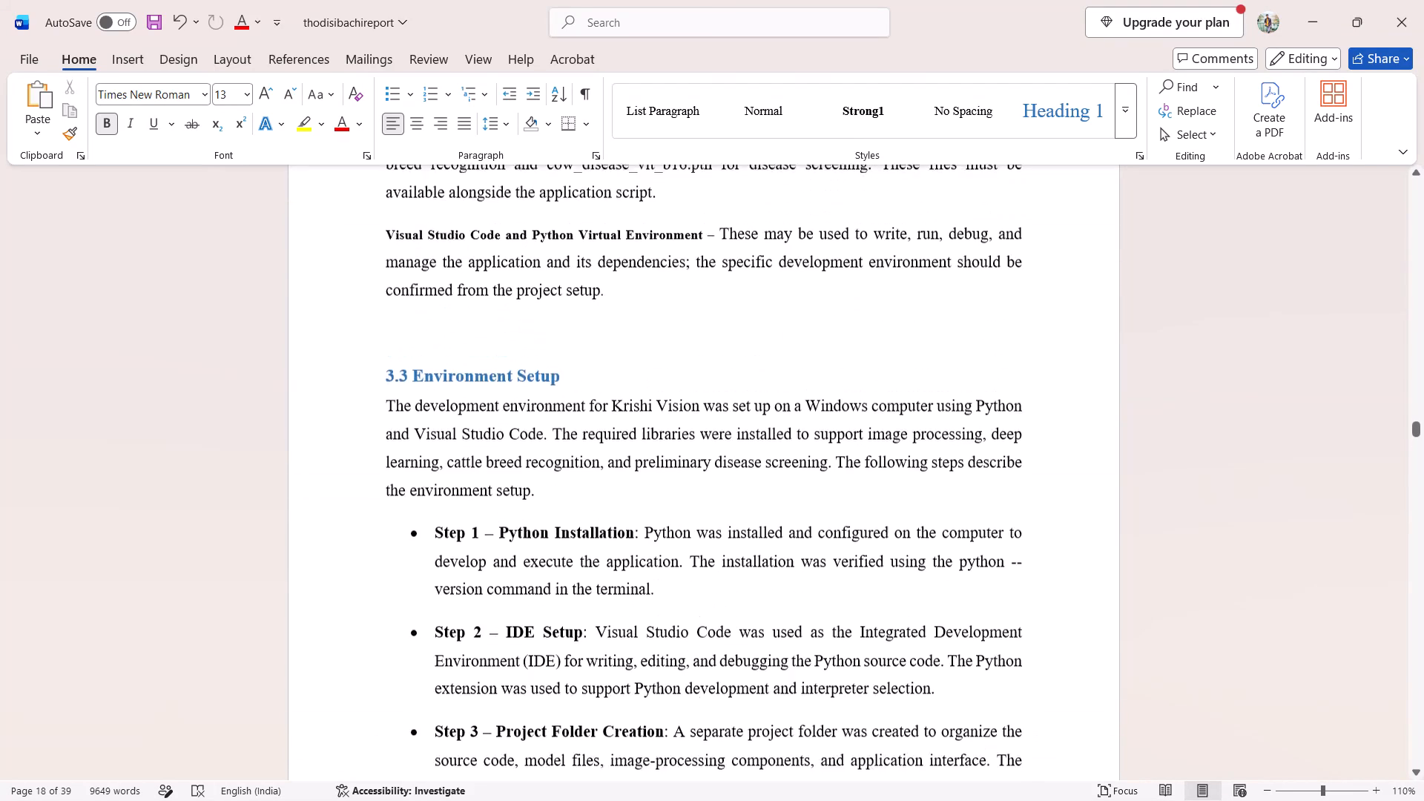
scroll(447, 491, "up", 2)
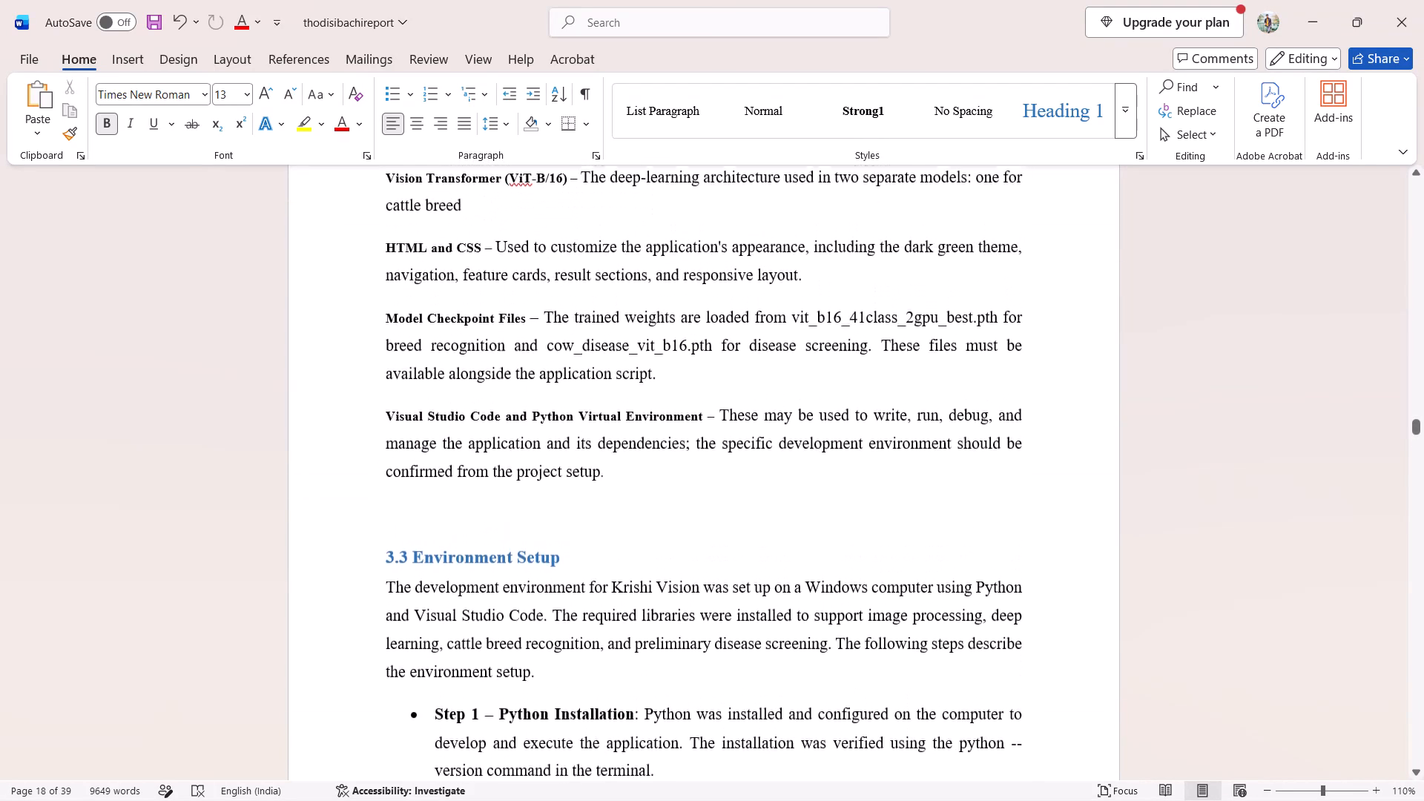
scroll(447, 491, "up", 3)
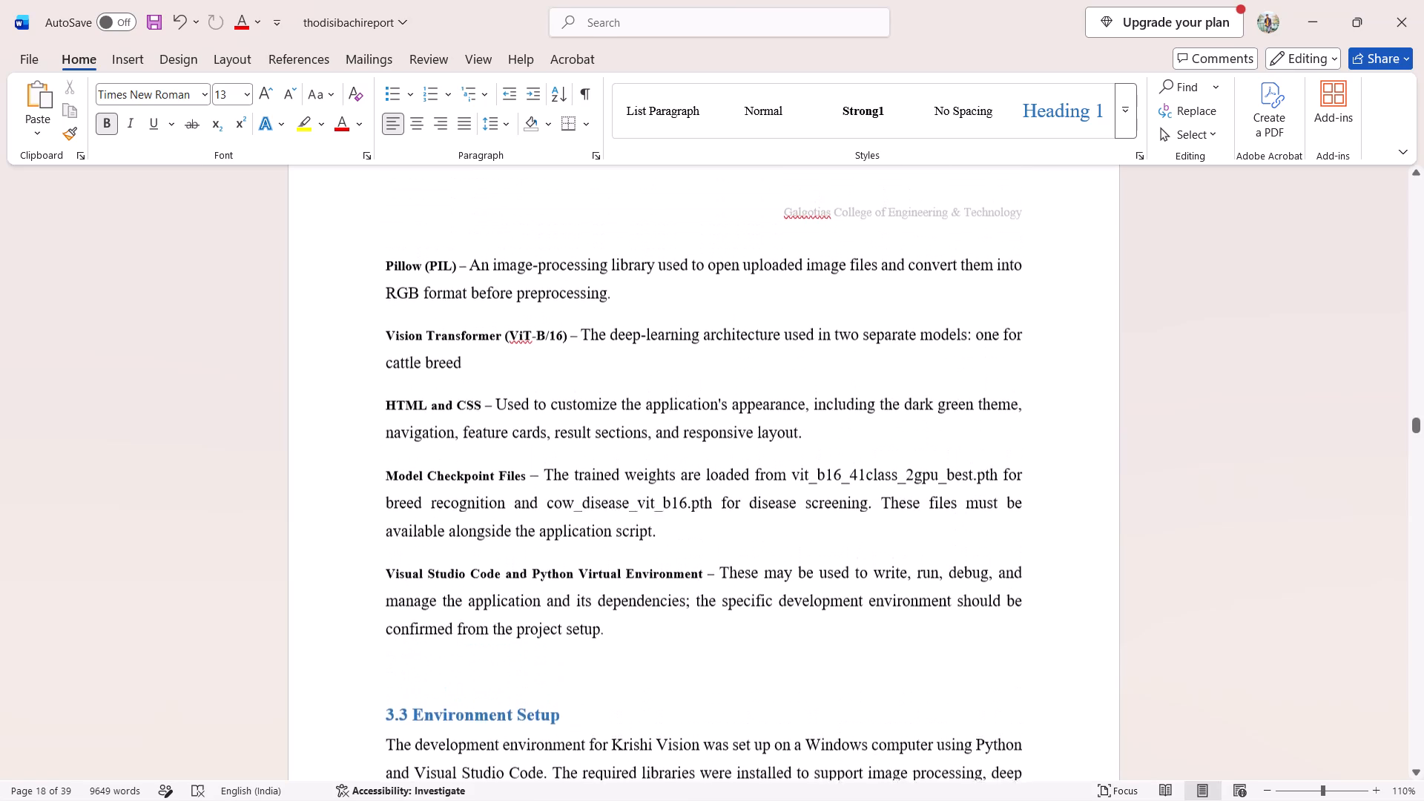
scroll(475, 528, "up", 3)
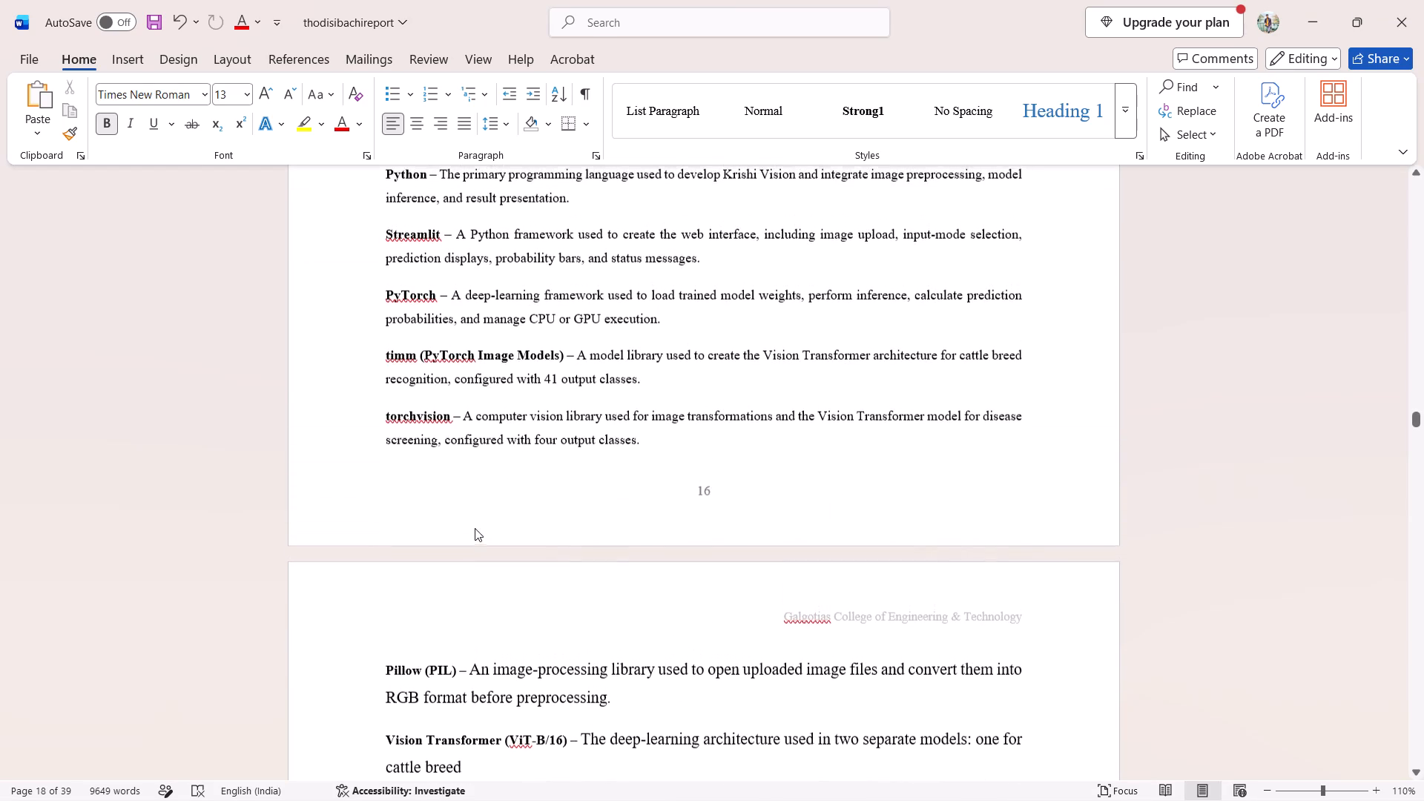
scroll(475, 528, "up", 2)
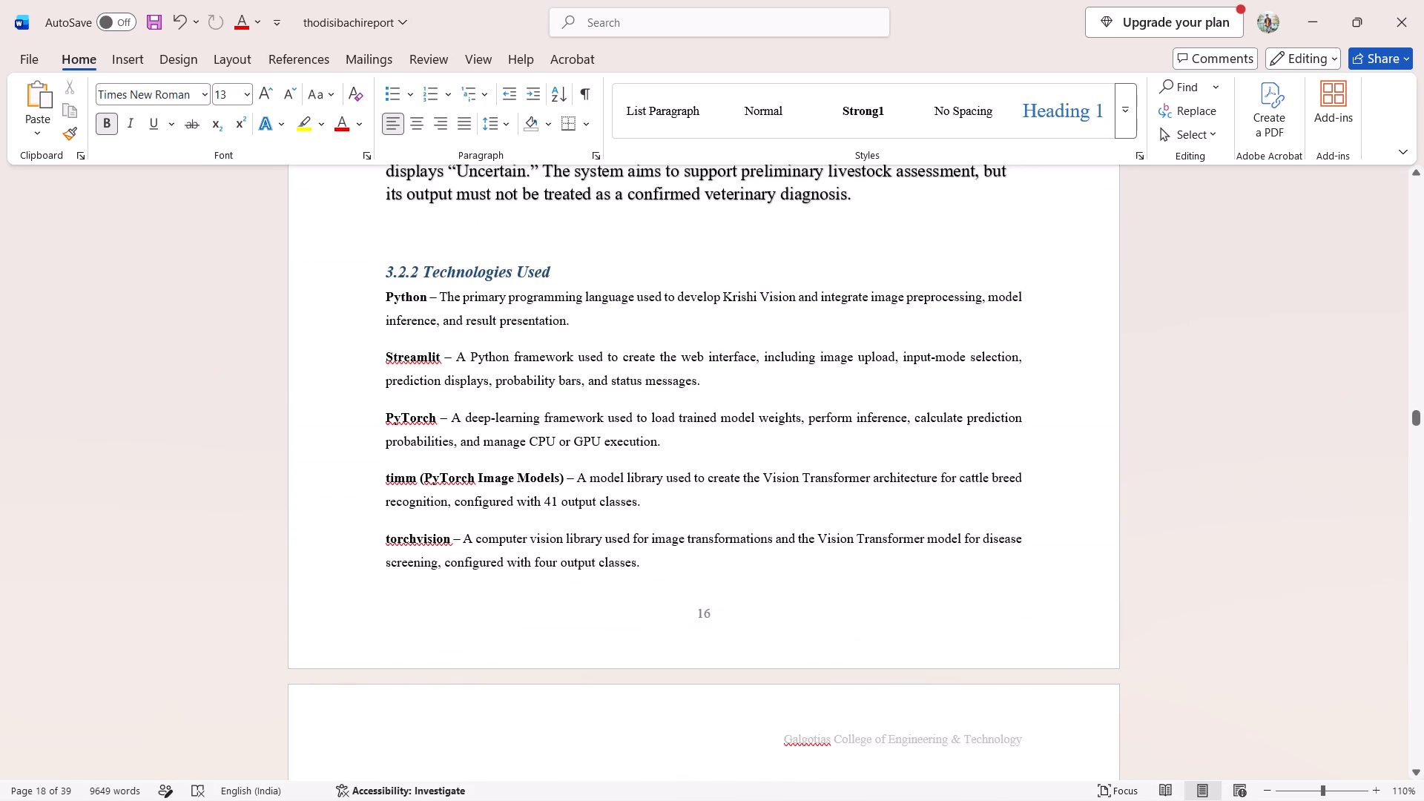
Add the heading "3.4 source code/module" below the Reliability, Privacy and Safety paragraph on page 22.
scroll(423, 329, "down", 3)
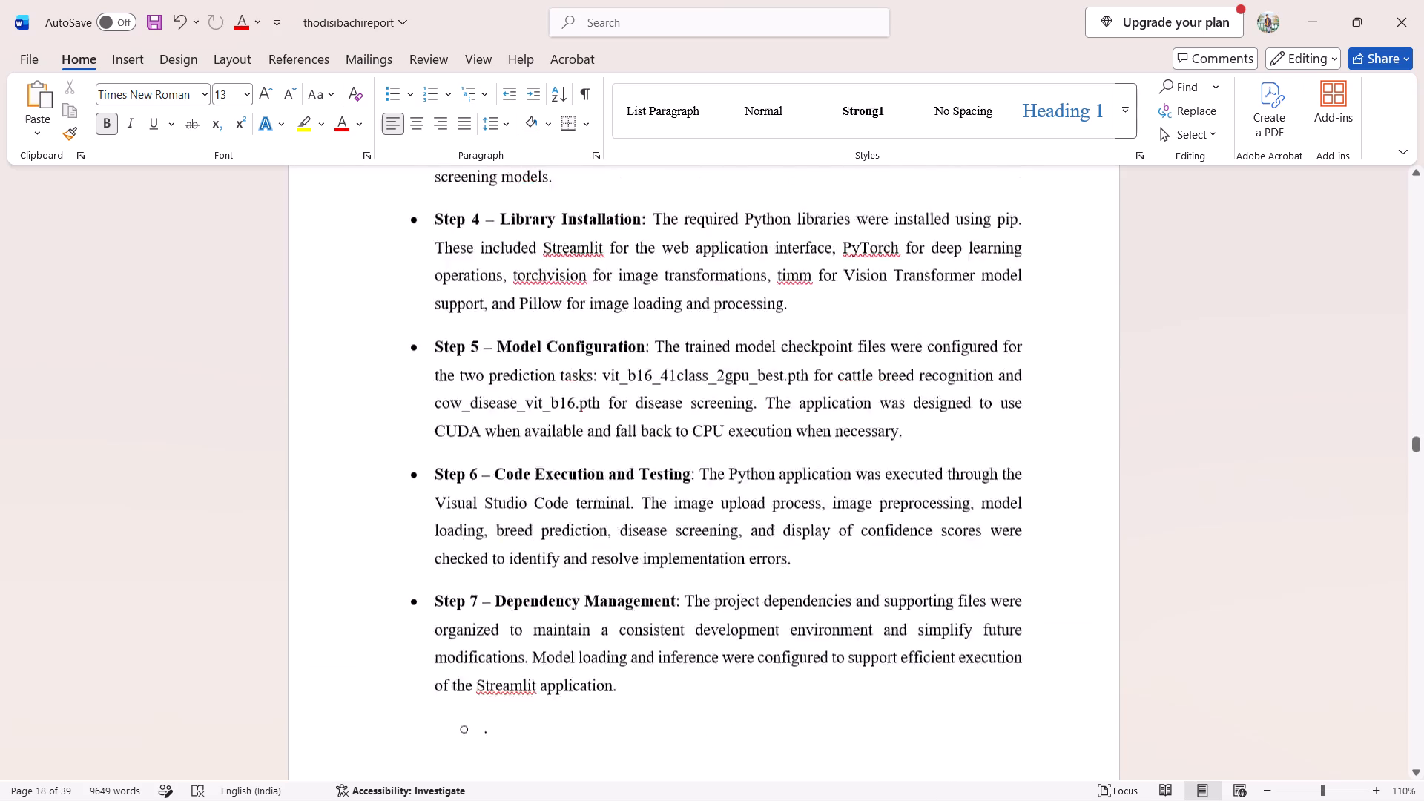
scroll(423, 329, "down", 6)
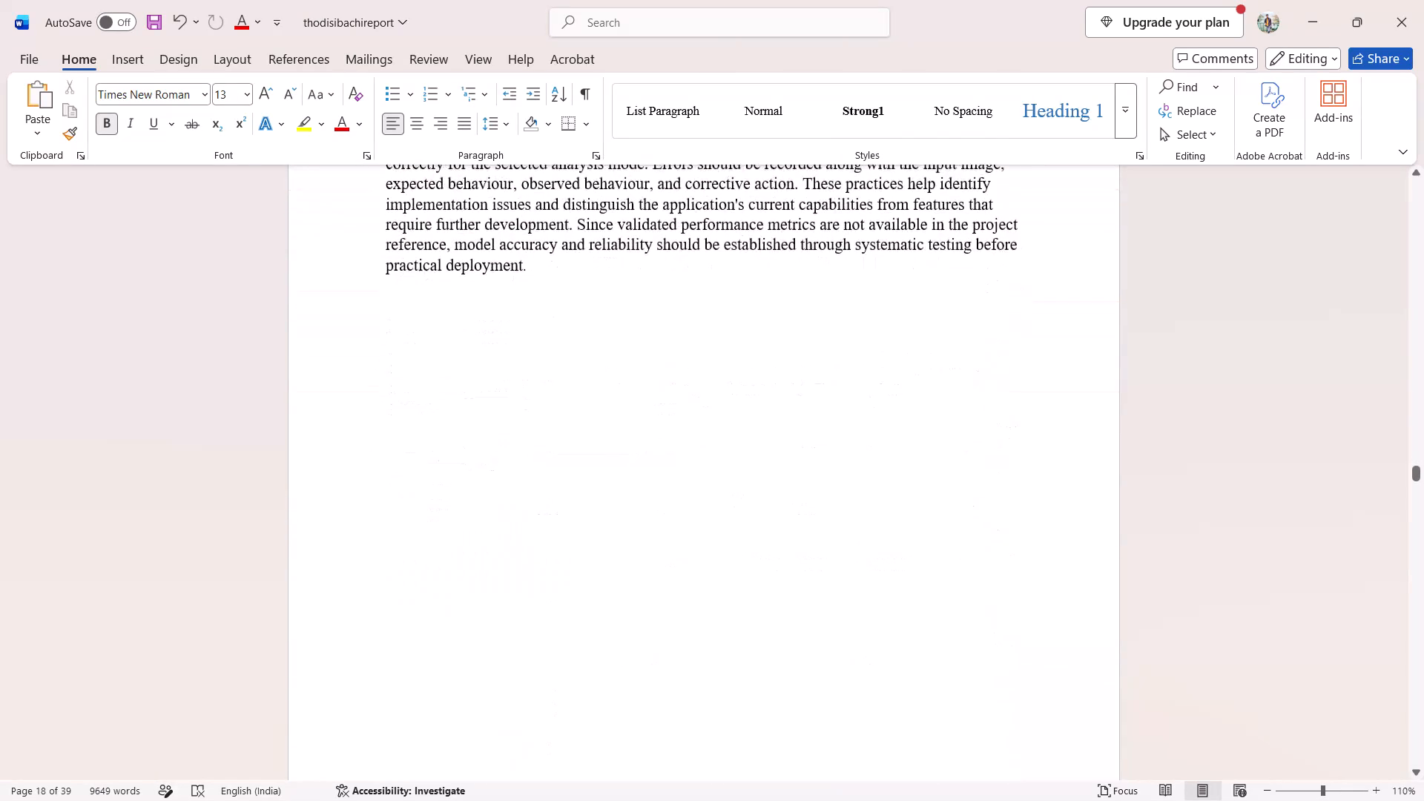
scroll(423, 329, "down", 5)
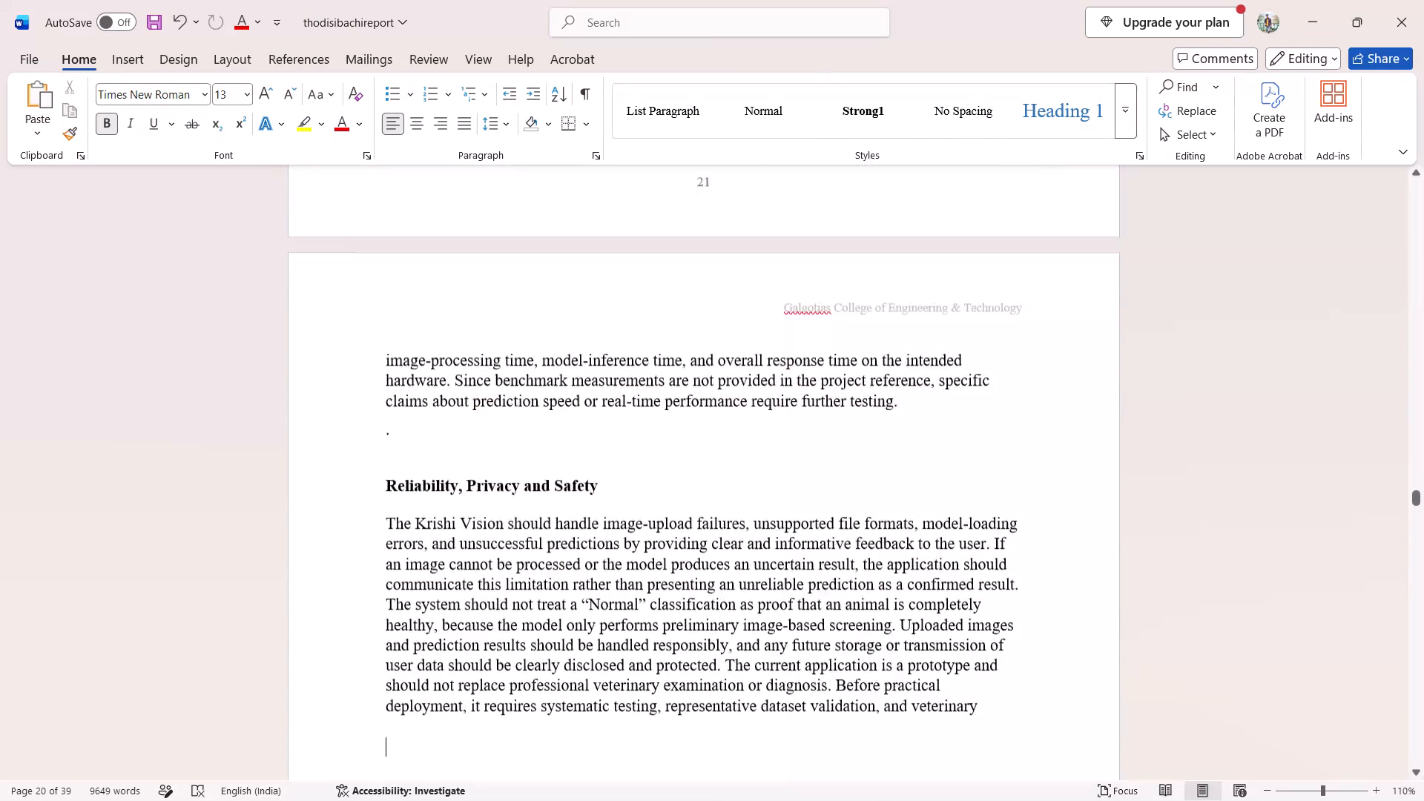
scroll(423, 329, "down", 2)
scroll(423, 329, "up", 1)
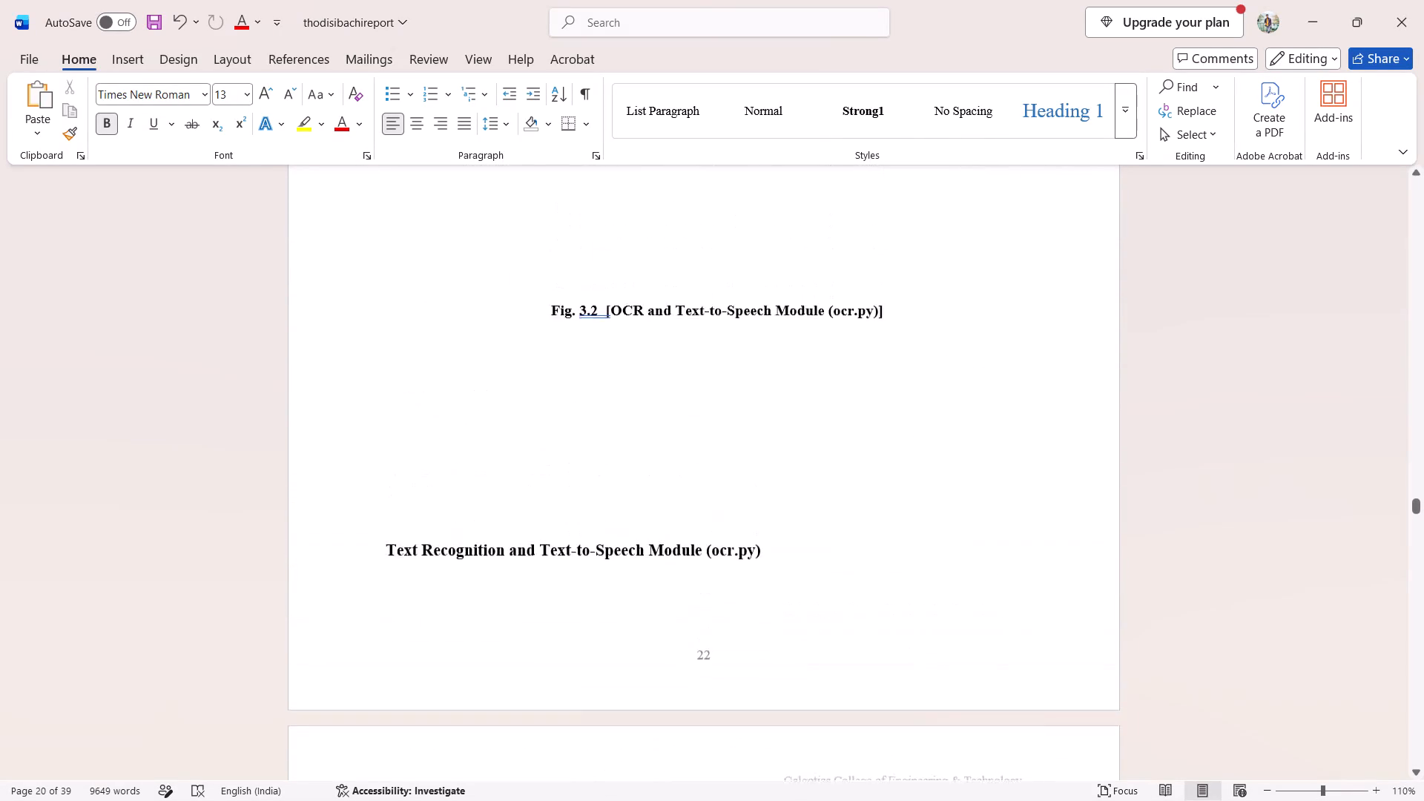
scroll(423, 329, "up", 1)
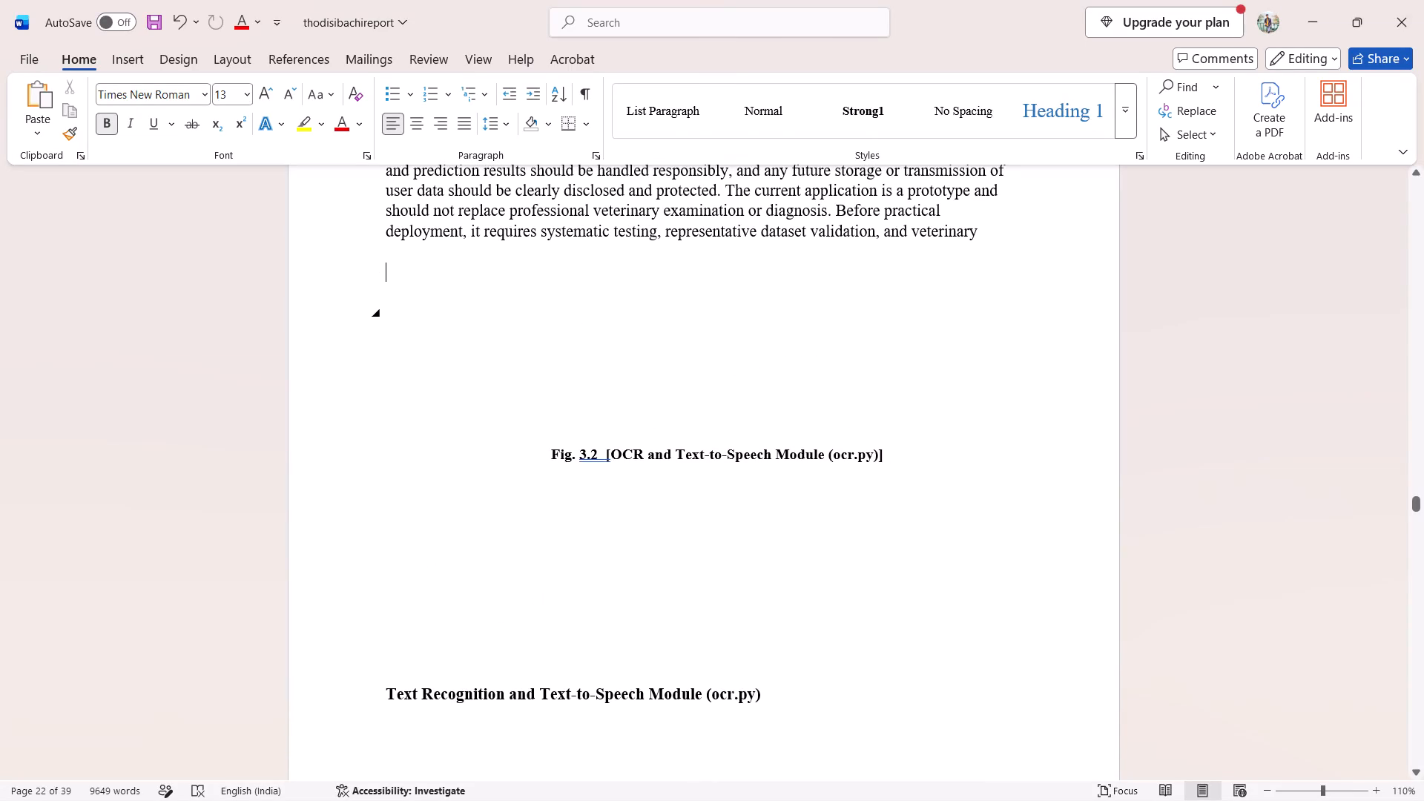
left_click(397, 286)
type("sour")
key("BackSpace")
key("BackSpace")
key("BackSpace")
key("BackSpace")
type("3.r")
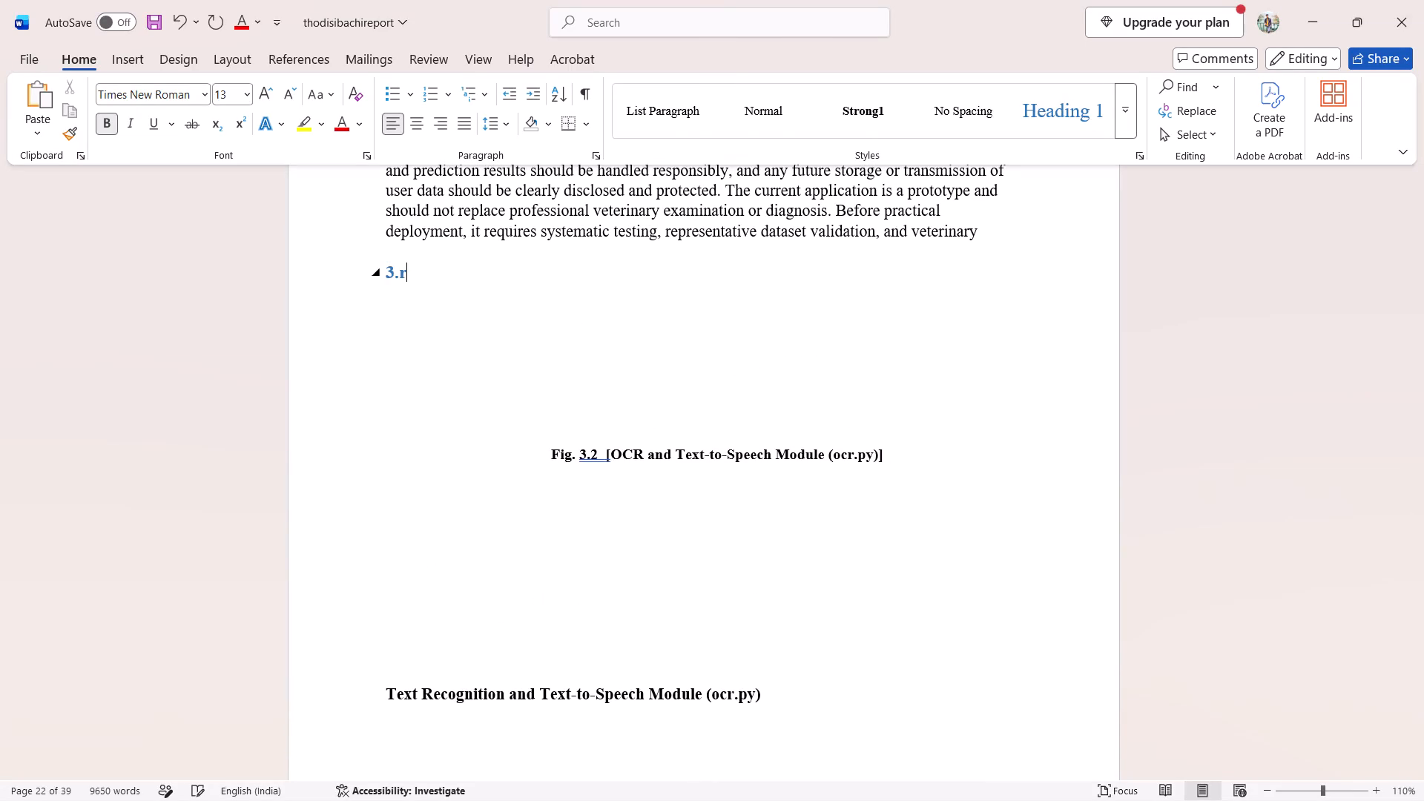
key("BackSpace")
type("4 si")
key("BackSpace")
type("ource")
key("space")
type("souc")
key("e")
key("space")
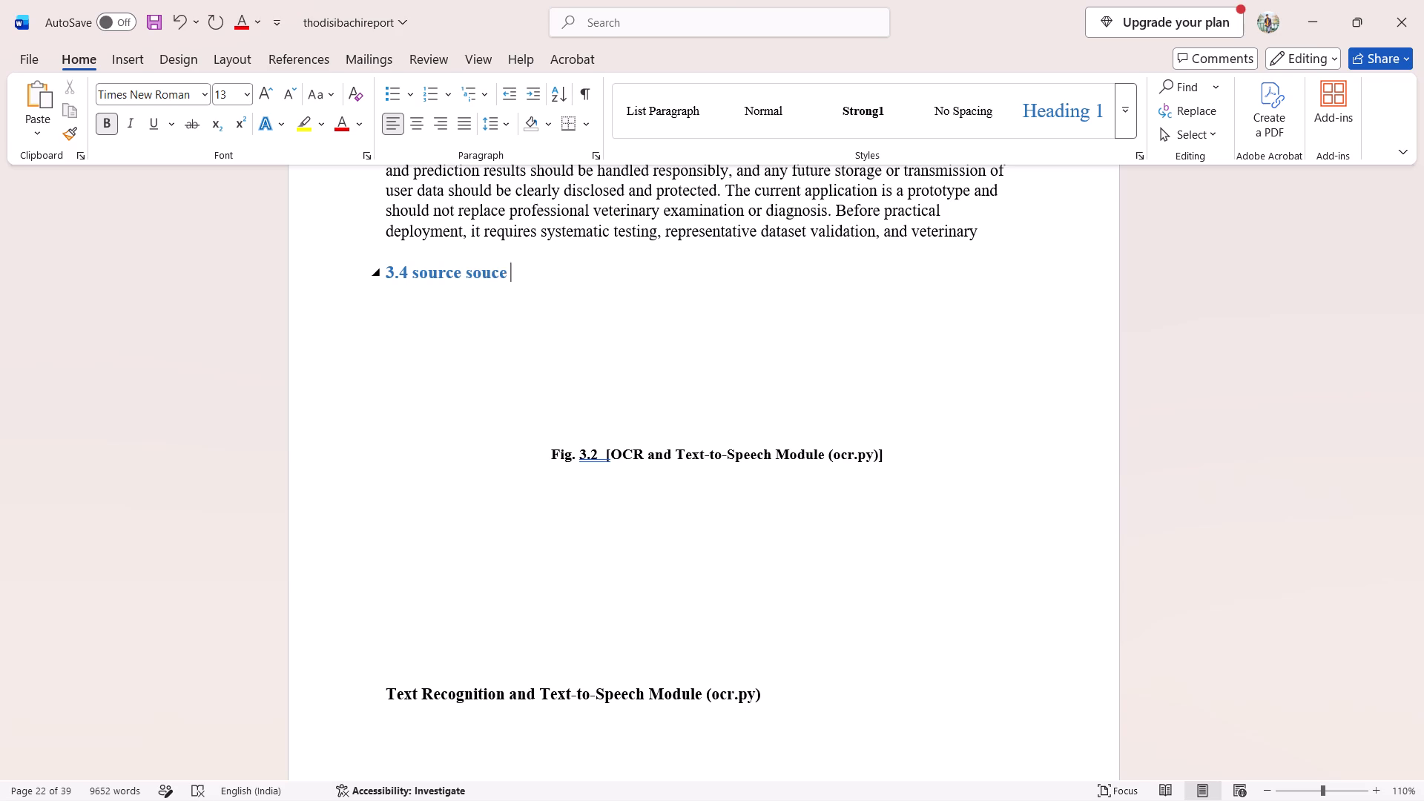
type("c")
key("BackSpace")
key("BackSpace")
key("BackSpace")
key("BackSpace")
key("BackSpace")
key("BackSpace")
key("BackSpace")
type("coe")
key("BackSpace")
type("de")
key("slash")
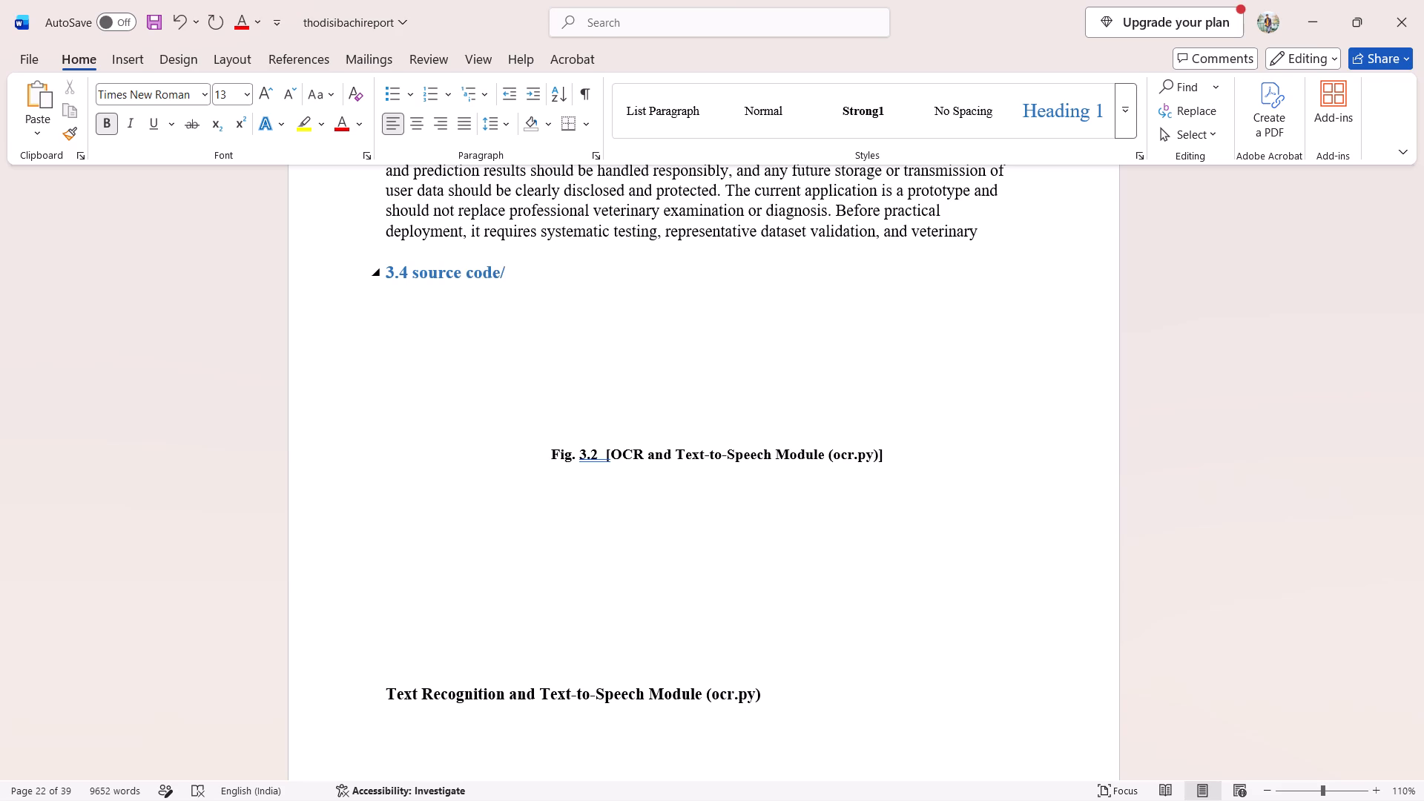
type("module")
key("space")
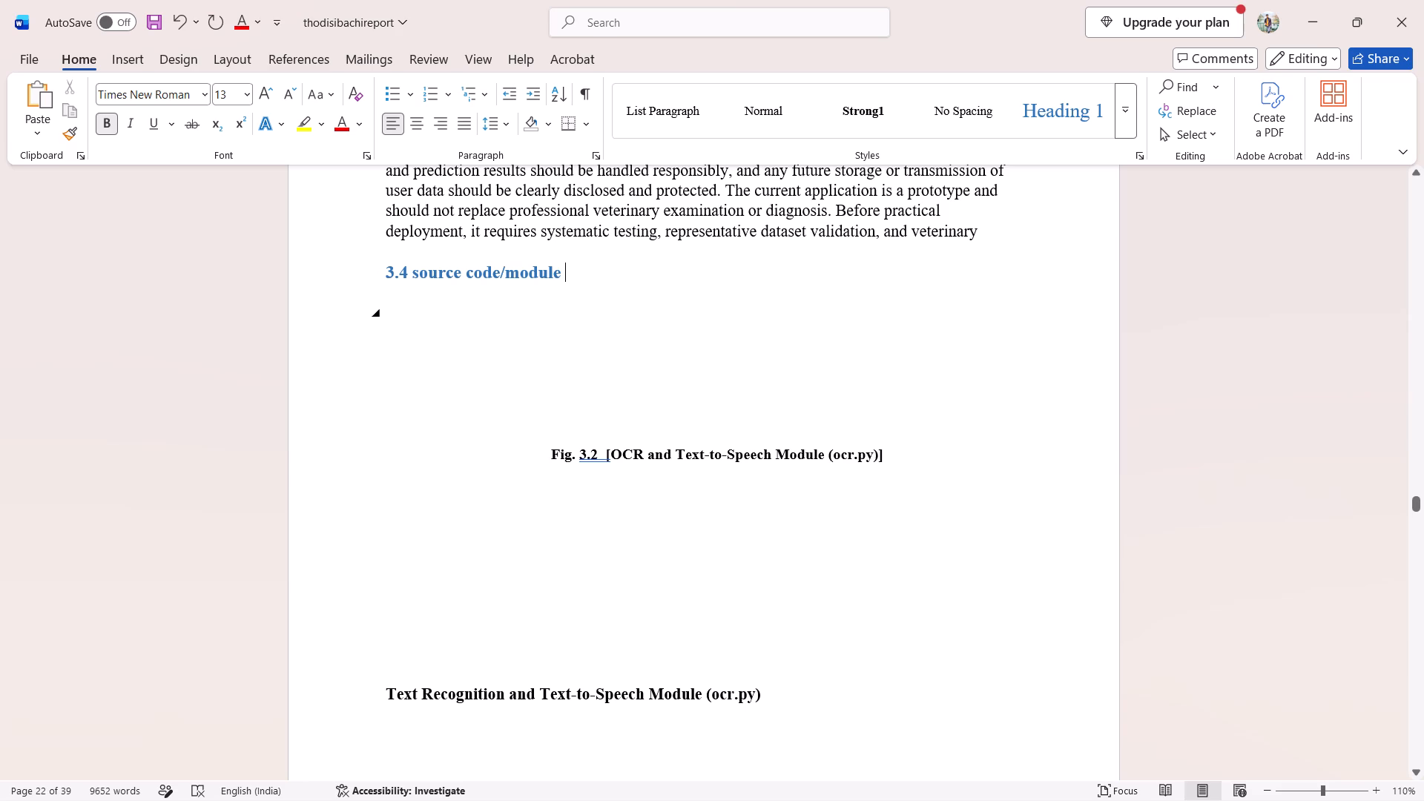
key("Return")
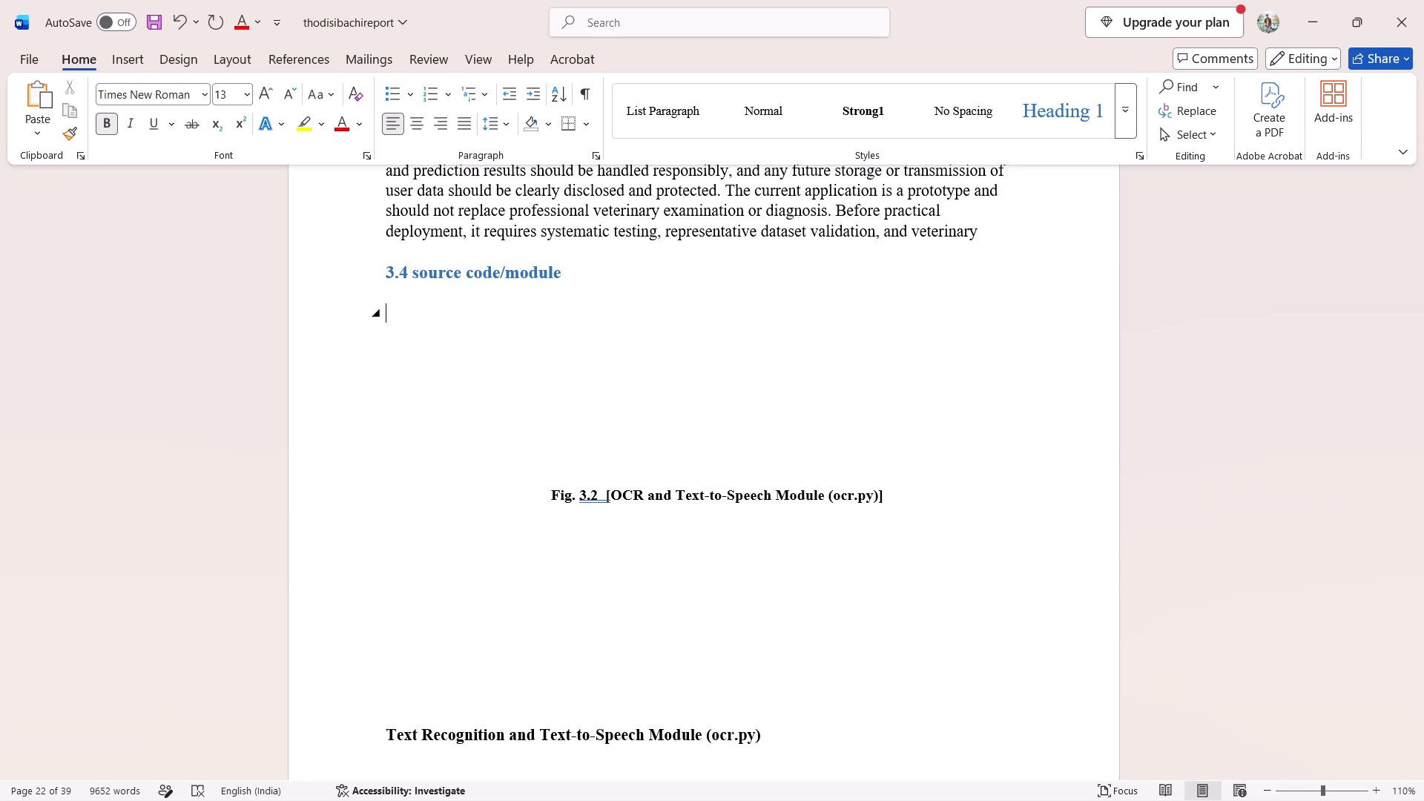
Add the subheading "3.14 image preprocessing" under the 3.4 heading, followed by an empty line.
key("3")
type(".1")
key("4")
key("space")
type("image p")
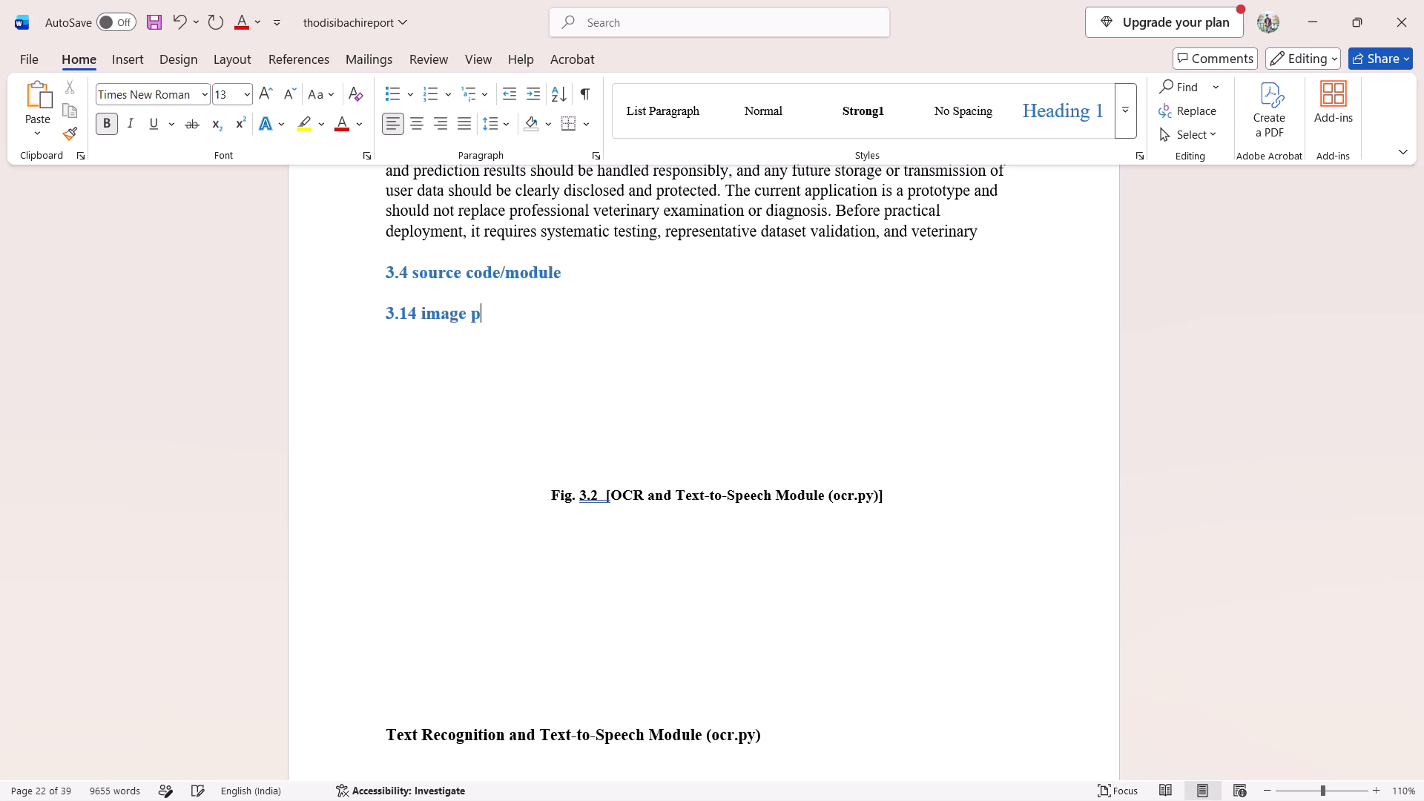
key("BackSpace")
key("r")
key("BackSpace")
type("pre")
key("o")
key("BackSpace")
type("process")
key("i")
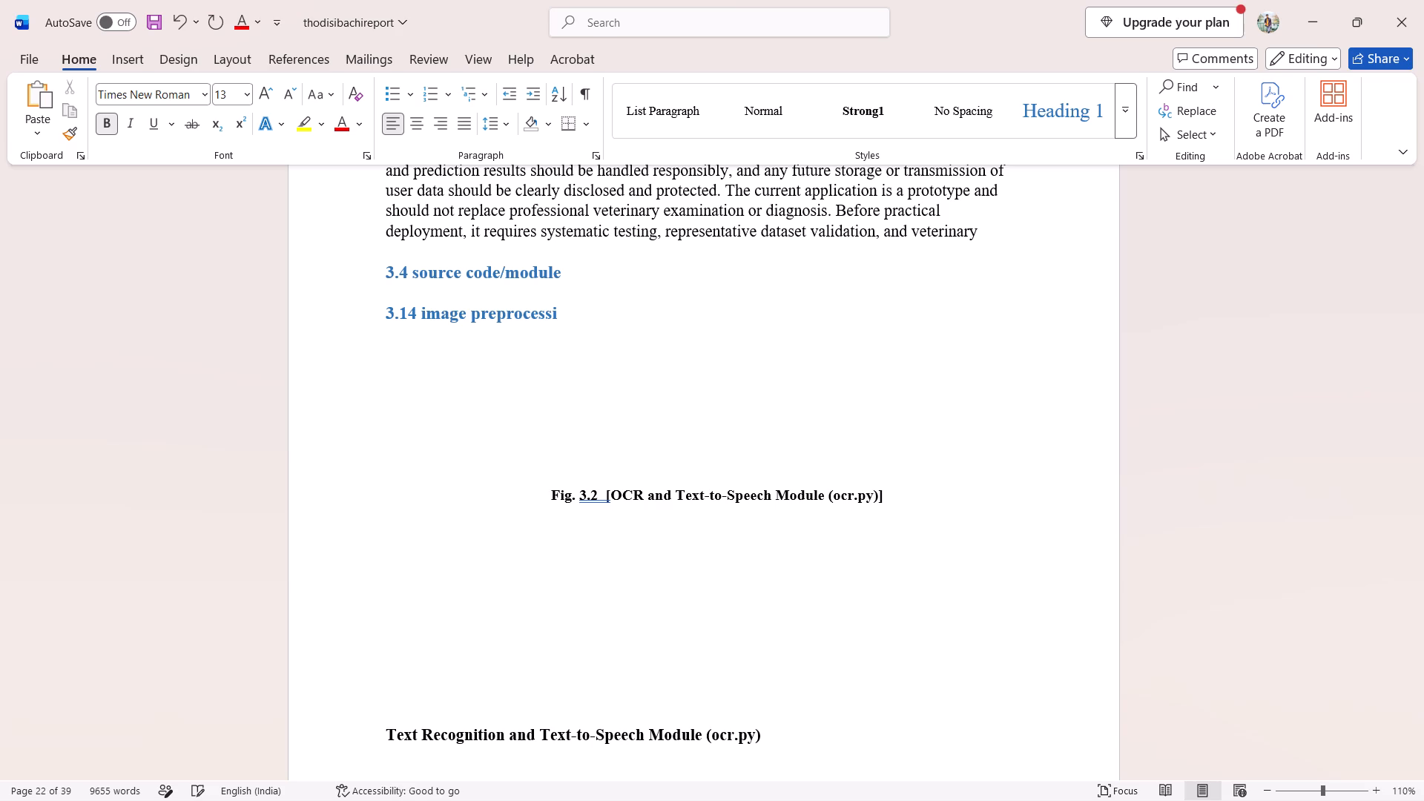
type("nf")
key("space")
key("BackSpace")
key("BackSpace")
type("g")
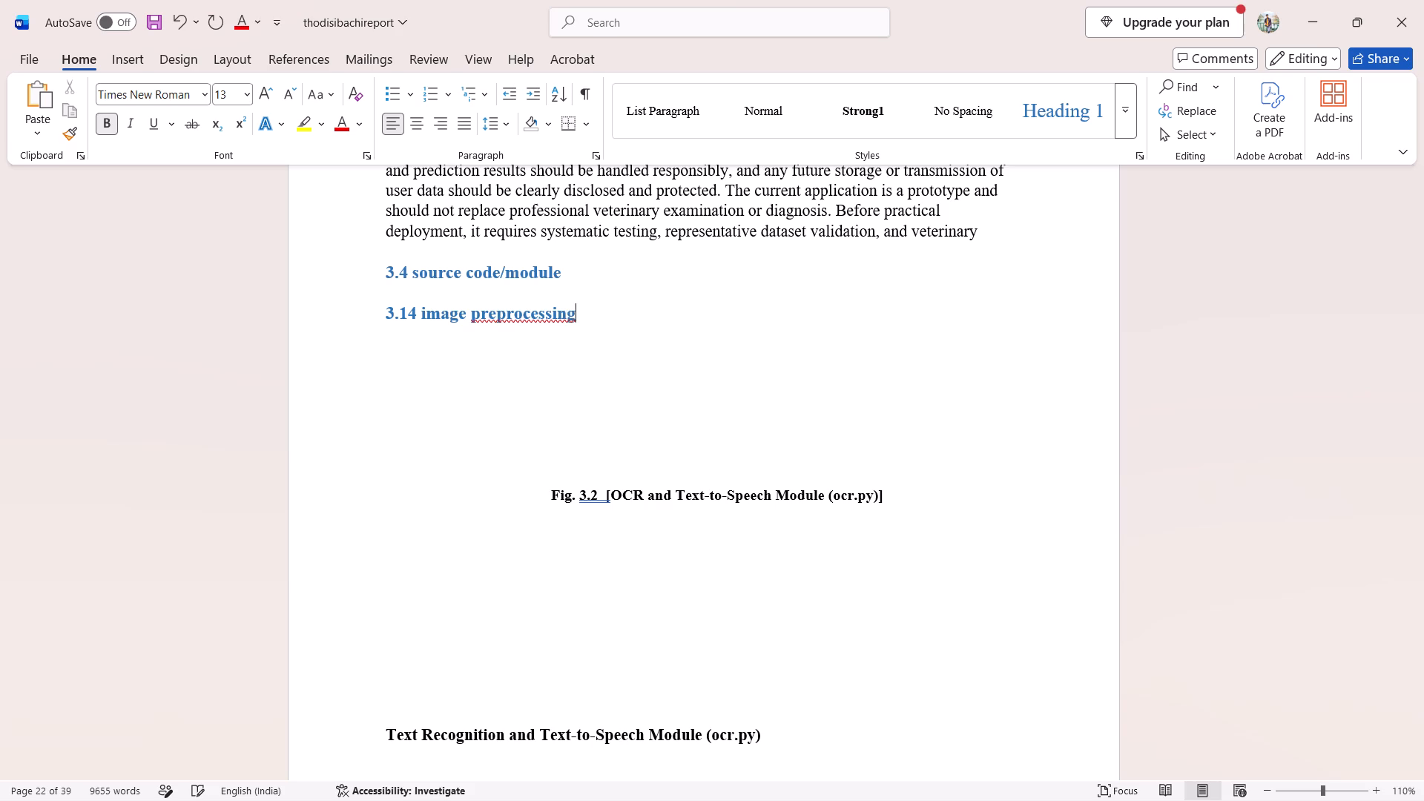
key("space")
key("Return")
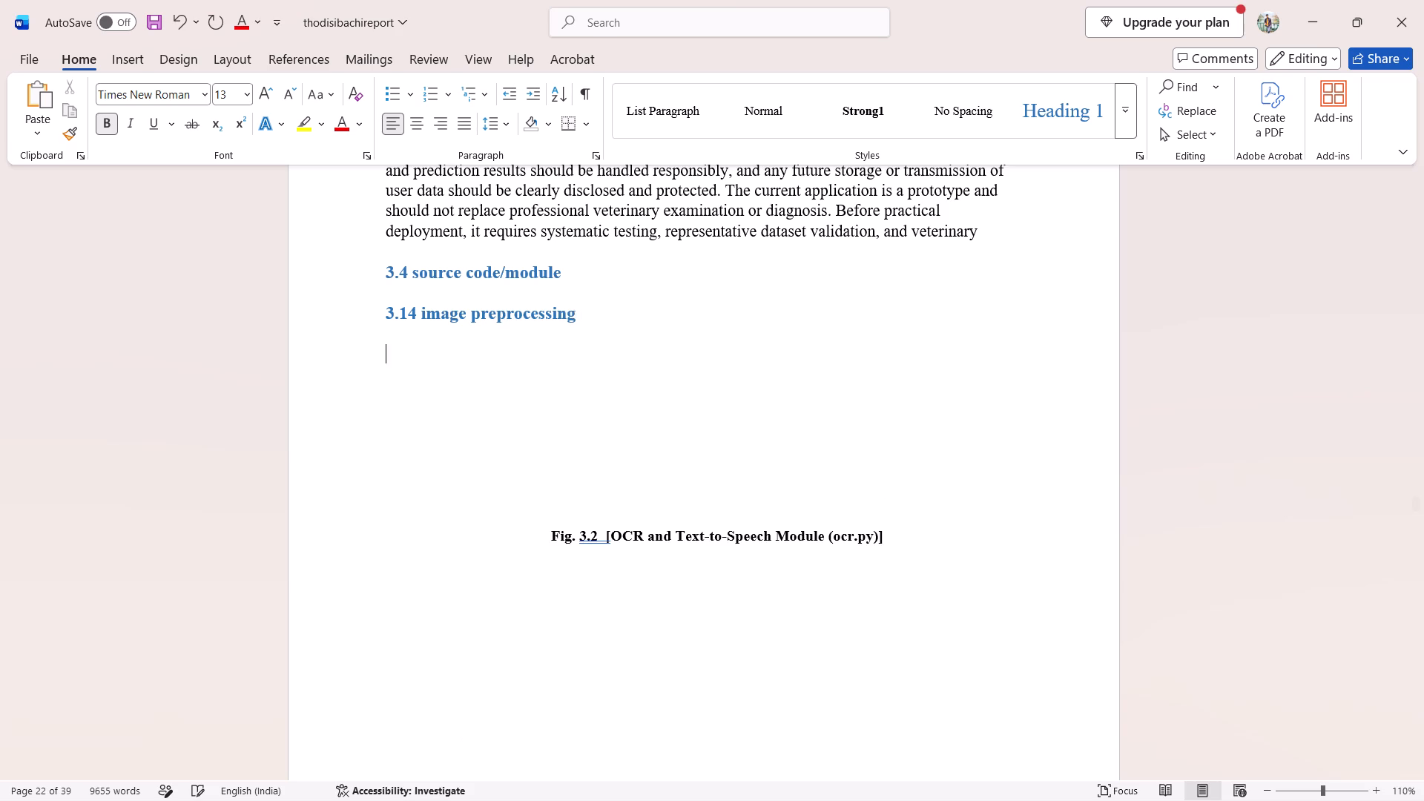
left_click(131, 59)
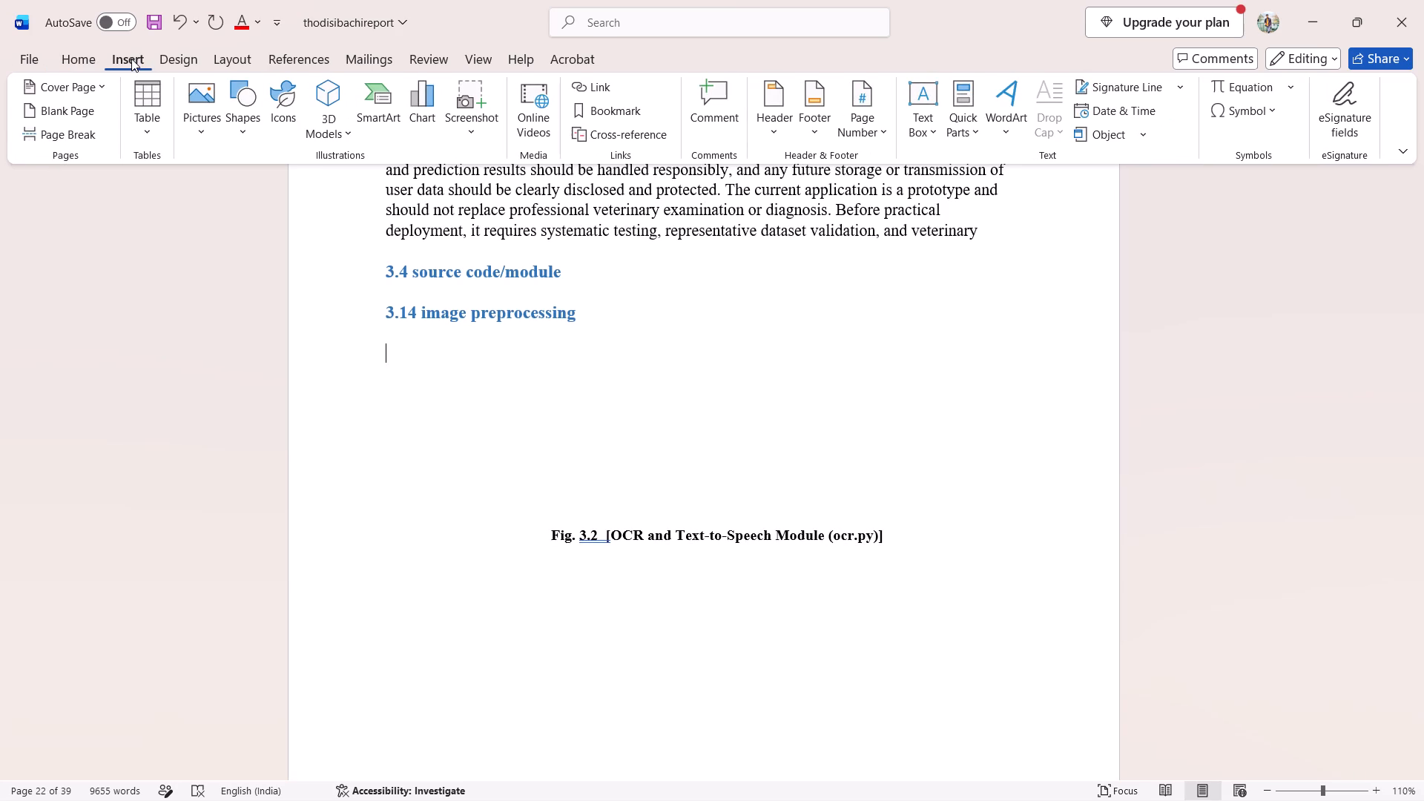
left_click(204, 102)
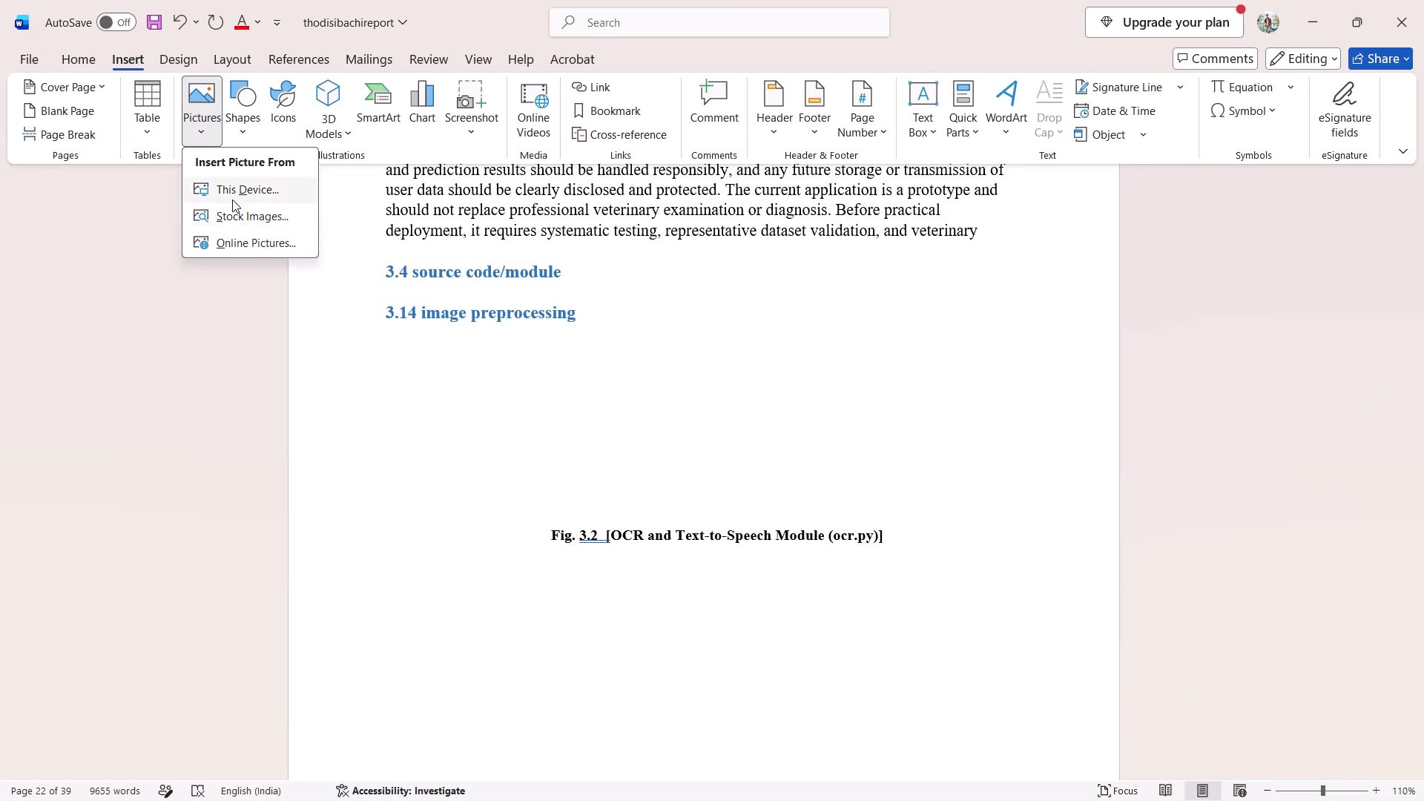
left_click(234, 195)
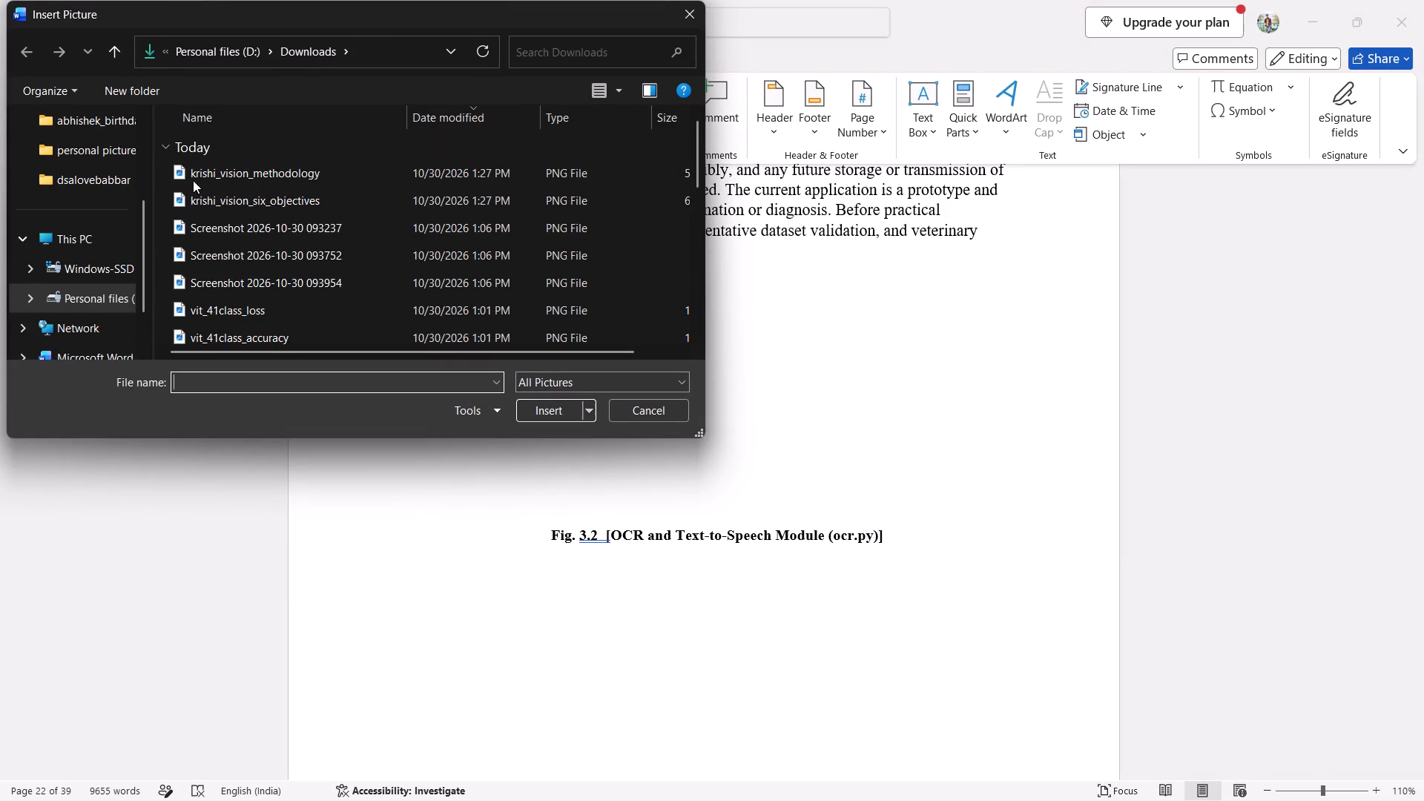
left_click(239, 263)
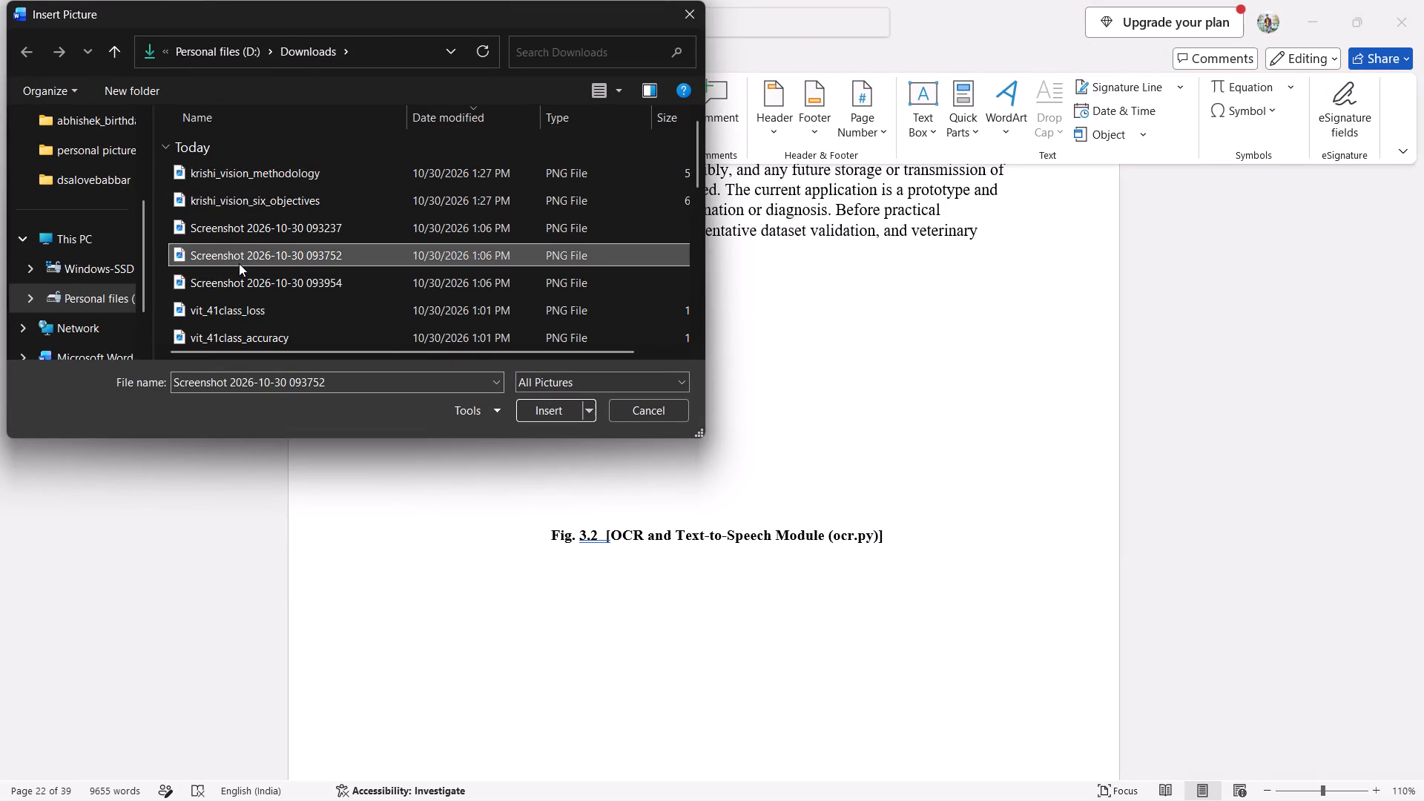
left_click(535, 406)
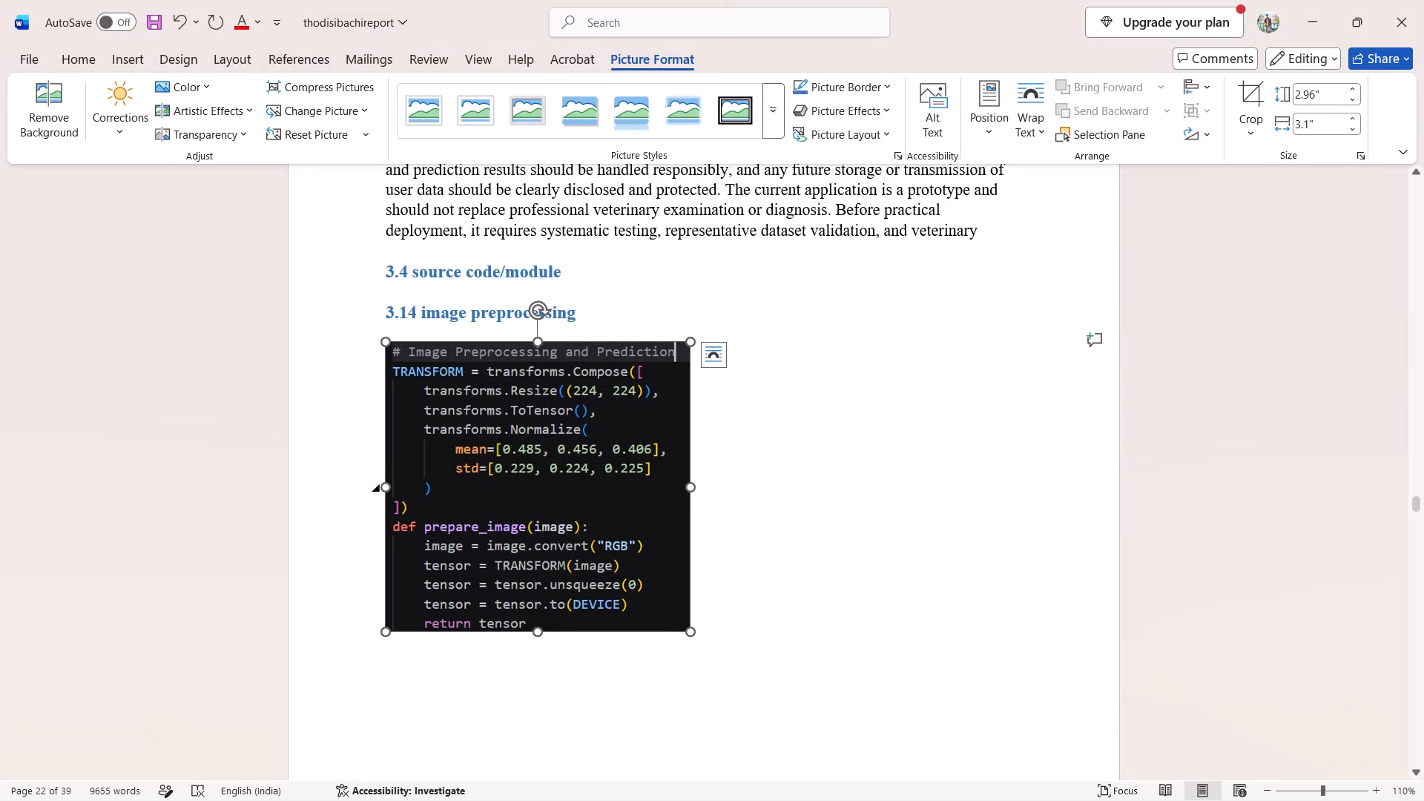
Apply Tight text wrapping to the inserted code screenshot and move it near the page's horizontal centre, just below the 3.14 subheading.
left_click(708, 353)
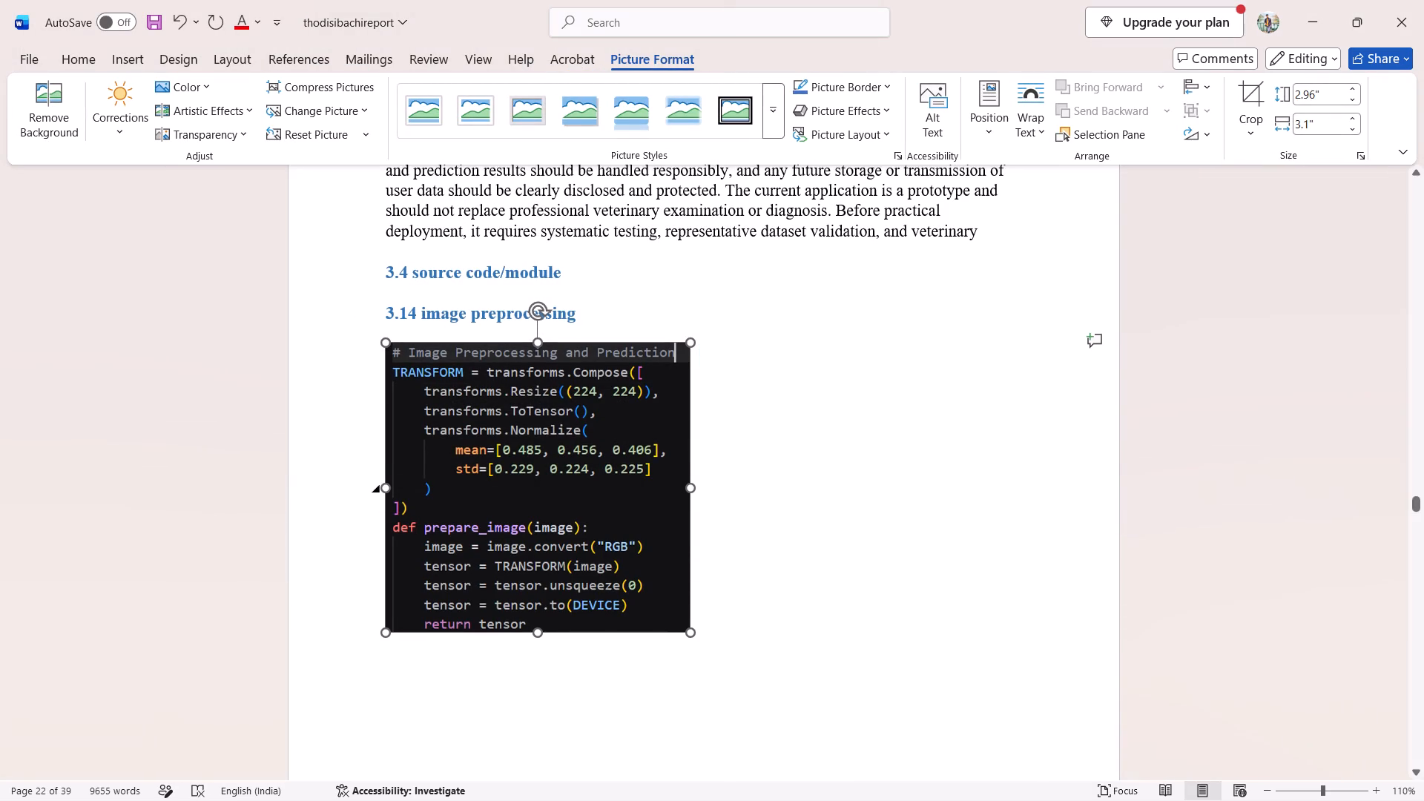
left_click(797, 498)
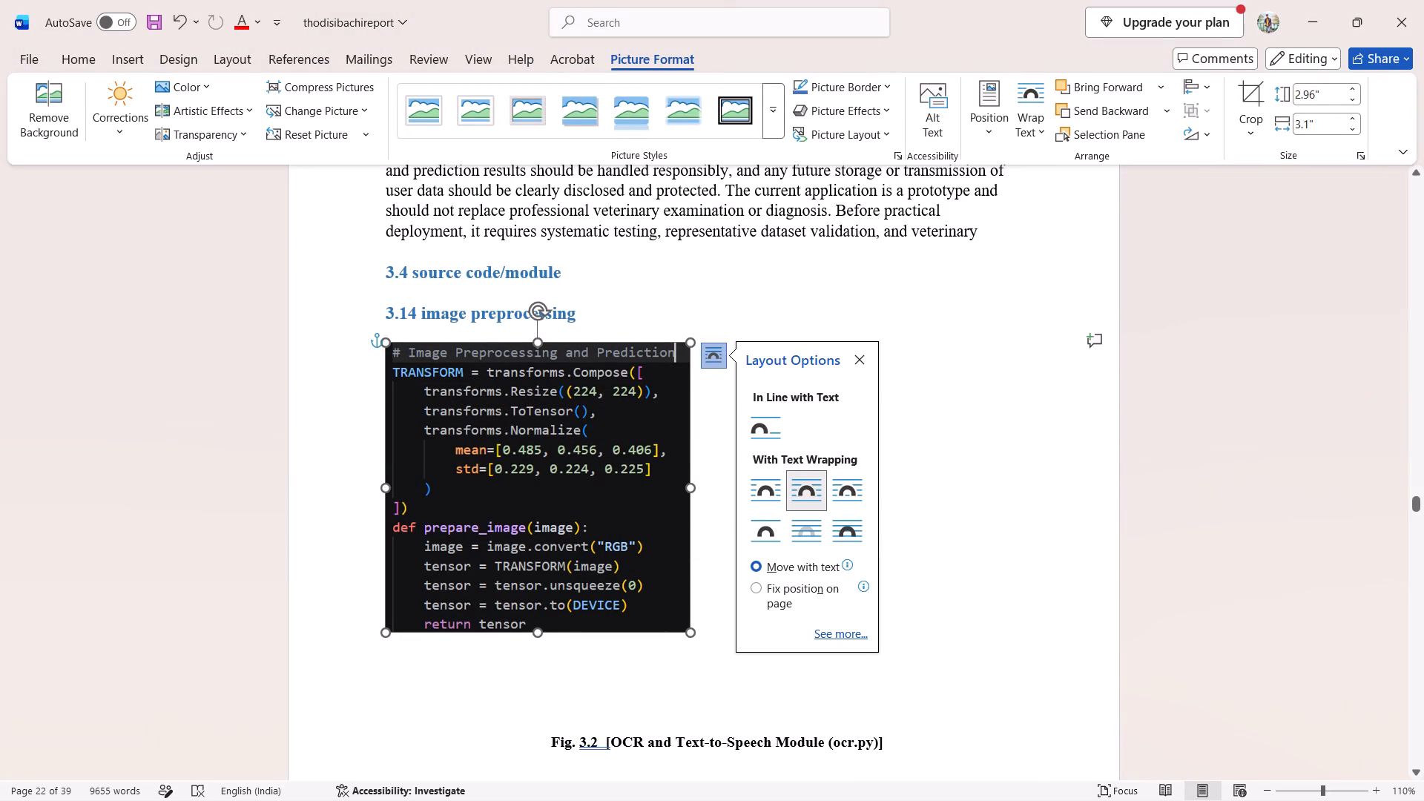
right_click_drag(507, 470, 678, 520)
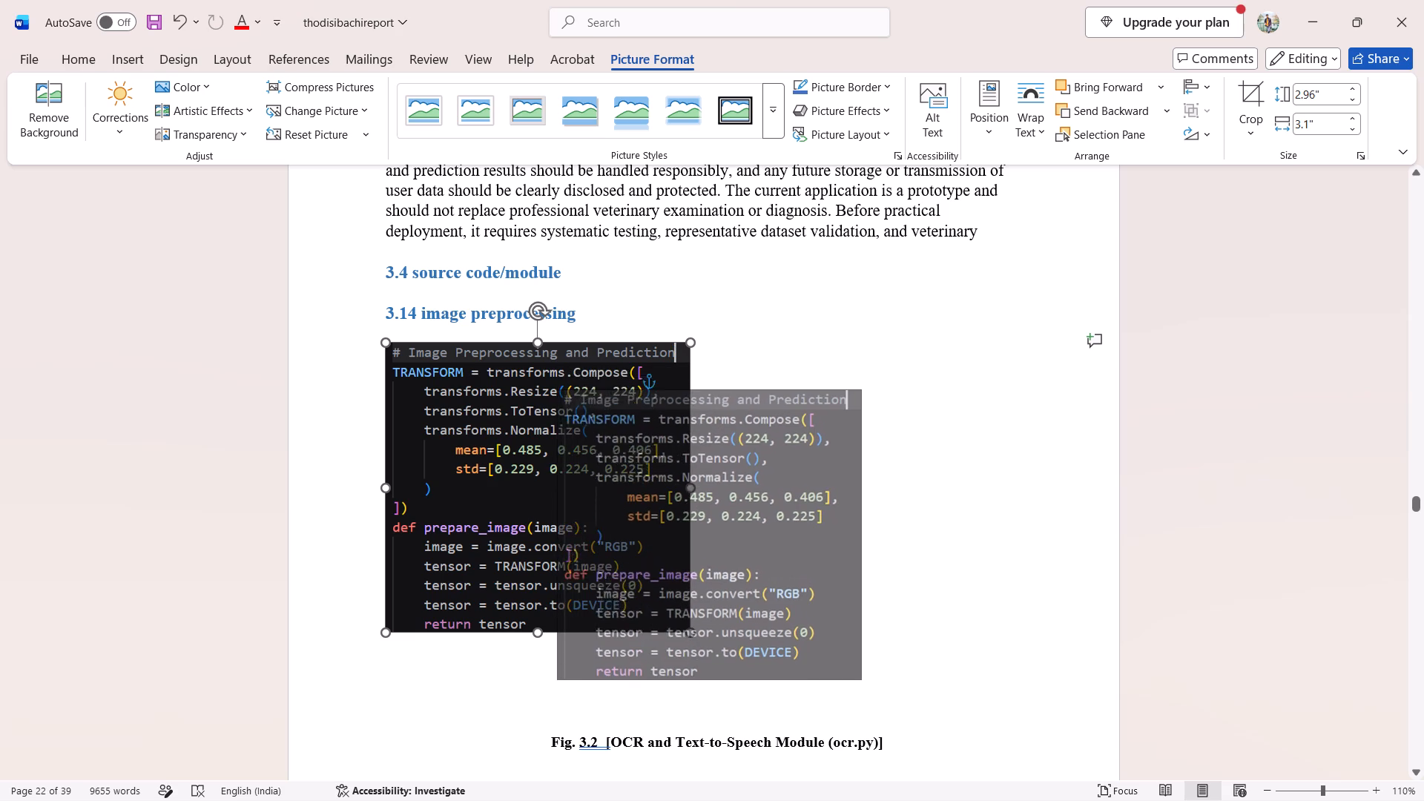
right_click_drag(678, 520, 676, 513)
left_click(883, 507)
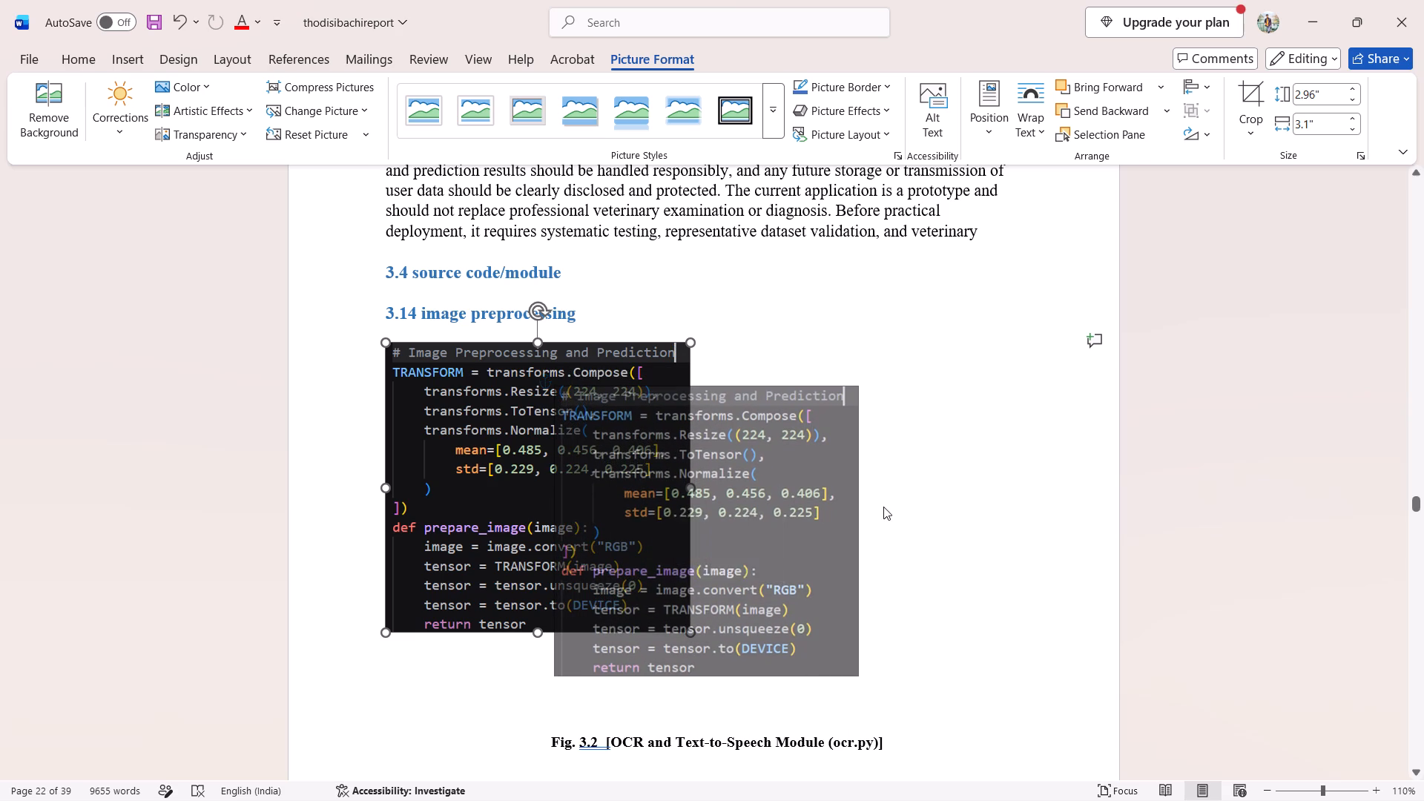
left_click_drag(468, 495, 619, 514)
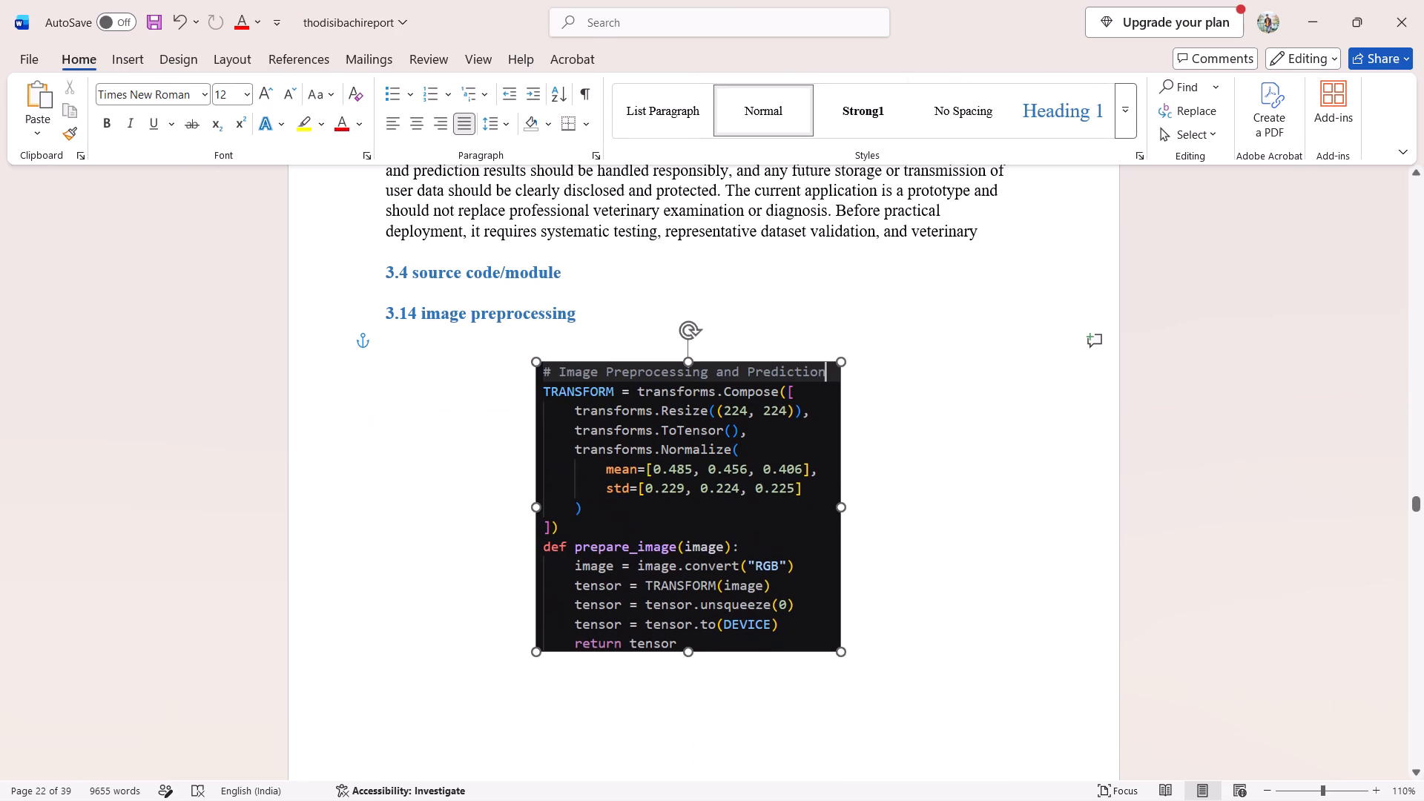
left_click_drag(619, 514, 616, 513)
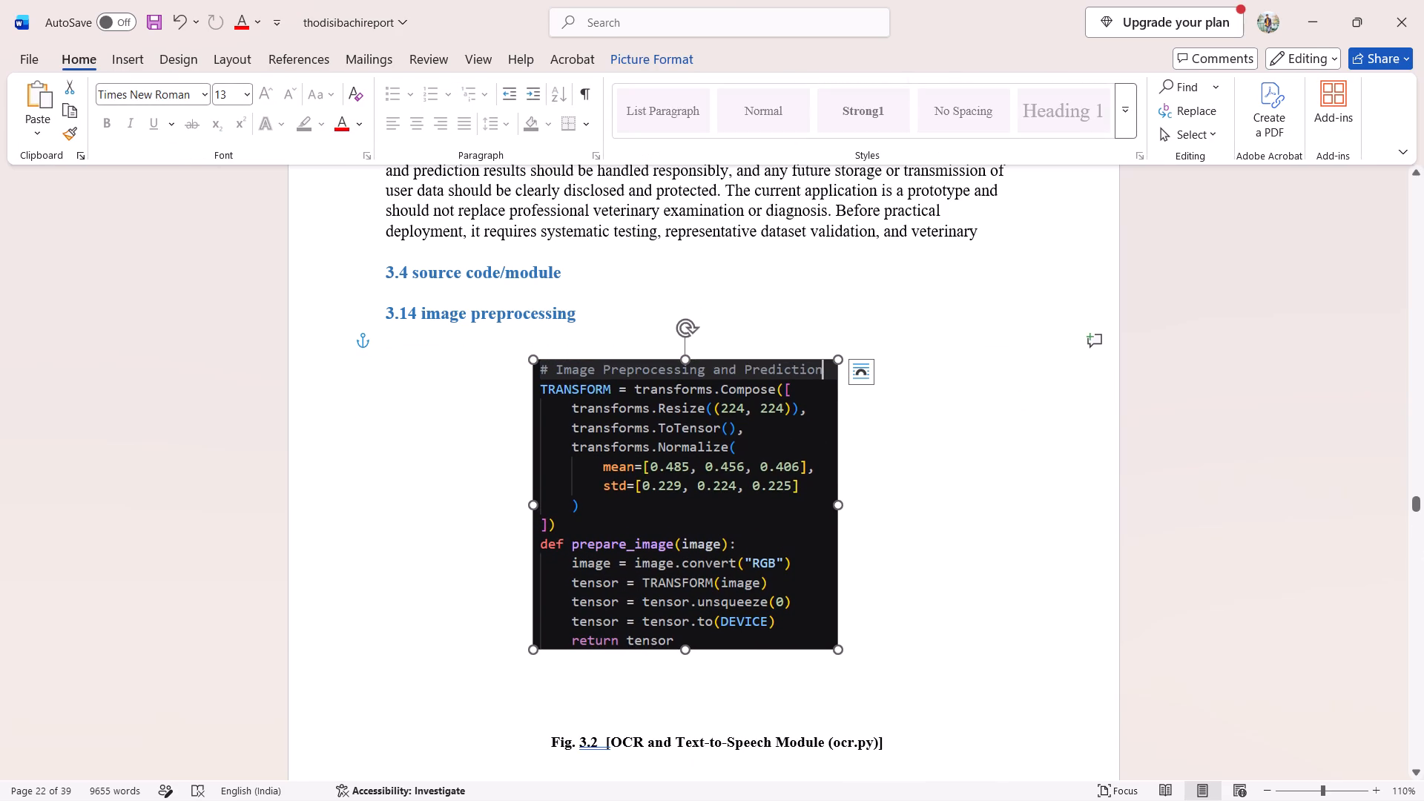
Move the image preprocessing code screenshot slightly up, directly beneath the 3.14 subheading on page 22.
scroll(1310, 489, "down", 1)
scroll(1310, 489, "up", 1)
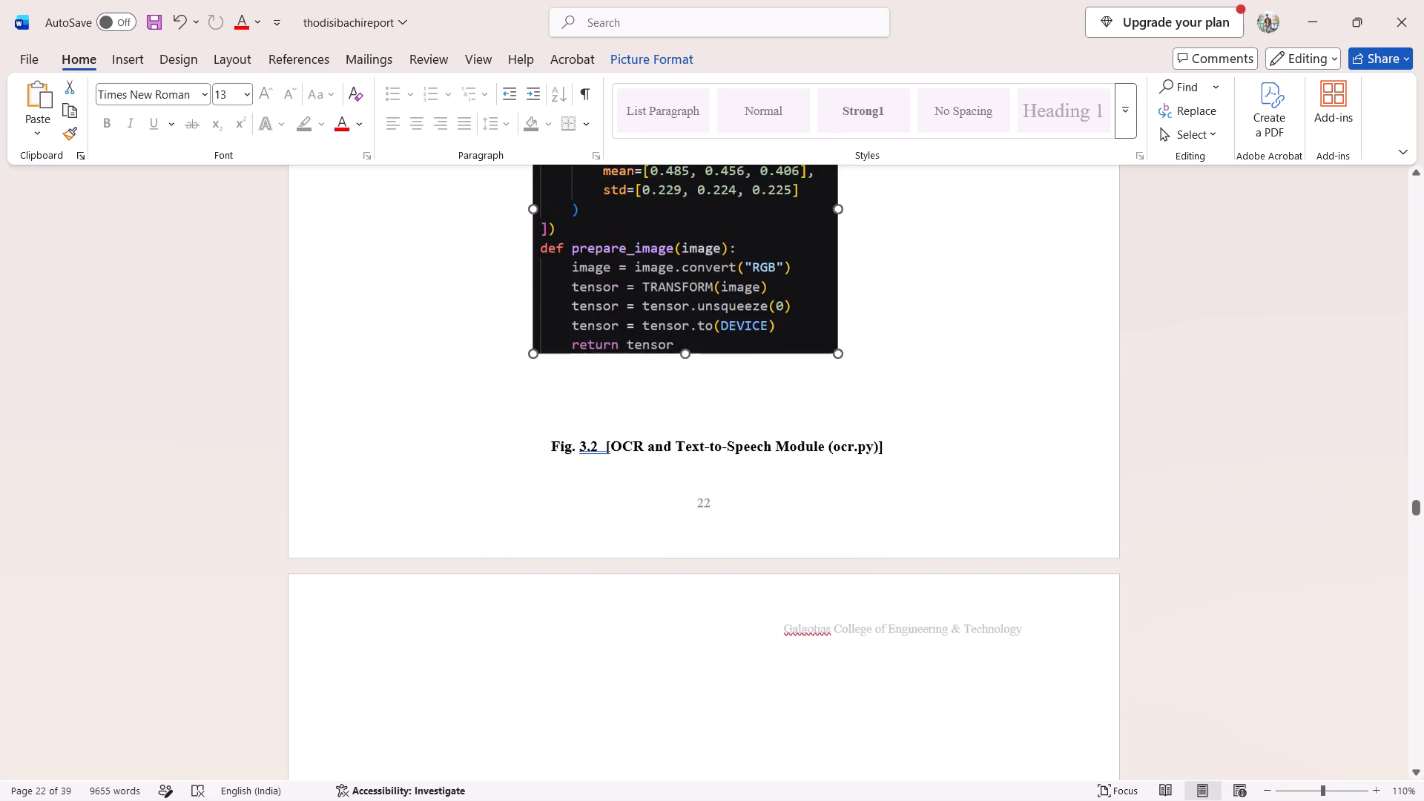
scroll(1310, 489, "up", 1)
right_click(1310, 489)
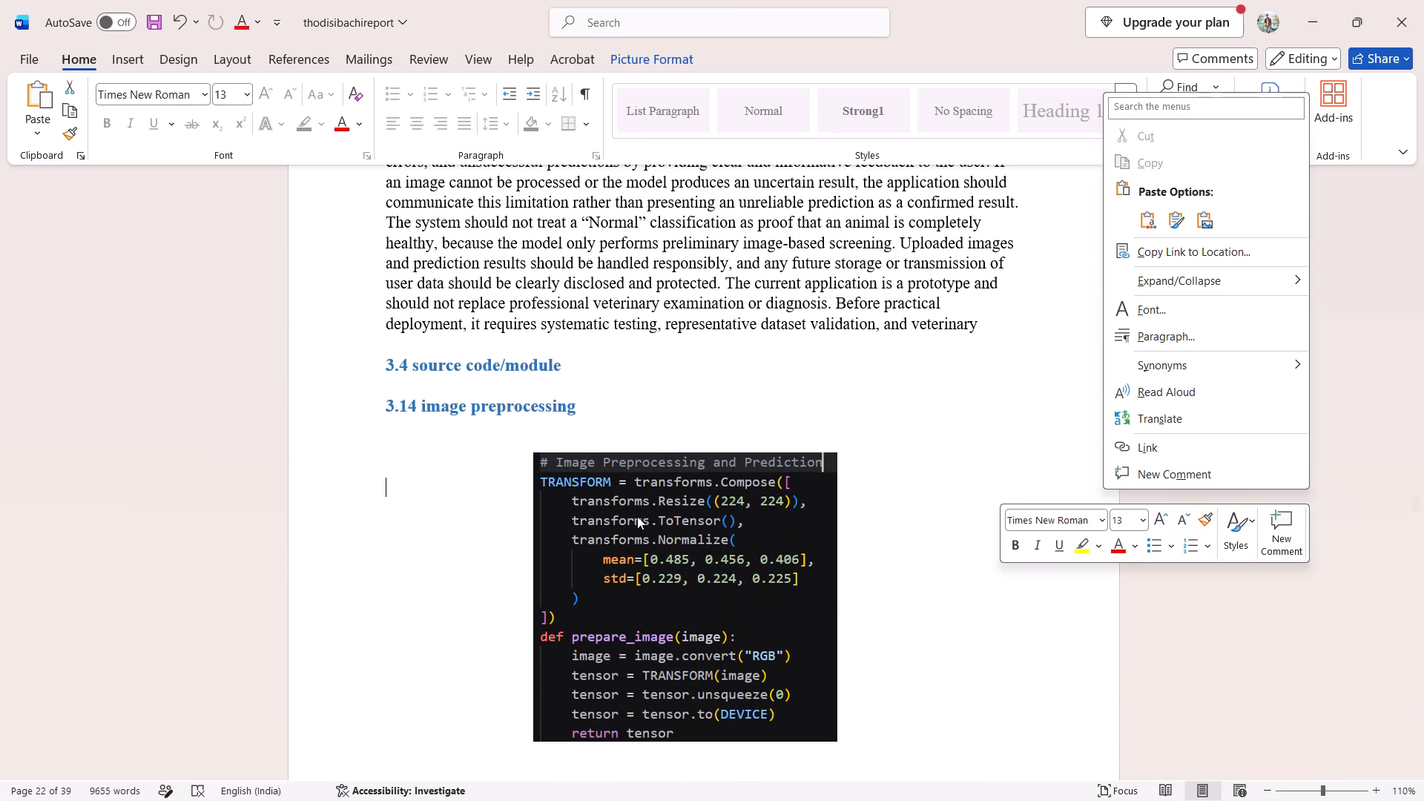
scroll(637, 516, "down", 1)
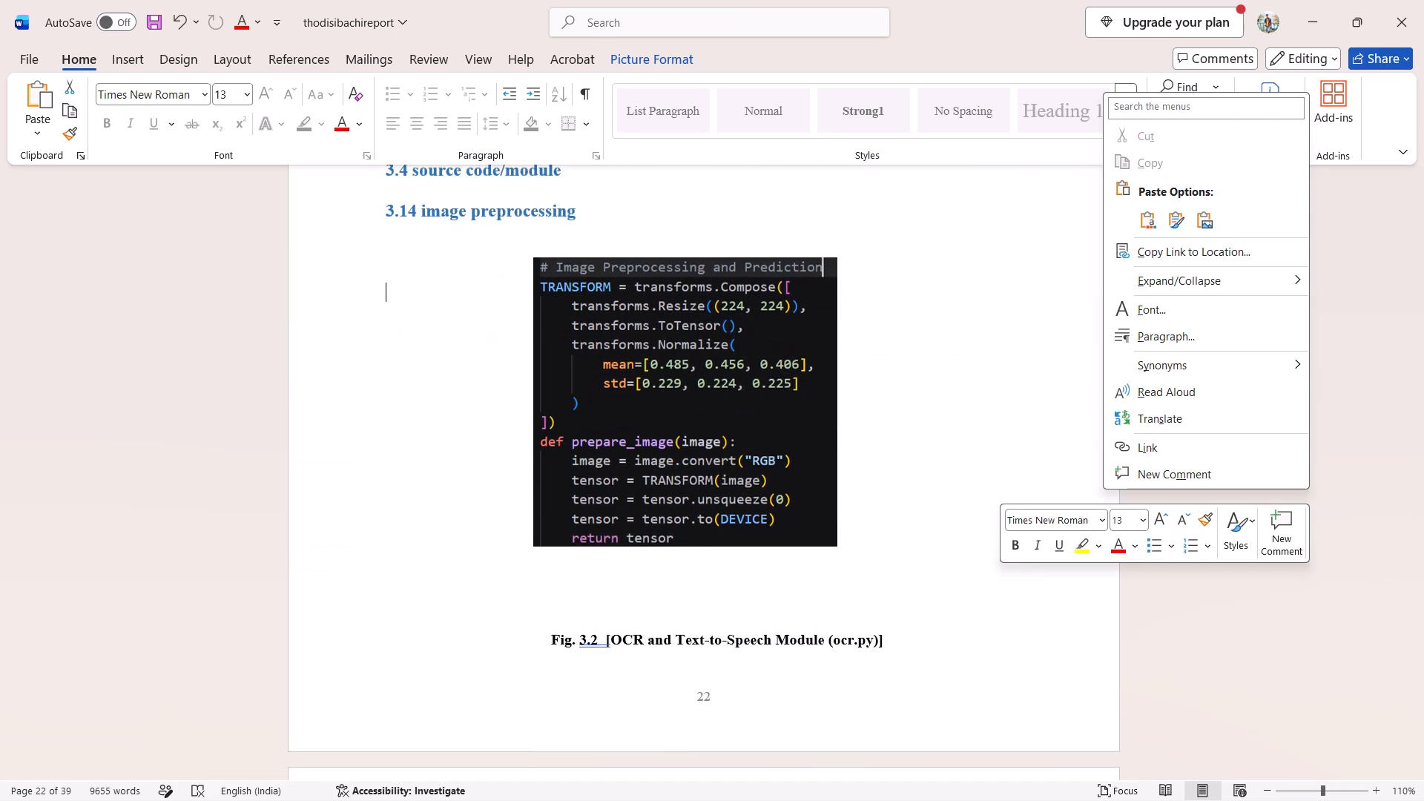
left_click_drag(687, 513, 706, 530)
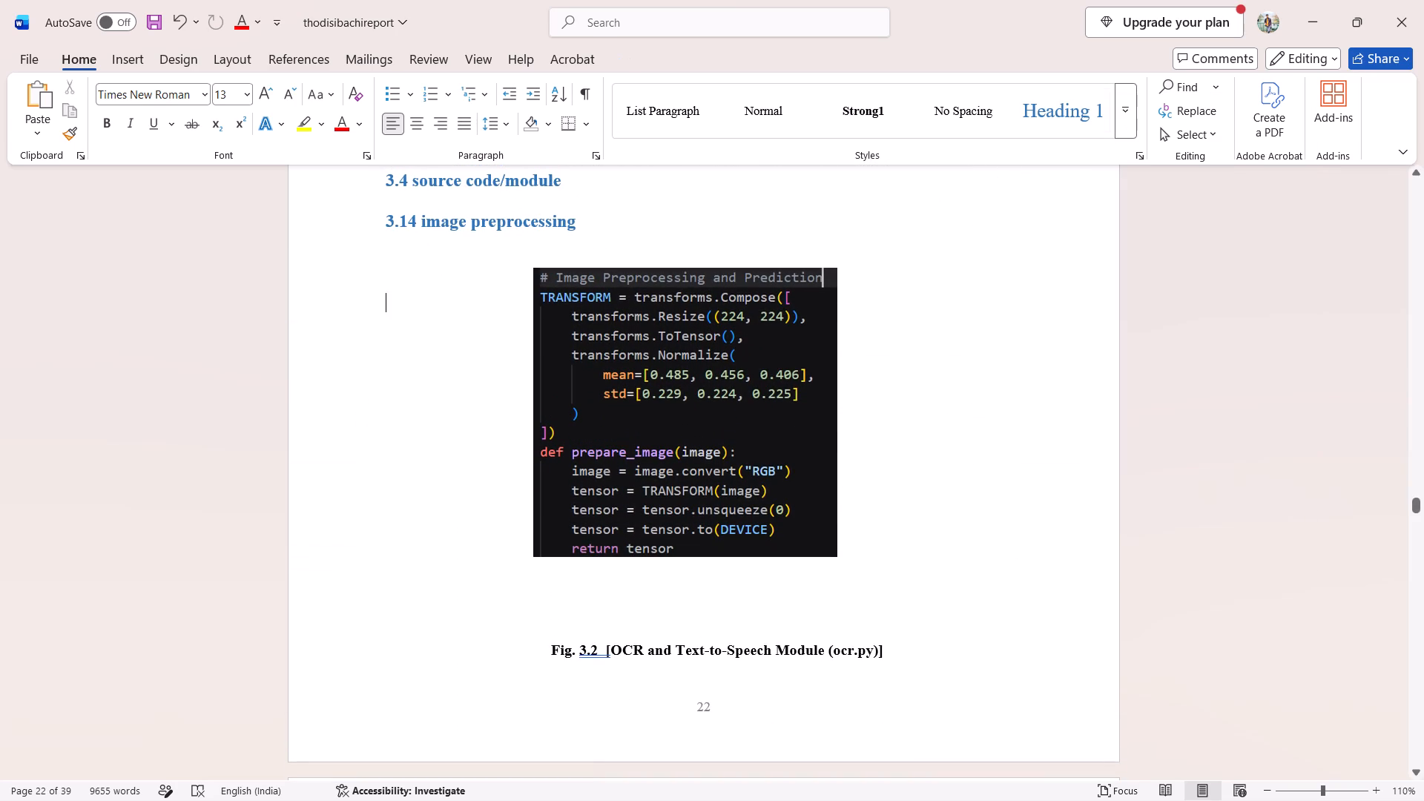
left_click_drag(629, 399, 616, 388)
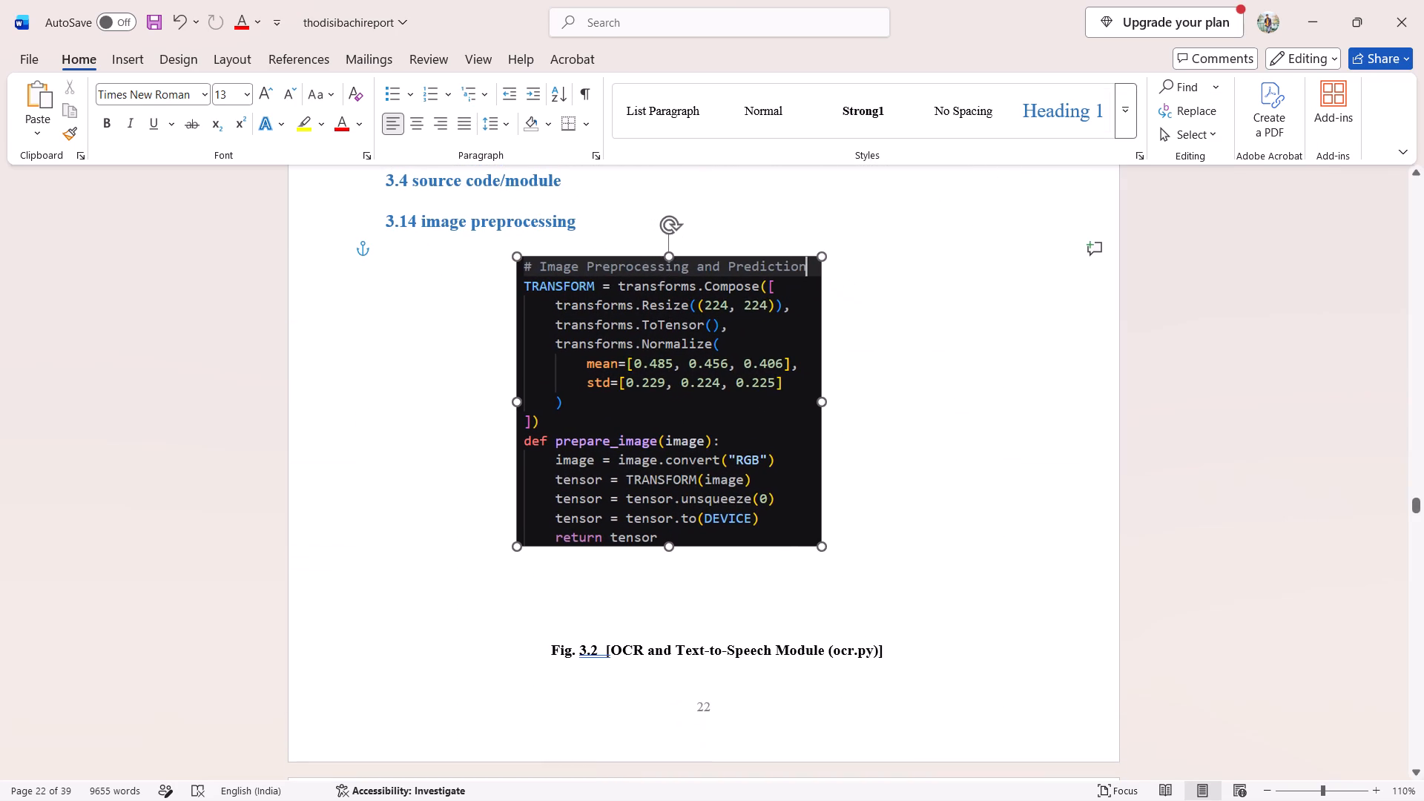
left_click_drag(616, 388, 620, 380)
left_click(962, 406)
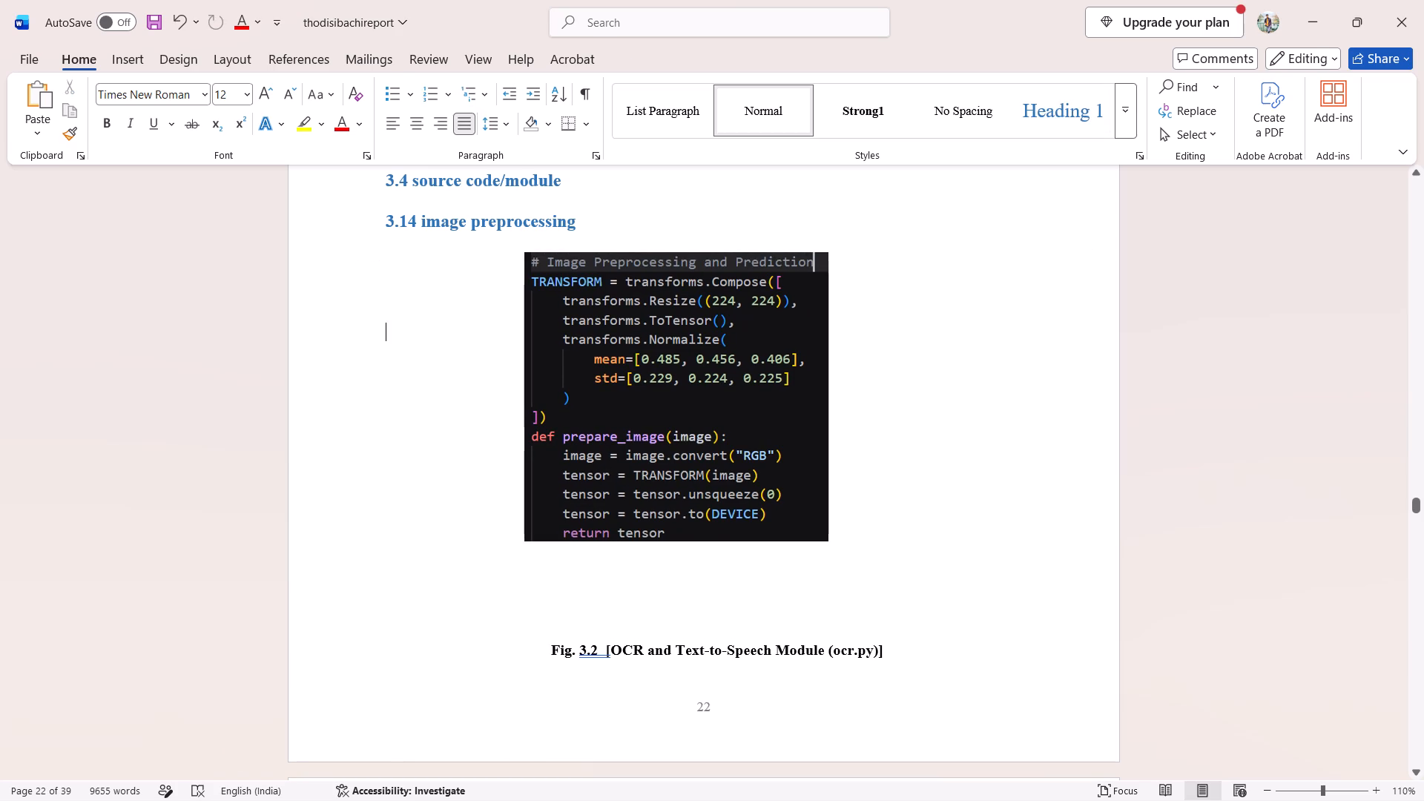
Add a new empty line below the image preprocessing screenshot, above the Fig. 3.2 caption.
left_click(387, 578)
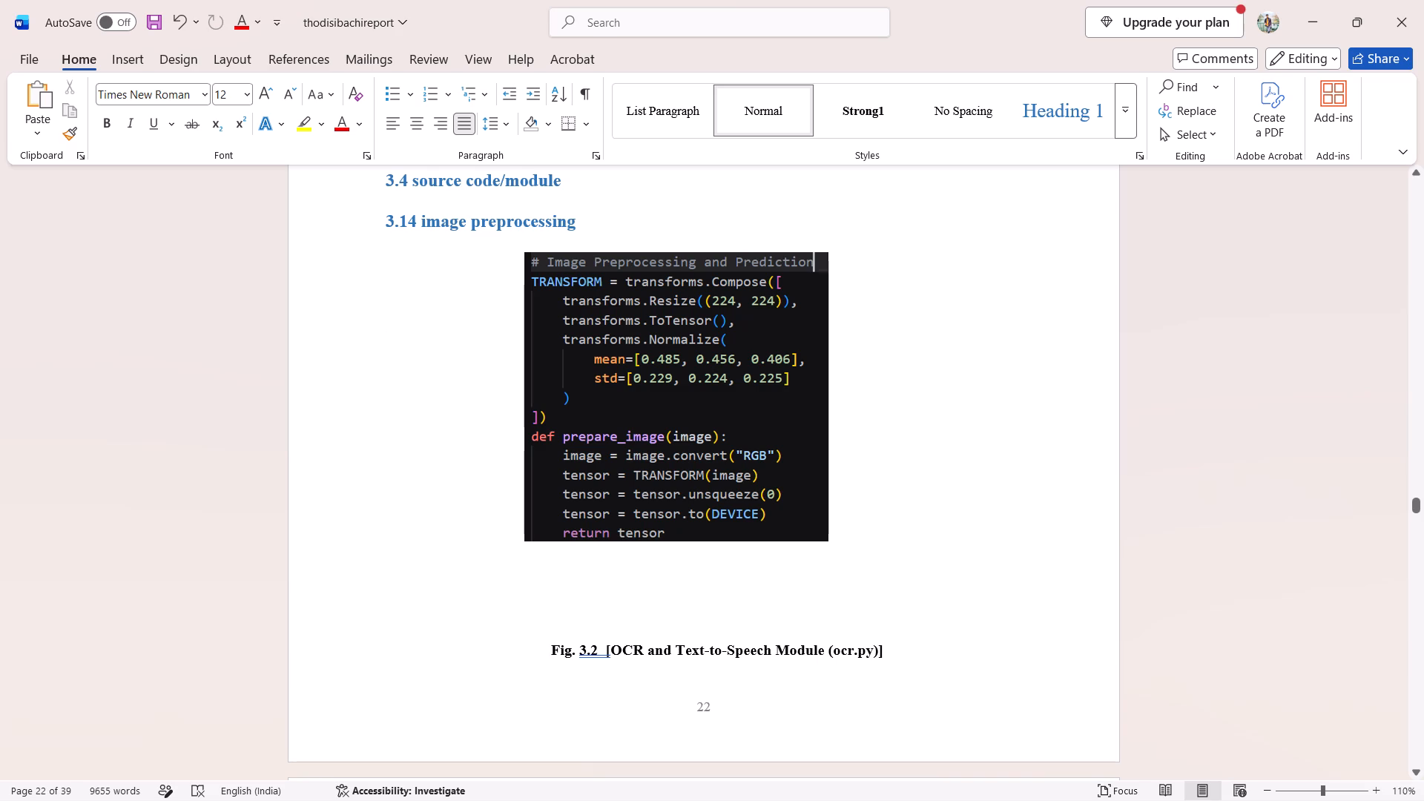
right_click(390, 585)
left_click(374, 576)
key("Return")
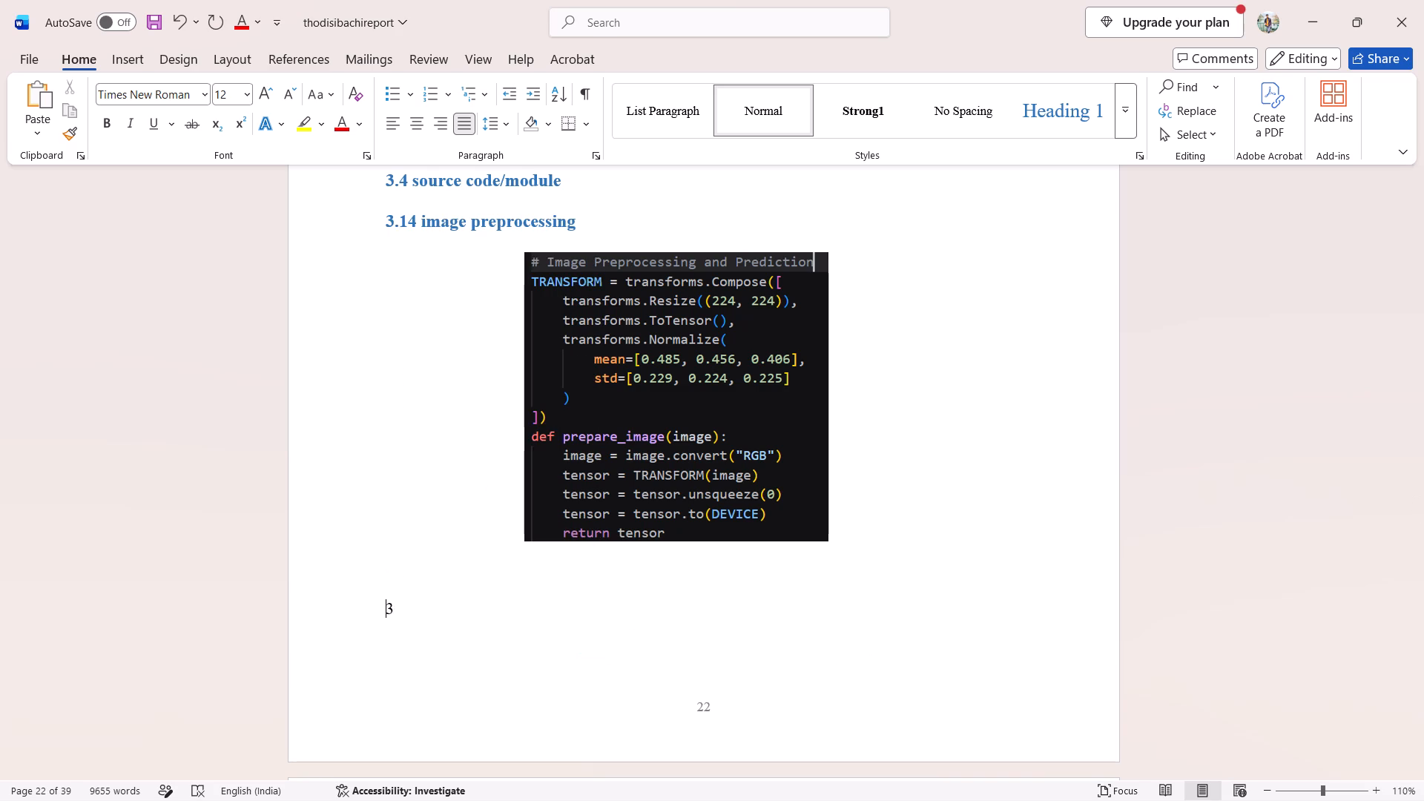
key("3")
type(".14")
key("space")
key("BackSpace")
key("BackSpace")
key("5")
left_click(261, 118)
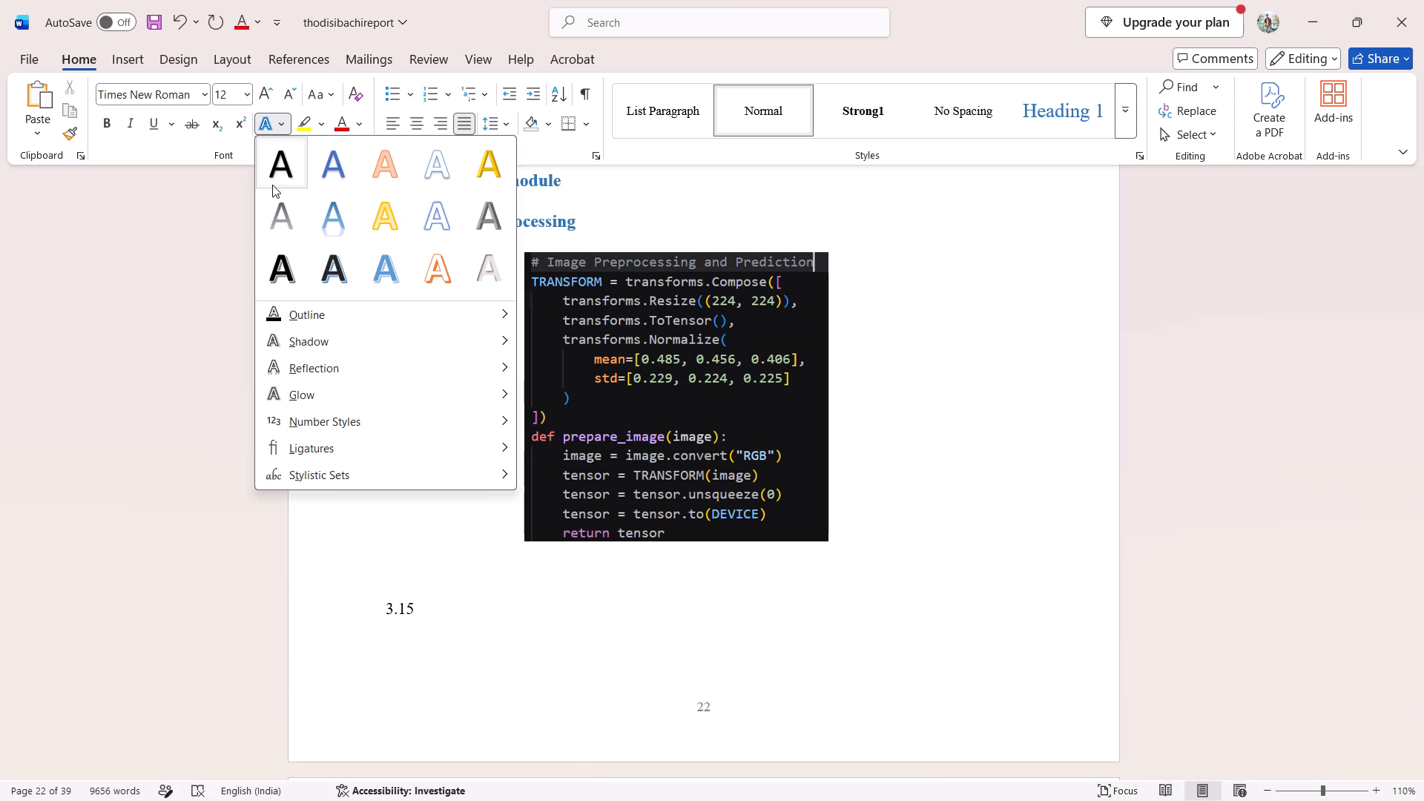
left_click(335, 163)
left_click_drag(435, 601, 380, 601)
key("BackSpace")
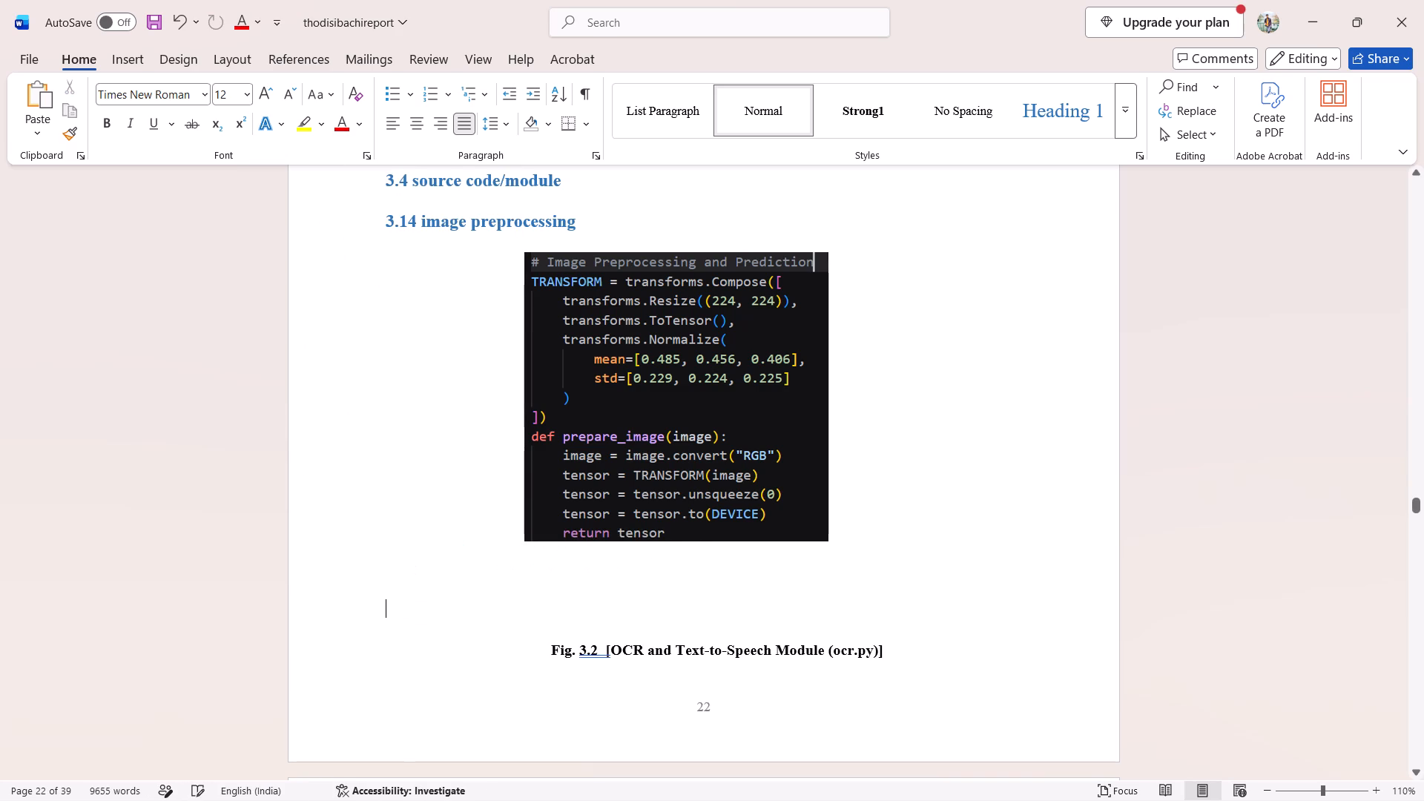
Enter the subheading number "3.15" followed by a space on the empty line above the Fig. 3.2 caption.
key("3")
type(".15")
key("space")
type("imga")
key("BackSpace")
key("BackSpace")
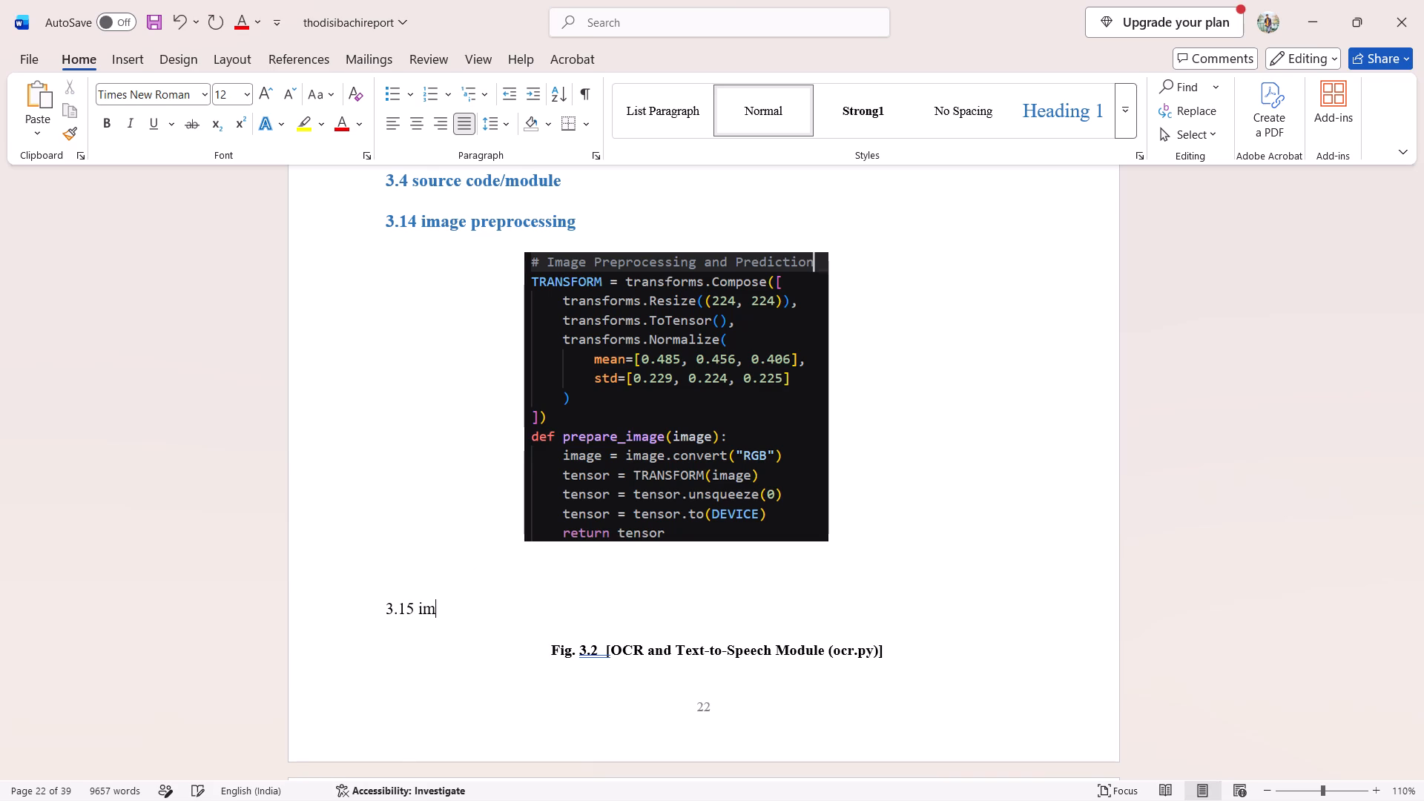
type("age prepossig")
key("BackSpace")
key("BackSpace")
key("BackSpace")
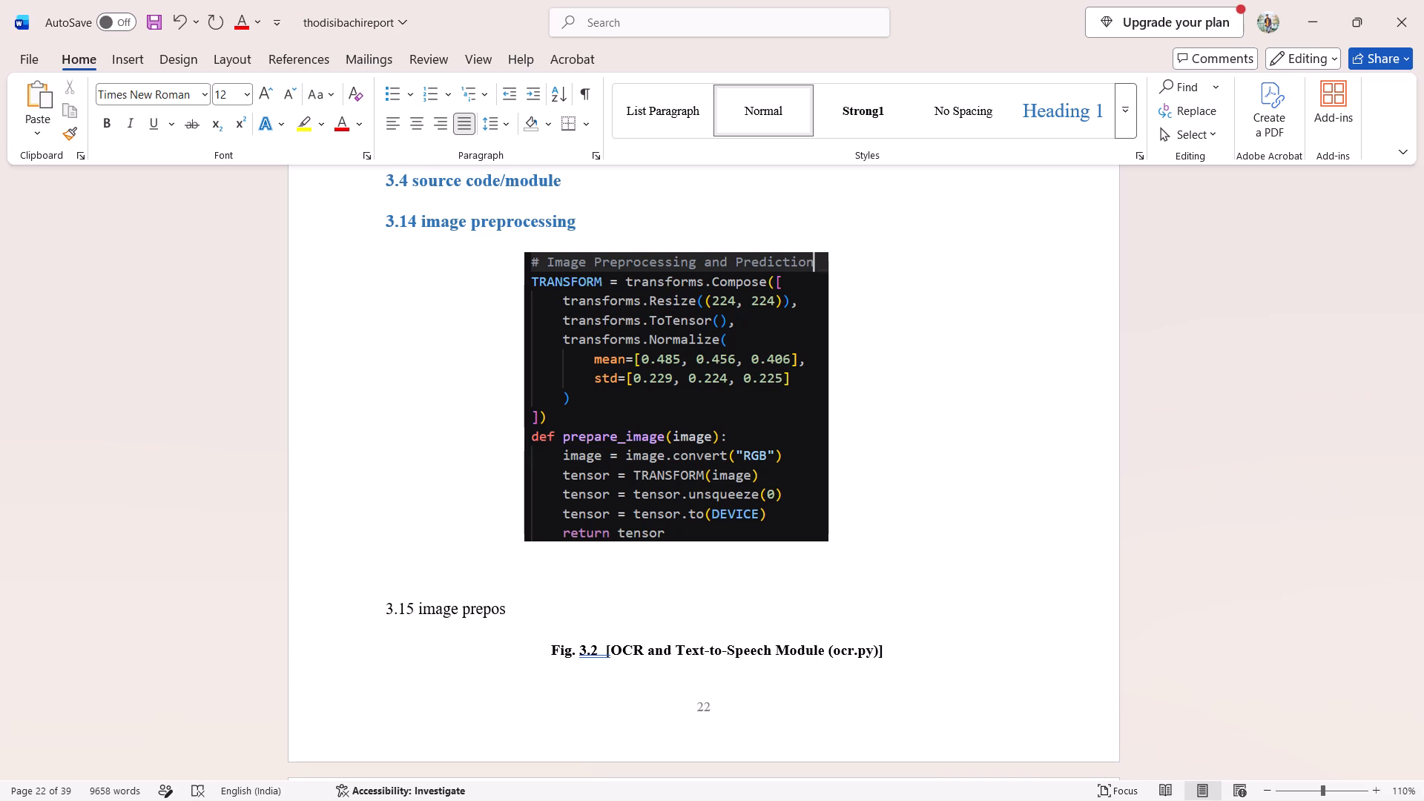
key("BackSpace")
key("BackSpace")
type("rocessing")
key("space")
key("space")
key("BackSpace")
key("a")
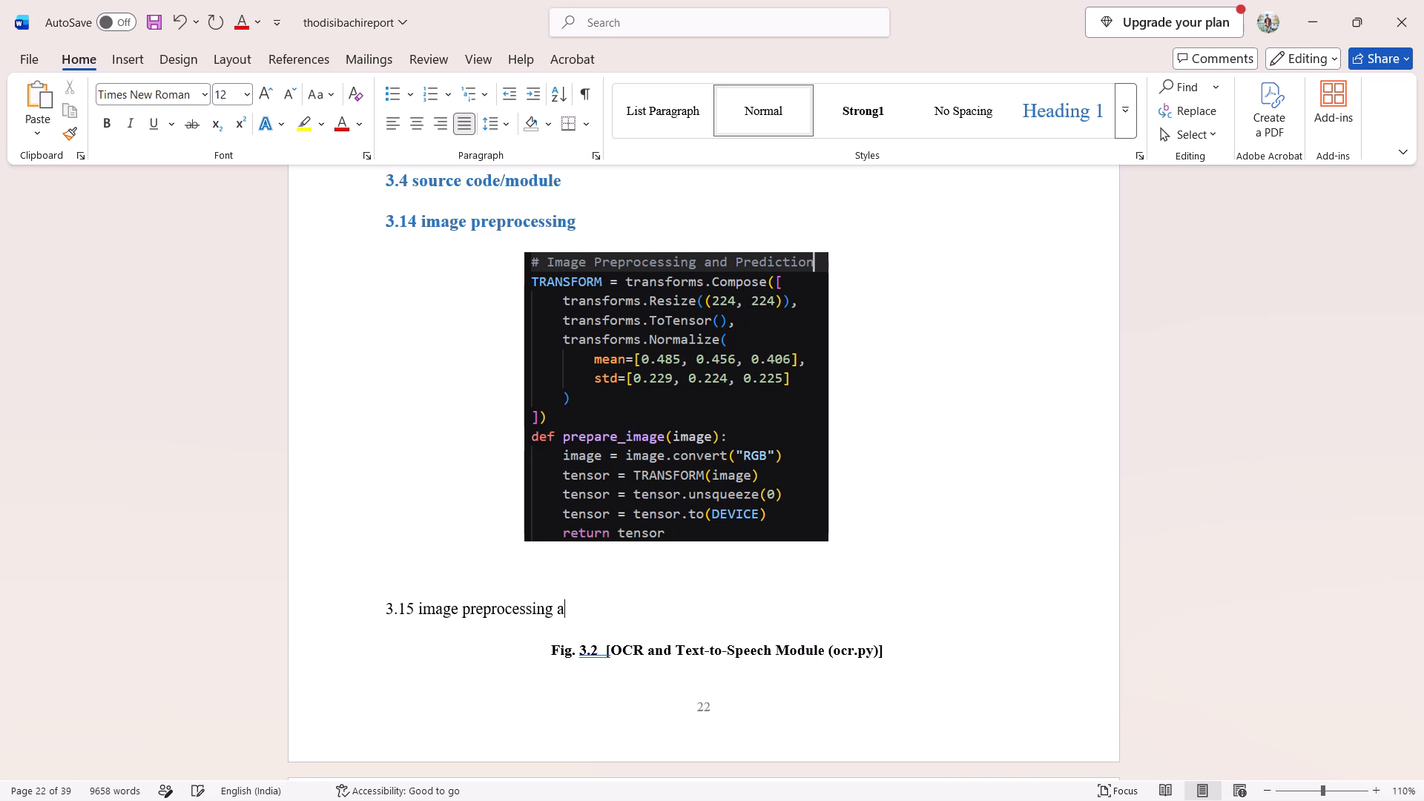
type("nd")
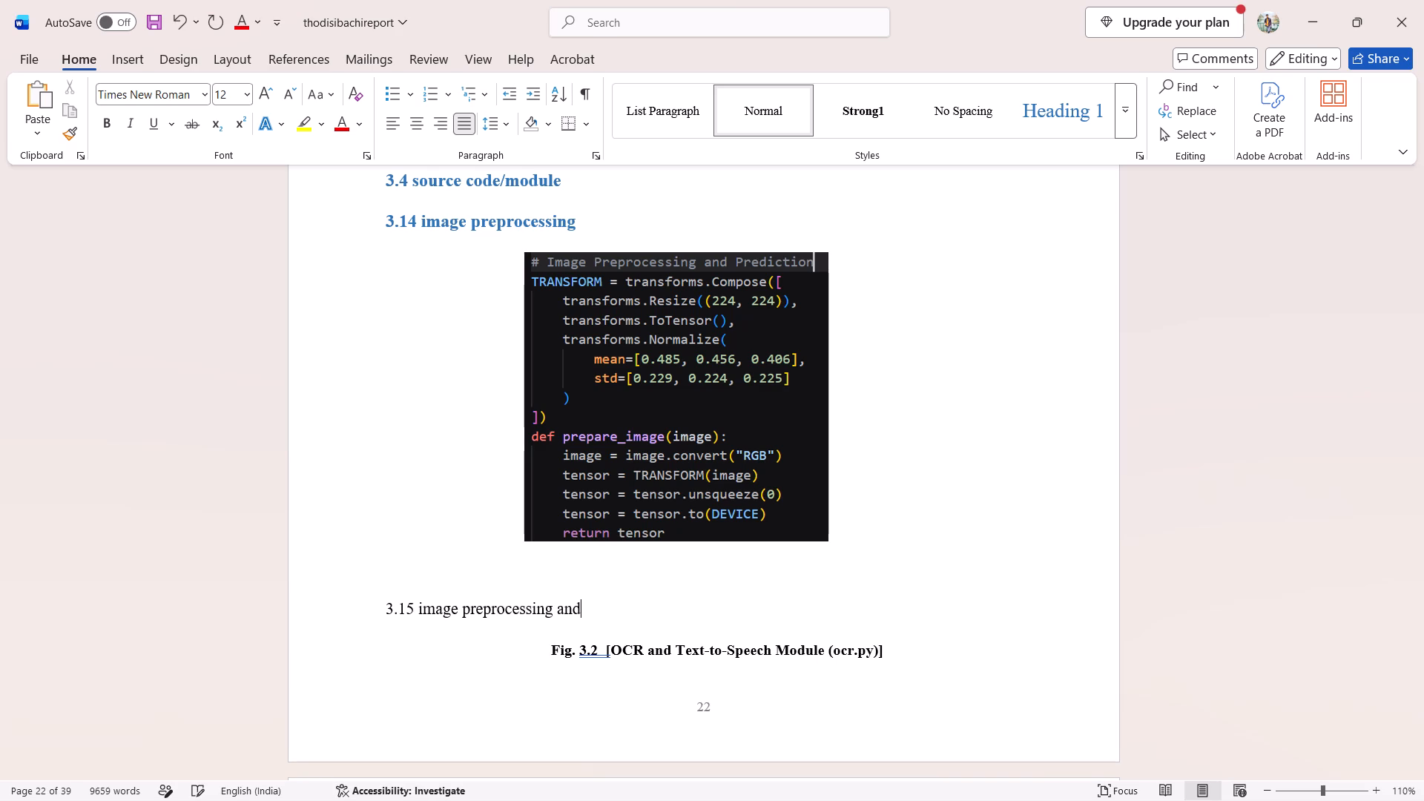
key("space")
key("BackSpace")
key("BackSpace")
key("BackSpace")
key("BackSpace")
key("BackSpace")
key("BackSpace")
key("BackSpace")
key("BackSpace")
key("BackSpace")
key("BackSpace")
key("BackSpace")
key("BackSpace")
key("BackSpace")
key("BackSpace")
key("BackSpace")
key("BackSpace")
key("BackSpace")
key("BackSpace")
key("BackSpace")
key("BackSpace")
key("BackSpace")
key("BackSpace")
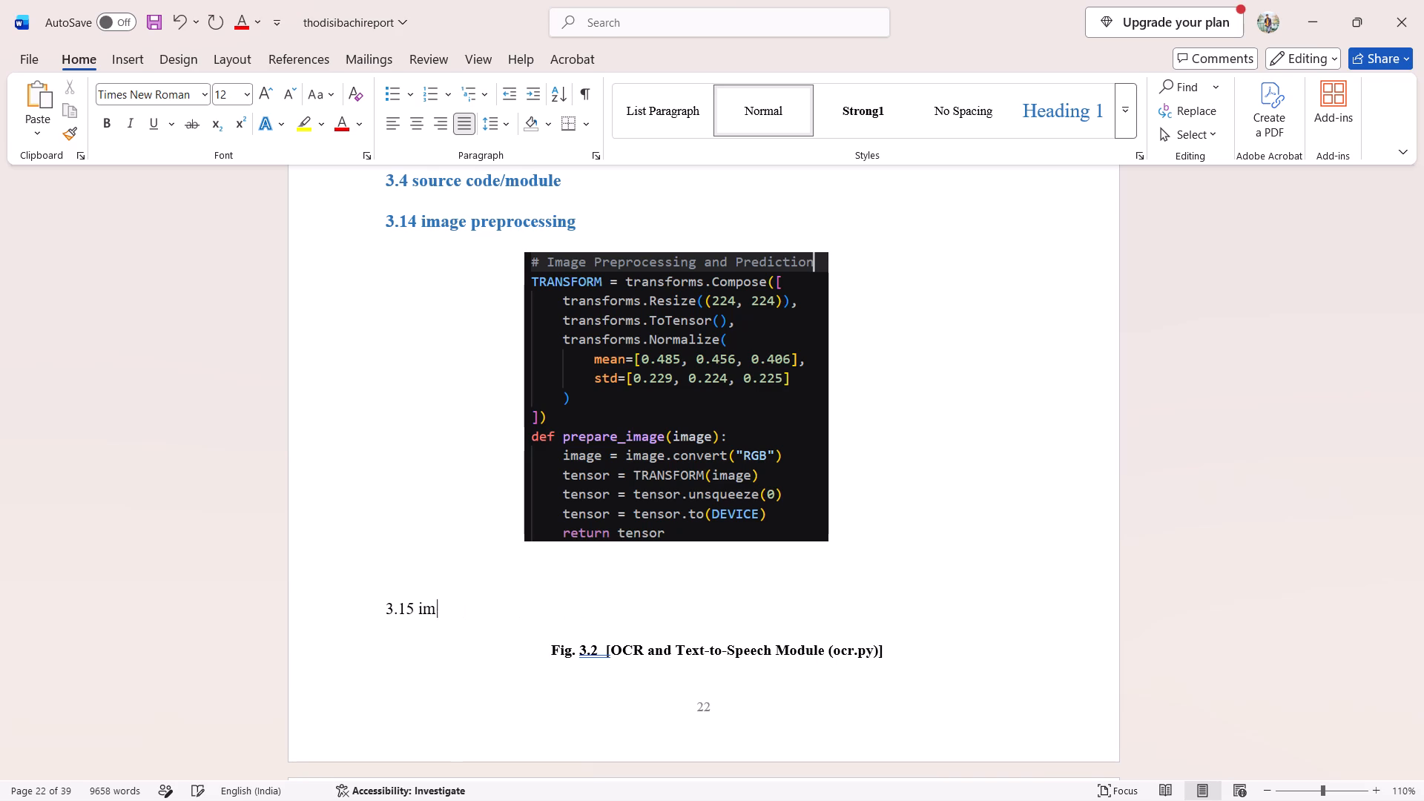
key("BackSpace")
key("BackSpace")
Complete the 3.15 subheading with the text "model load".
type("model loa")
key("BackSpace")
type("ad")
key("space")
left_click(125, 55)
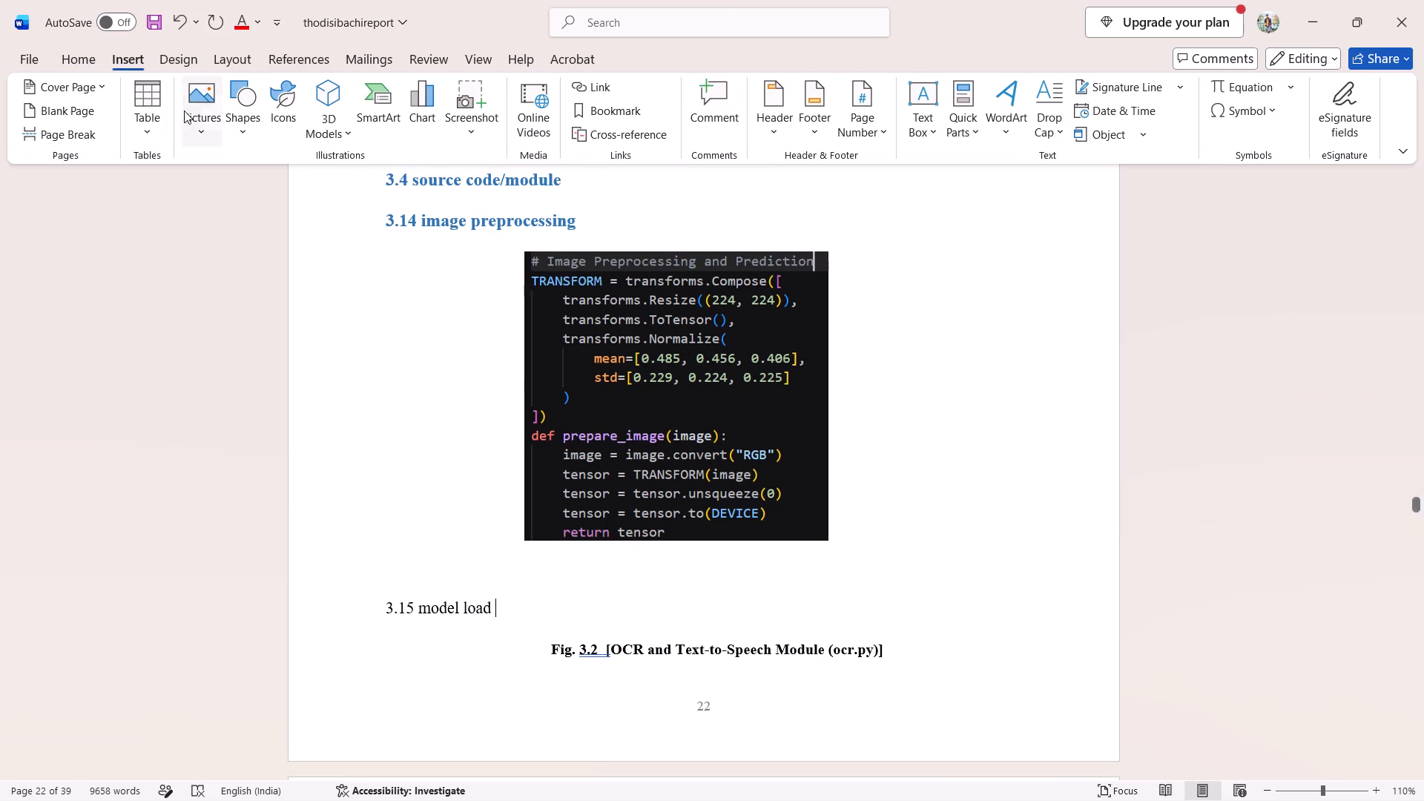
left_click(191, 90)
left_click(252, 195)
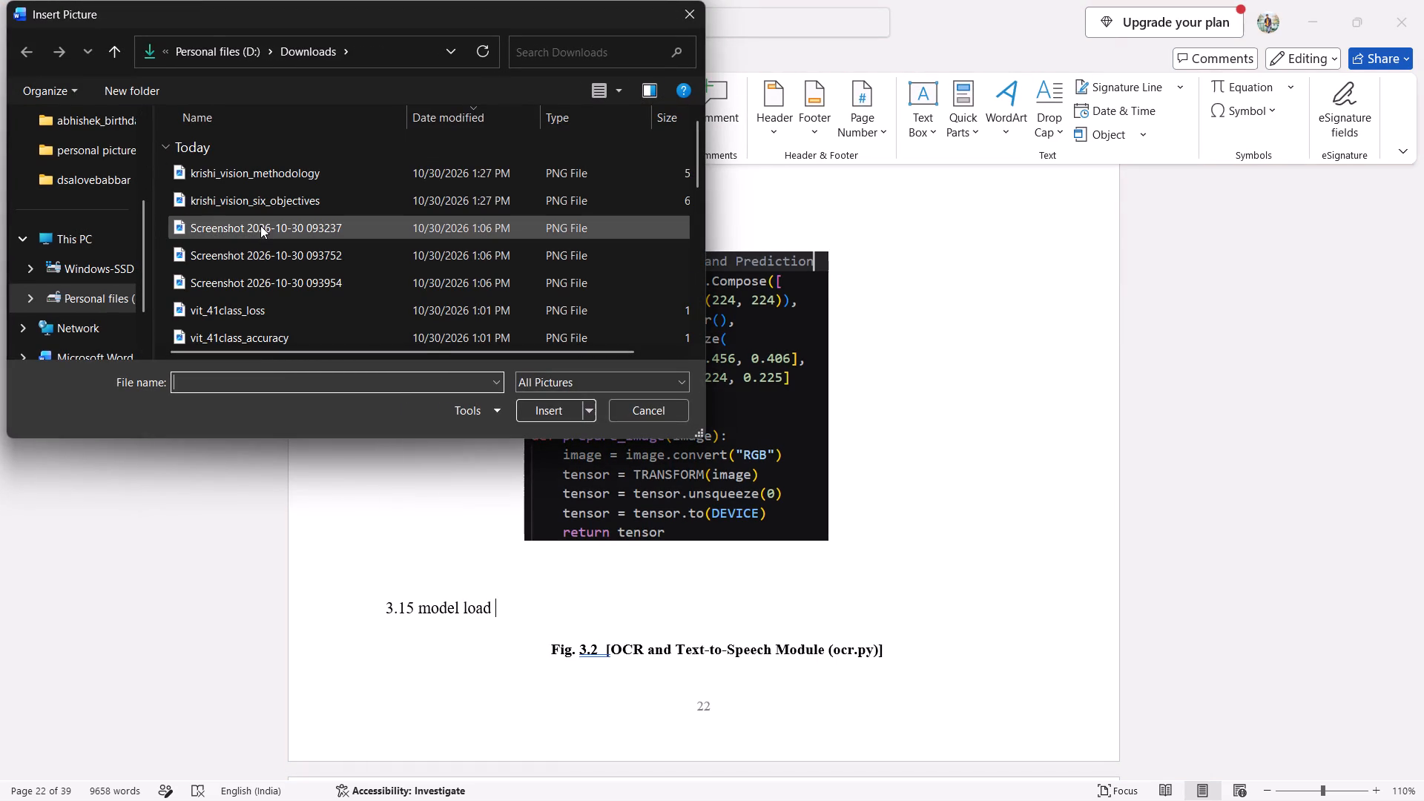
left_click(260, 224)
left_click(556, 412)
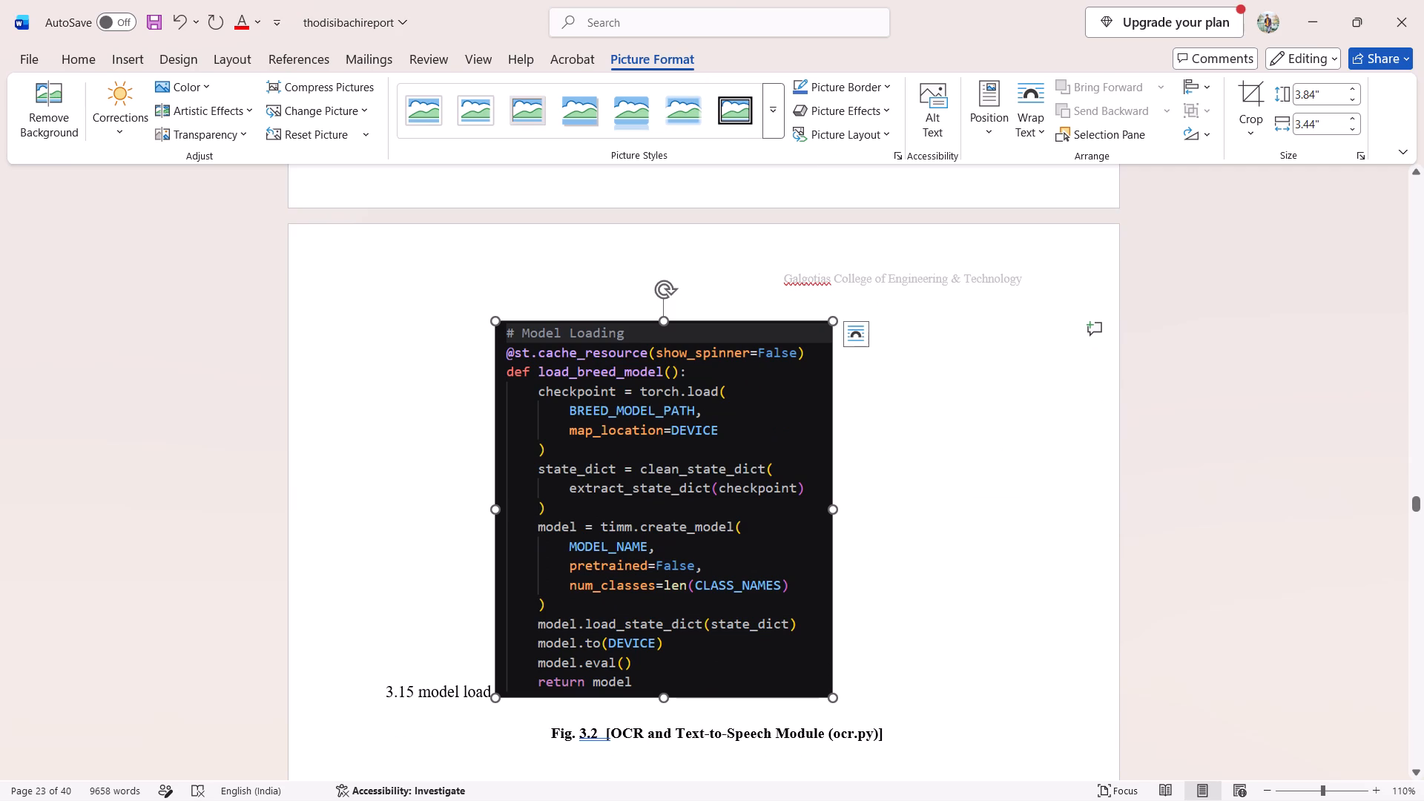
Apply Tight text wrapping to the inserted model loading code screenshot.
left_click(854, 338)
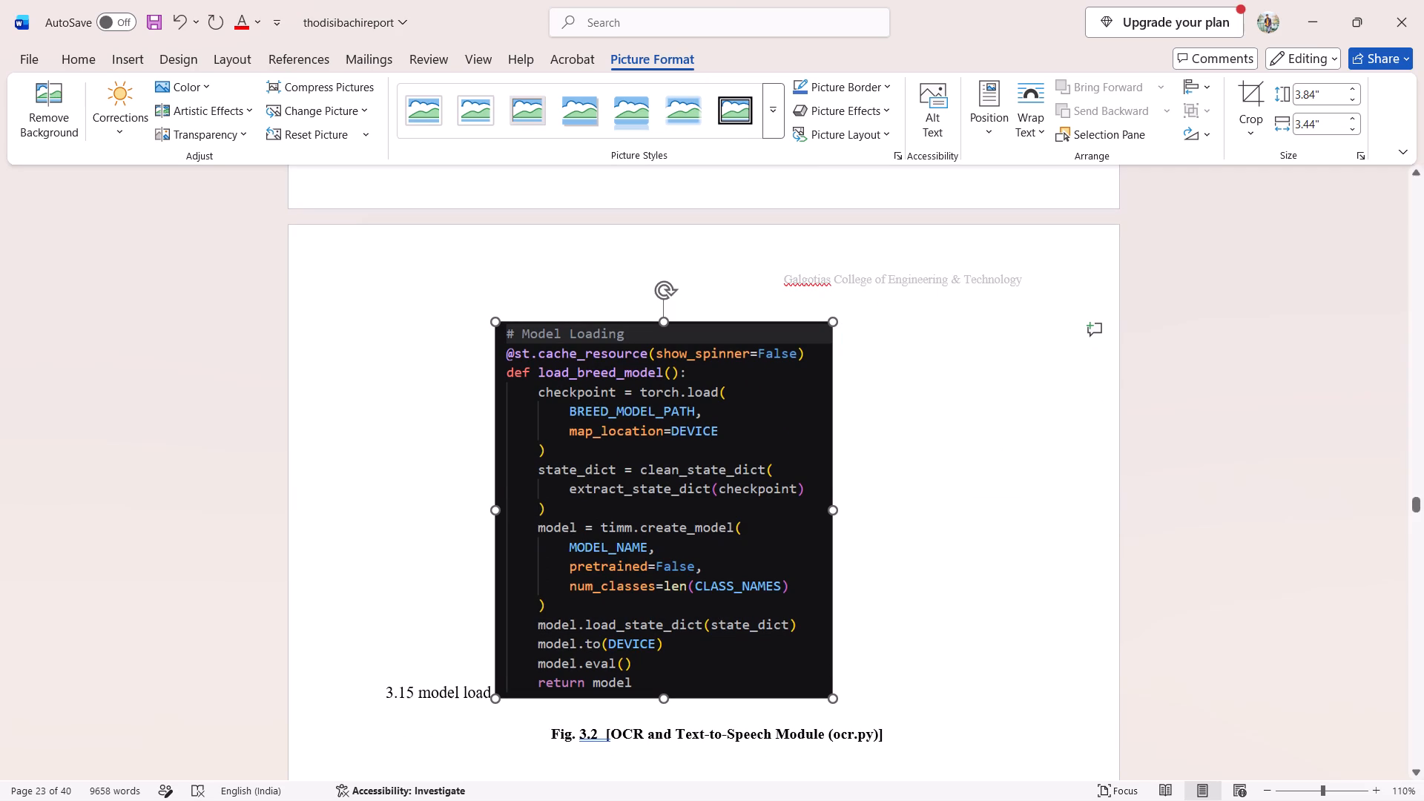
left_click(946, 476)
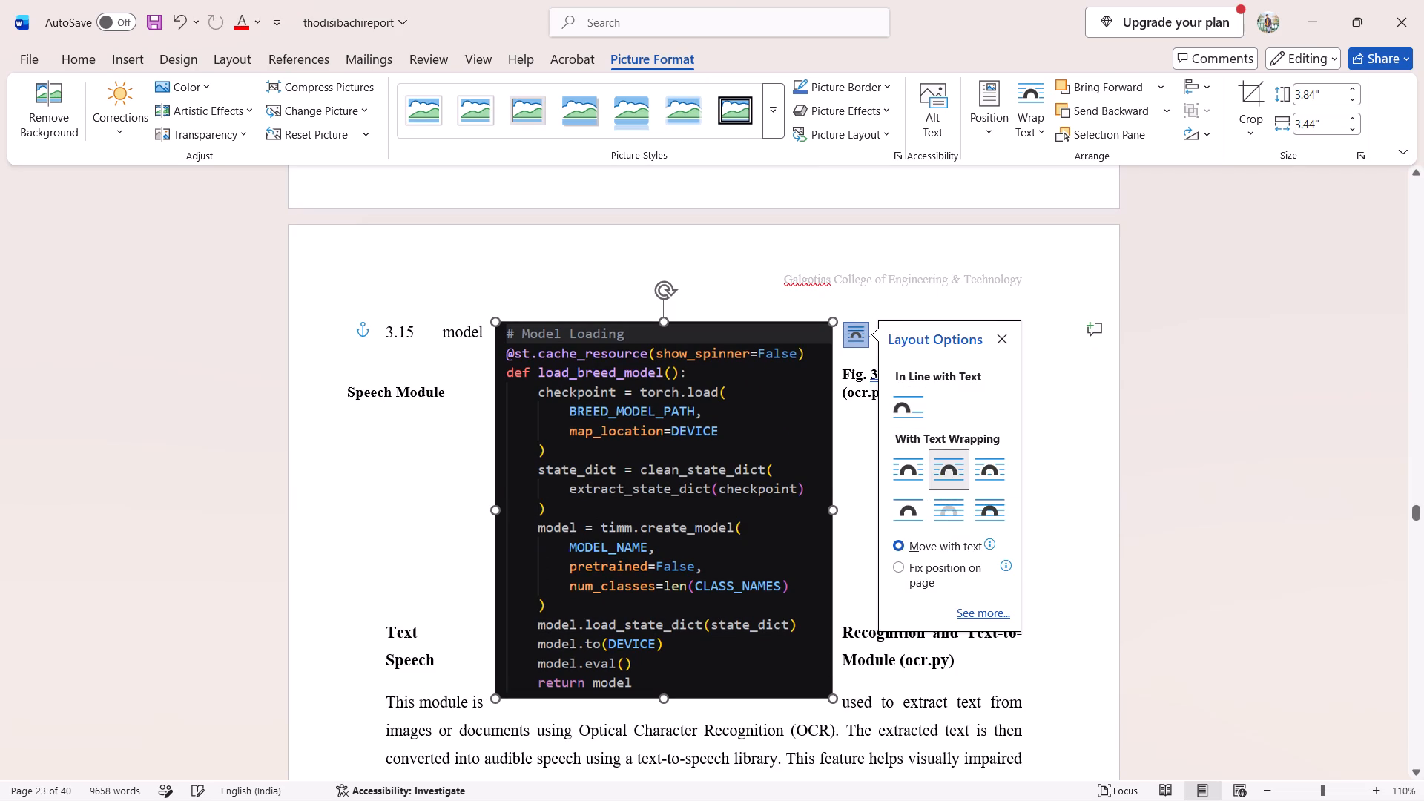
left_click(1226, 396)
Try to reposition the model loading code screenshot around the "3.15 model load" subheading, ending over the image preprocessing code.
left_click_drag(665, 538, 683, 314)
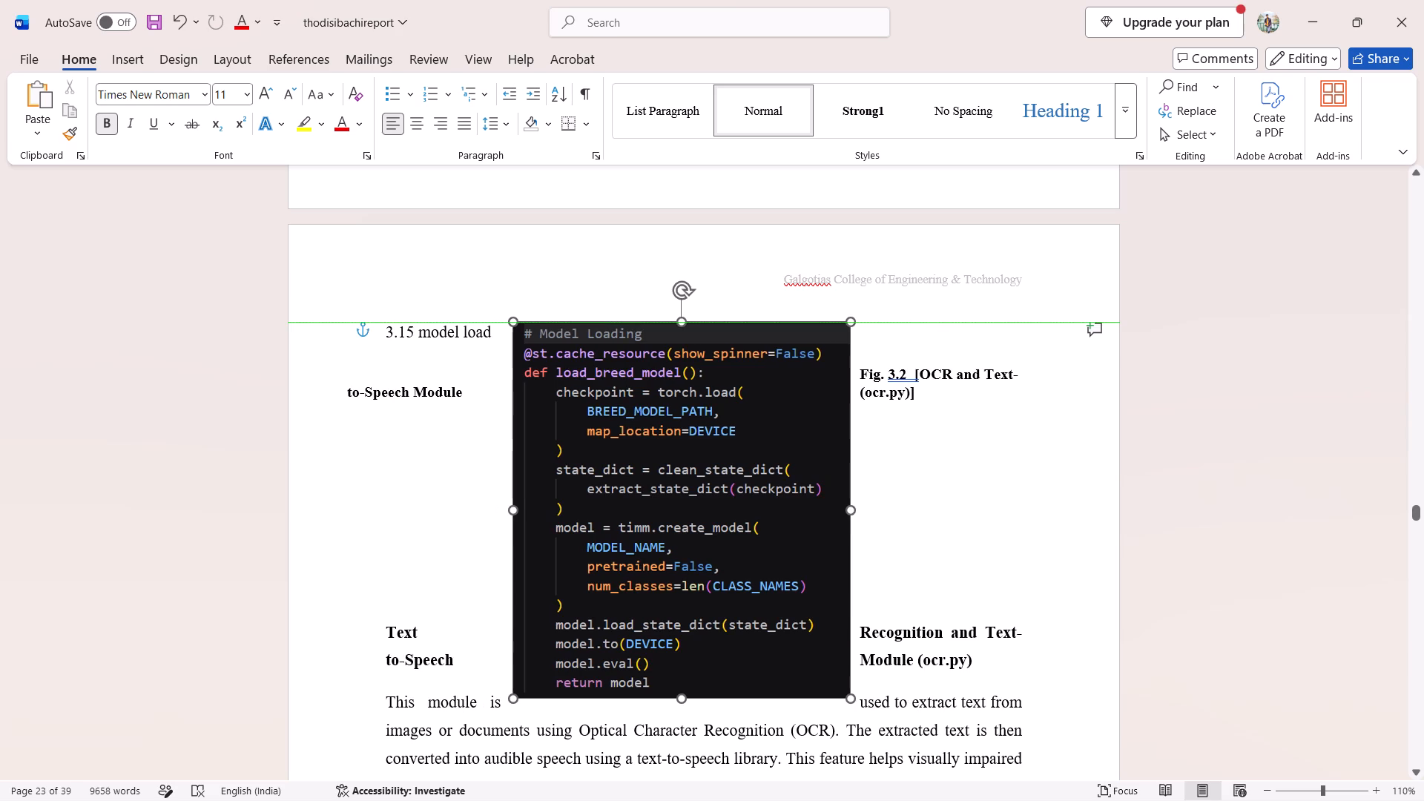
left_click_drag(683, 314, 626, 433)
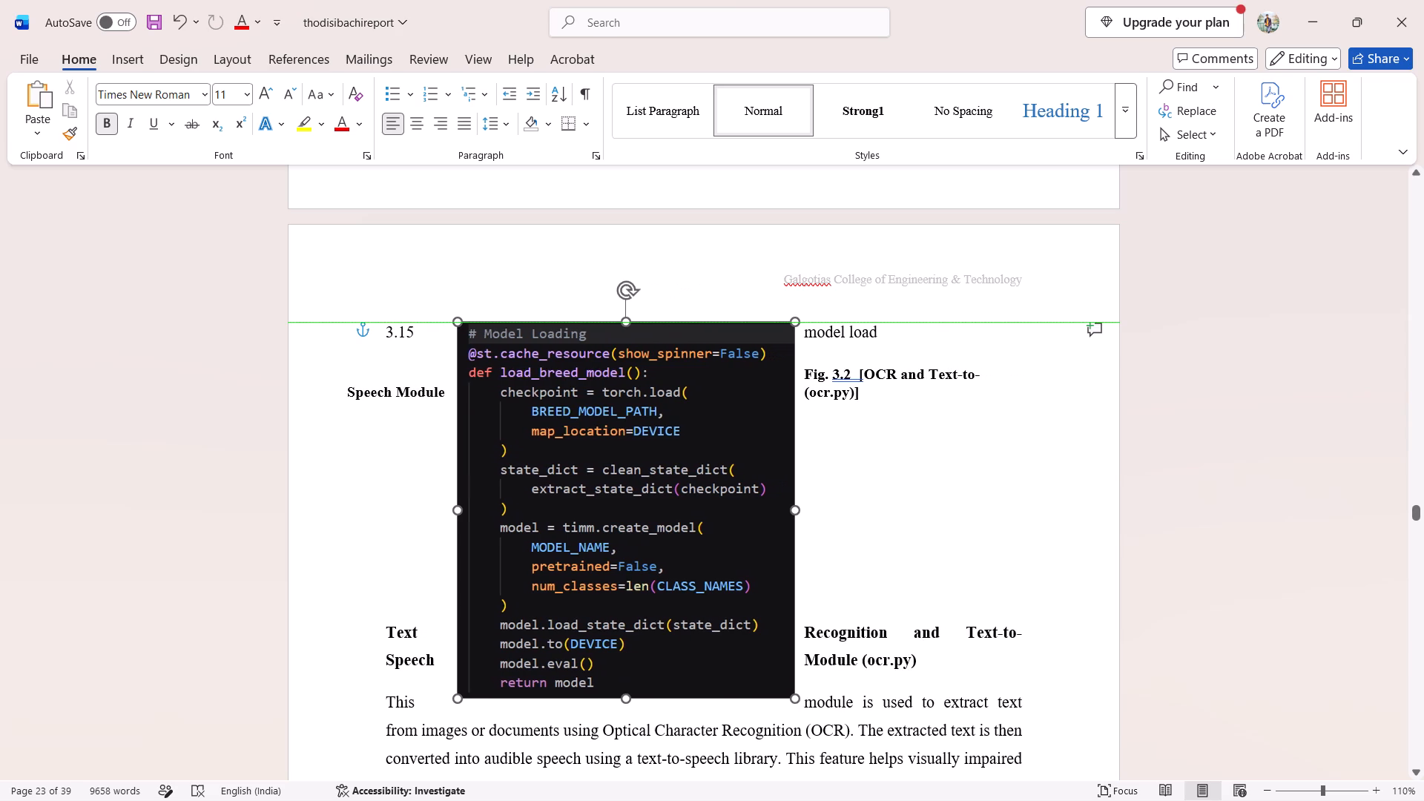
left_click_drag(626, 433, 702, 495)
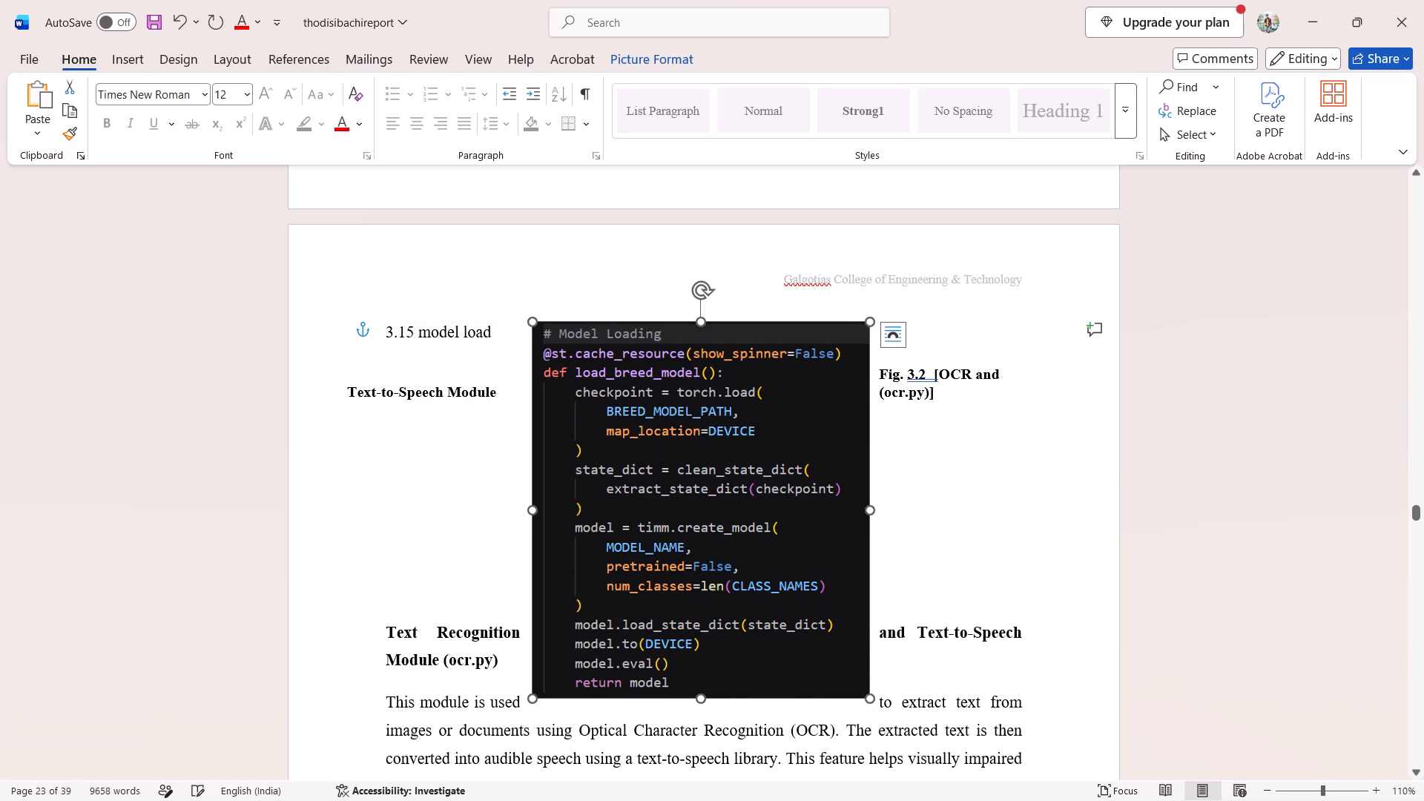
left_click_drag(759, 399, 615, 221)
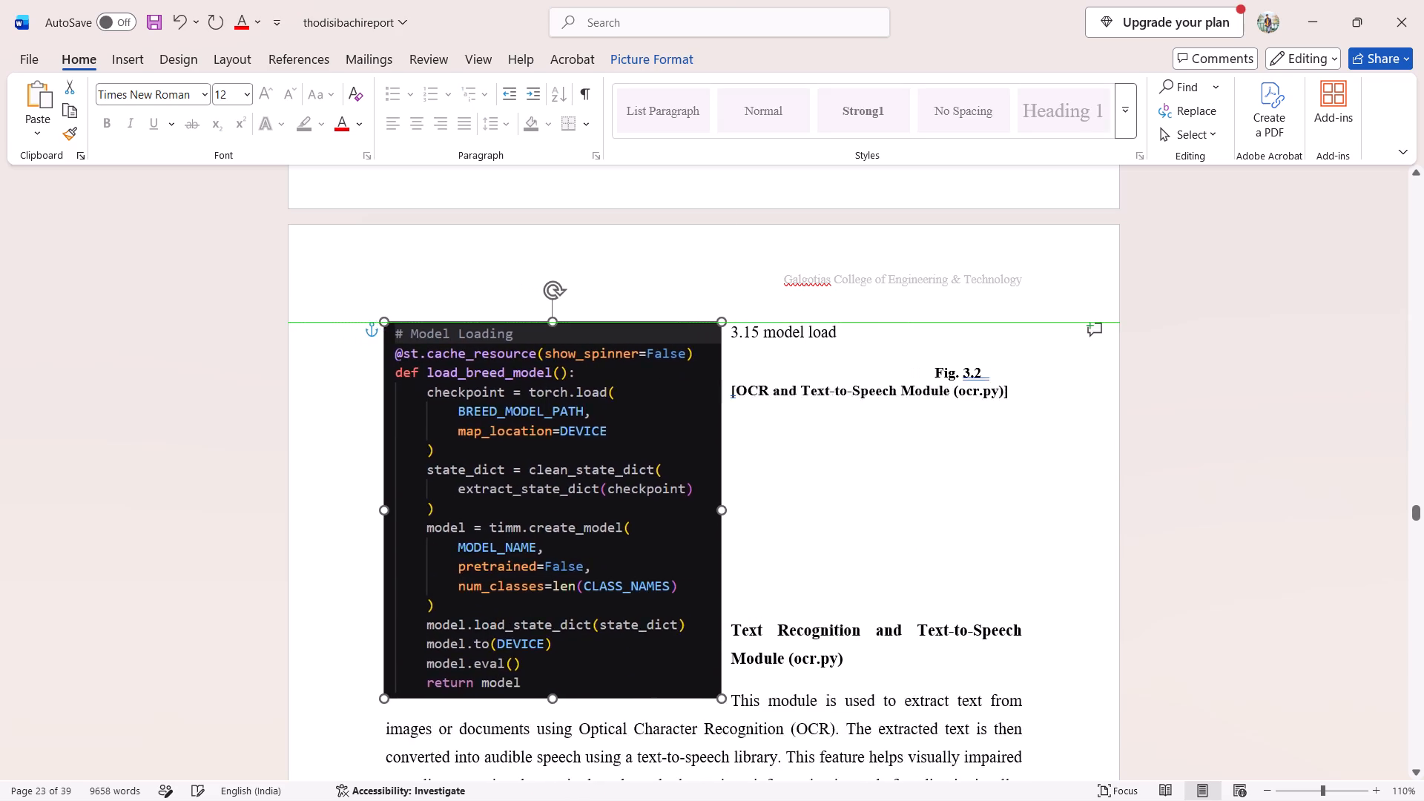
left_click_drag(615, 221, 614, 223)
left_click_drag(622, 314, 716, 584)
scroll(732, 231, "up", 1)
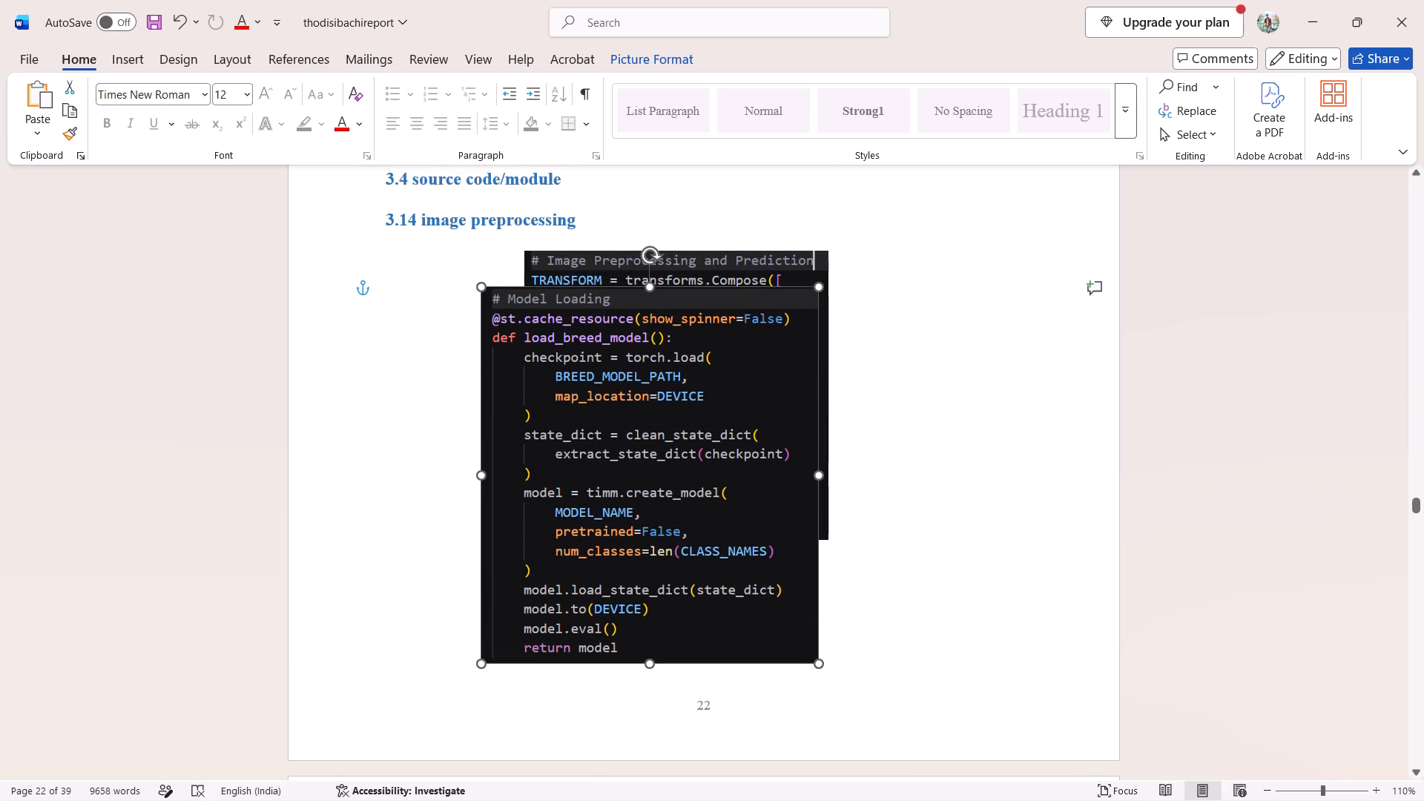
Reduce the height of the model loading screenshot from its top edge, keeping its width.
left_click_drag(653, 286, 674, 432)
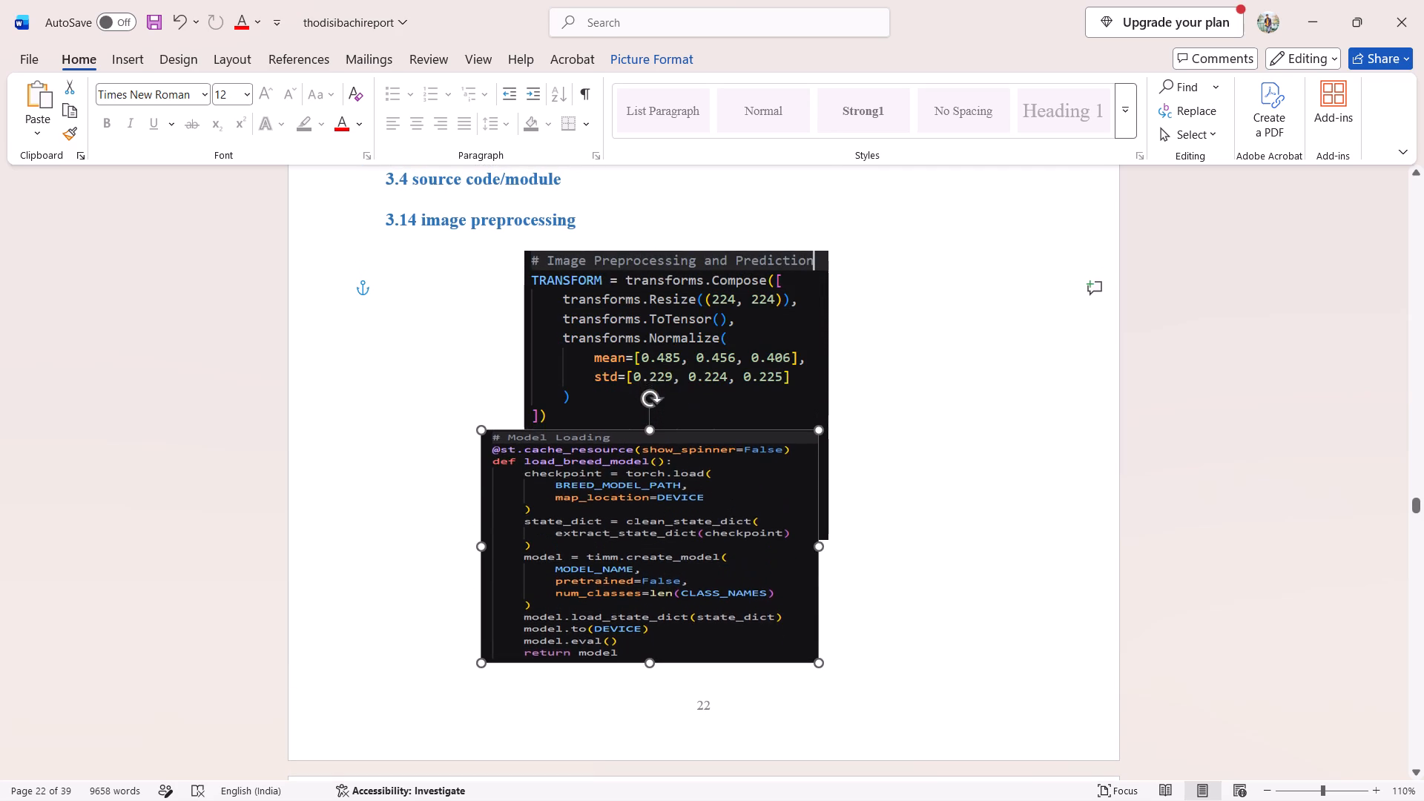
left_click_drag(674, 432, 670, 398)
Delete the caption "Fig. 3.2 [OCR and Text-to-Speech Module (ocr.py)]" below the "3.15 model load" subheading.
scroll(430, 349, "down", 1)
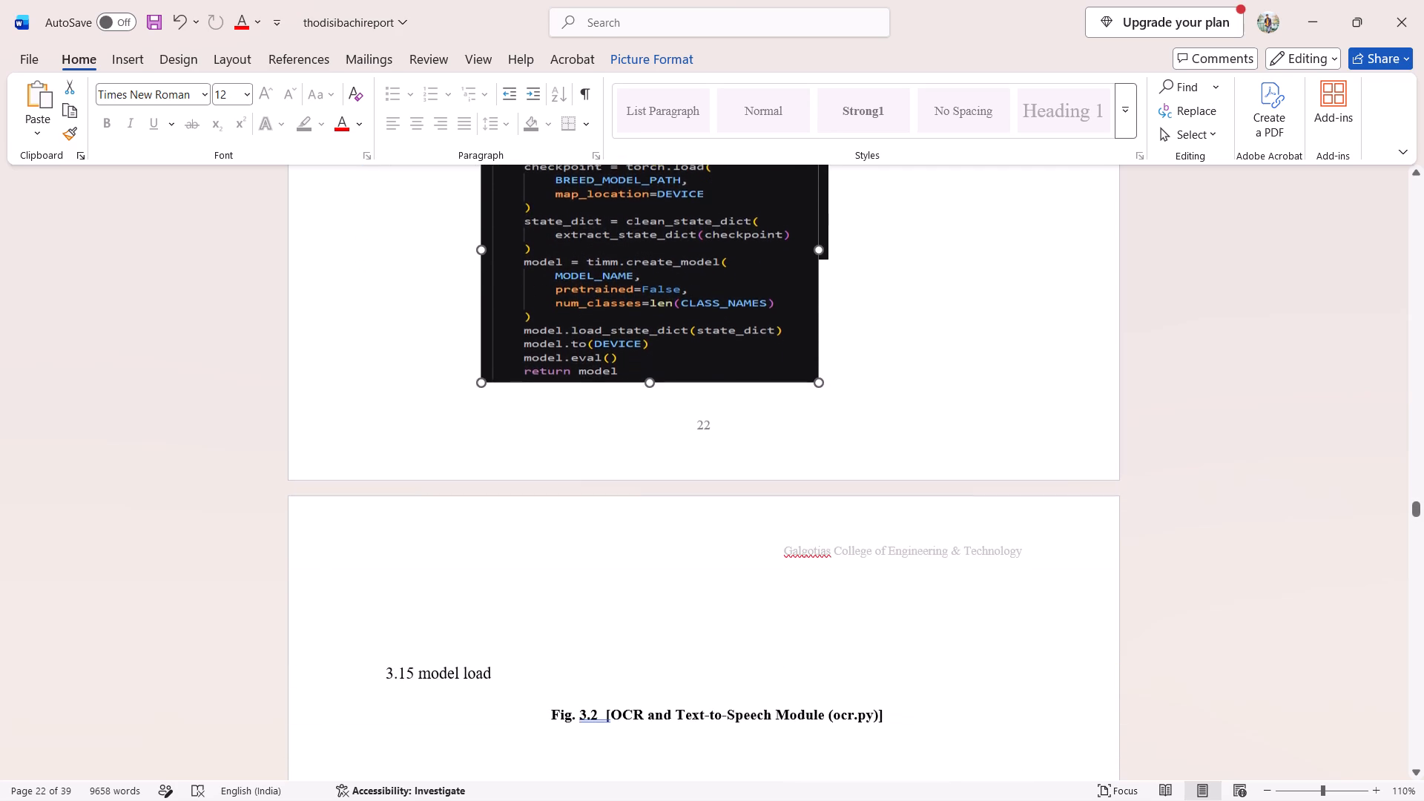
left_click(517, 686)
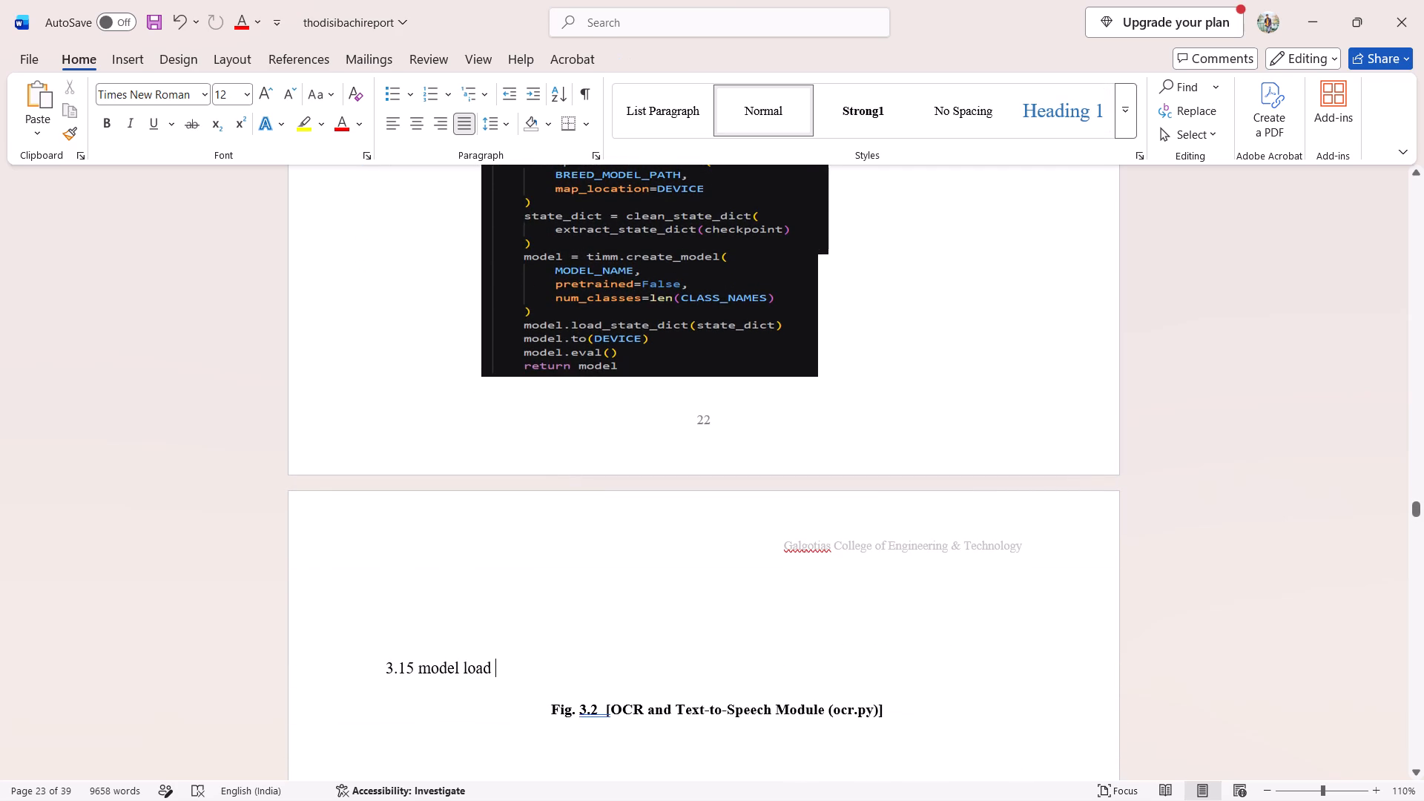
left_click(515, 678)
left_click_drag(893, 714, 474, 723)
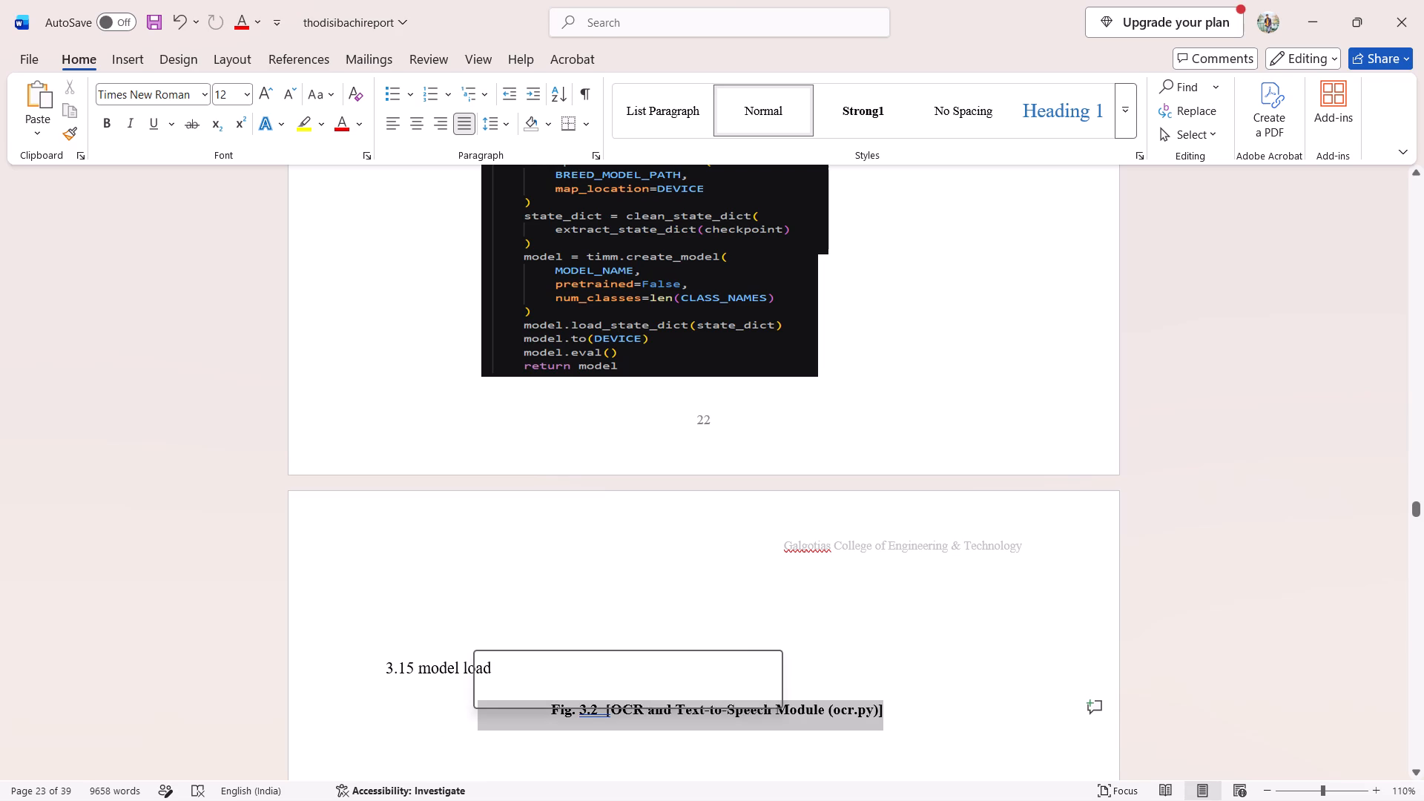
key("BackSpace")
scroll(474, 723, "down", 1)
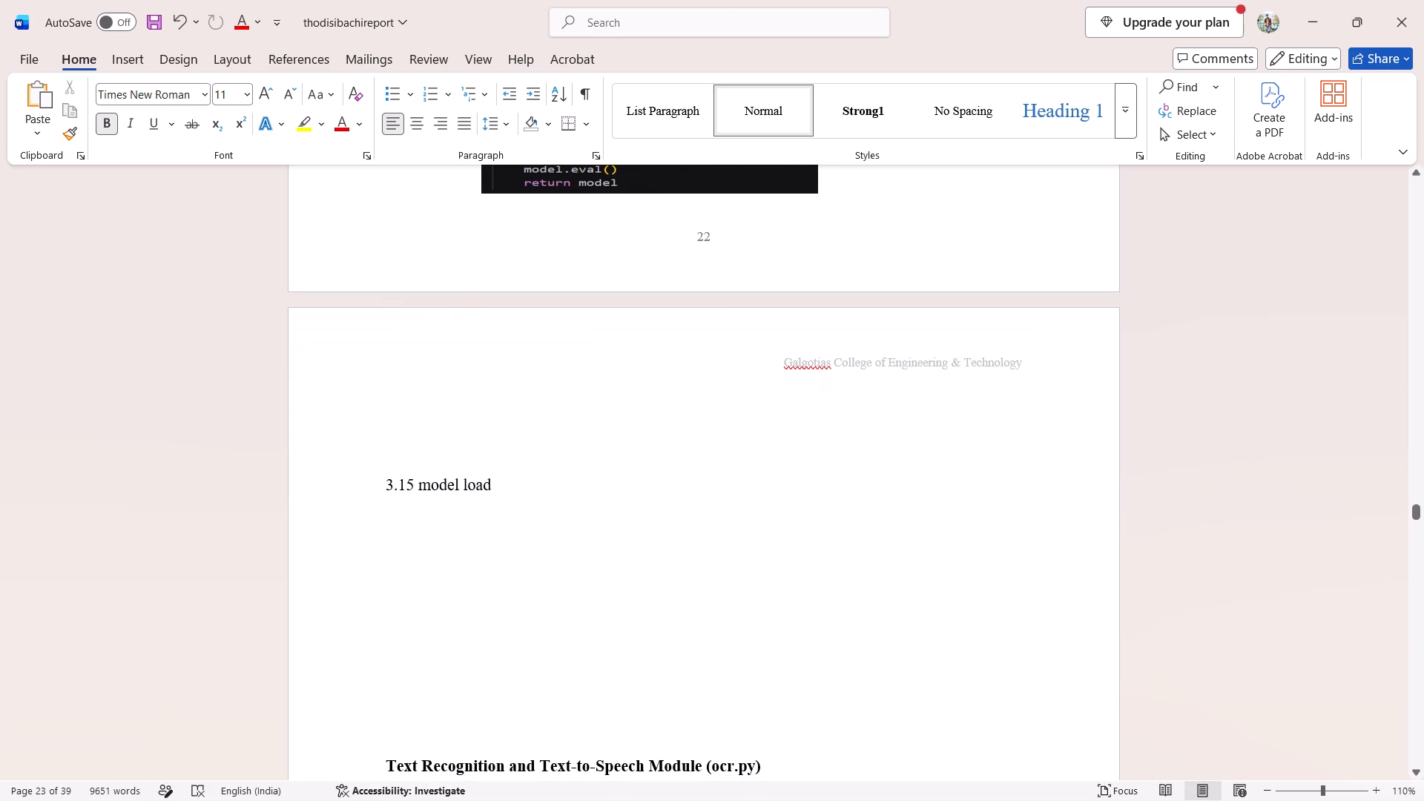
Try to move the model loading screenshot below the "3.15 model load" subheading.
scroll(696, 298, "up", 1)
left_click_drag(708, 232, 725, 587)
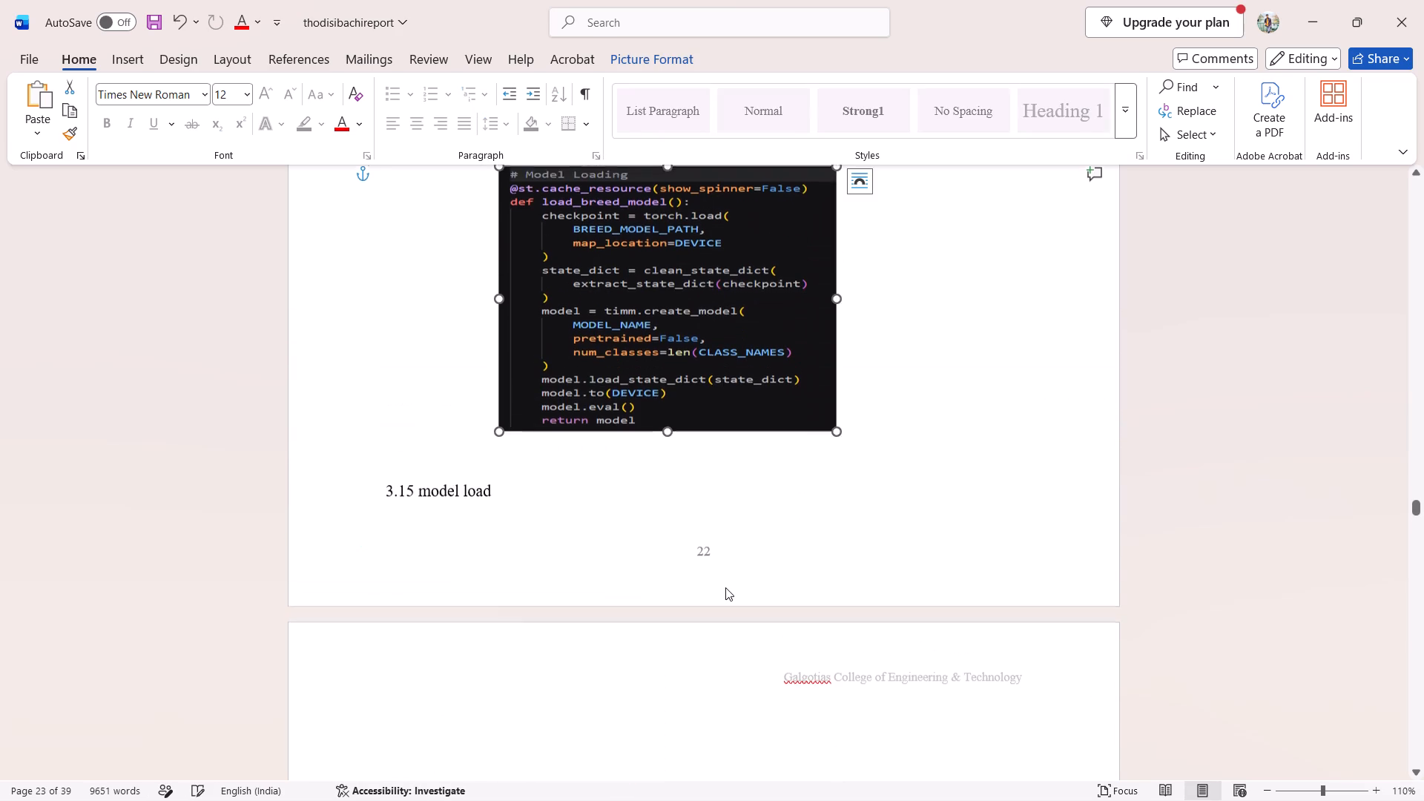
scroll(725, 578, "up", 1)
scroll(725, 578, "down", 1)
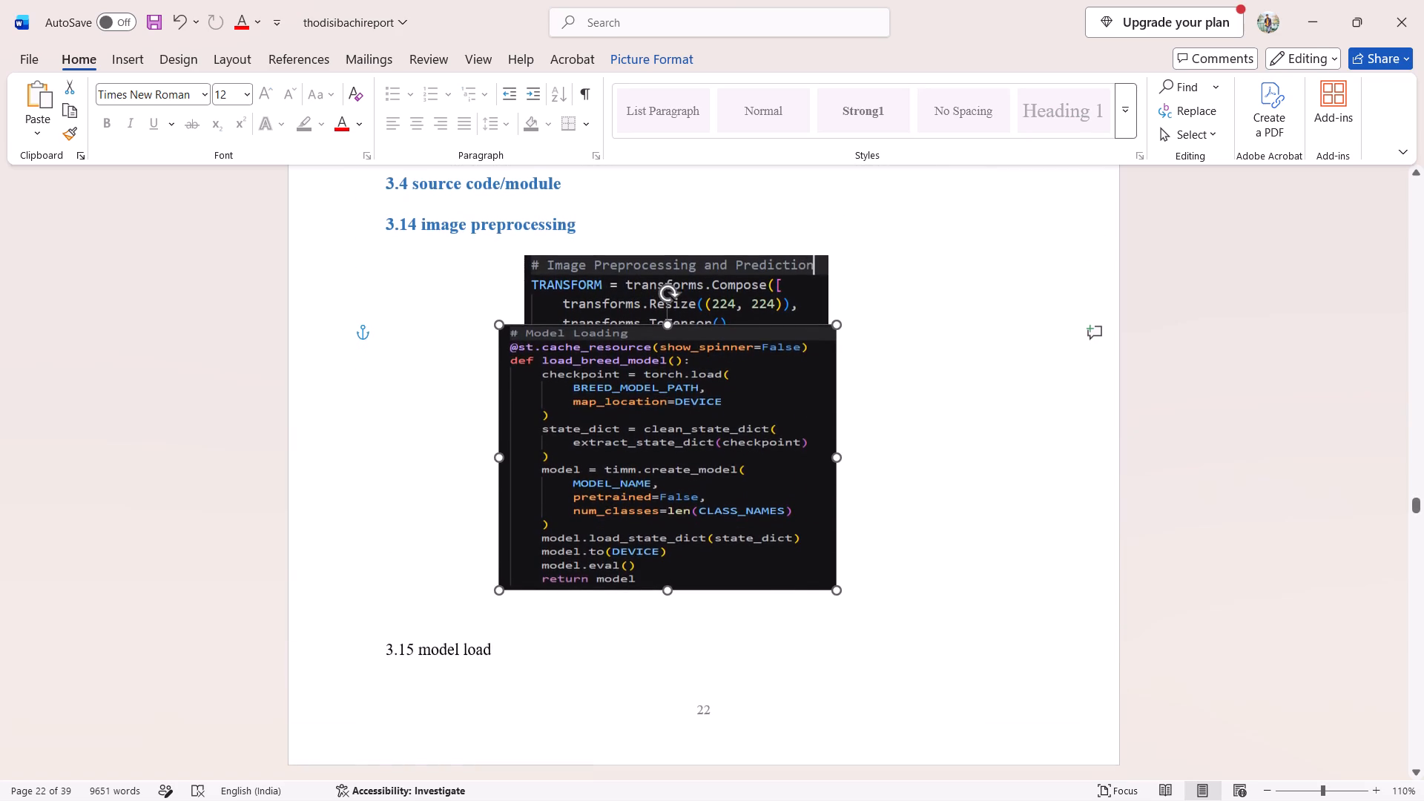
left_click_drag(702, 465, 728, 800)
Insert two blank lines above the "Text Recognition and Text-to-Speech Module (ocr.py)" heading.
scroll(728, 800, "down", 1)
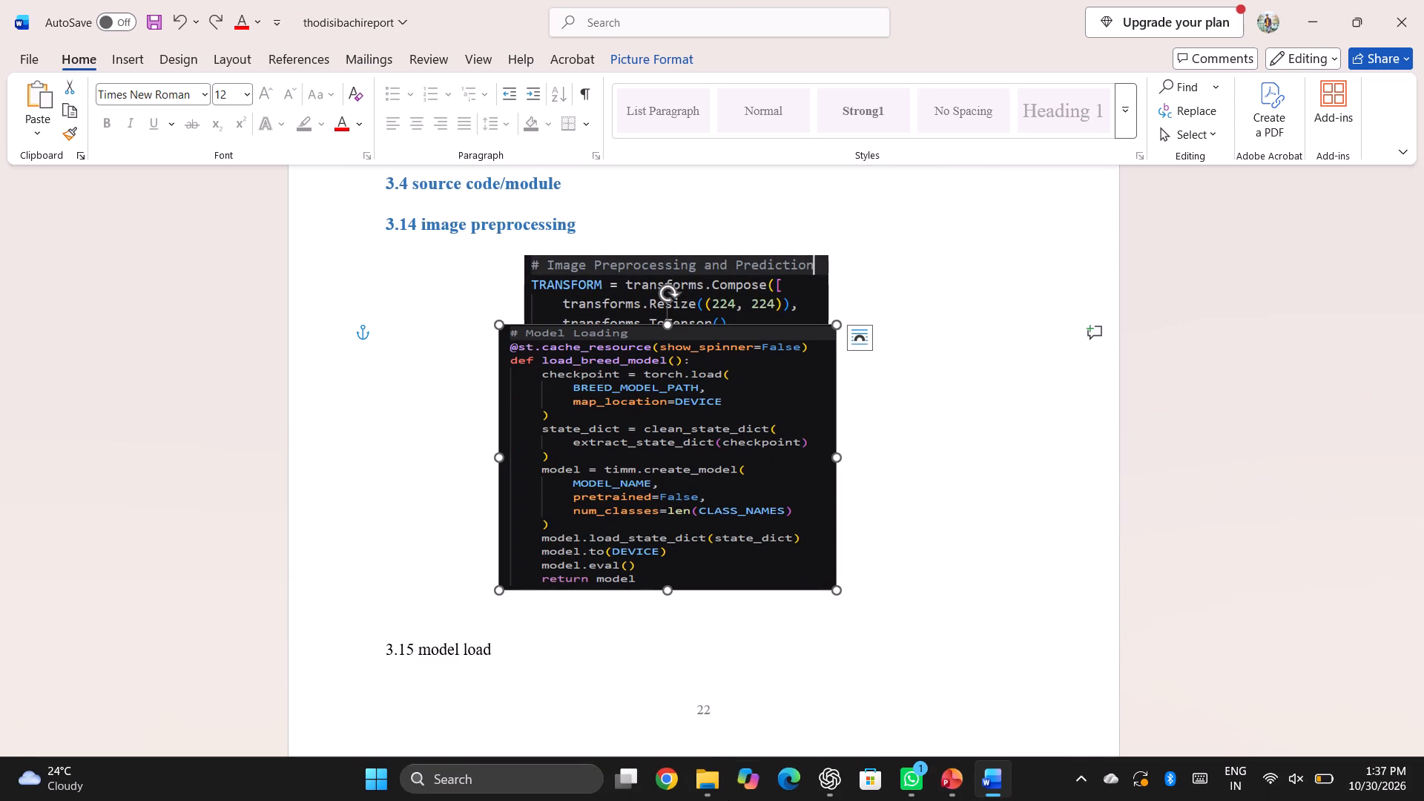
scroll(714, 547, "down", 1)
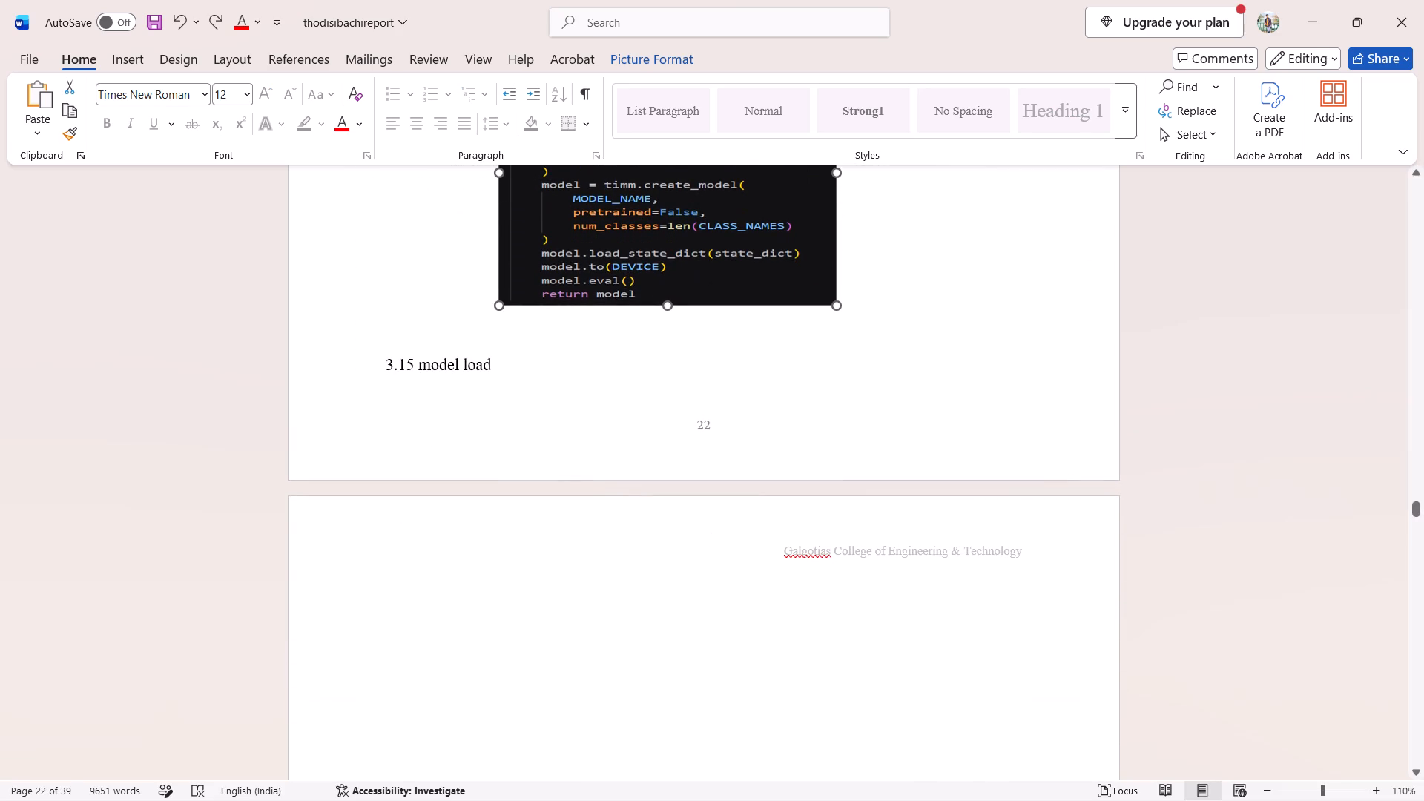
scroll(581, 800, "down", 1)
scroll(476, 542, "down", 1)
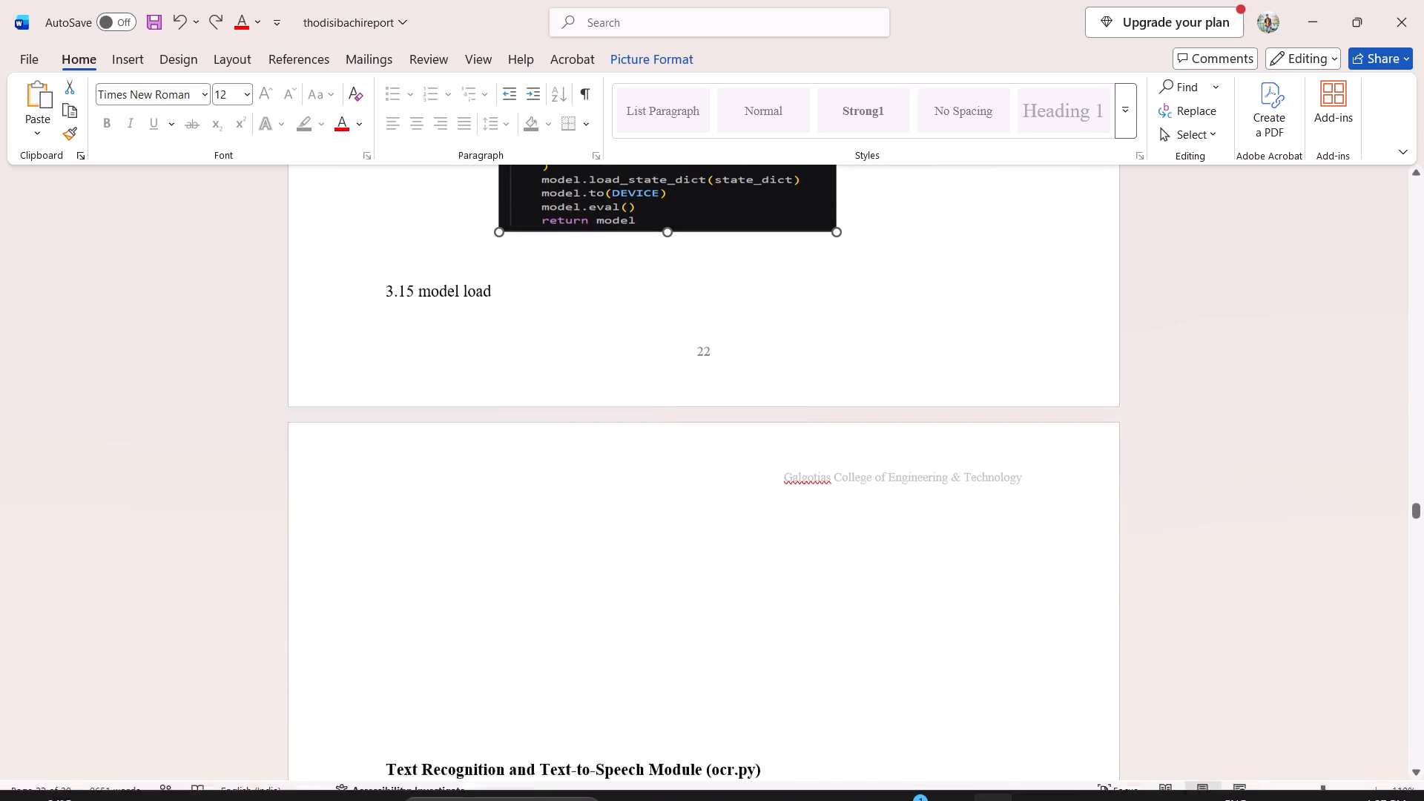
scroll(476, 542, "down", 1)
left_click(383, 693)
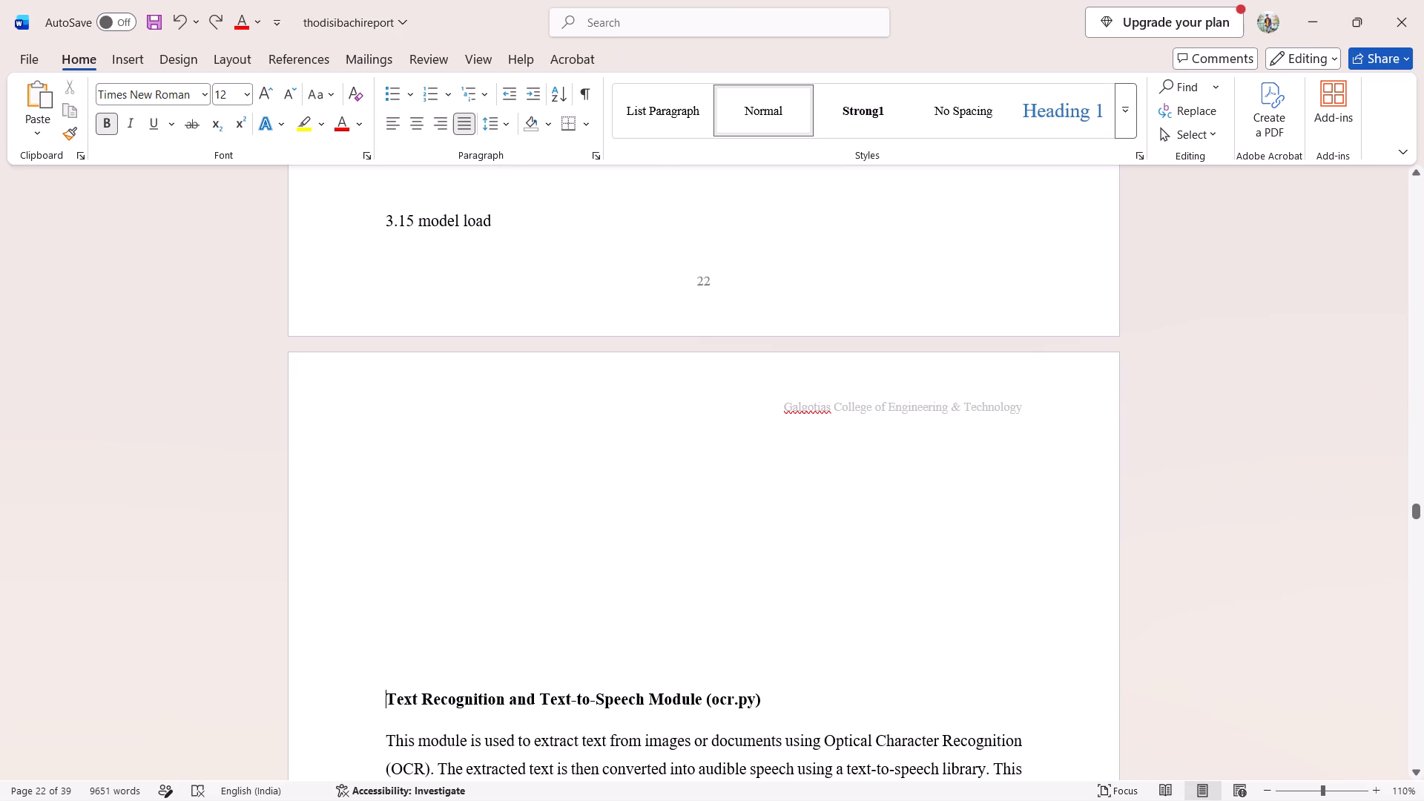
key("Return")
key("Return")
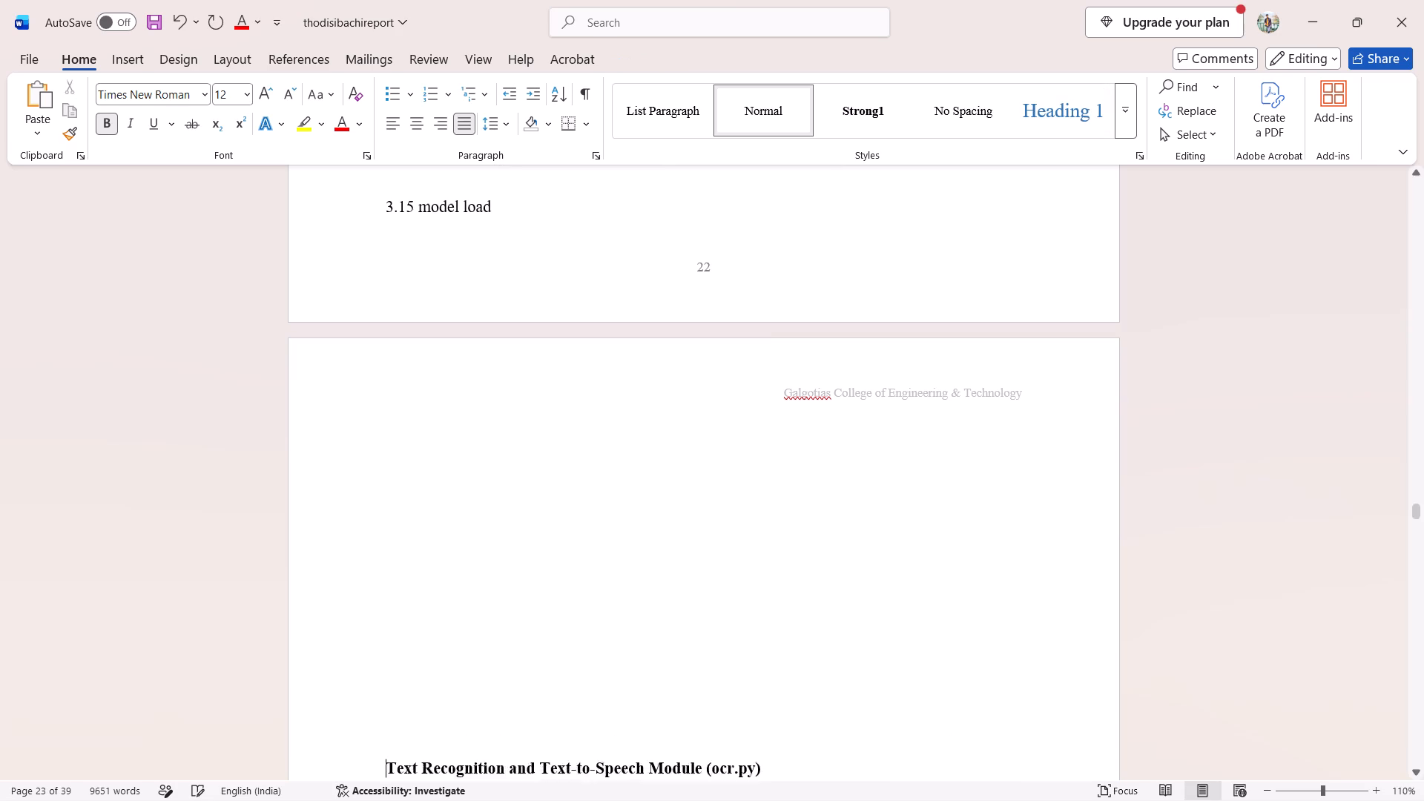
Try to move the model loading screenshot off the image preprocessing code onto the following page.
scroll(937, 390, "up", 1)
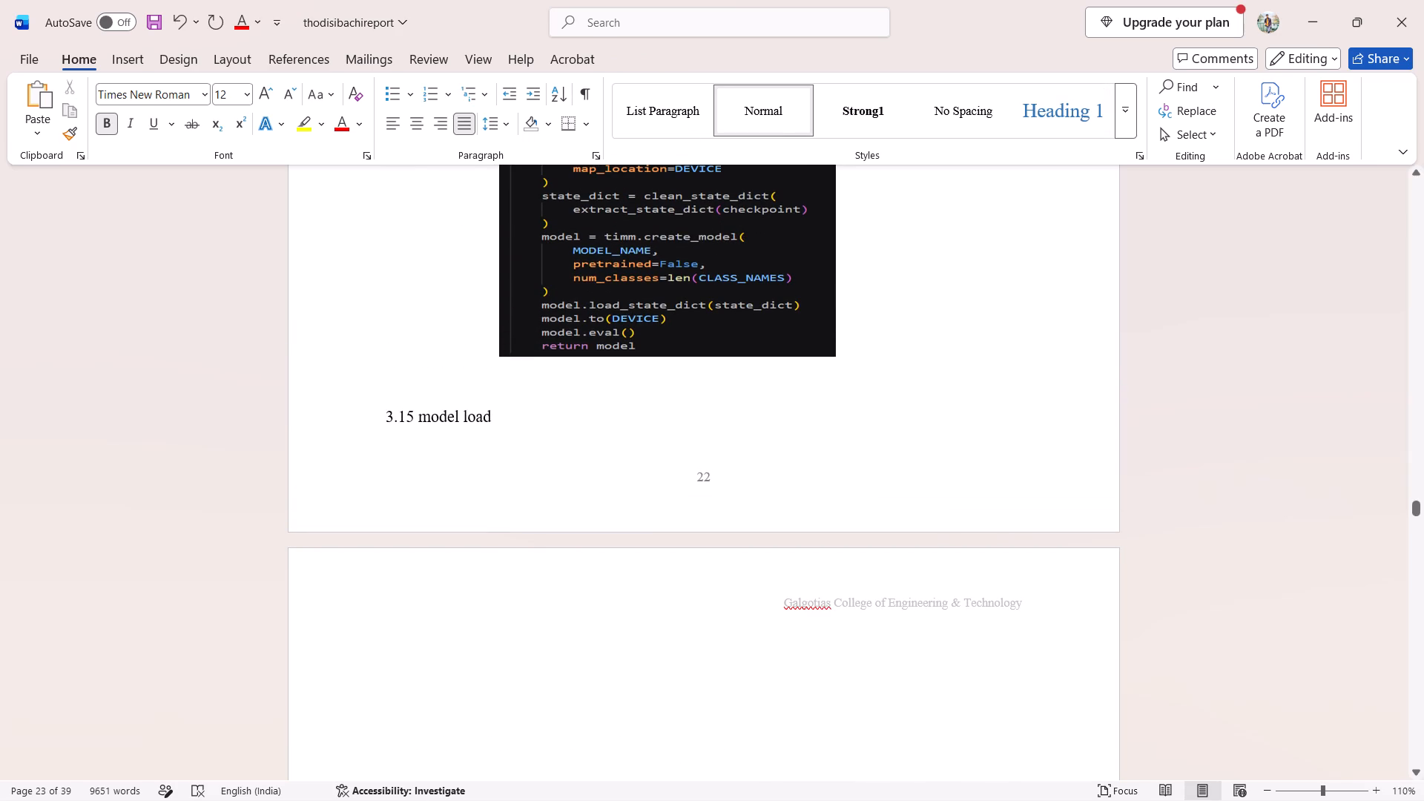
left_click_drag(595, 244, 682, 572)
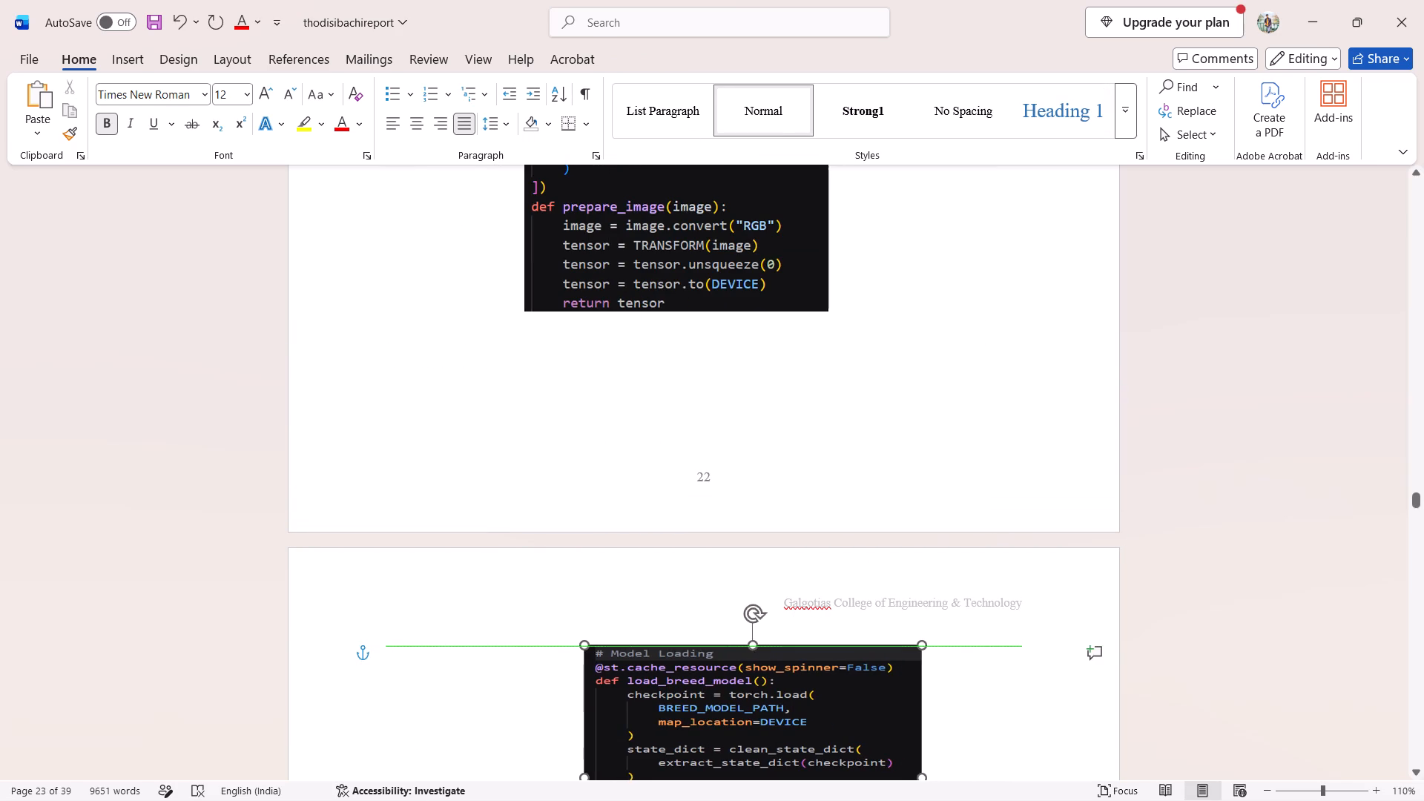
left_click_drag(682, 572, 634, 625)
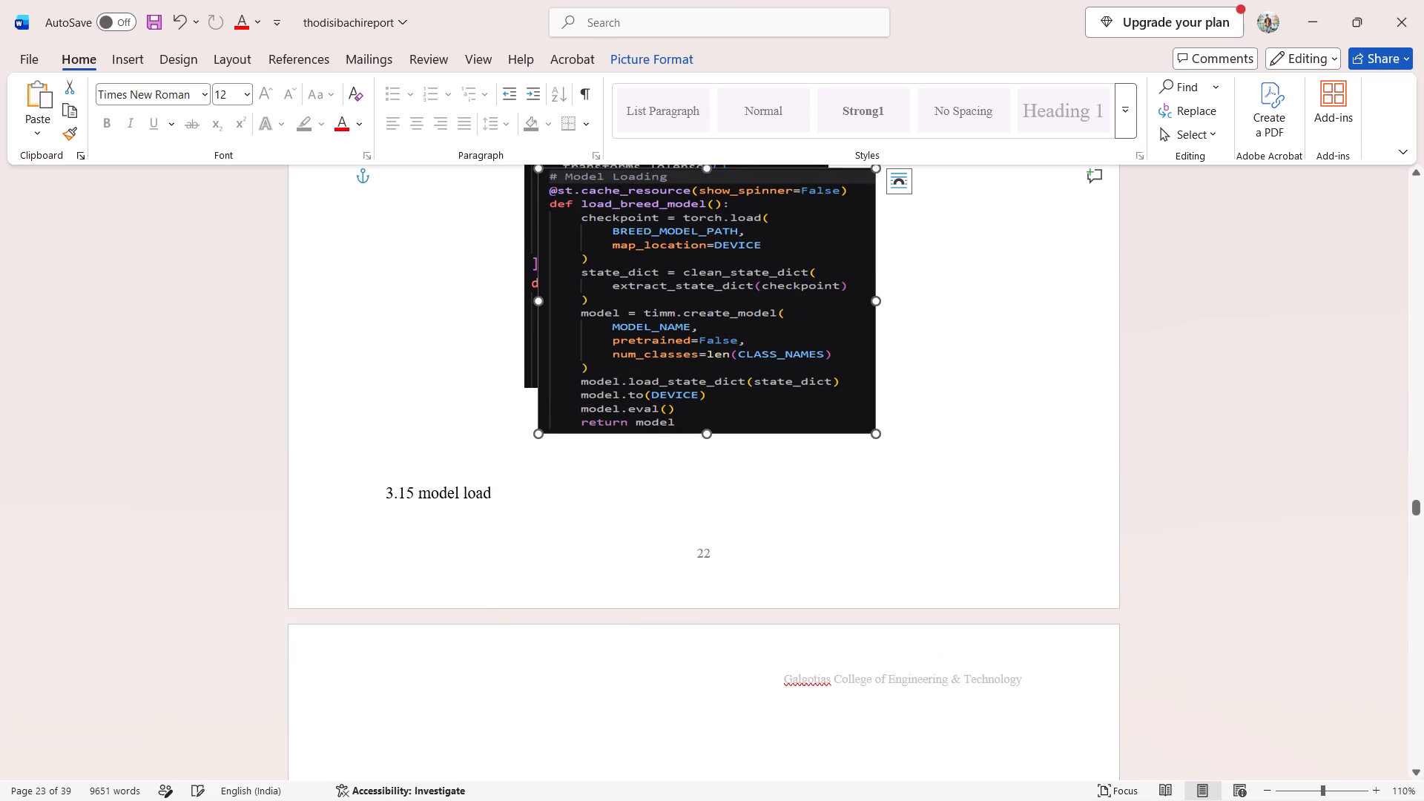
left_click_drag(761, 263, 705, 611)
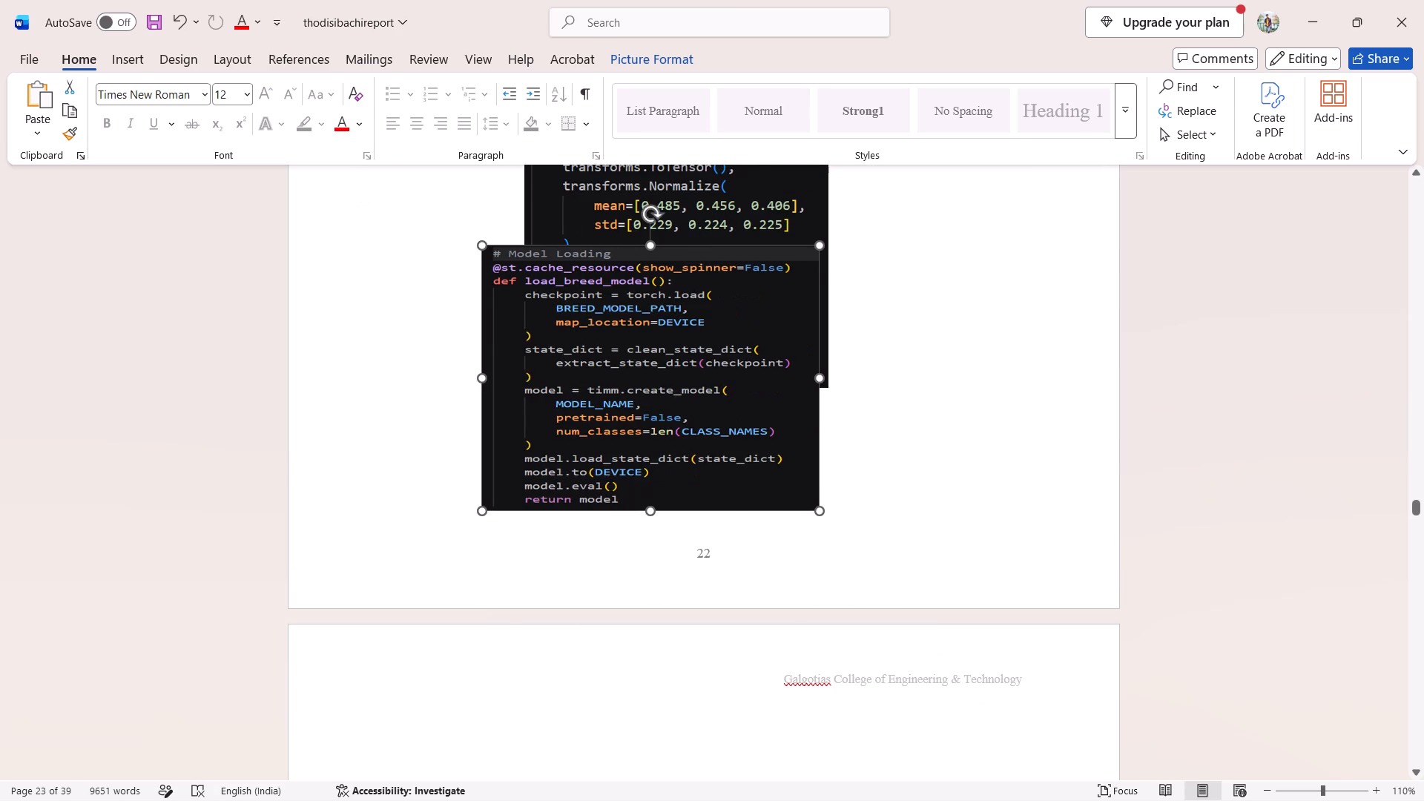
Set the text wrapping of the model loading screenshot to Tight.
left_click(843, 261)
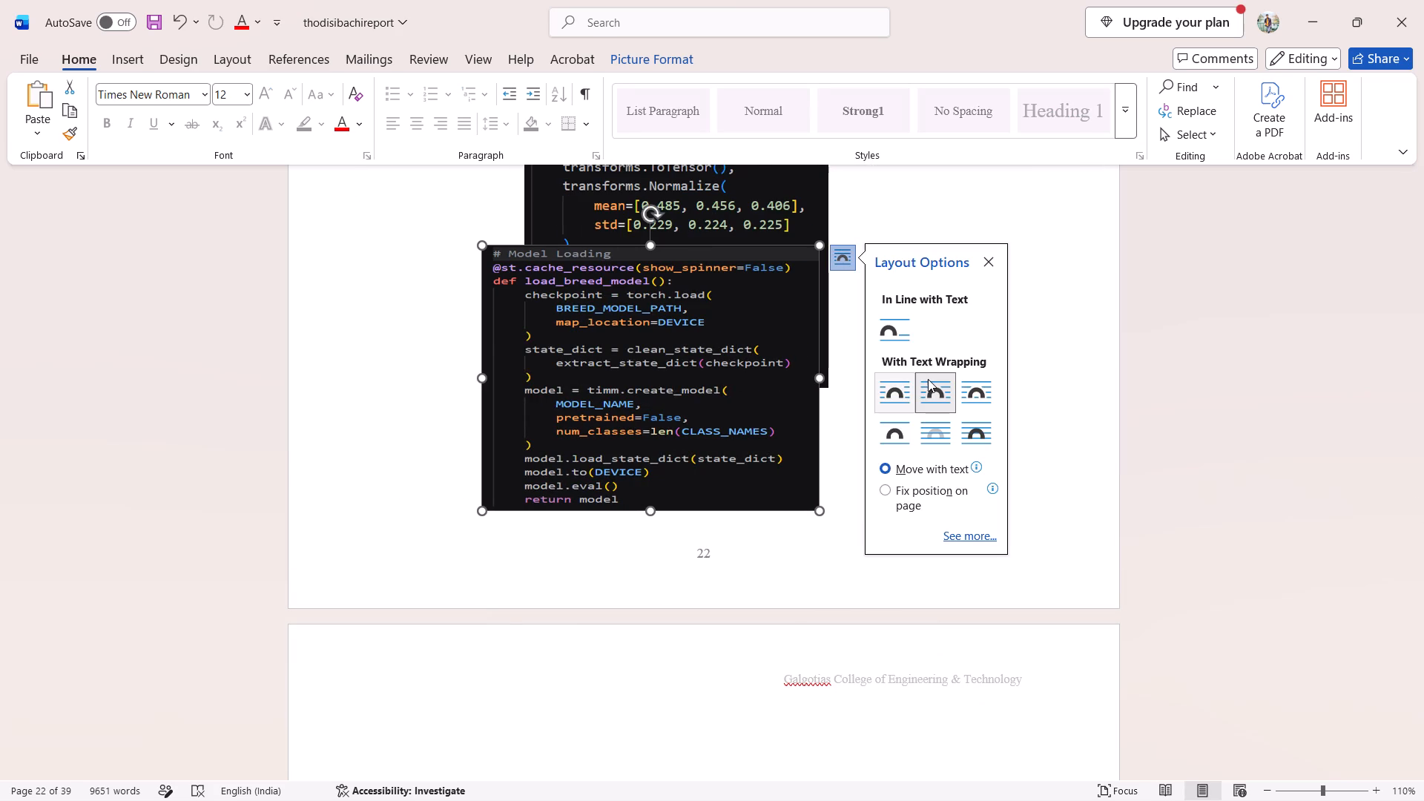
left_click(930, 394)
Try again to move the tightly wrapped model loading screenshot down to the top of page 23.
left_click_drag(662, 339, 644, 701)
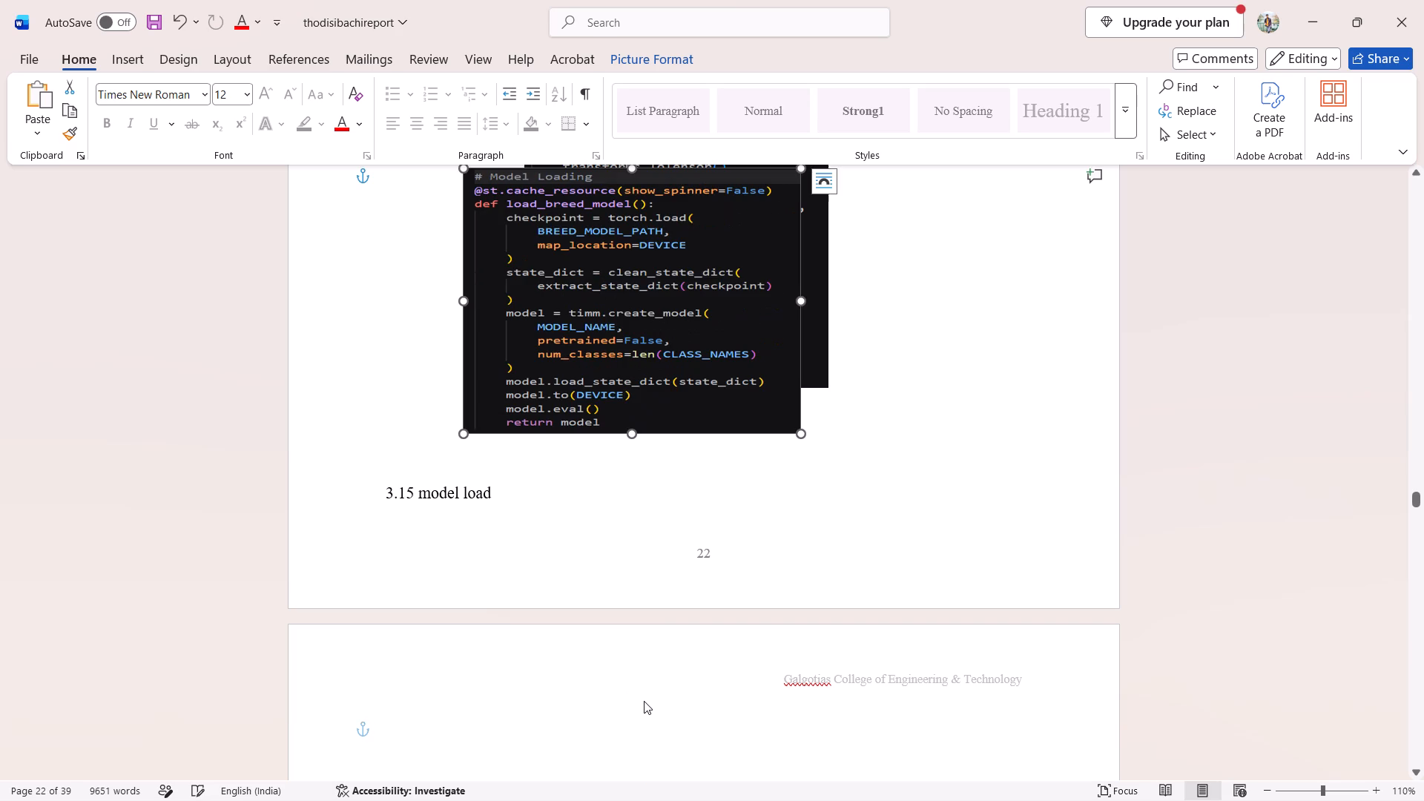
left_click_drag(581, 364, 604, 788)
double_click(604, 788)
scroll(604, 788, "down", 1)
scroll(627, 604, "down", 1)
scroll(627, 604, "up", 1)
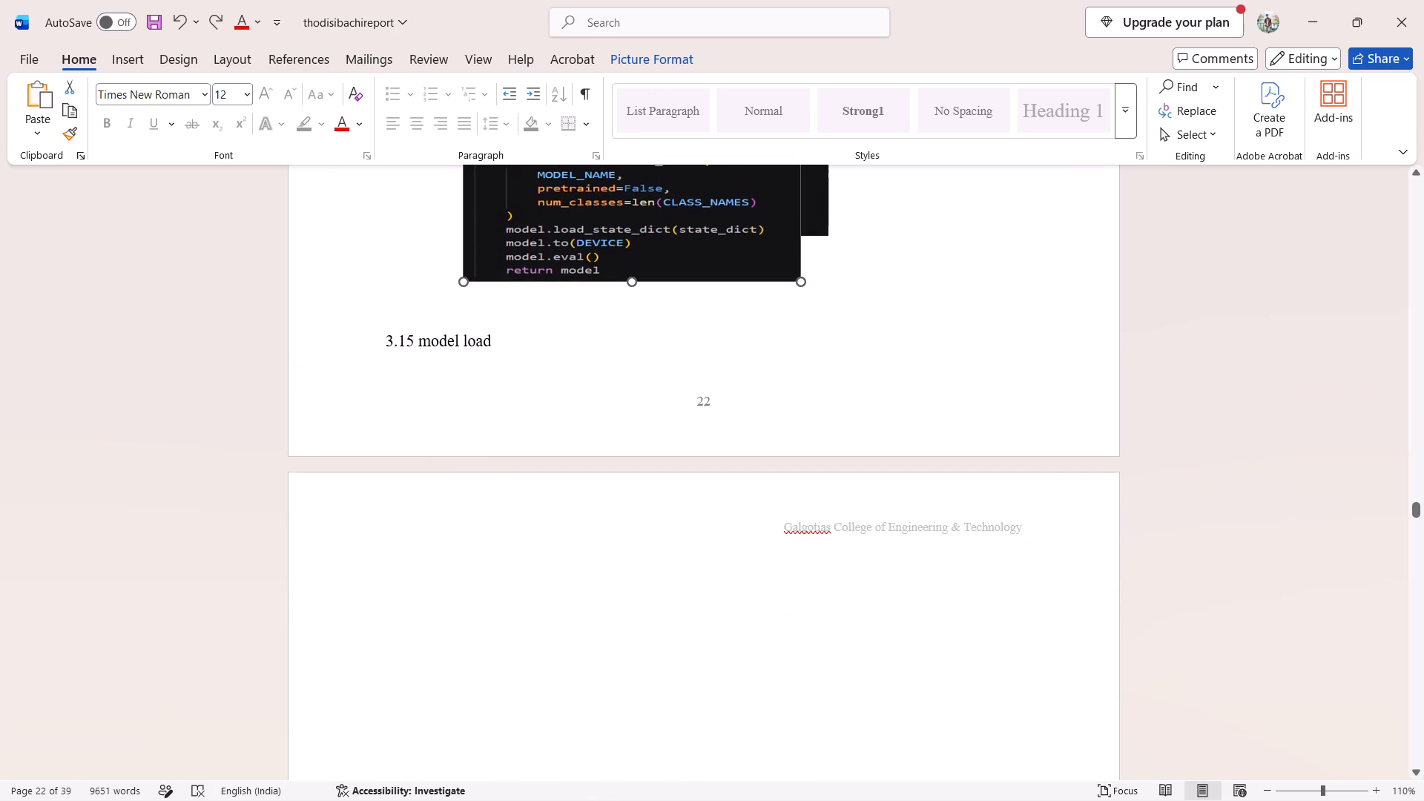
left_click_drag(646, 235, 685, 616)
Remove the model loading screenshot that overlaps the image preprocessing code on page 22.
left_click(658, 325)
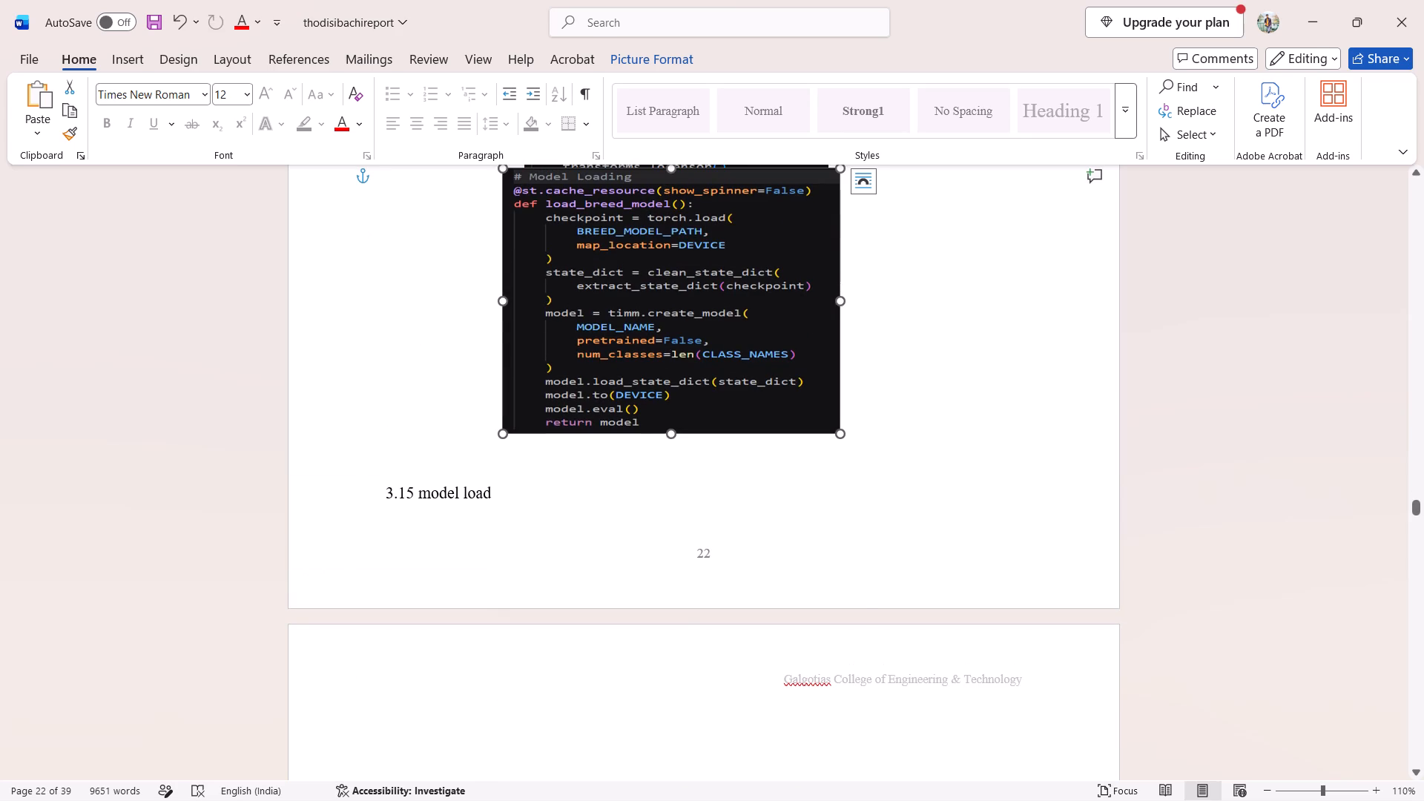
right_click(658, 325)
left_click(742, 304)
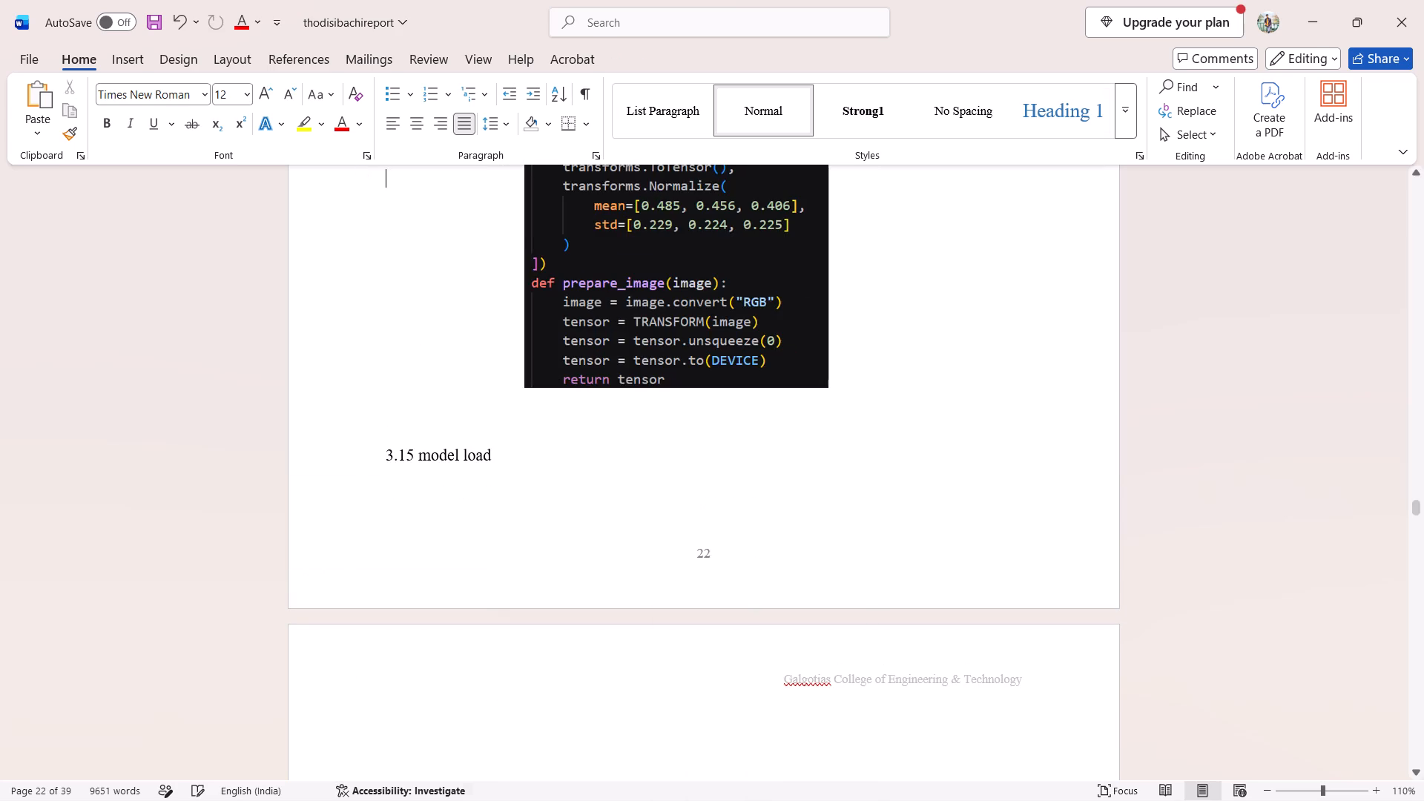
scroll(378, 776, "down", 1)
left_click(400, 450)
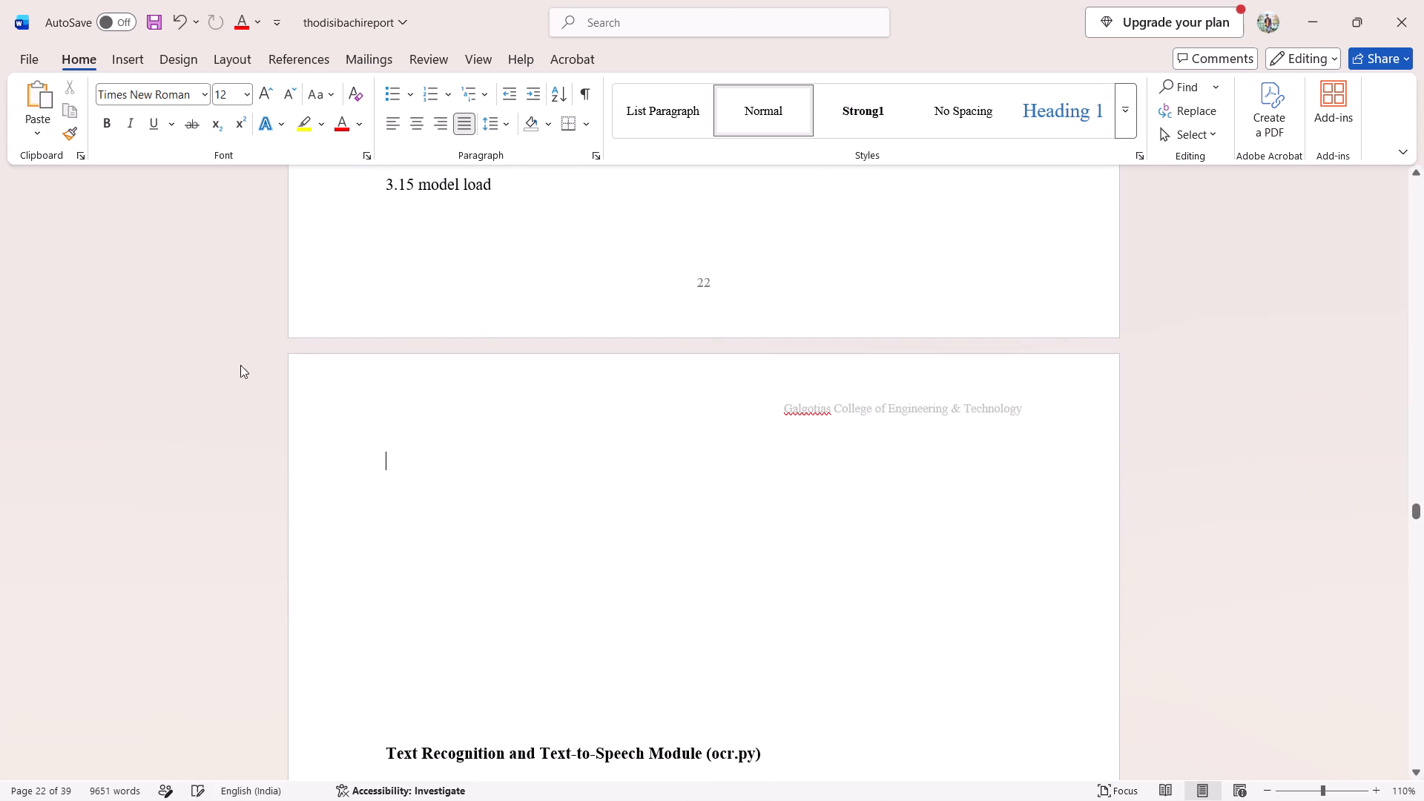
left_click(130, 61)
left_click(197, 103)
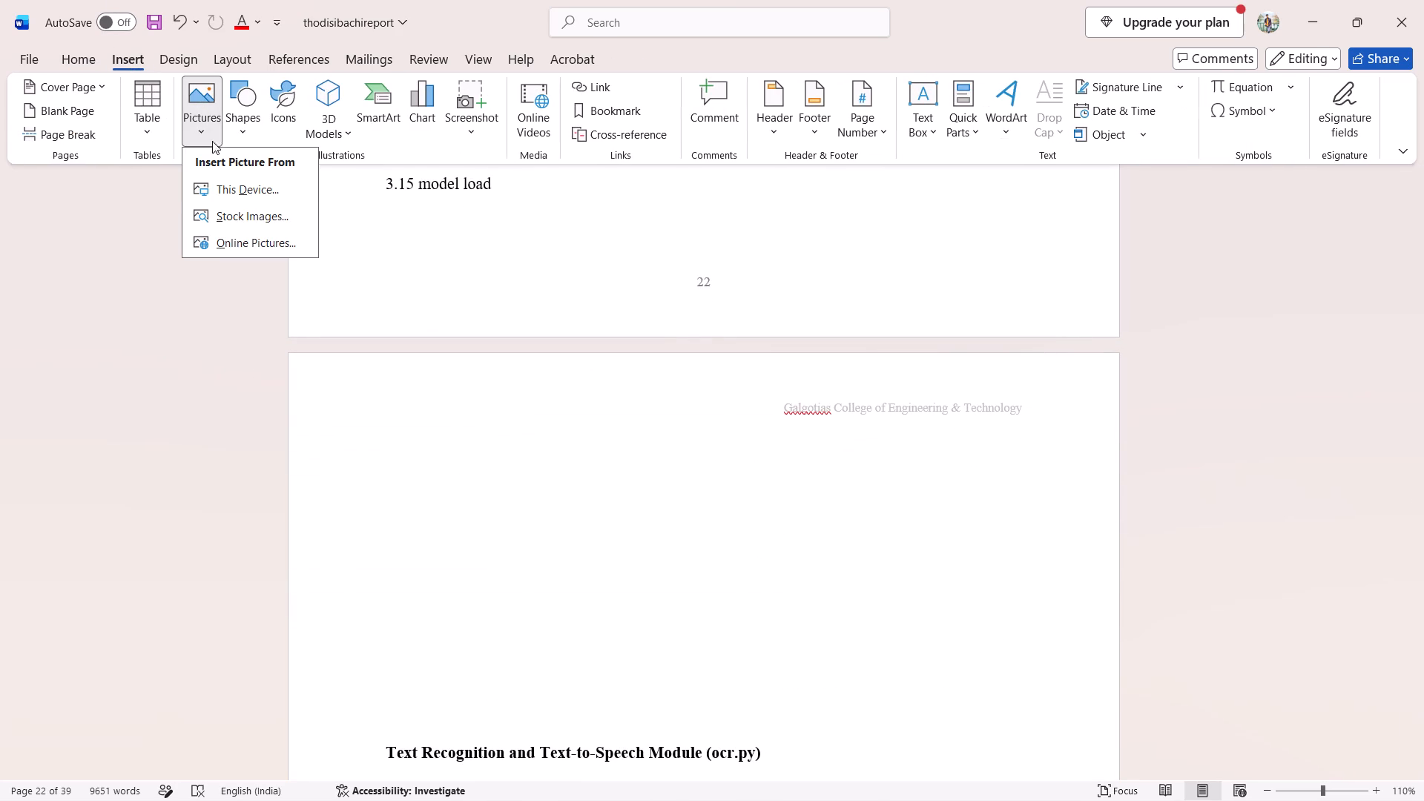
left_click(249, 192)
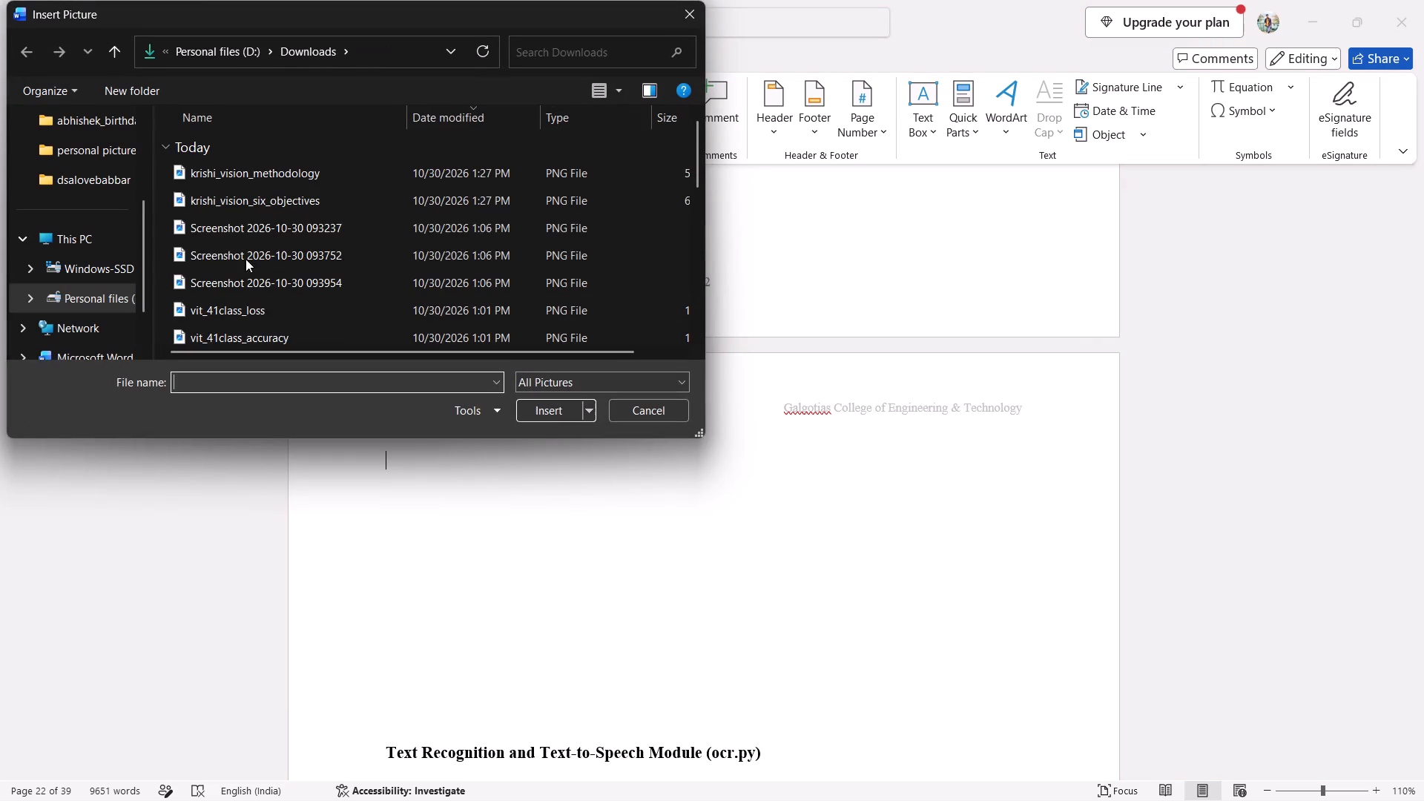
left_click(240, 230)
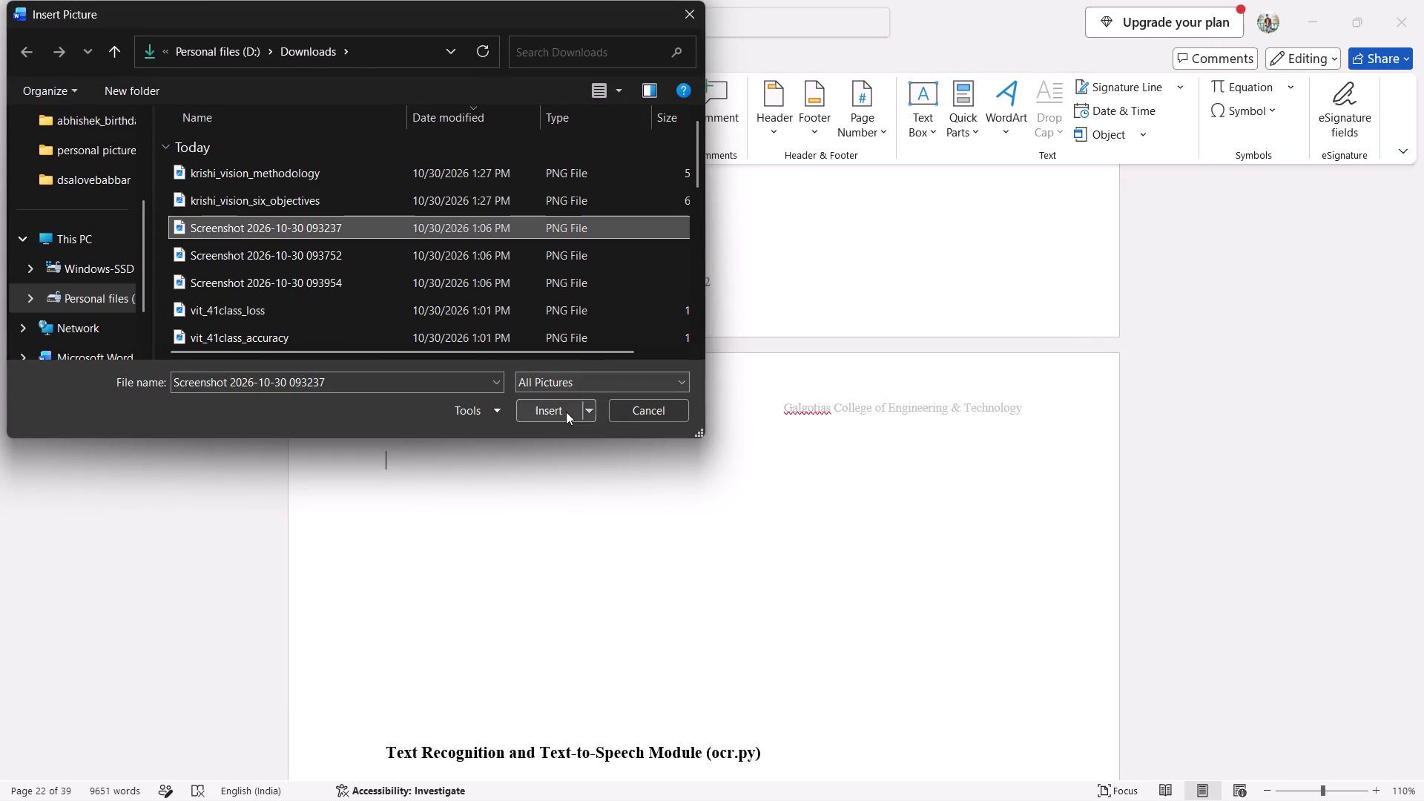
left_click(566, 413)
left_click_drag(556, 643, 812, 567)
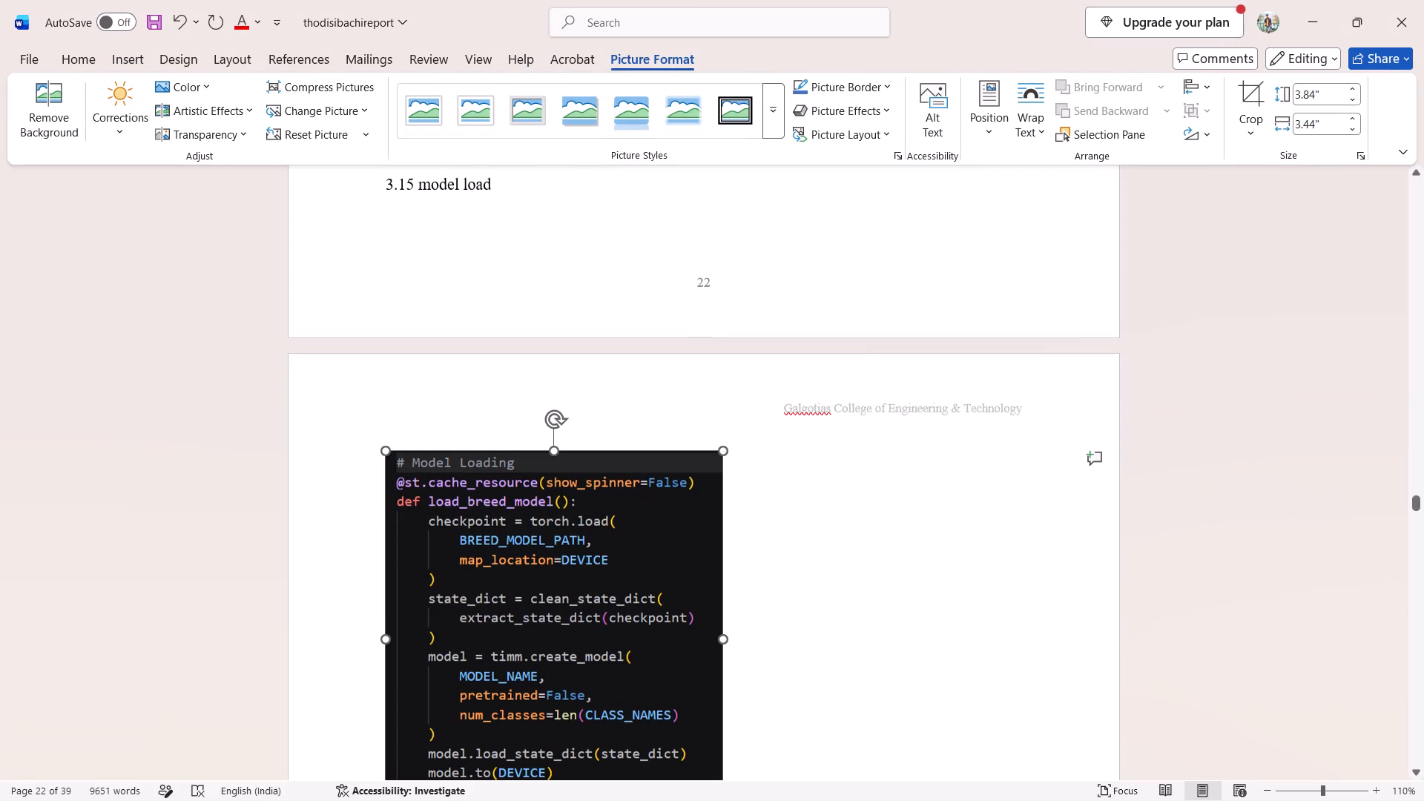
left_click(442, 590)
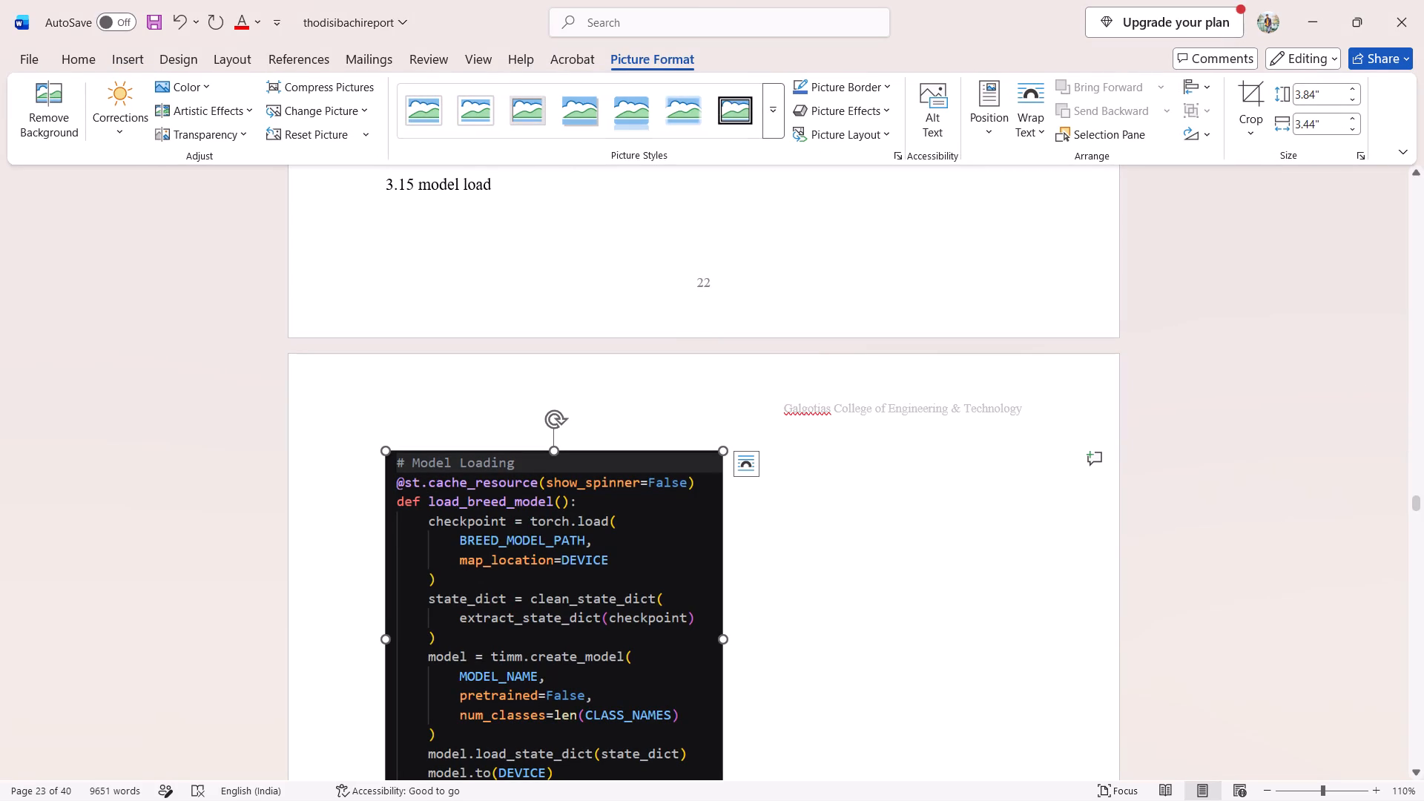
Make text wrap around the model loading screenshot and move it to the horizontal middle of page 23, below the page header.
left_click(745, 469)
left_click(844, 607)
left_click_drag(564, 580, 667, 438)
left_click_drag(659, 641, 664, 550)
Reduce the model loading screenshot's height from its bottom edge so it ends above the "Text Recognition and Text-to-Speech Module (ocr.py)" heading.
scroll(672, 800, "down", 1)
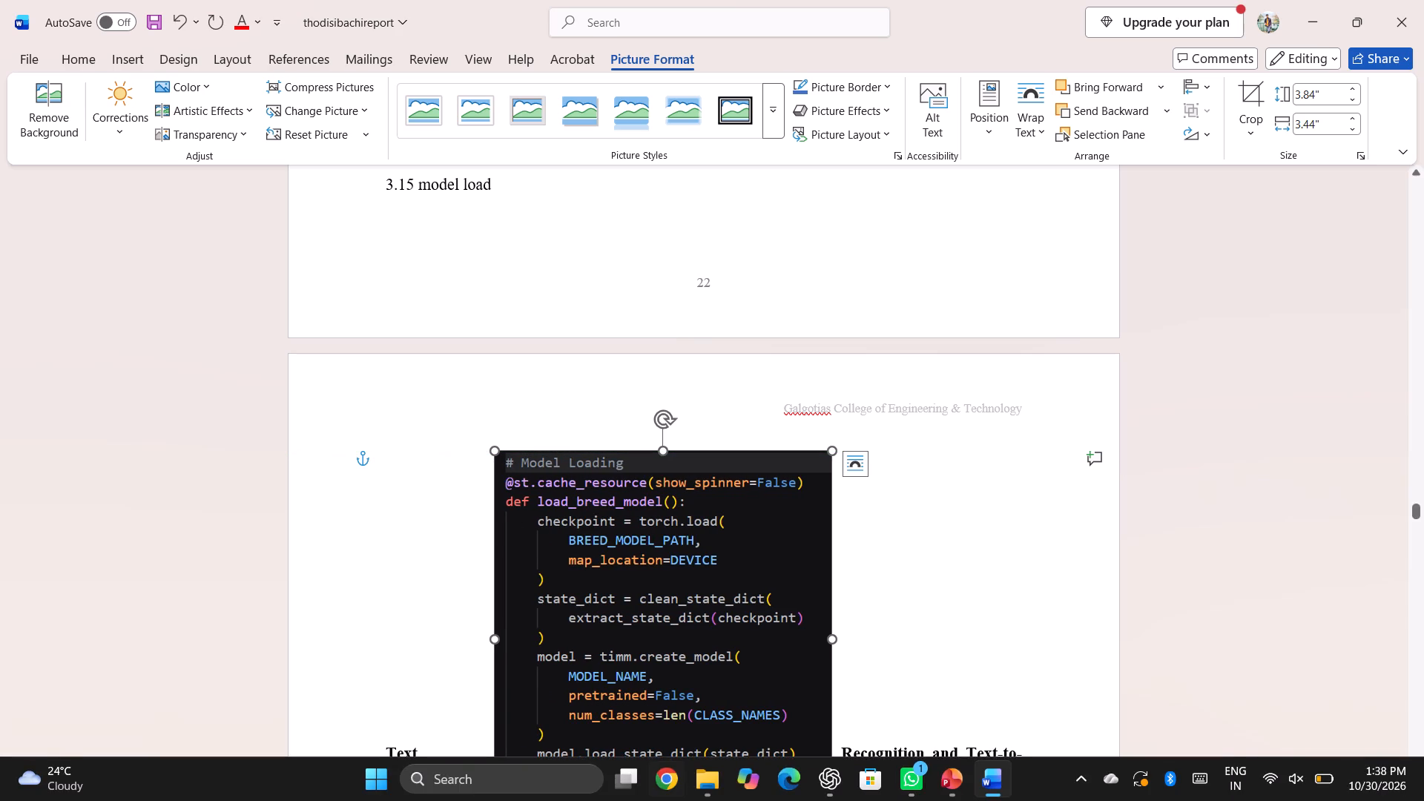
scroll(817, 610, "down", 1)
left_click_drag(667, 603, 662, 477)
left_click(651, 590)
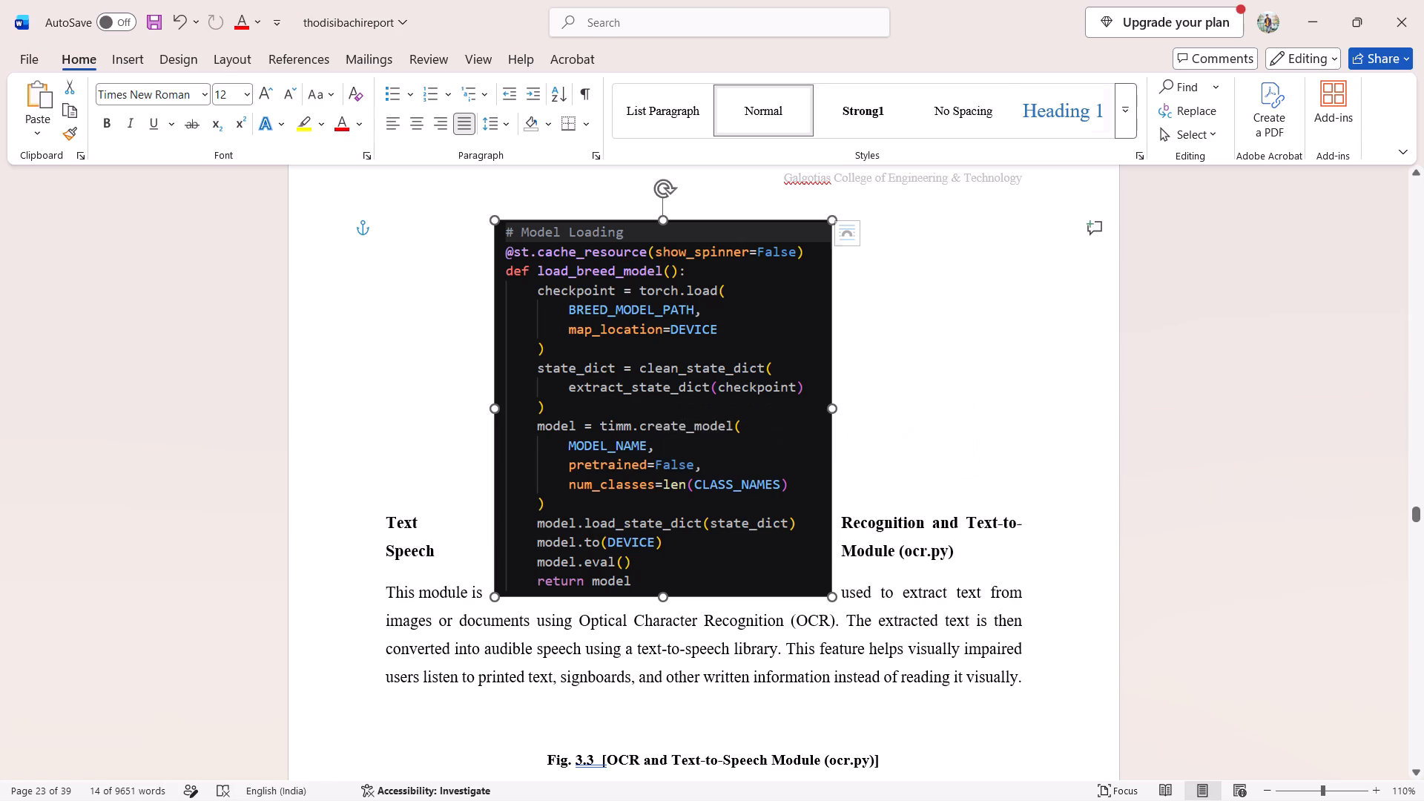
left_click_drag(651, 590, 659, 405)
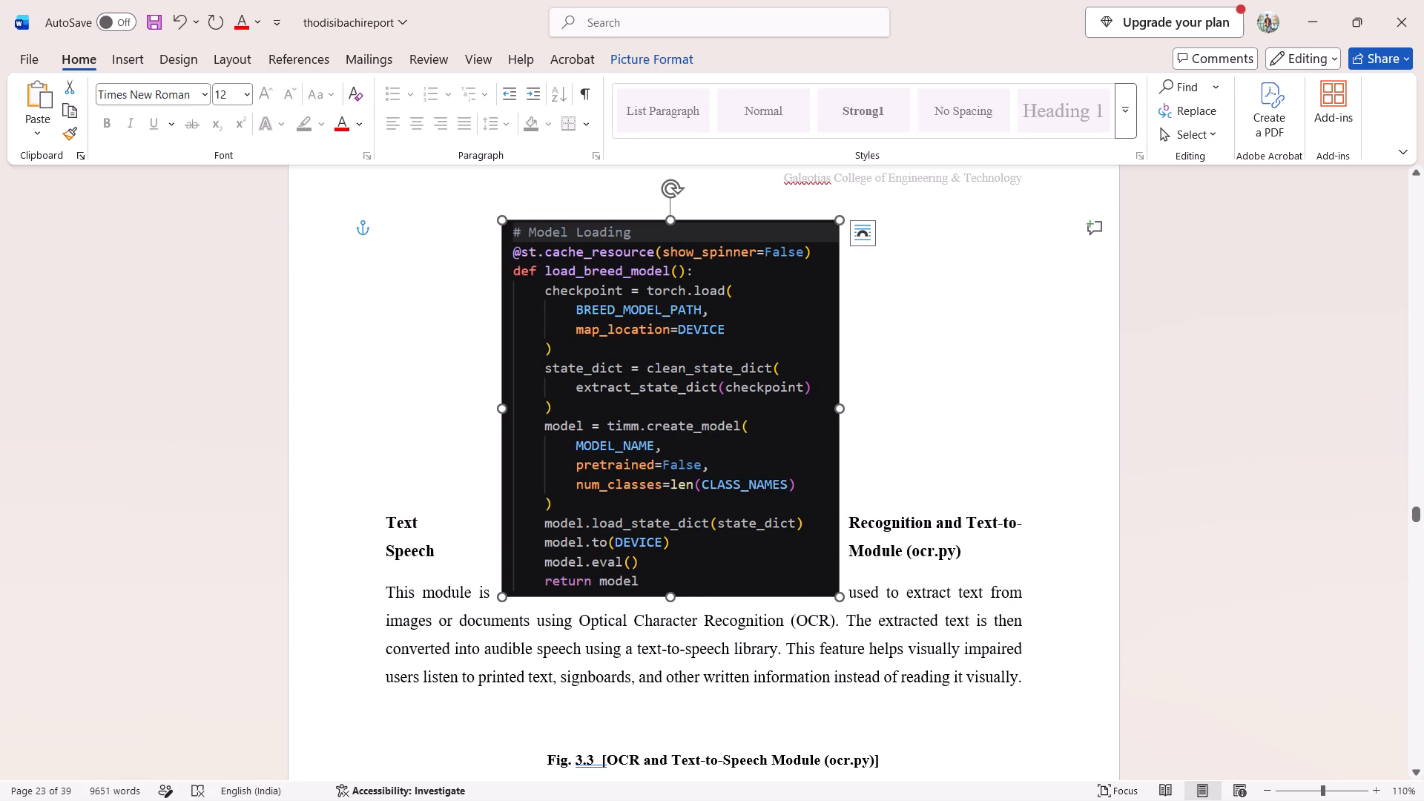
left_click_drag(671, 592, 660, 478)
Insert an empty line before the "Text Recognition and Text-to-Speech Module (ocr.py)" heading.
left_click(384, 524)
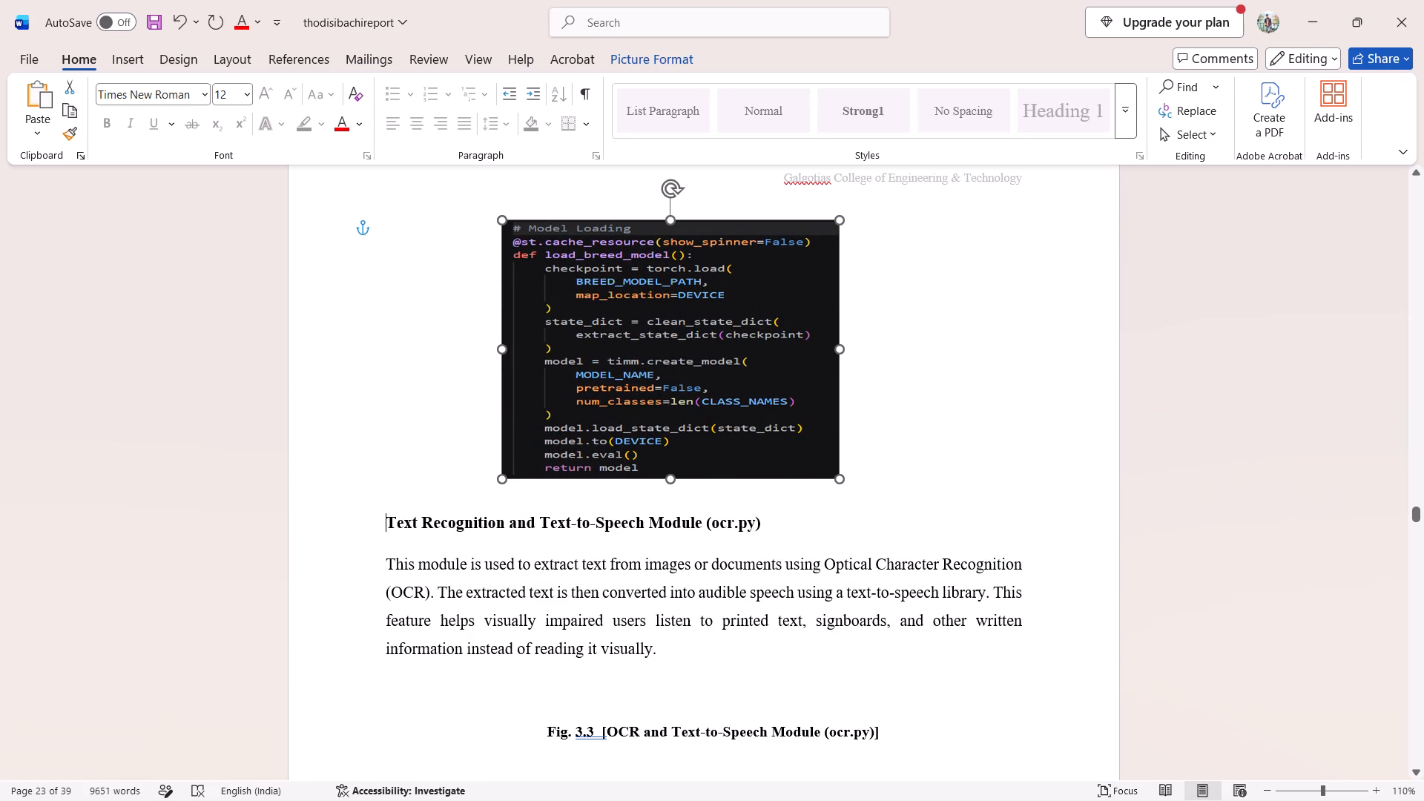
key("Return")
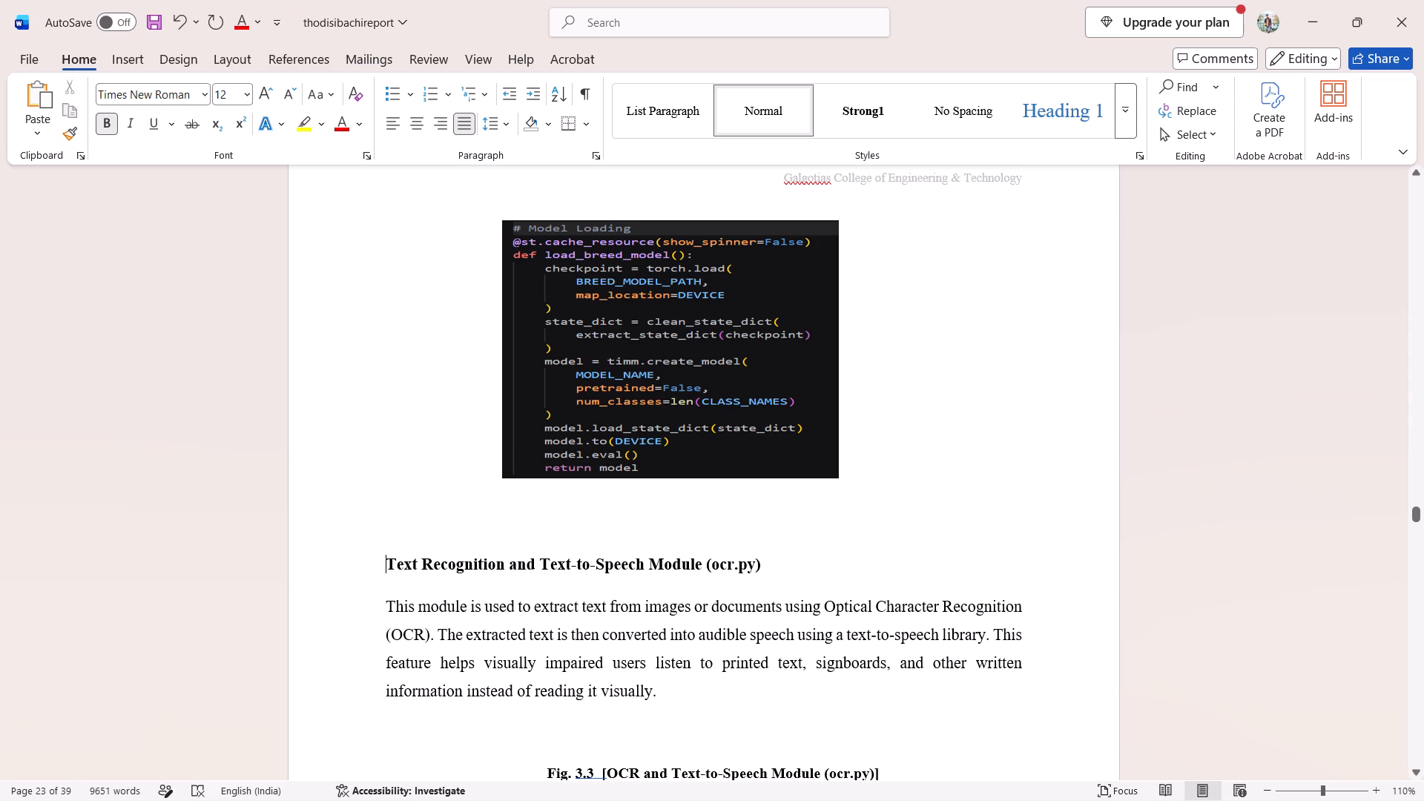
Delete the "Text Recognition and Text-to-Speech Module (ocr.py)" heading together with its descriptive paragraph.
scroll(728, 386, "up", 1)
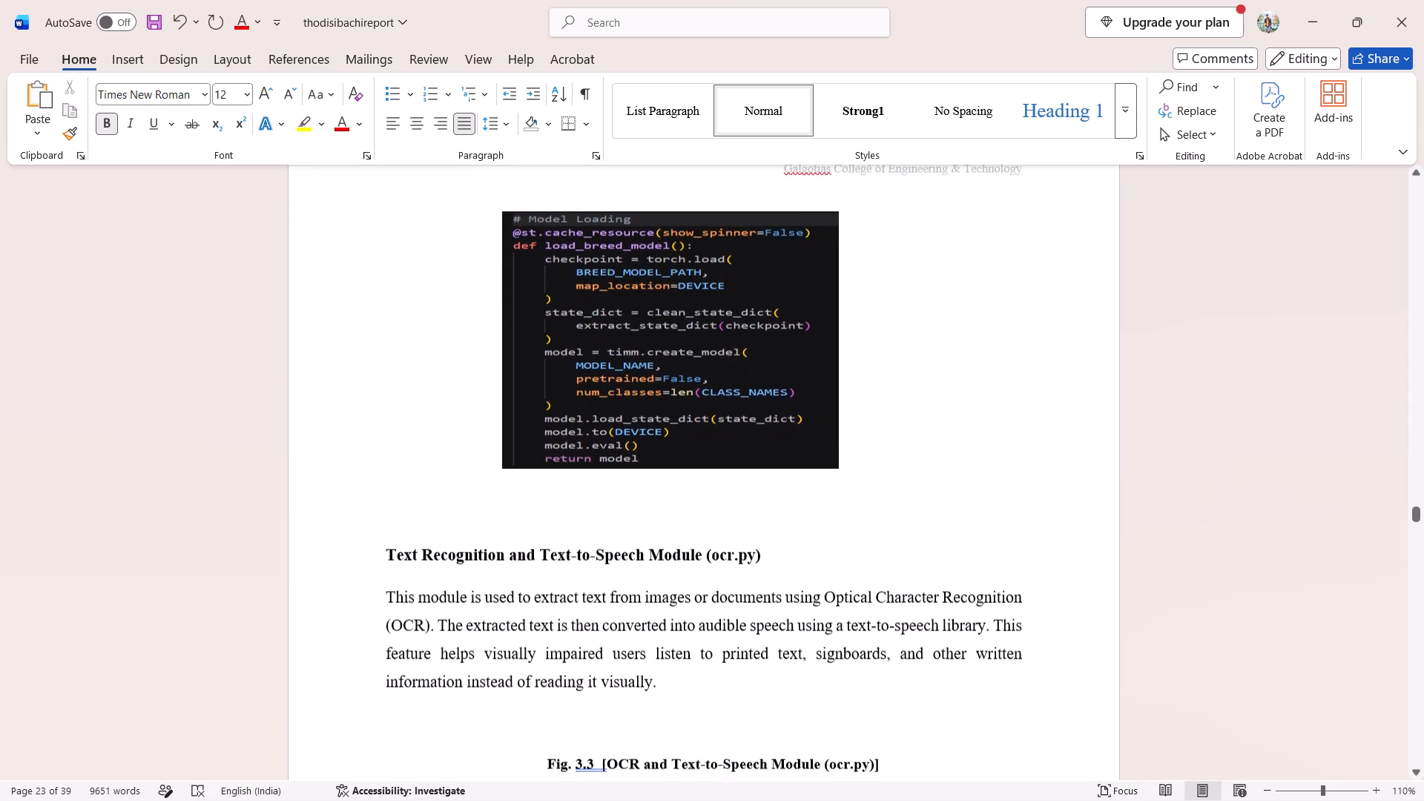
scroll(728, 386, "down", 1)
left_click_drag(670, 535, 547, 434)
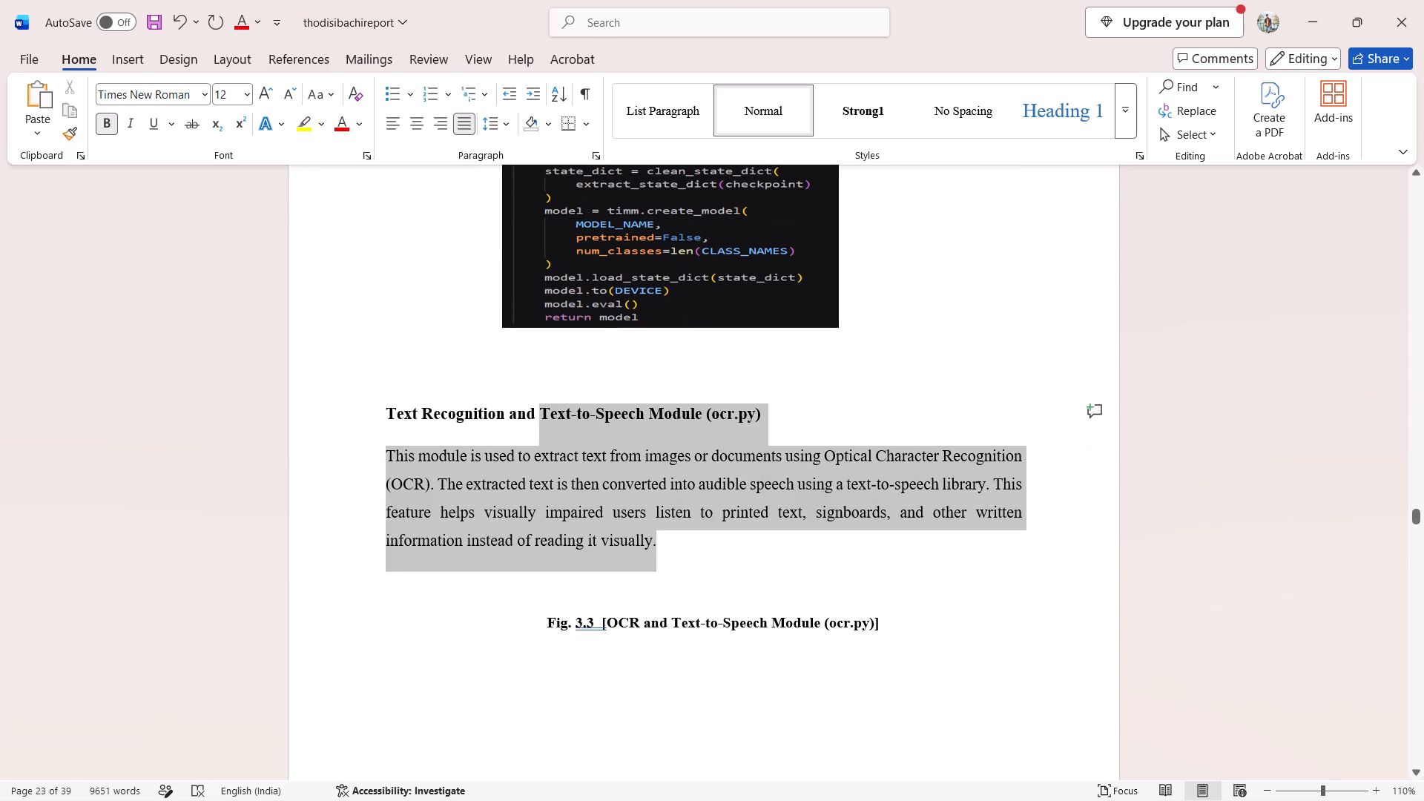
left_click_drag(547, 434, 455, 390)
key("BackSpace")
Delete the "Fig. 3.3 [OCR and Text-to-Speech Module (ocr.py)]" caption below the model loading screenshot.
scroll(455, 390, "up", 1)
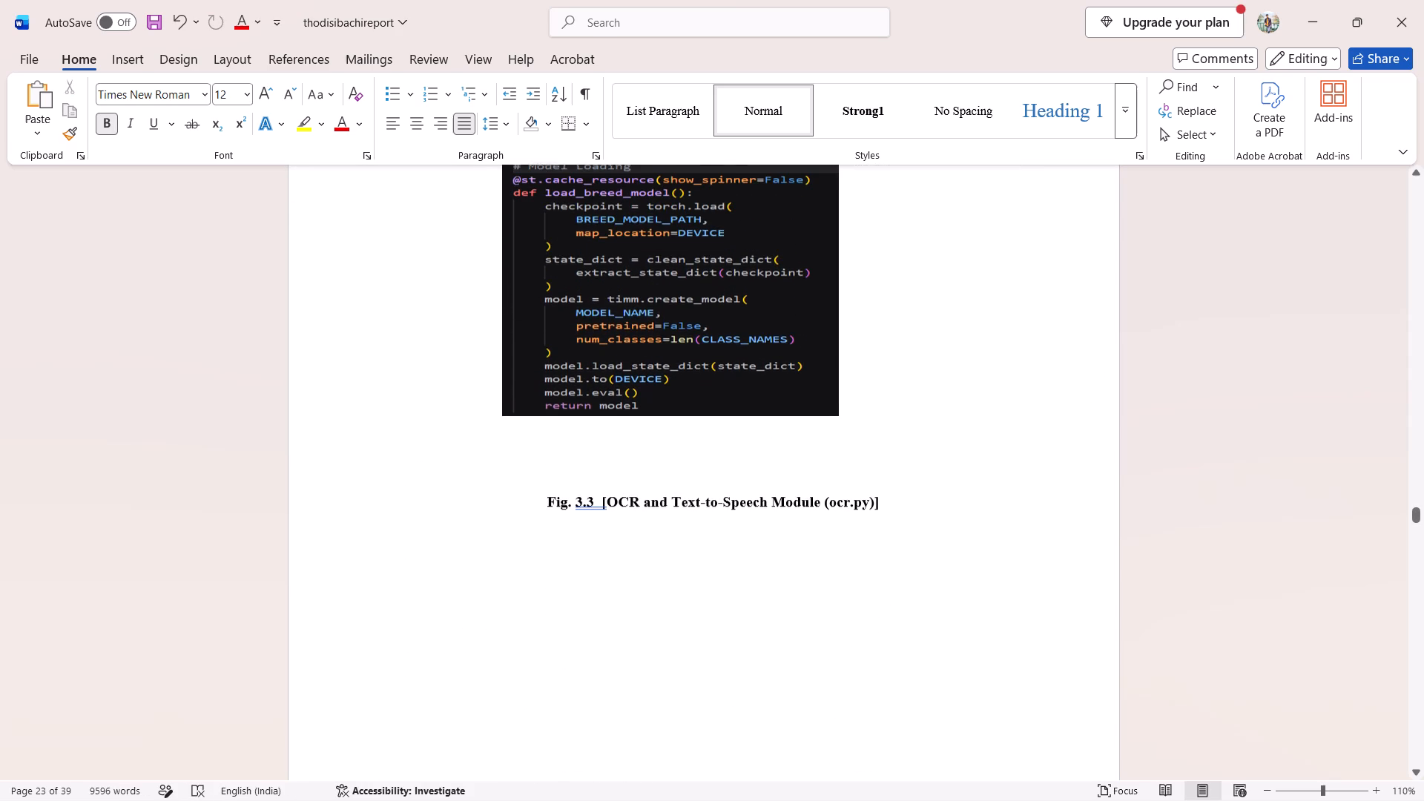
left_click_drag(894, 530, 631, 527)
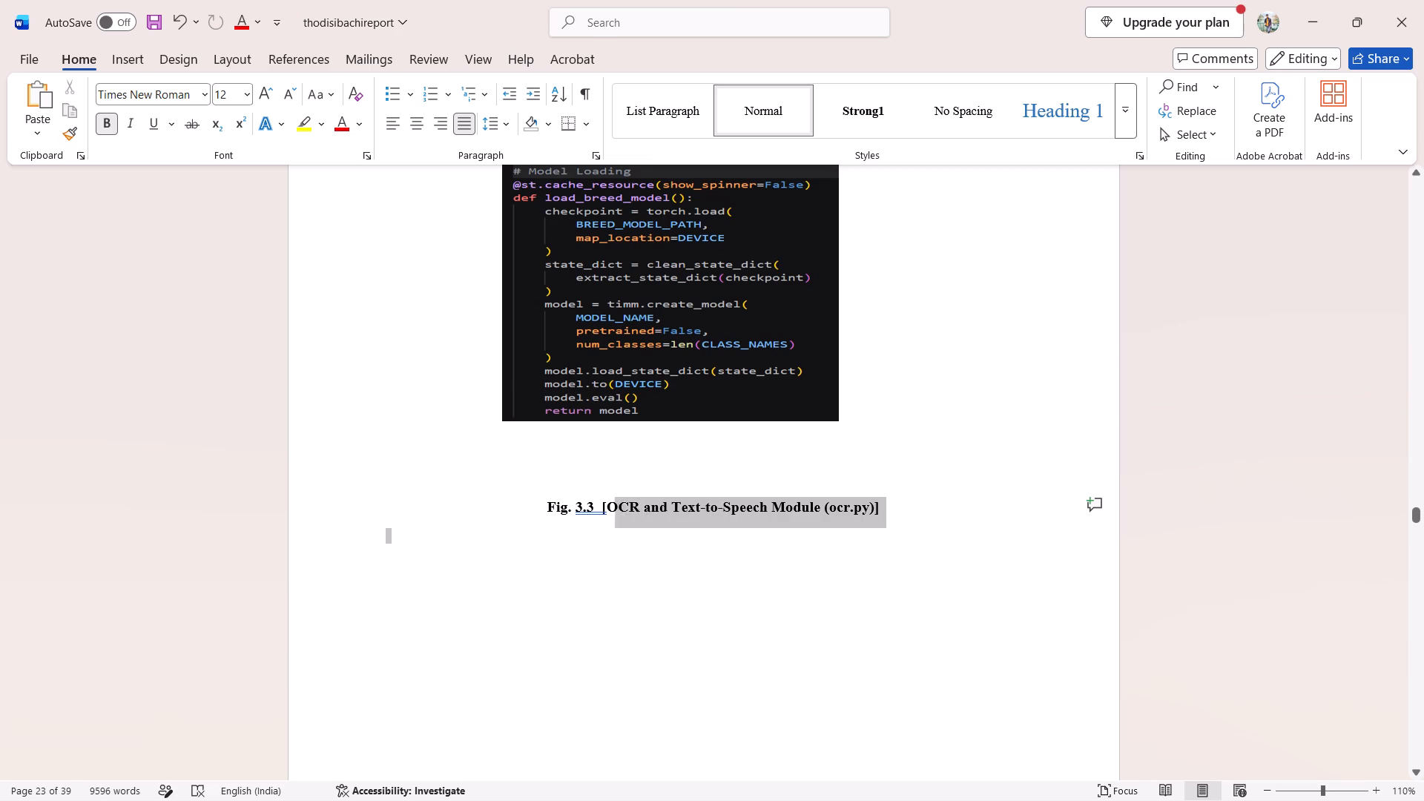
left_click_drag(631, 527, 556, 535)
scroll(1043, 472, "up", 2)
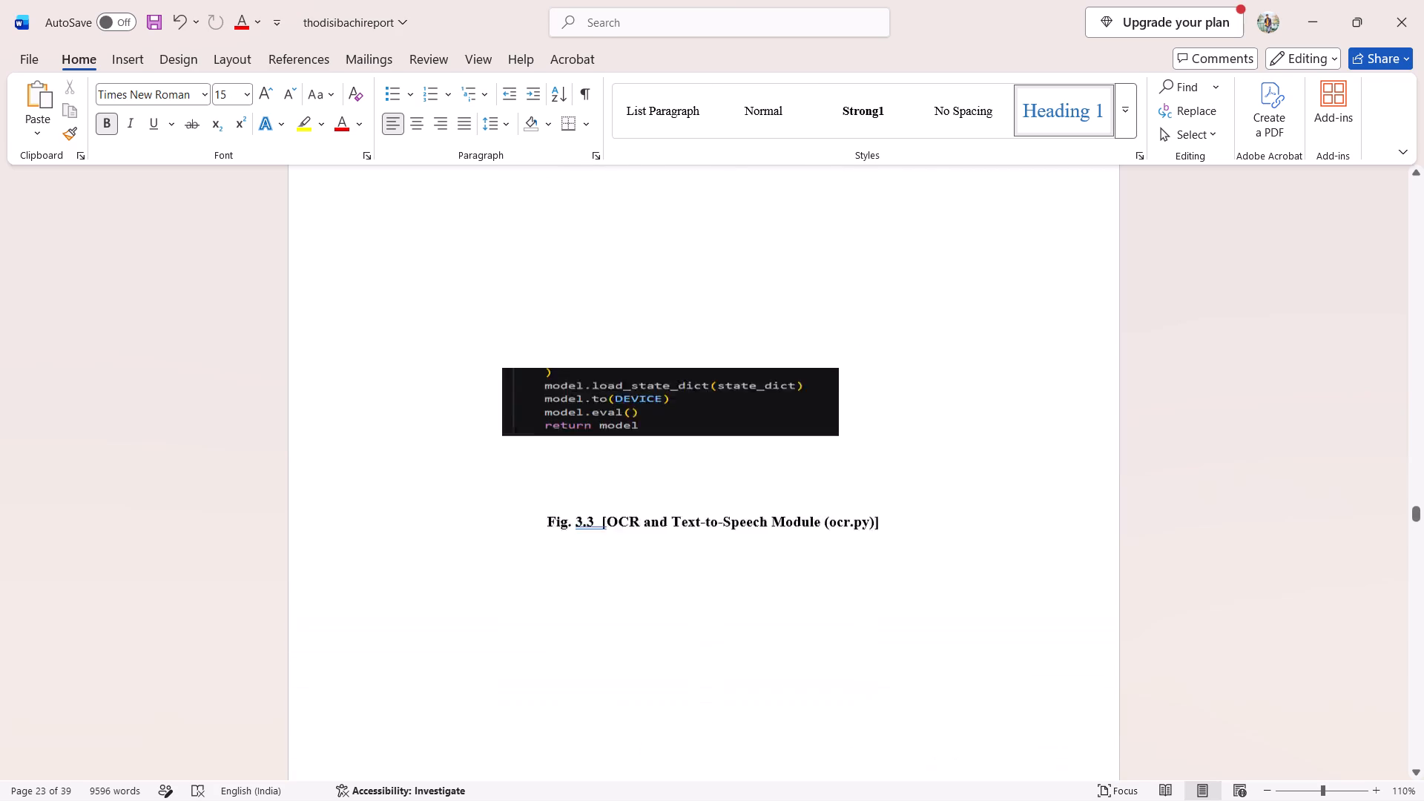
left_click_drag(967, 579, 863, 581)
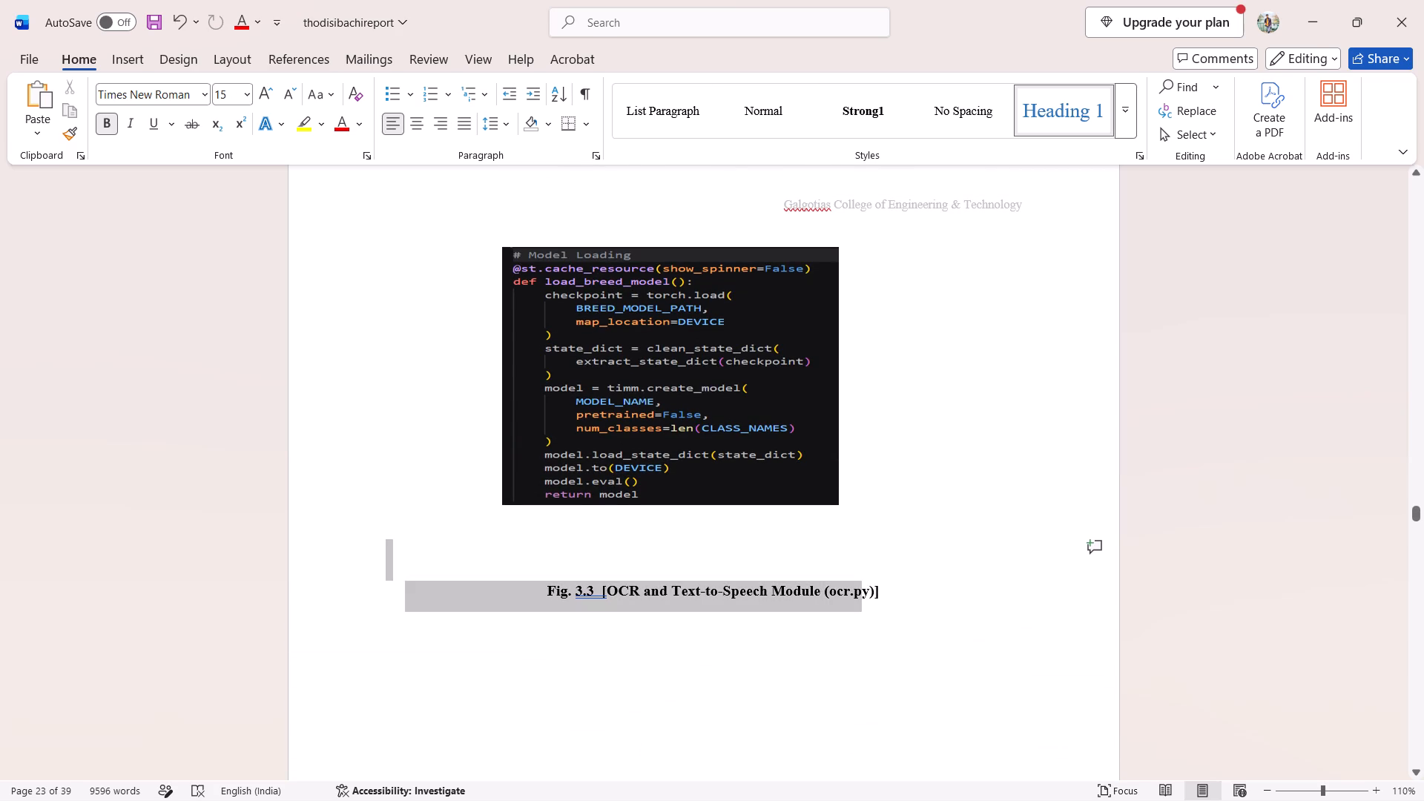
left_click_drag(863, 581, 894, 590)
key("BackSpace")
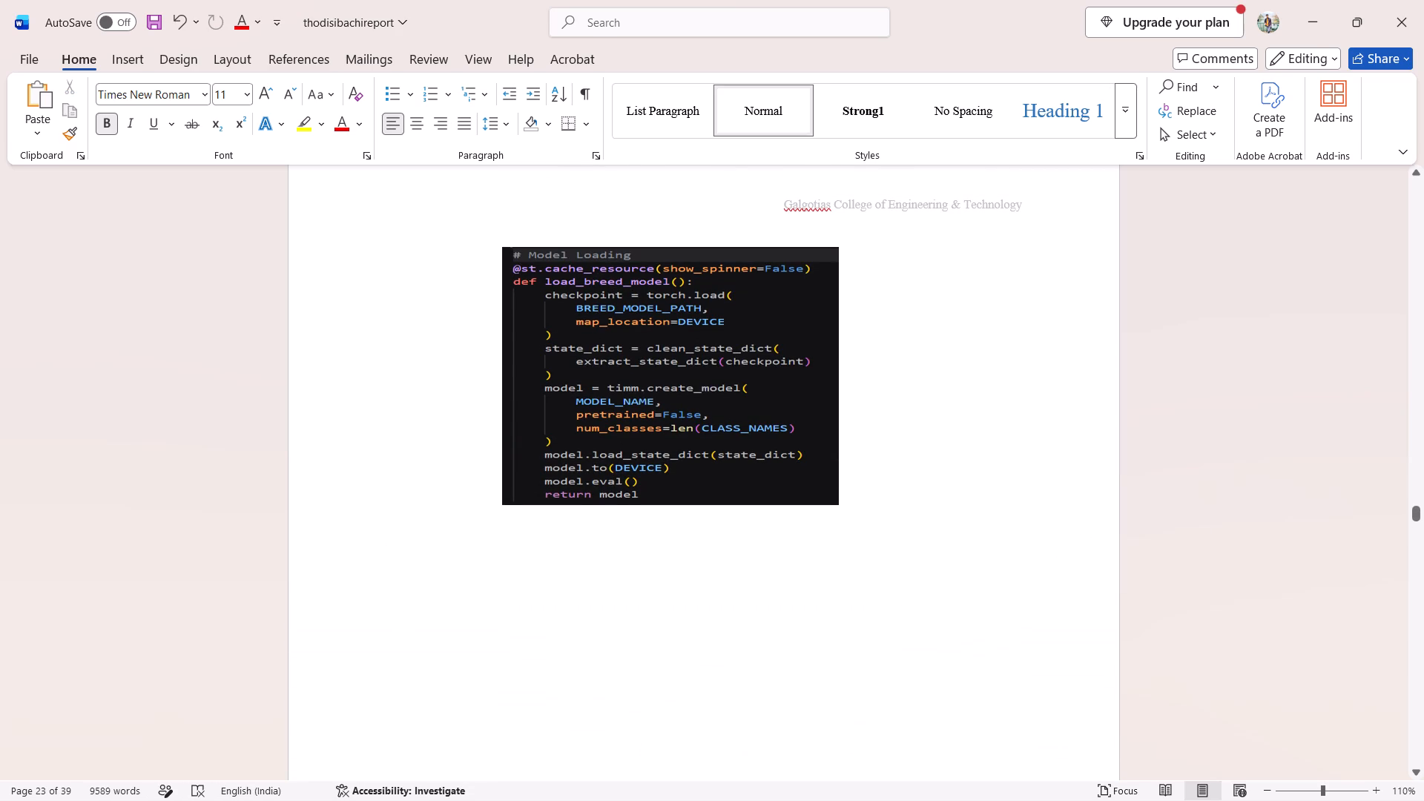
Move the model loading screenshot slightly down page 23 and stretch its bottom edge to make it a little taller.
left_click_drag(672, 498, 680, 550)
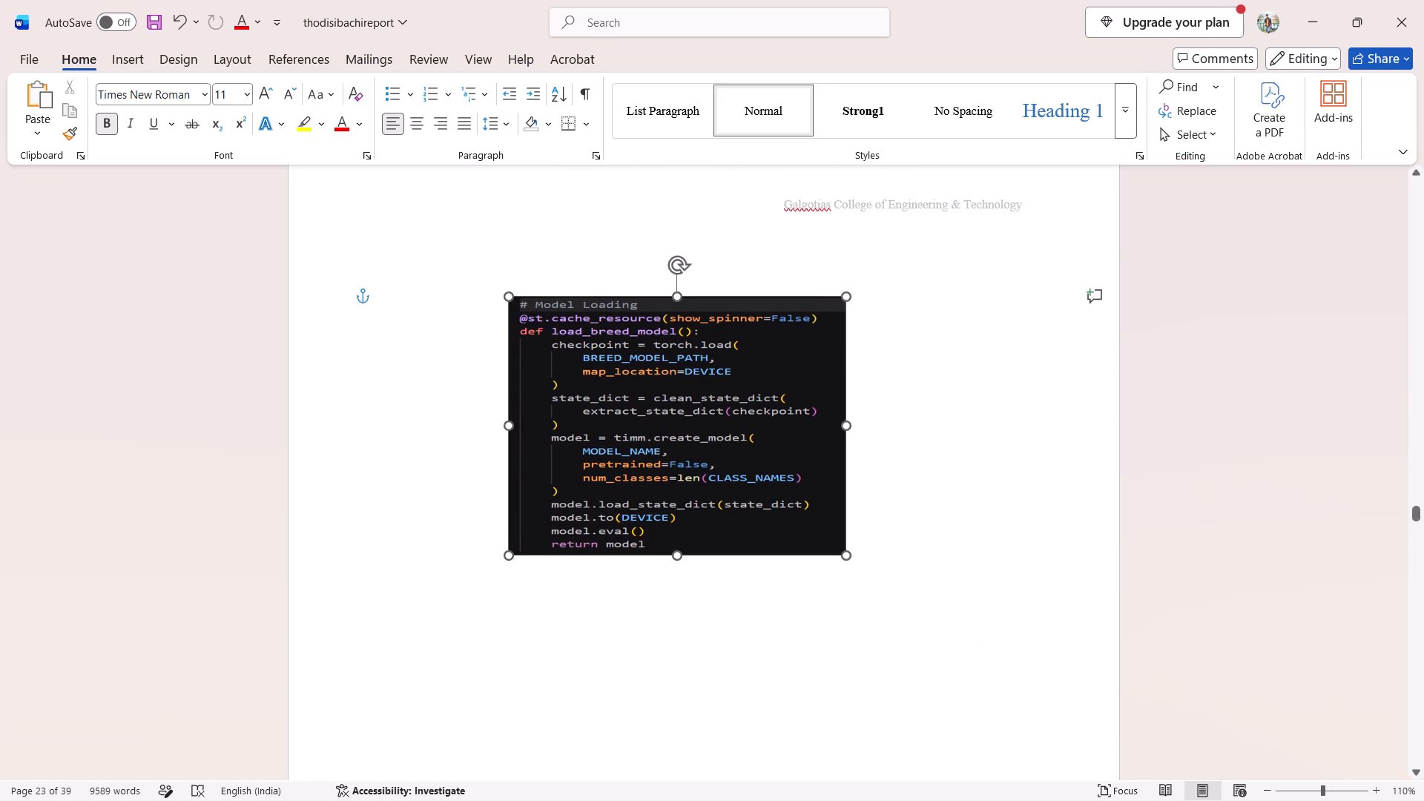
left_click_drag(680, 550, 681, 538)
left_click(678, 260)
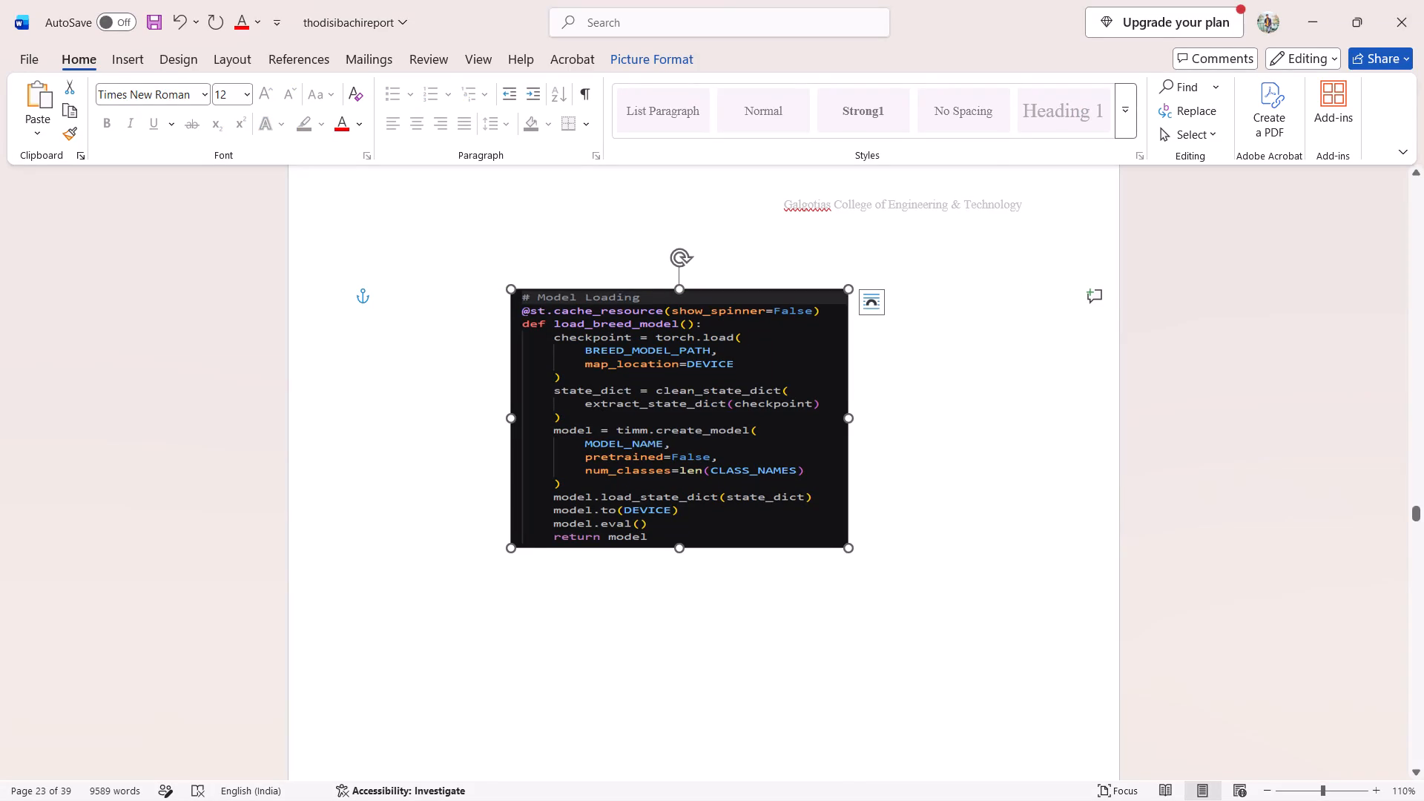
left_click_drag(680, 550, 680, 552)
left_click_drag(680, 552, 682, 587)
Delete the "3.15 model load" subheading at the bottom of page 22.
scroll(682, 587, "up", 2)
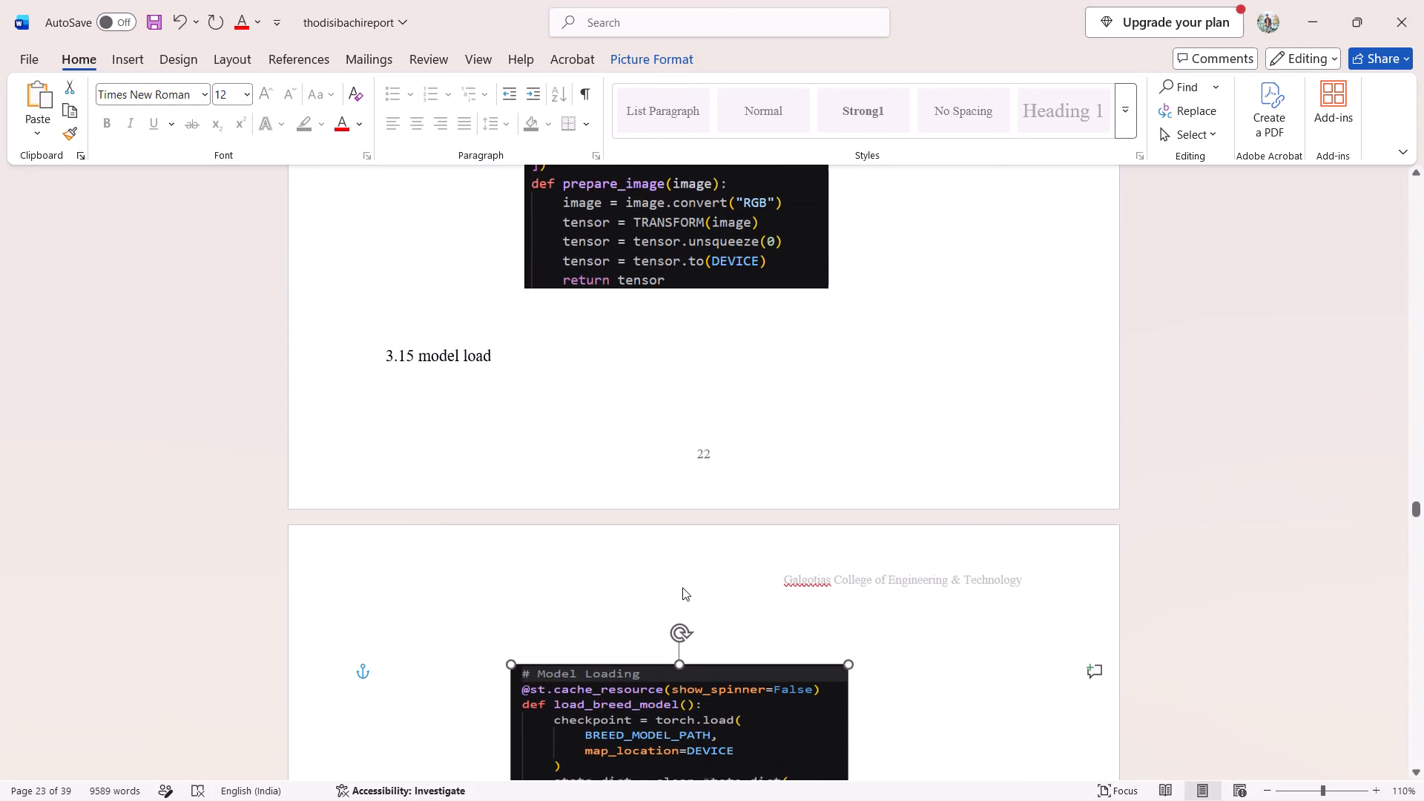
left_click_drag(500, 363, 403, 353)
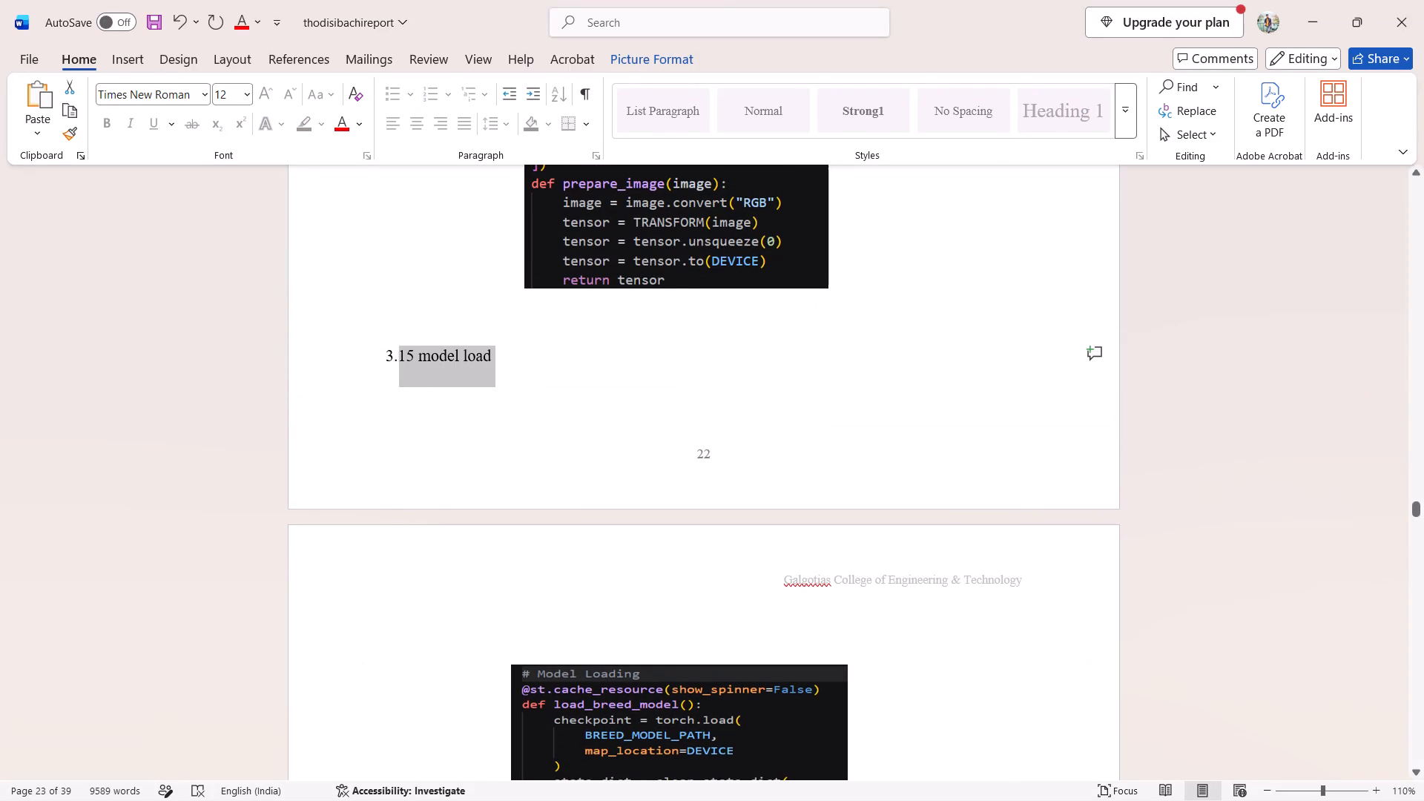
left_click_drag(403, 353, 380, 353)
key("BackSpace")
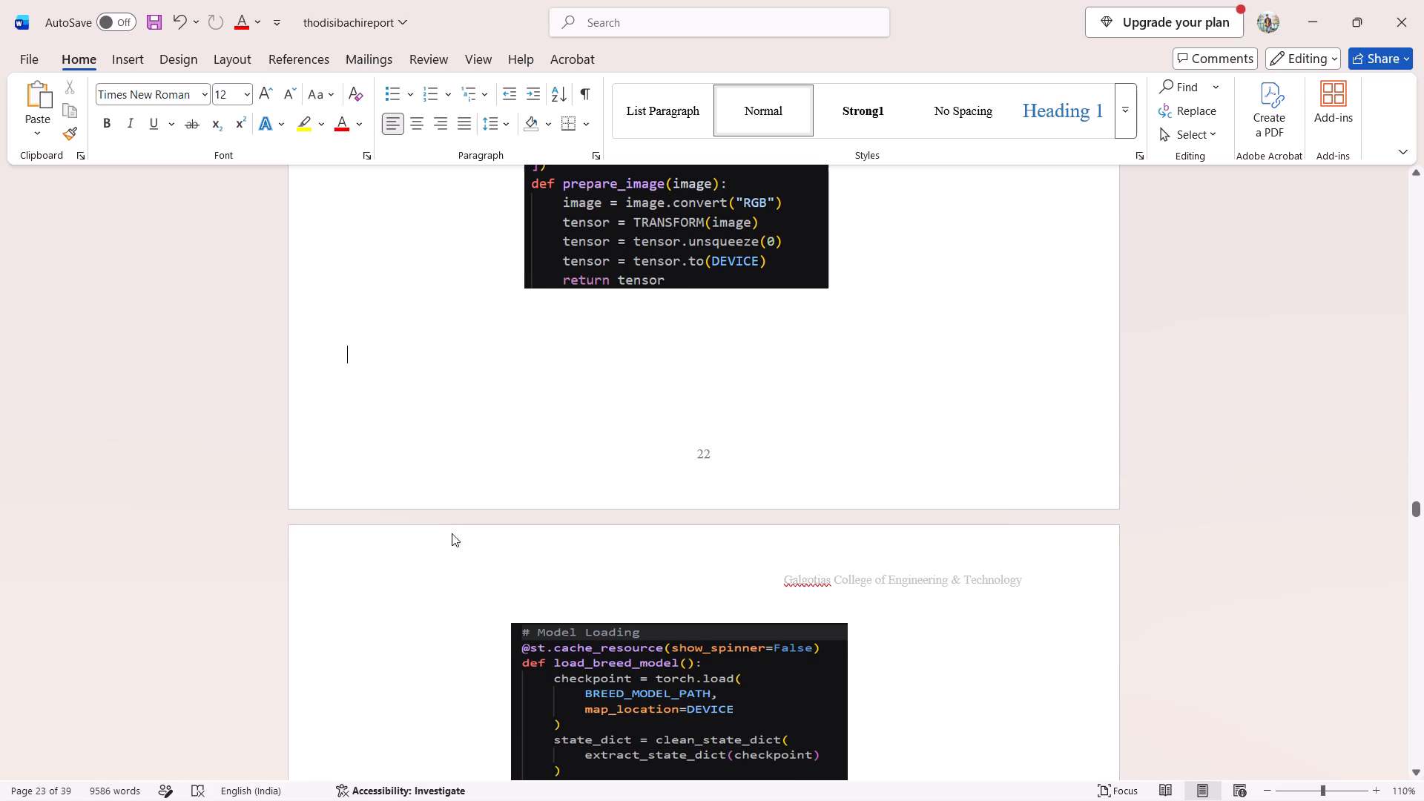
Move the model loading screenshot down about one line to leave room for a subheading at the top of page 23.
left_click(421, 606)
left_click_drag(613, 705, 610, 746)
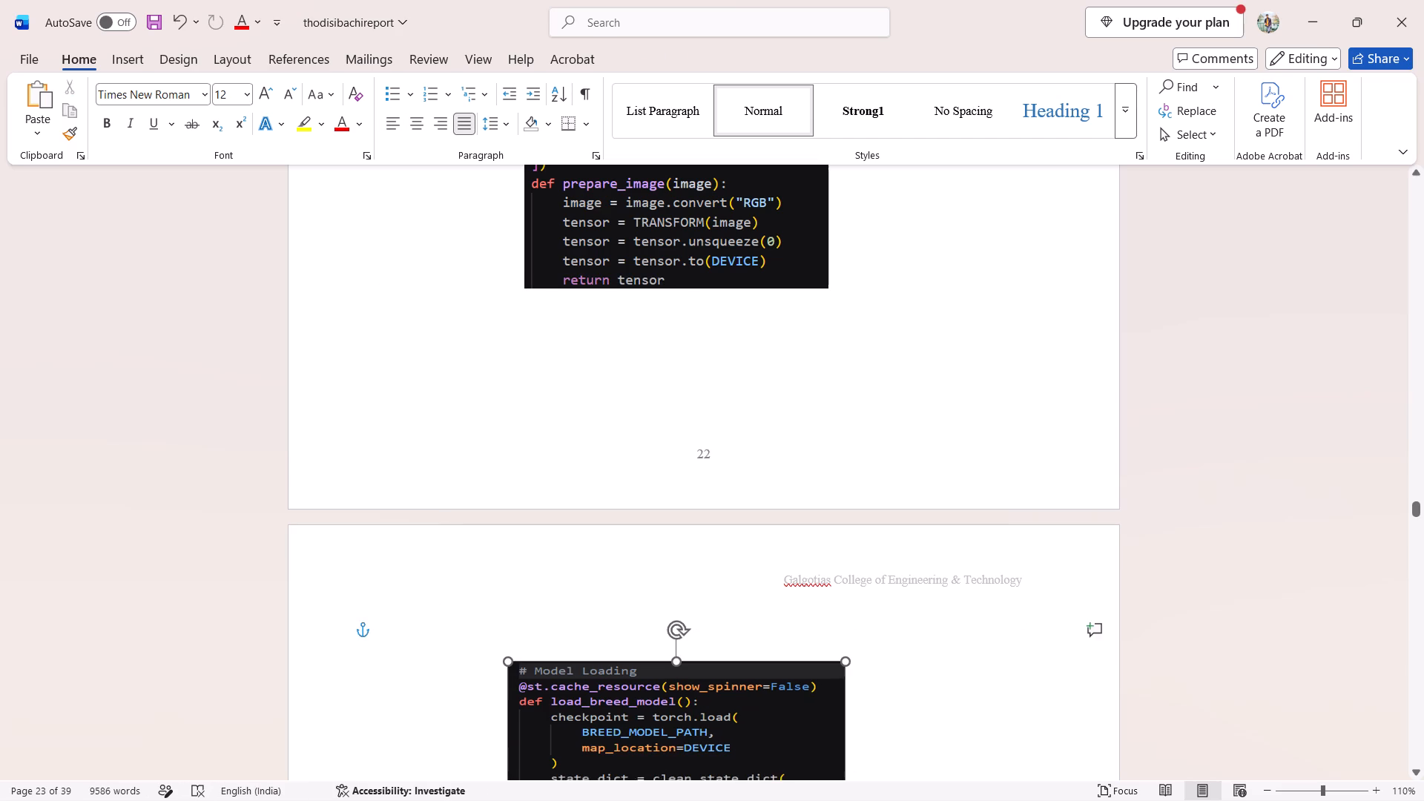
left_click_drag(610, 746, 610, 751)
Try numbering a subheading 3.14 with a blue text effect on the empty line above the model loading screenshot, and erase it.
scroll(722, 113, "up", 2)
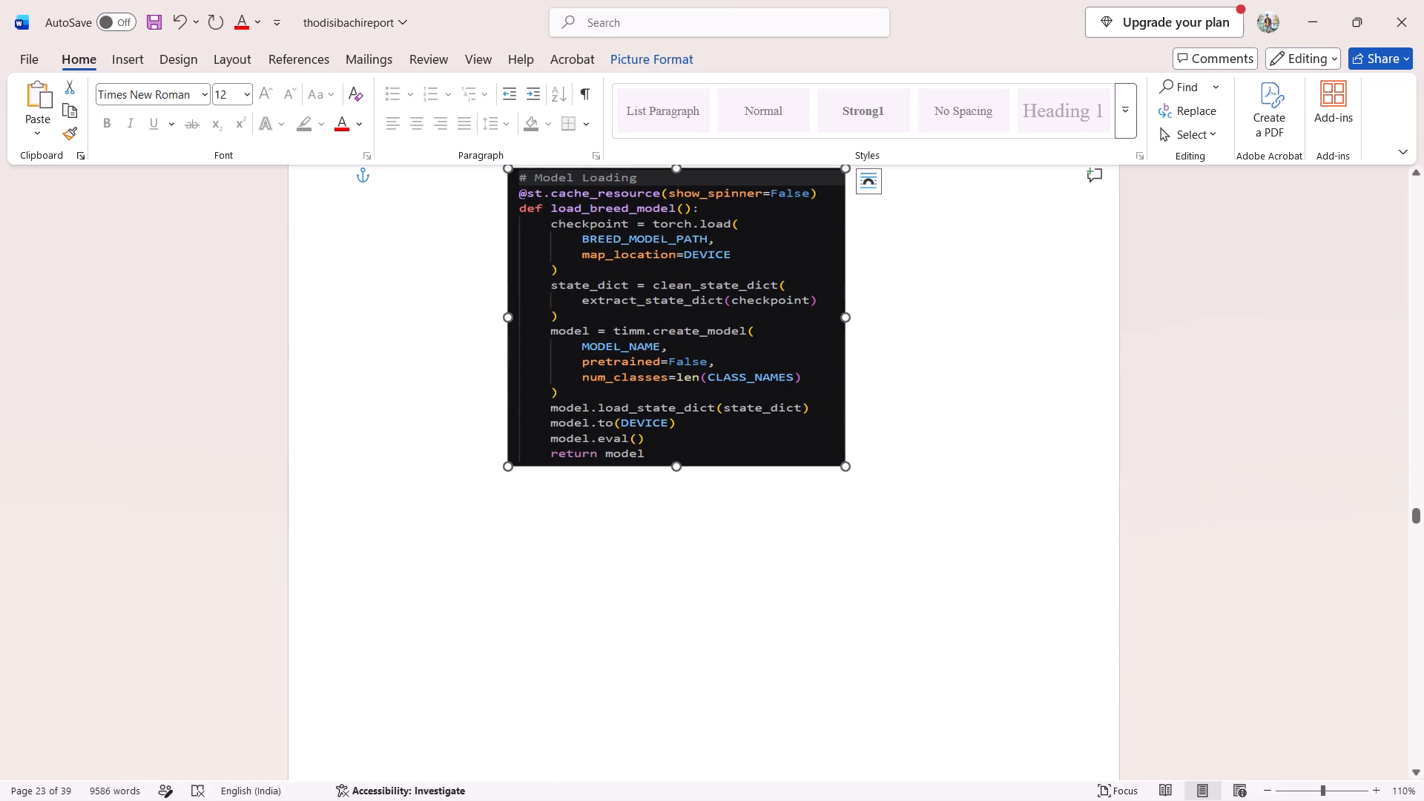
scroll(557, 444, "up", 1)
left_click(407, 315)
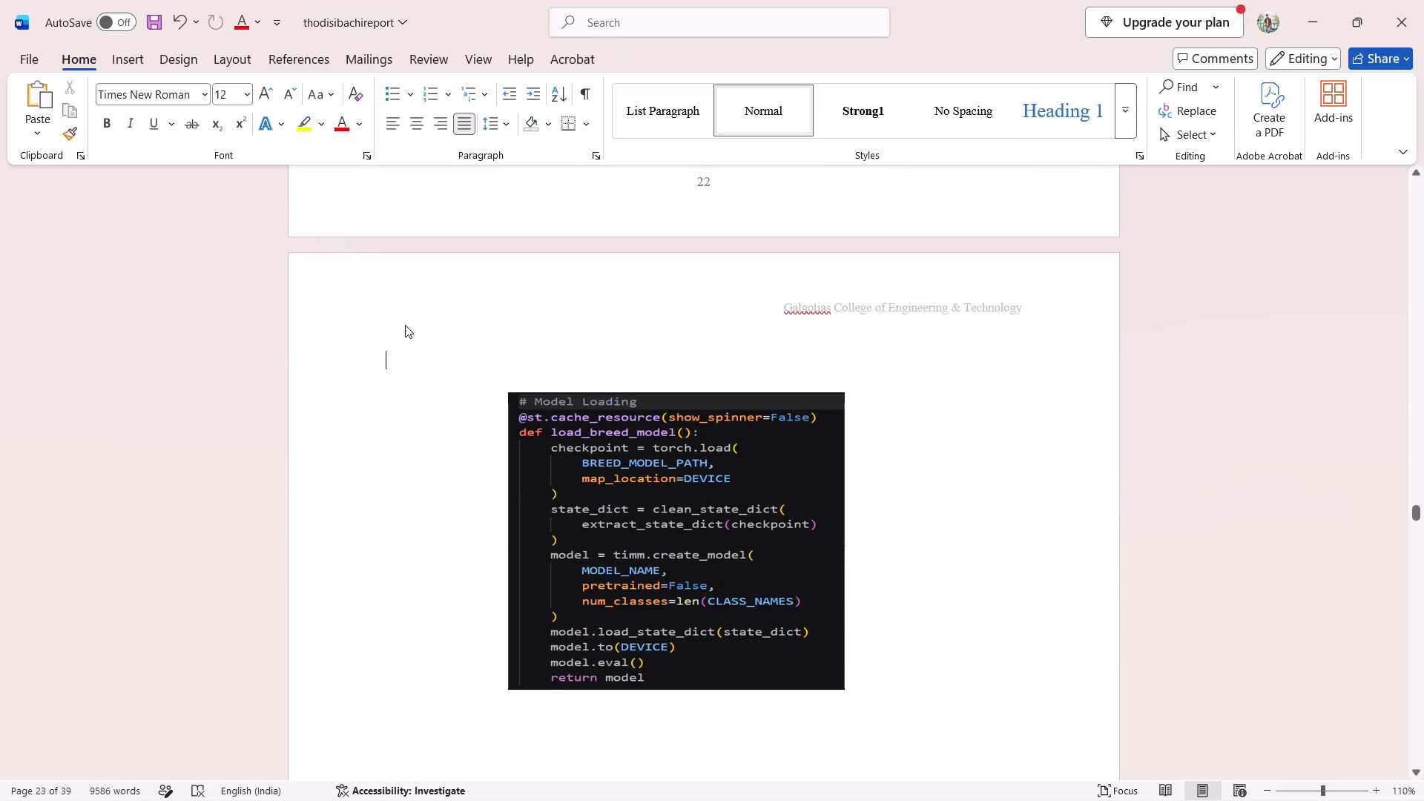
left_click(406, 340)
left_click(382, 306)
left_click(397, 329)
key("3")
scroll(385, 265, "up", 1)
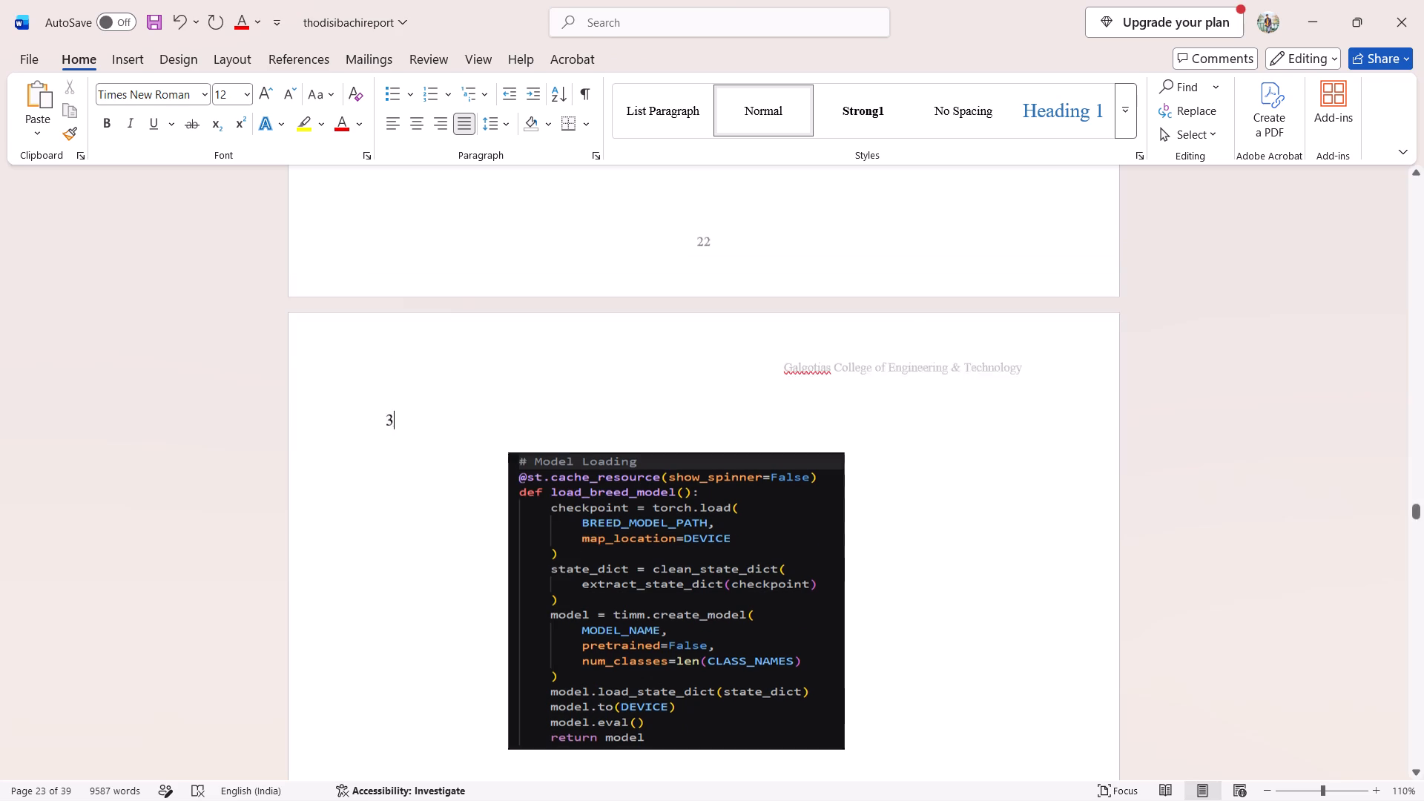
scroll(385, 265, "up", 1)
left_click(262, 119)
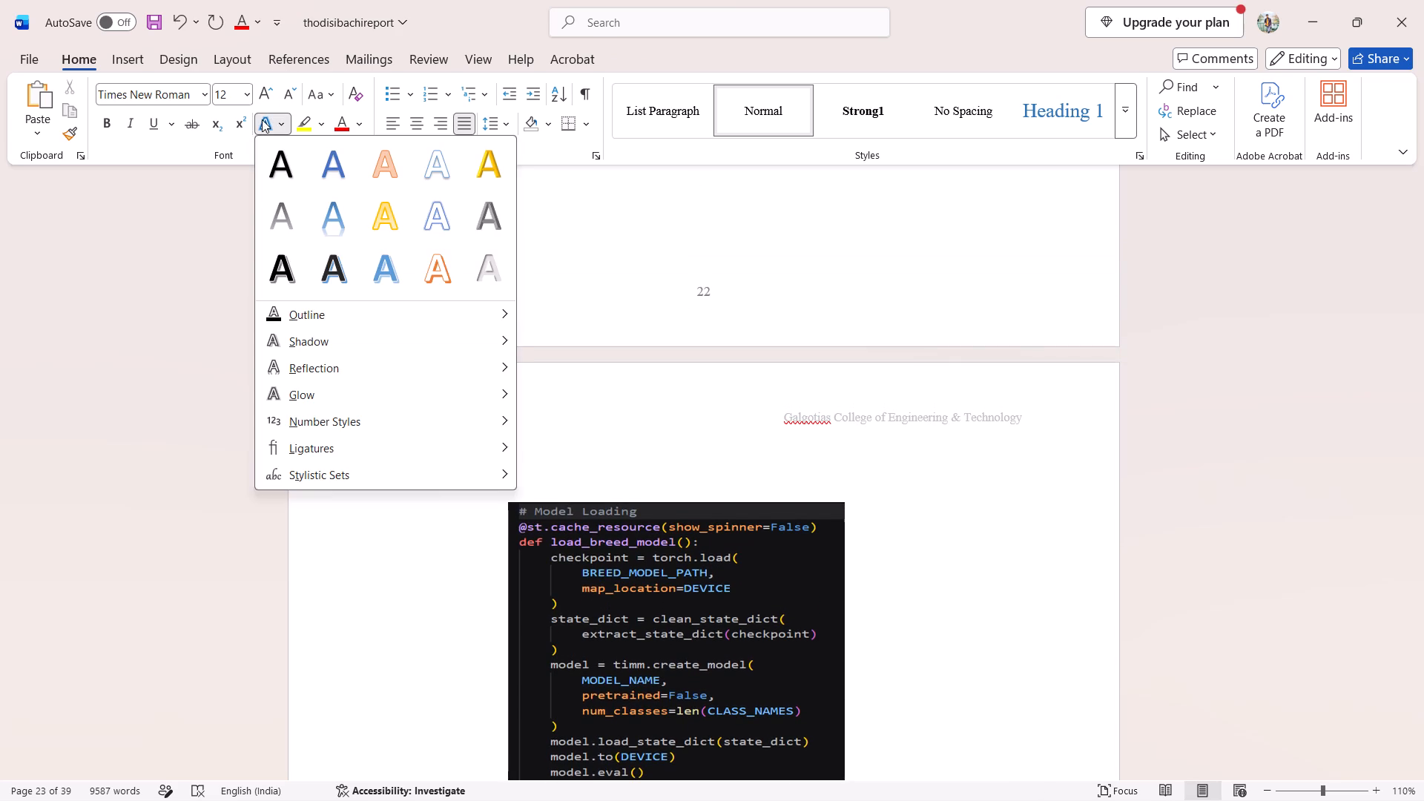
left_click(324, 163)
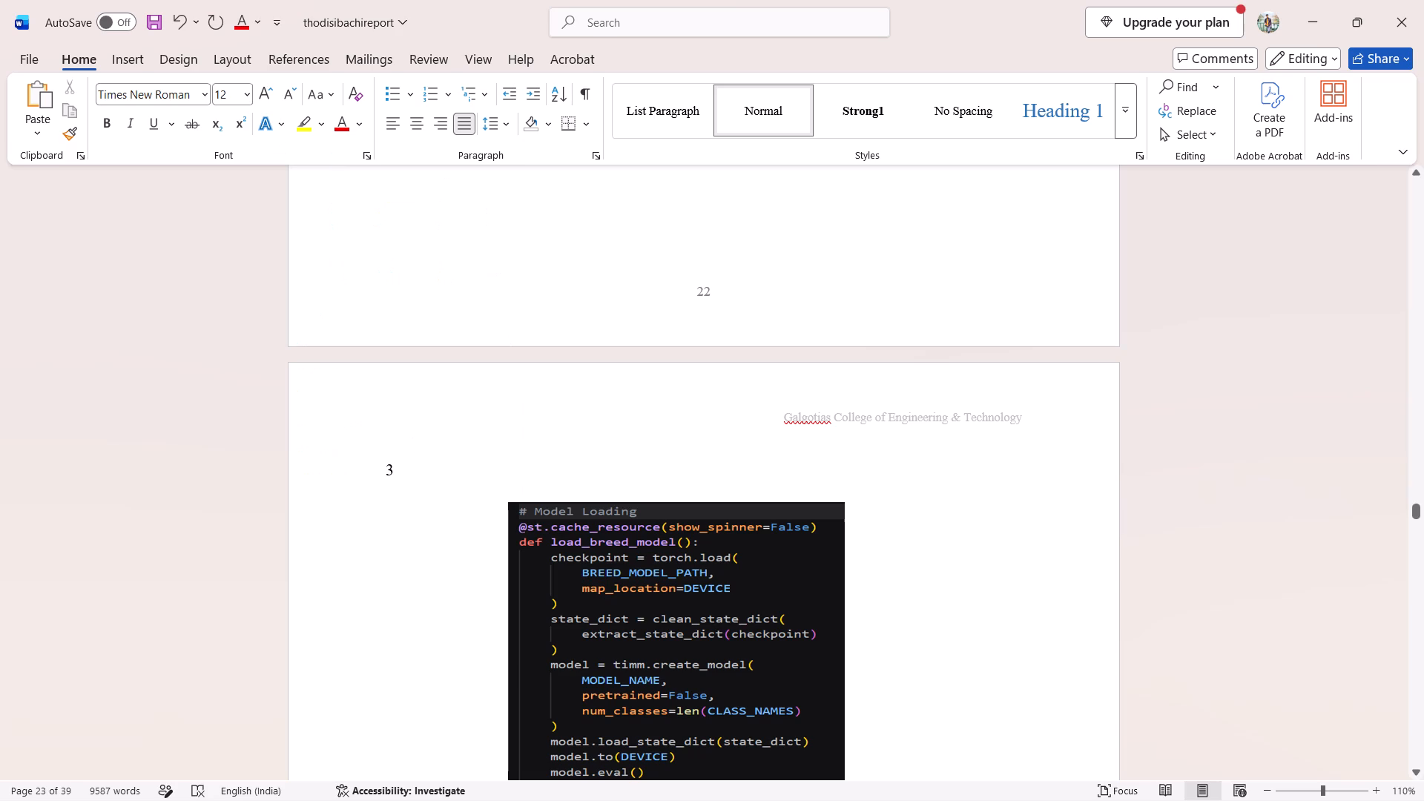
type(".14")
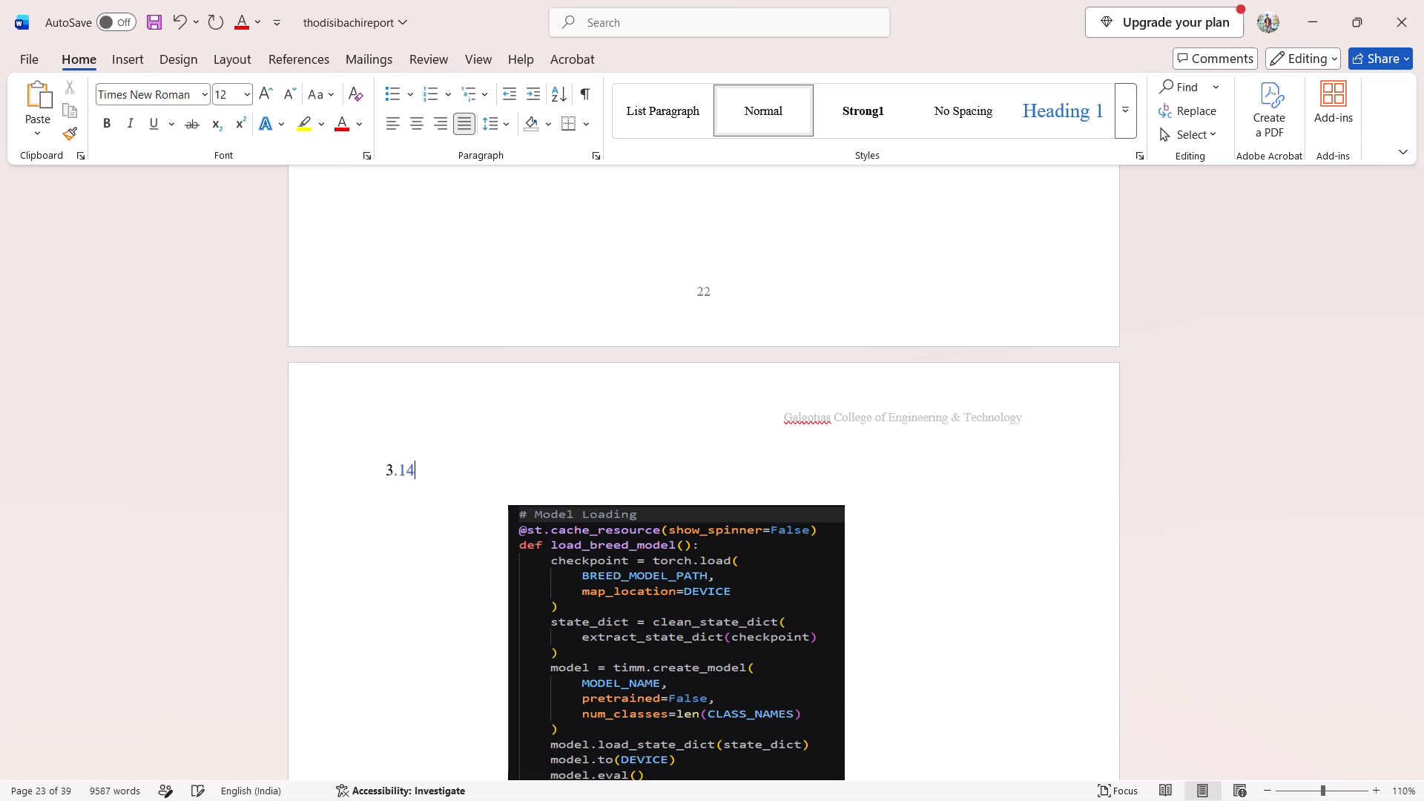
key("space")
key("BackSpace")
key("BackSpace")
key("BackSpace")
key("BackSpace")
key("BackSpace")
Enter "3" as the start of the subheading above the model loading screenshot and apply the blue text effect to it.
type("3.2")
key("BackSpace")
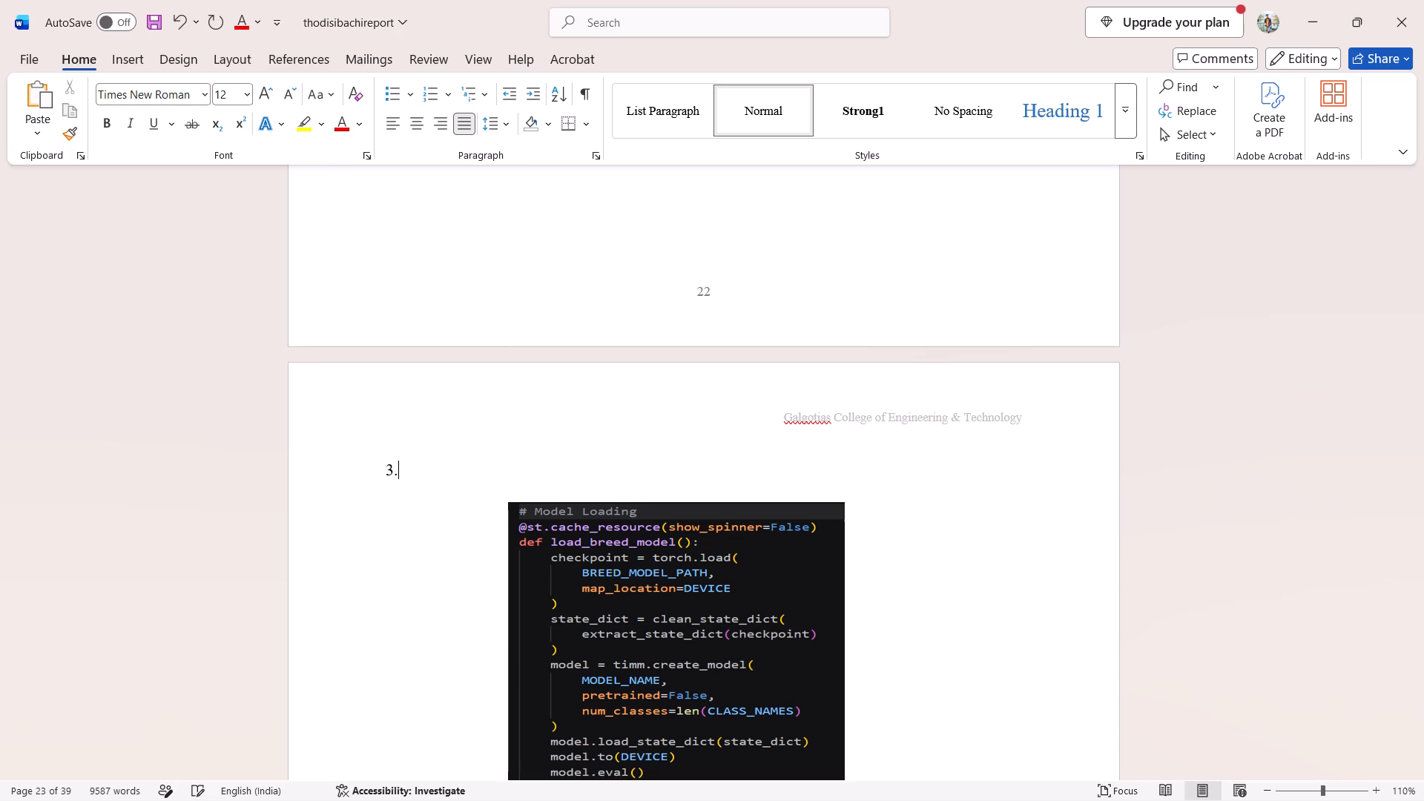
key("BackSpace")
left_click_drag(414, 484, 357, 465)
left_click(357, 465)
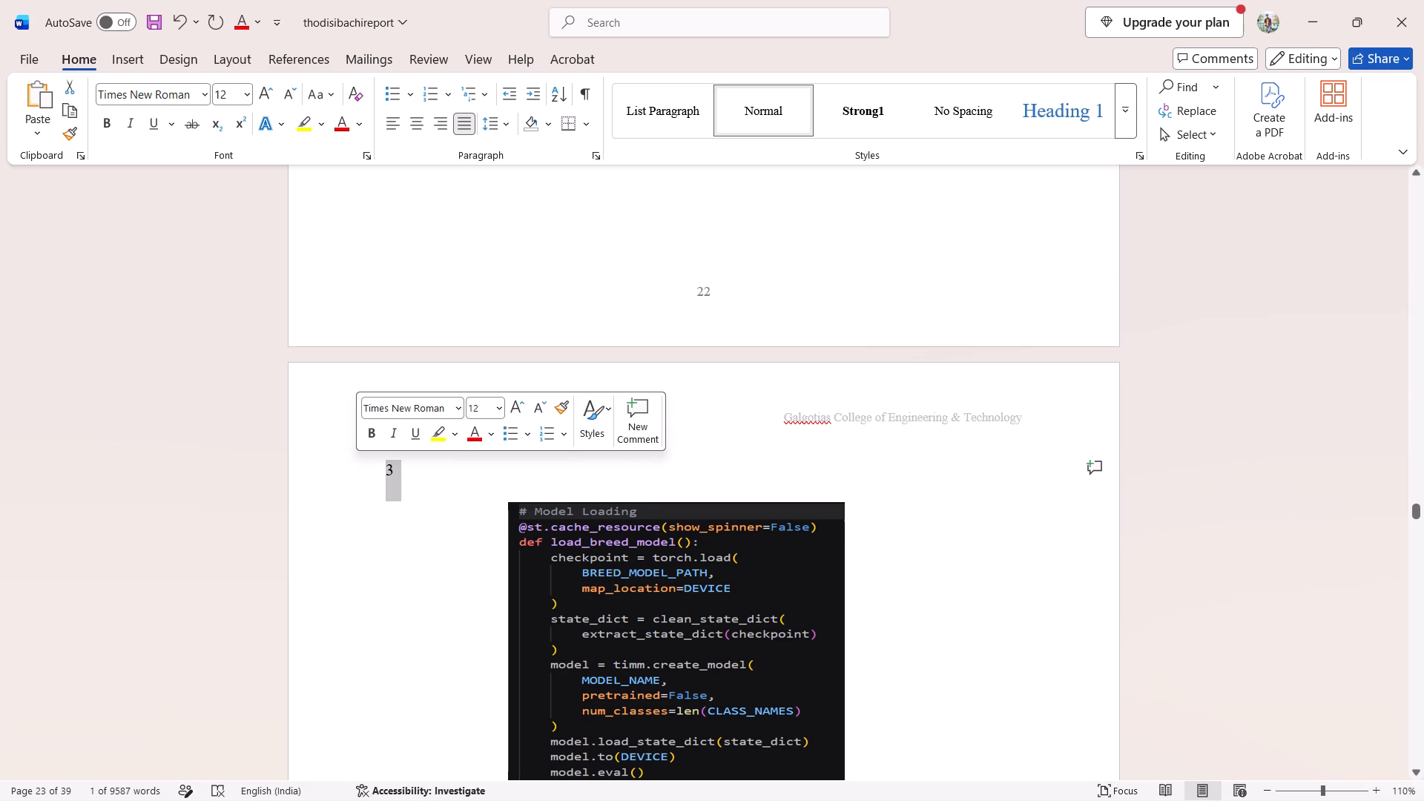
left_click(289, 120)
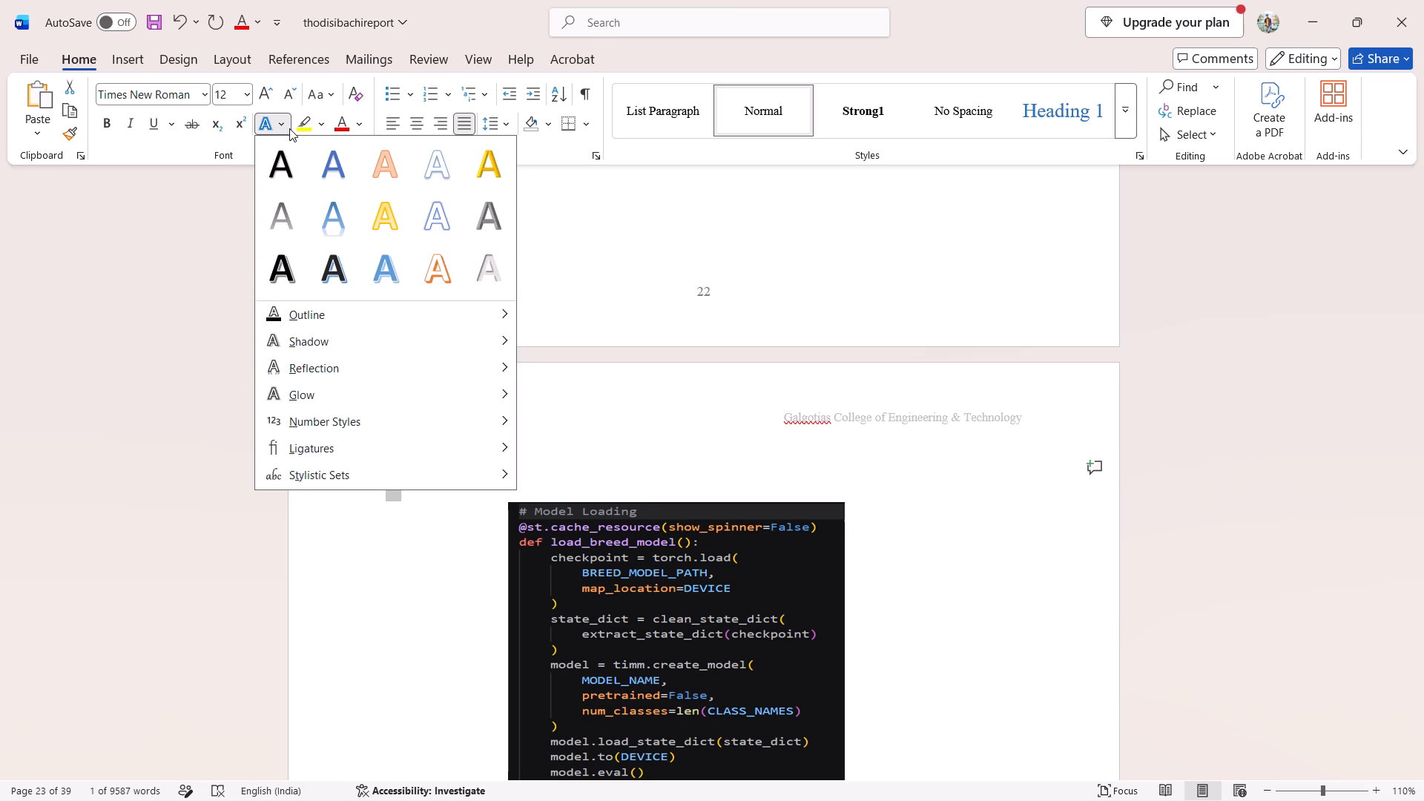
left_click(323, 168)
left_click(447, 458)
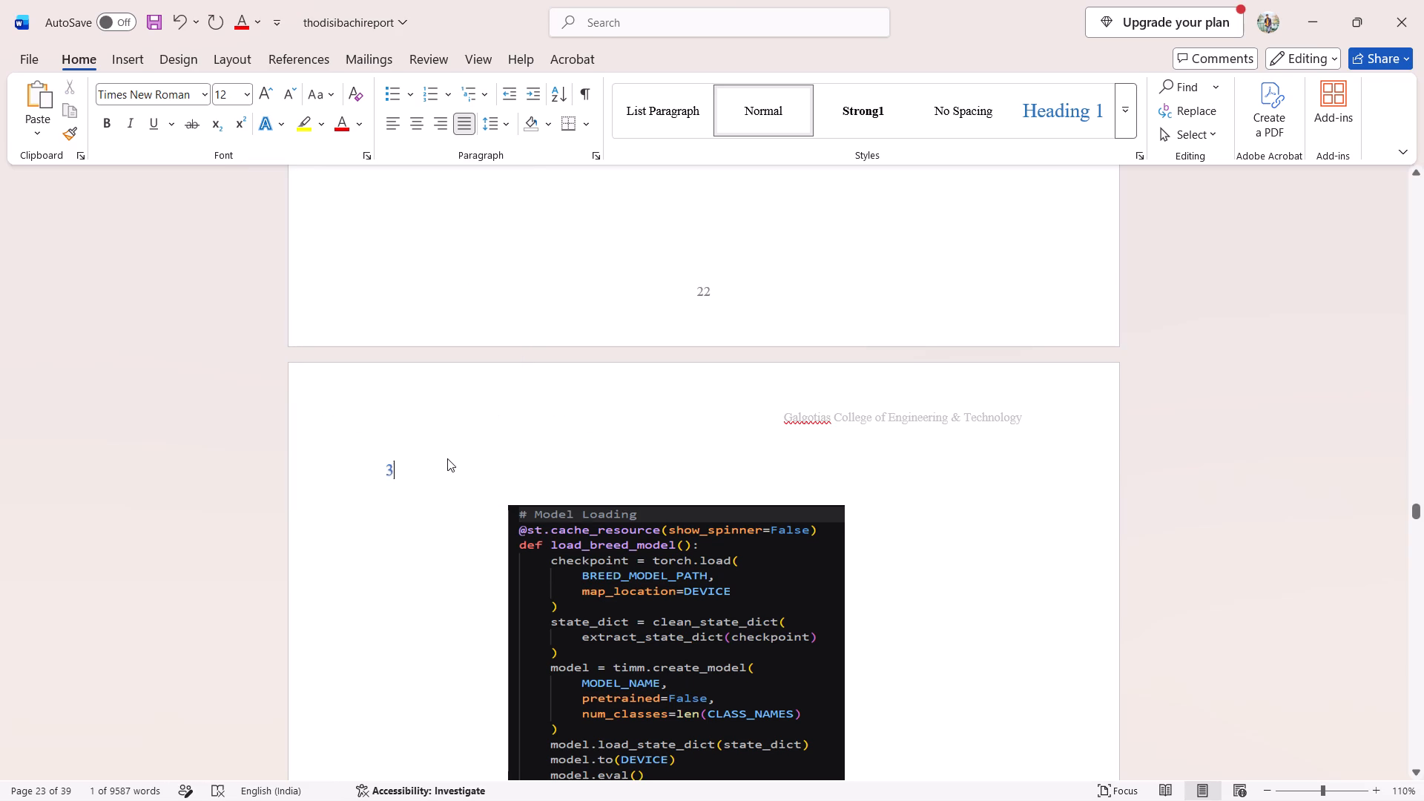
Complete the subheading number above the model loading screenshot as 3.15.
type(".1")
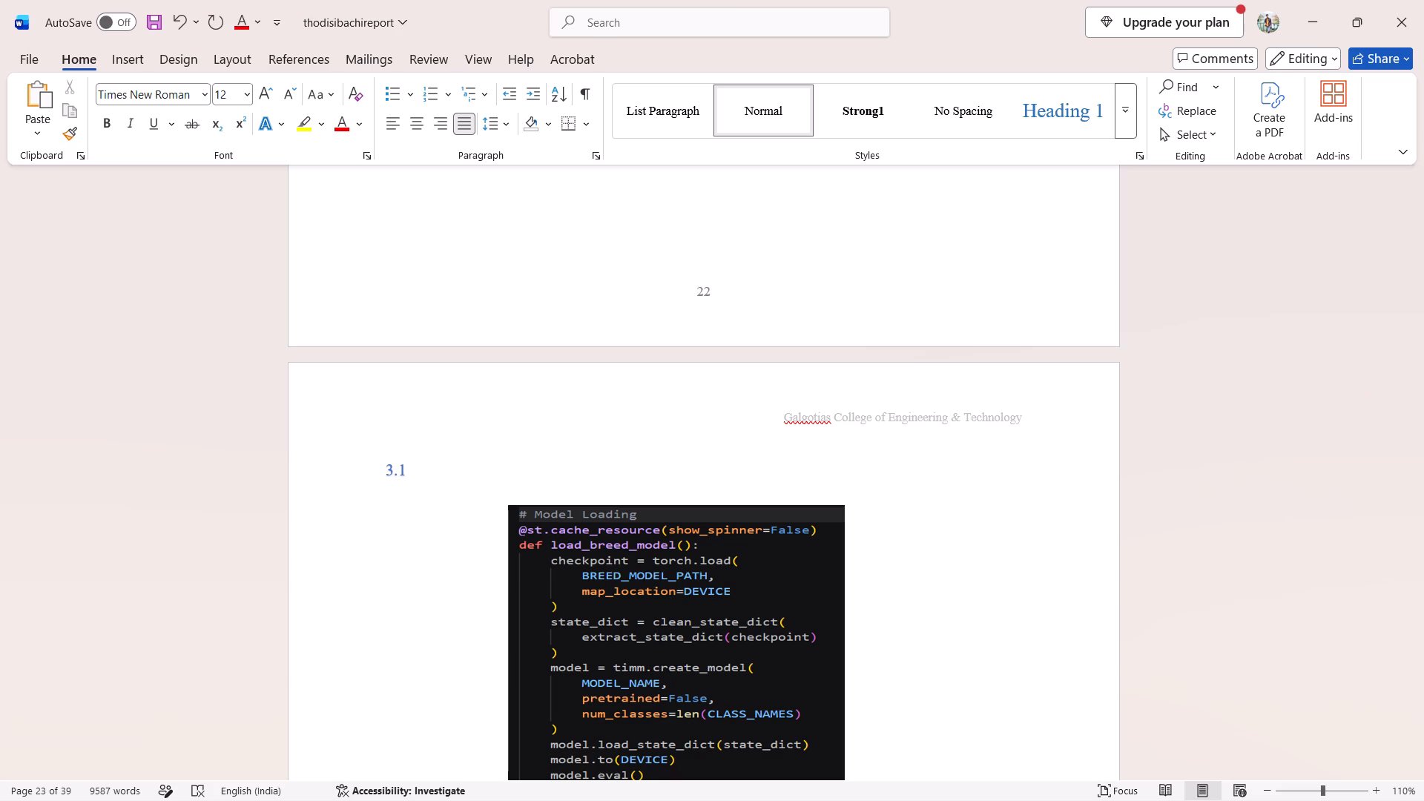
key("space")
key("BackSpace")
type("5")
key("space")
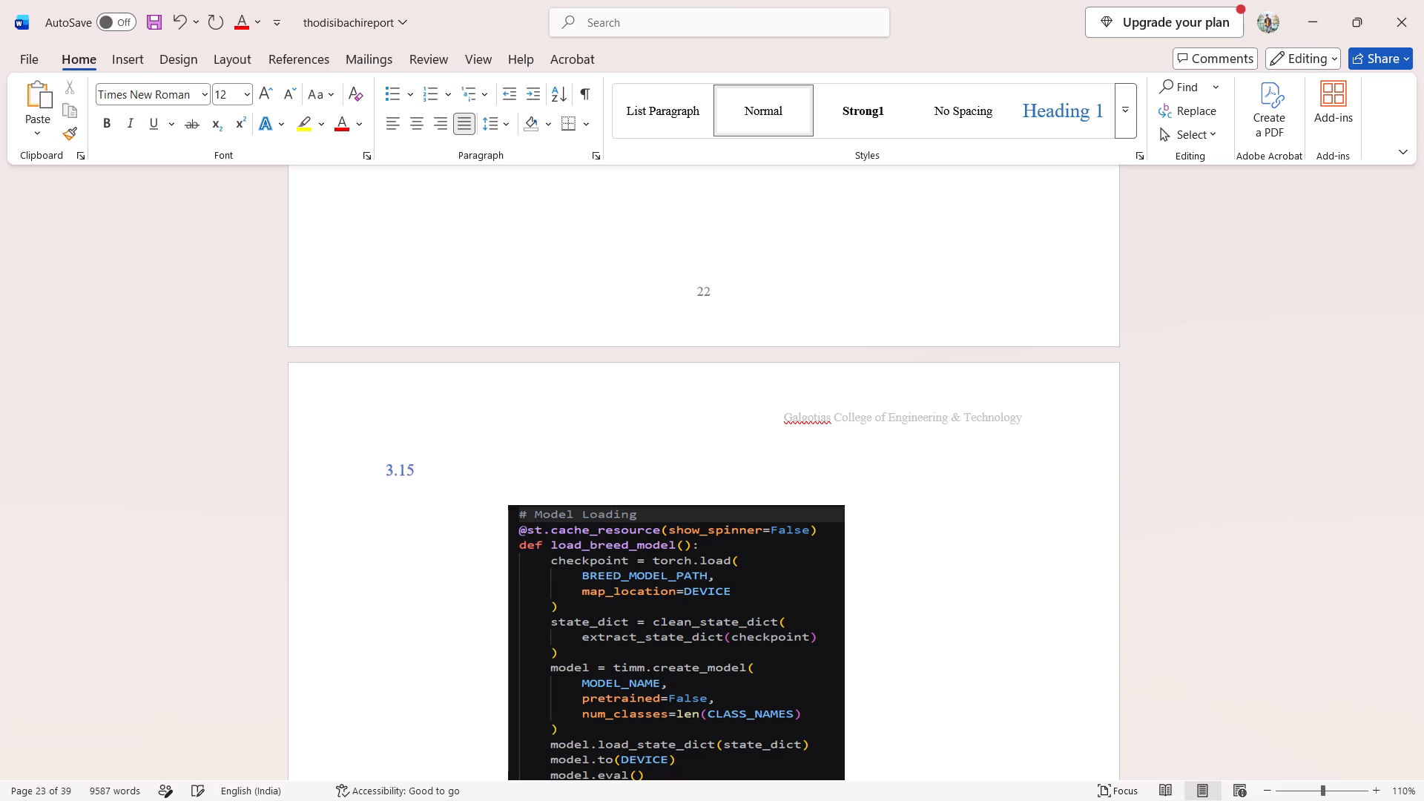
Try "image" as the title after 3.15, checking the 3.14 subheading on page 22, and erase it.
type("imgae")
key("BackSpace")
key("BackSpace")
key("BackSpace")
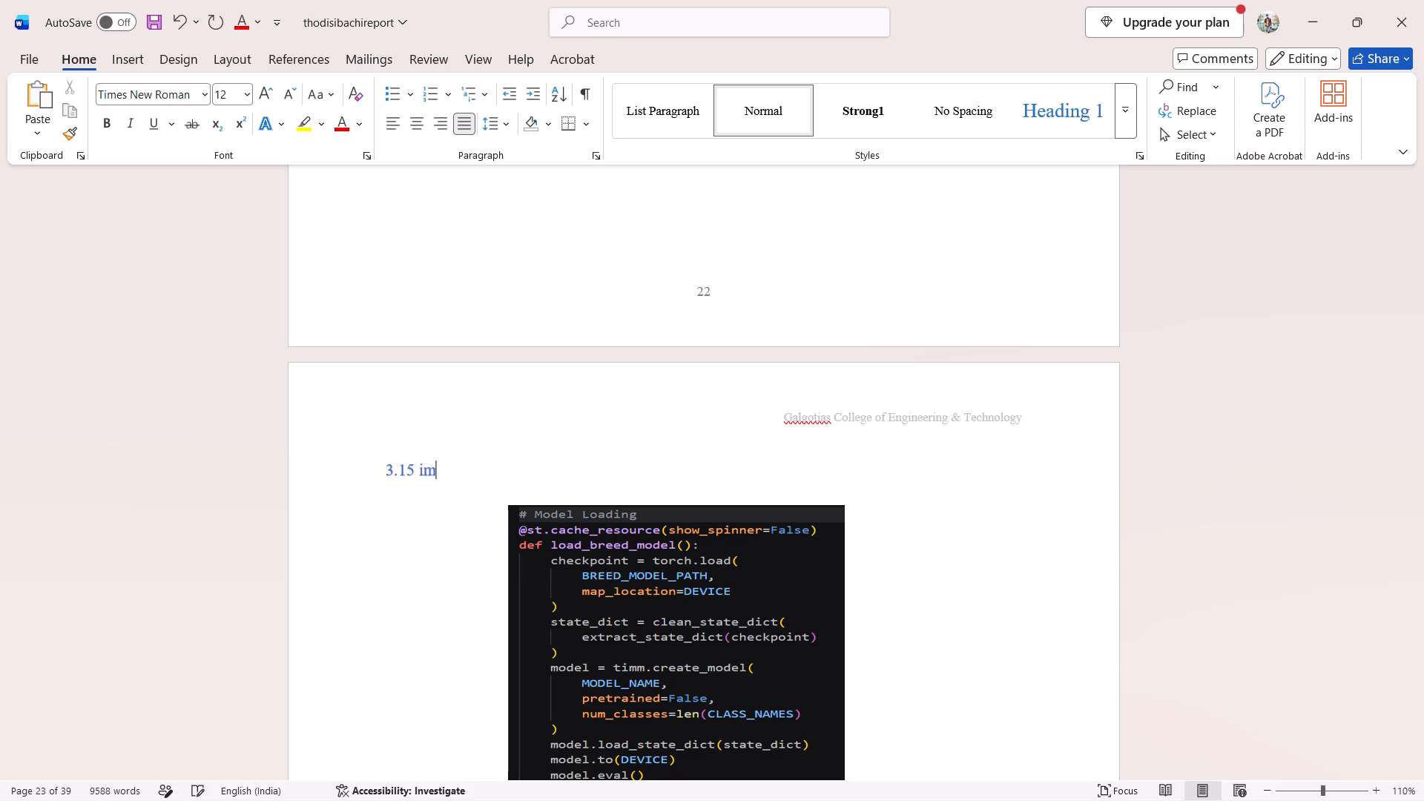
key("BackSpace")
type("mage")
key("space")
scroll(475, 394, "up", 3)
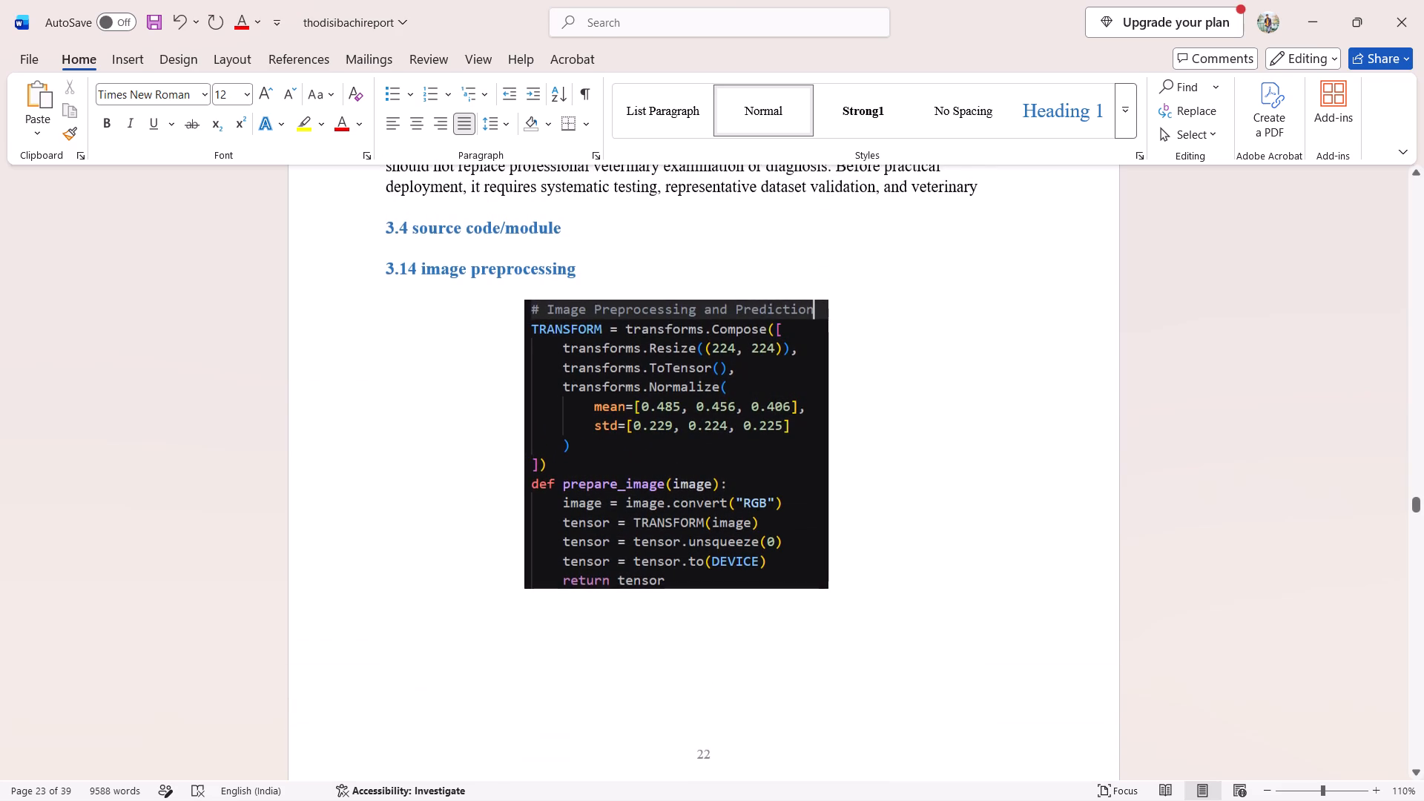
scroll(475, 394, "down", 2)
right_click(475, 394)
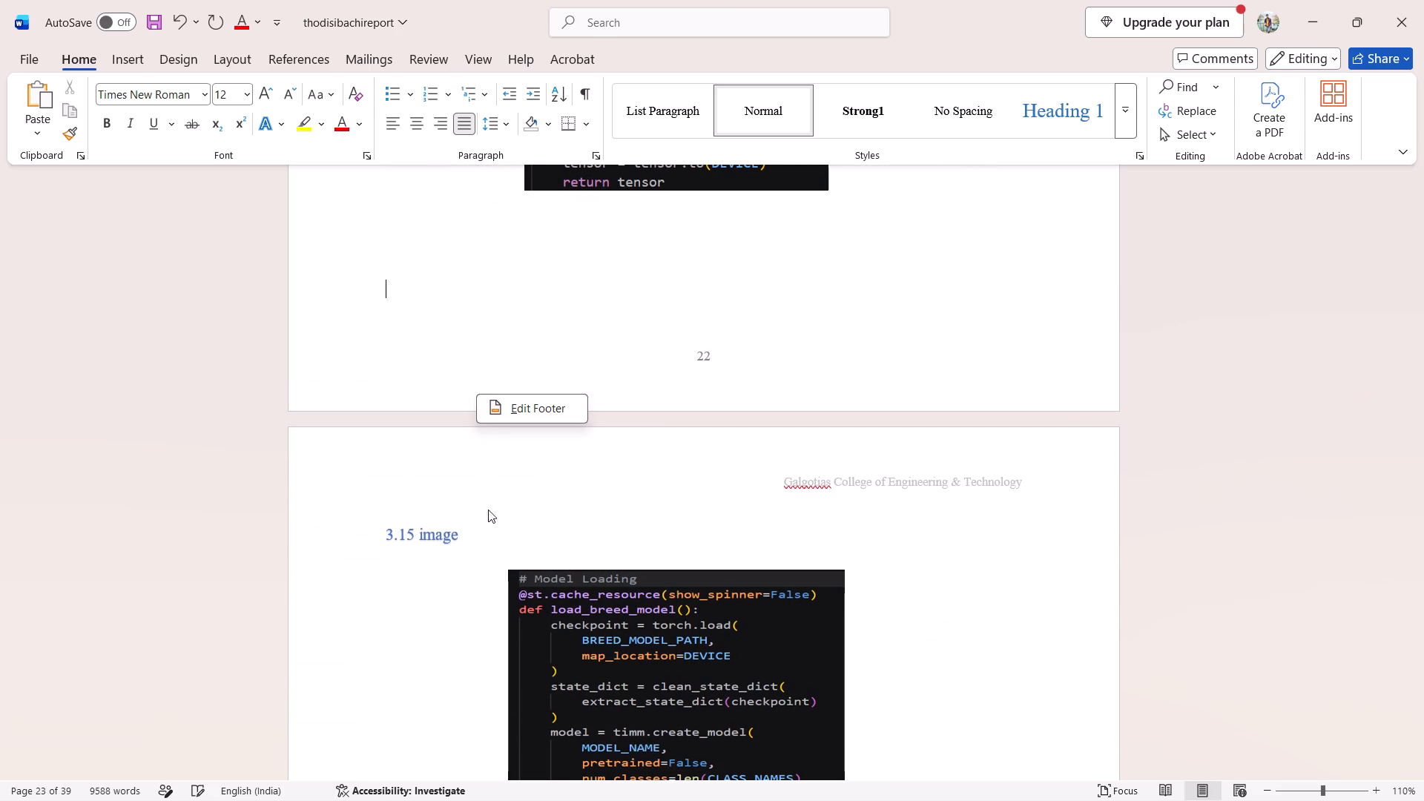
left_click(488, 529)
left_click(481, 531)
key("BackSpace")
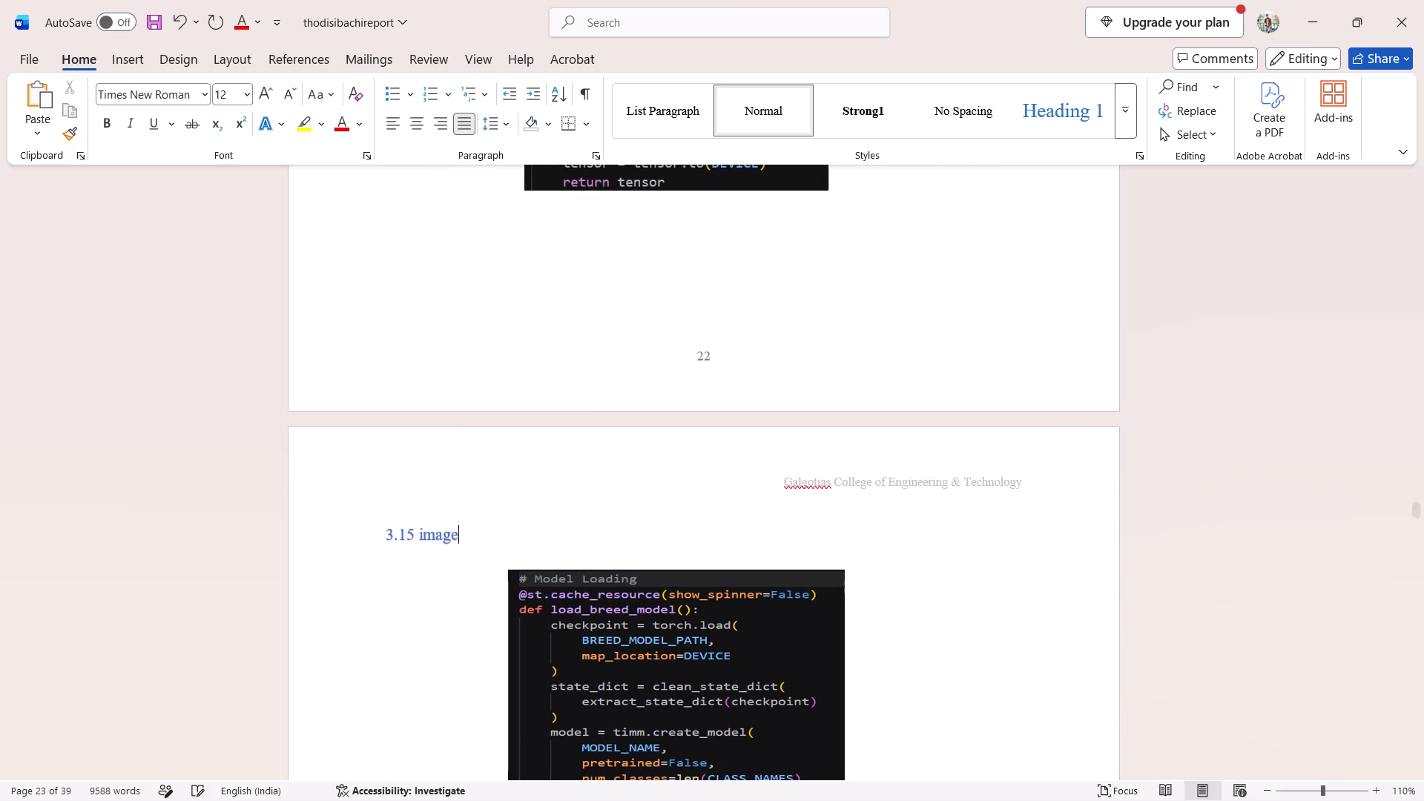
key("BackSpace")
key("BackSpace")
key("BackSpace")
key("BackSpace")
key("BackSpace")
Title the 3.15 subheading "load model".
type("load model")
key("space")
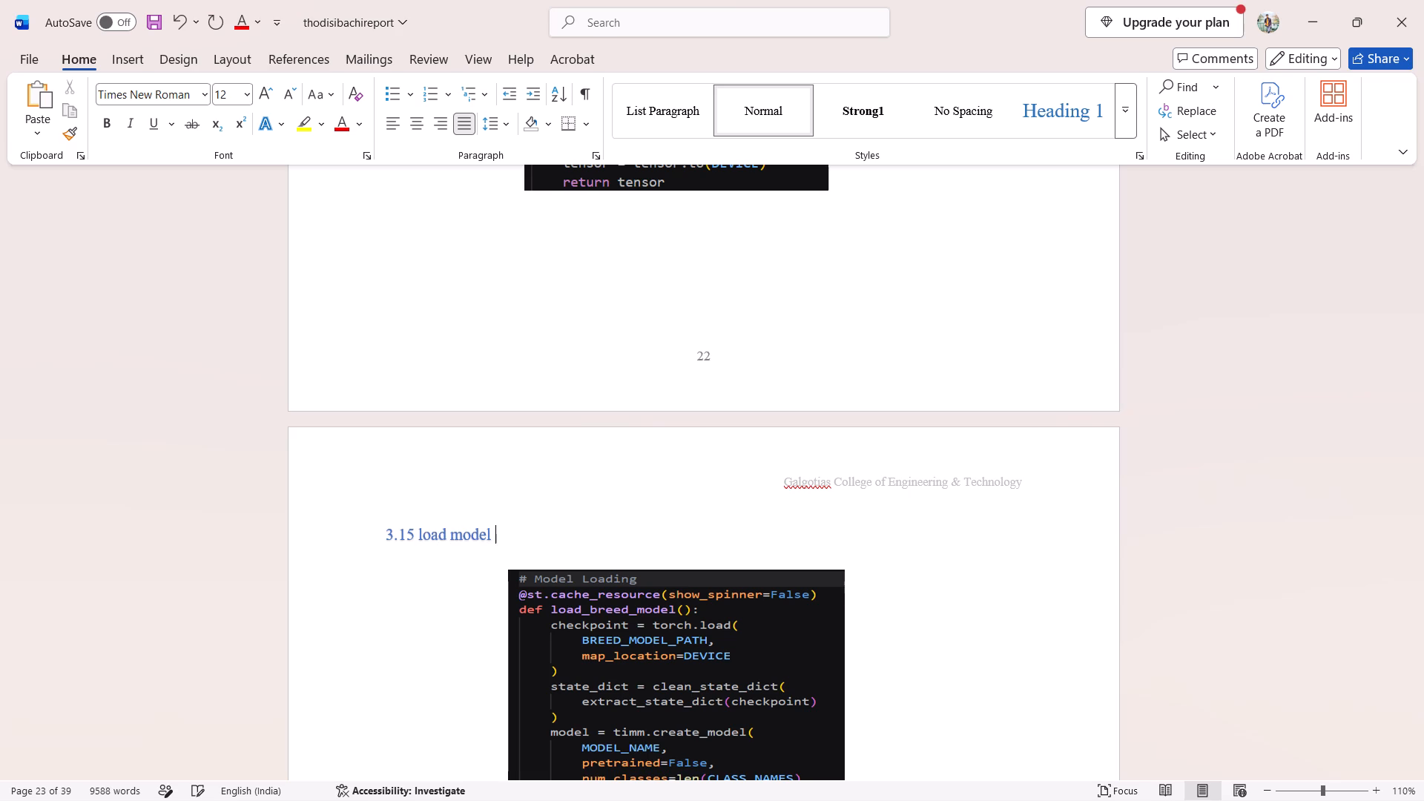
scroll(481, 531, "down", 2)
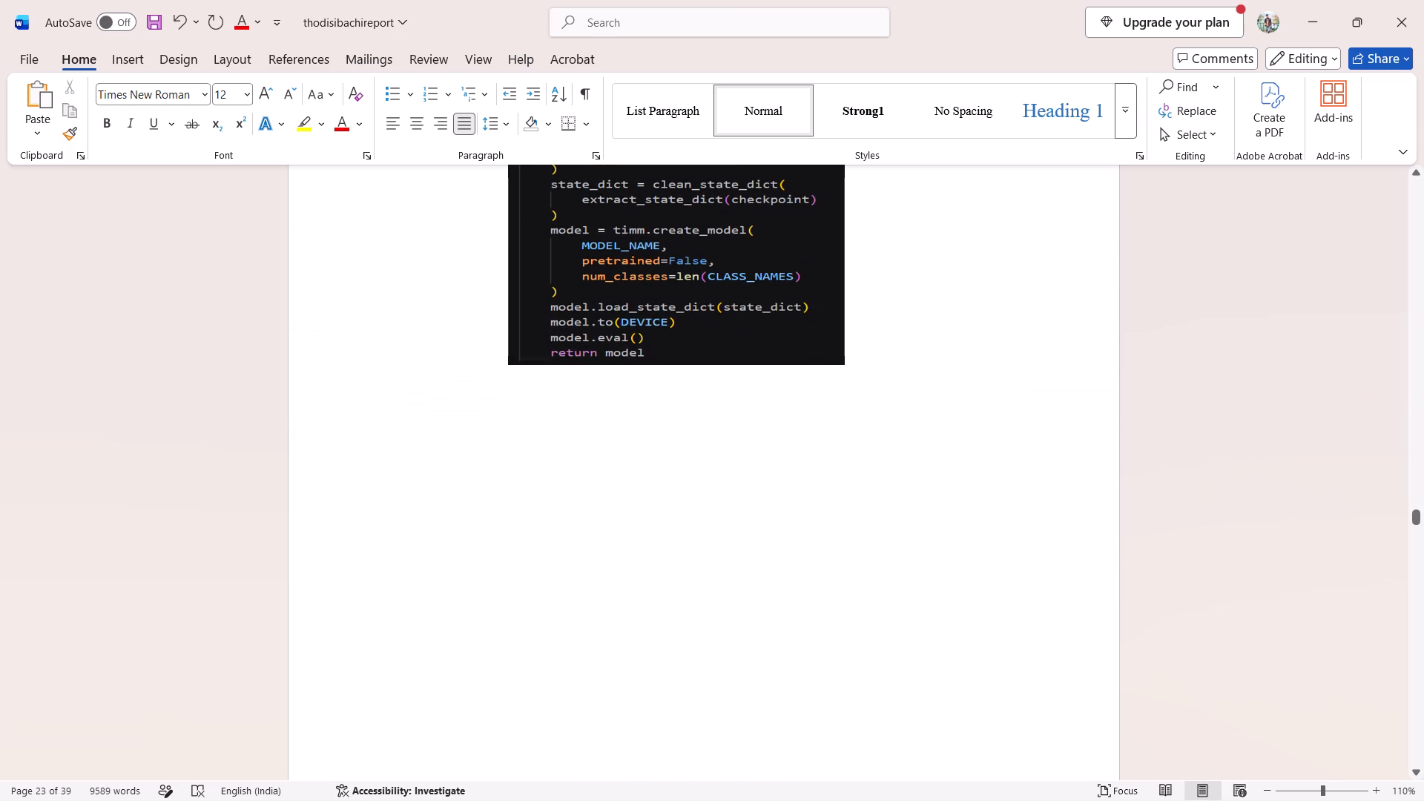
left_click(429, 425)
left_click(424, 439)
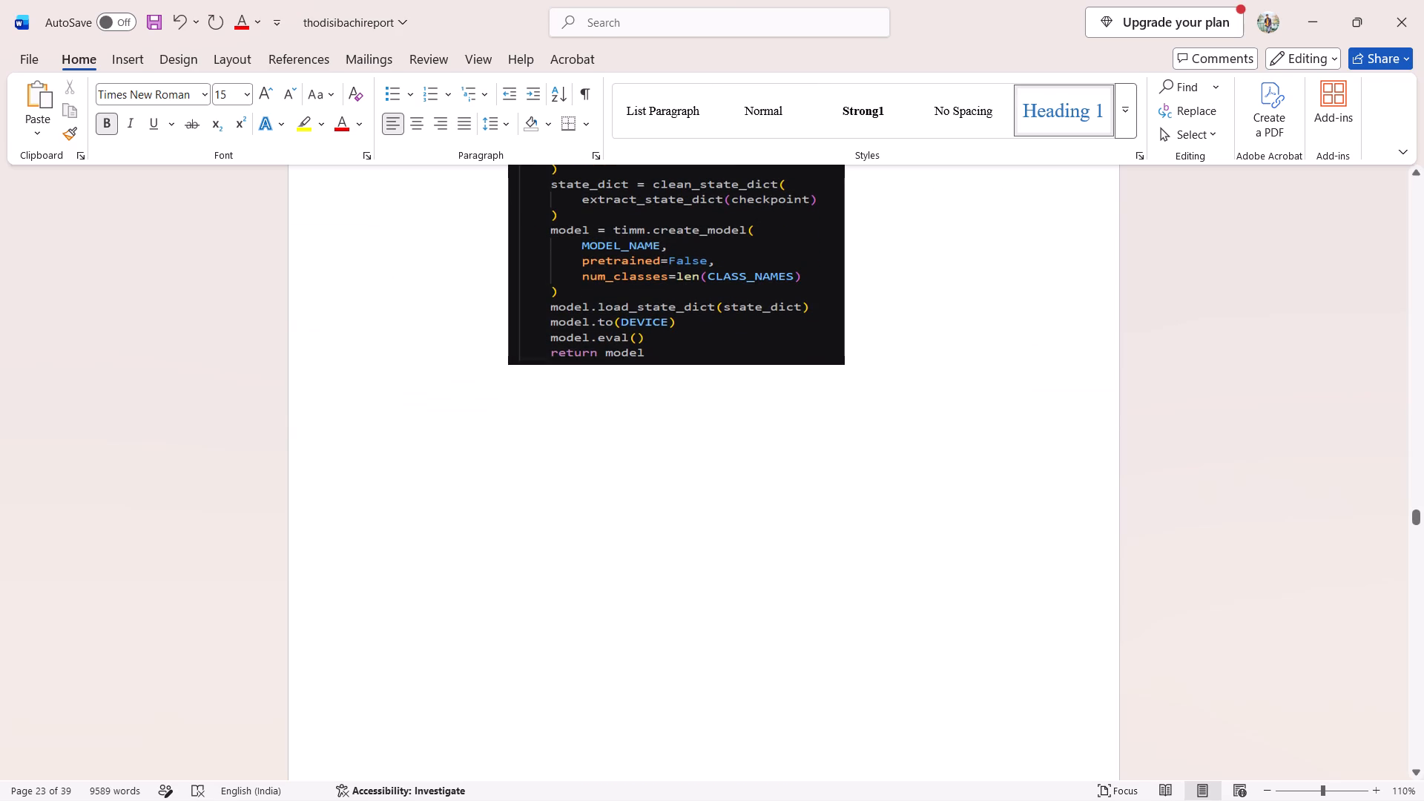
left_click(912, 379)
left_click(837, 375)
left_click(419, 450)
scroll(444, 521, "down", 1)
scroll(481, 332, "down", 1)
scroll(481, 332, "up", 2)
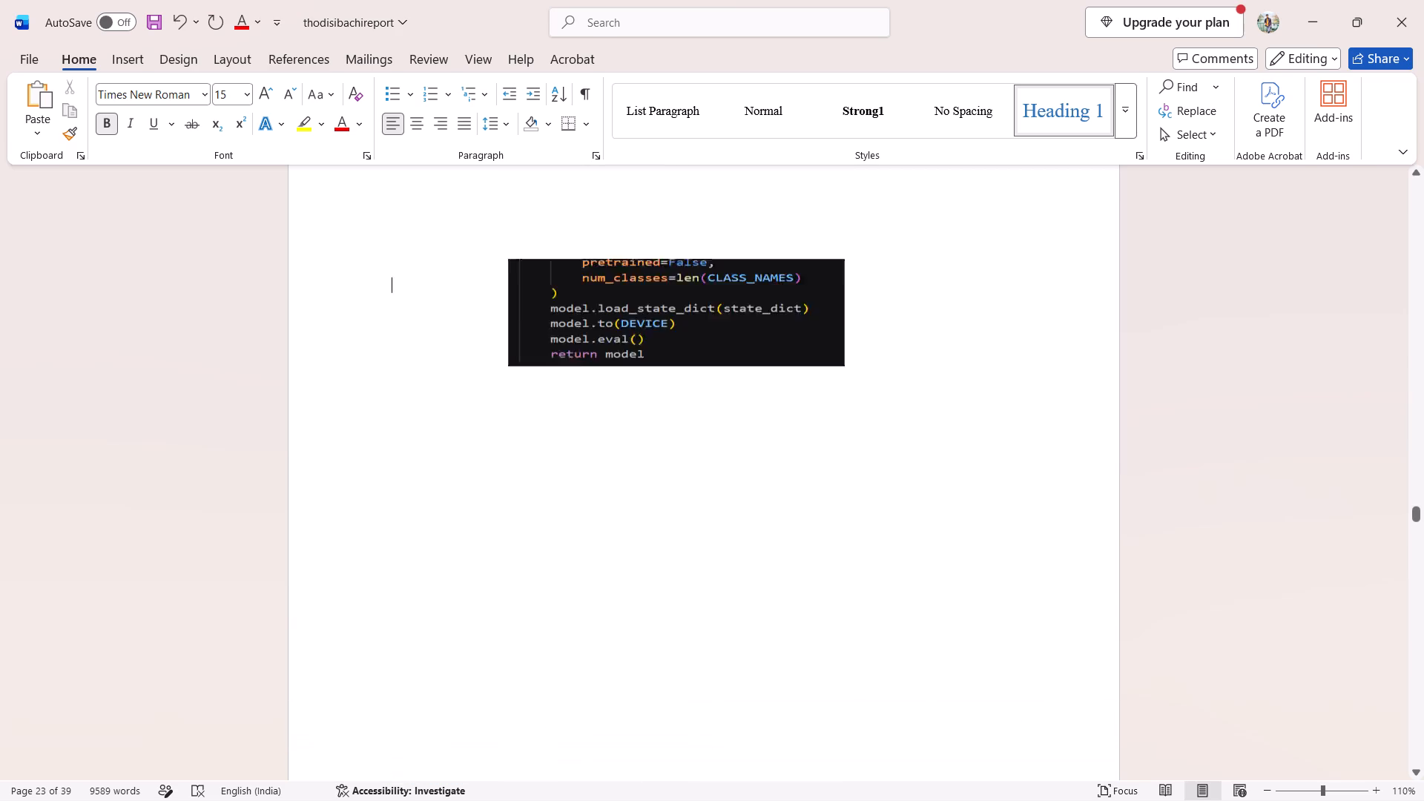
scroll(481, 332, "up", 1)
Add a dash after "load model" in the 3.15 subheading.
left_click(509, 308)
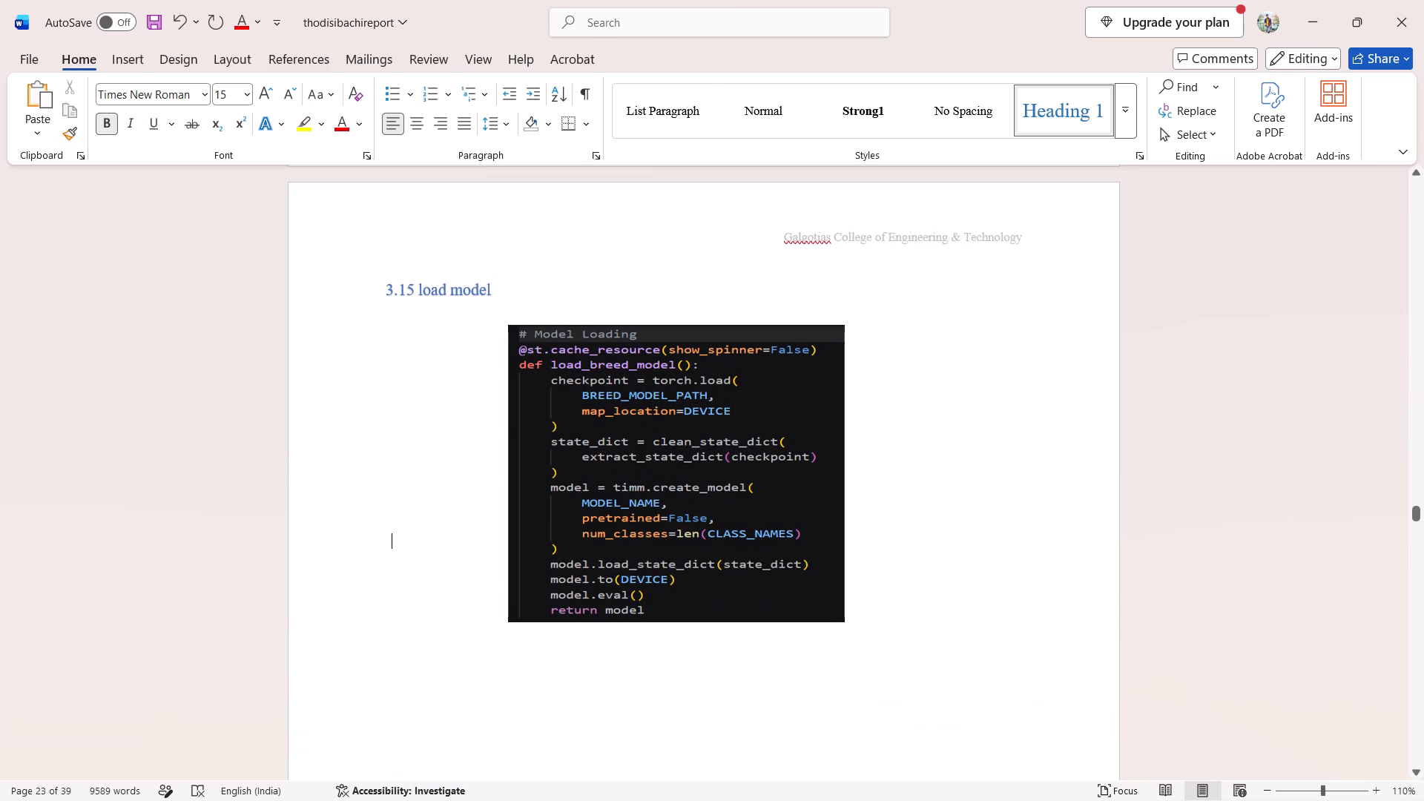
type("-")
key("space")
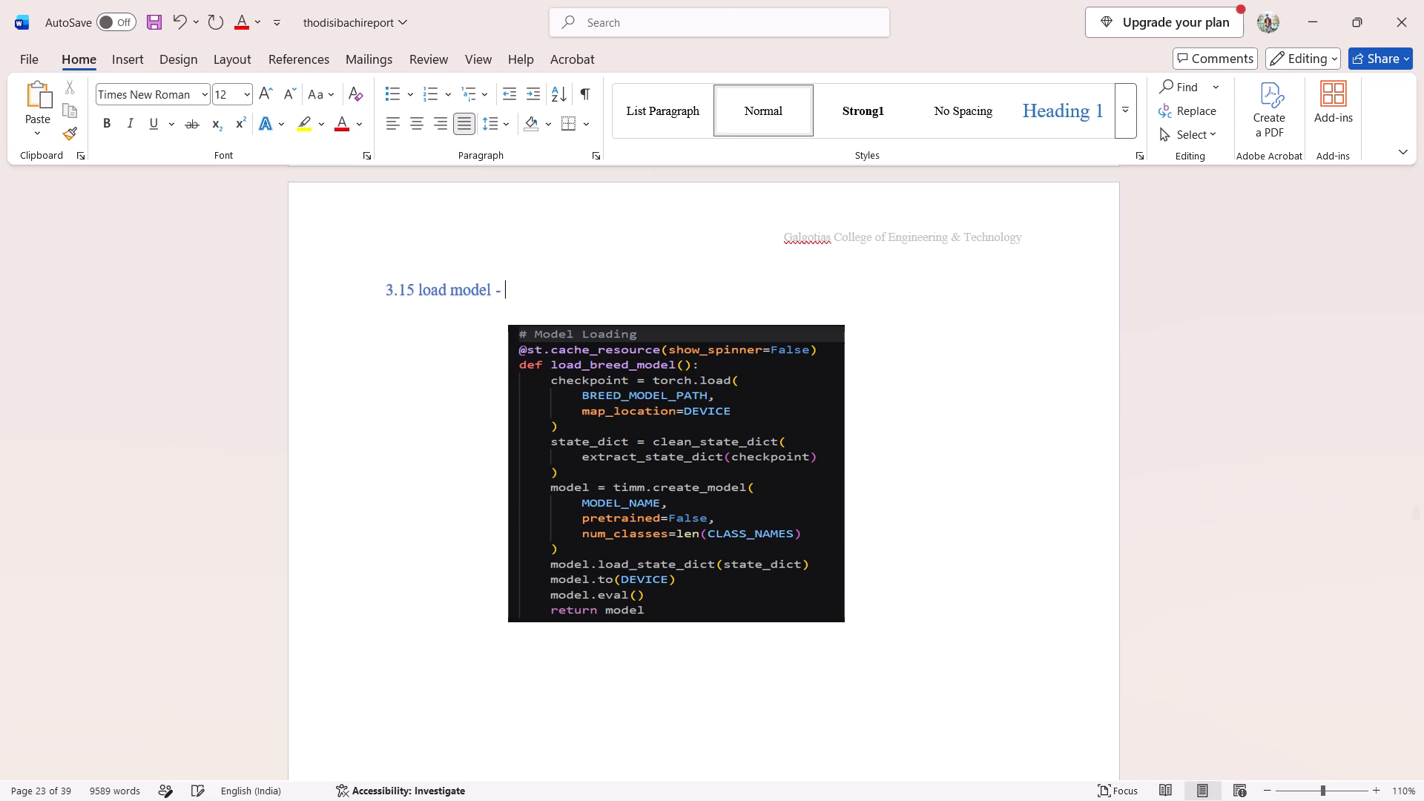
Add a new empty paragraph after the model loading screenshot's section on page 23.
left_click(385, 705)
key("Return")
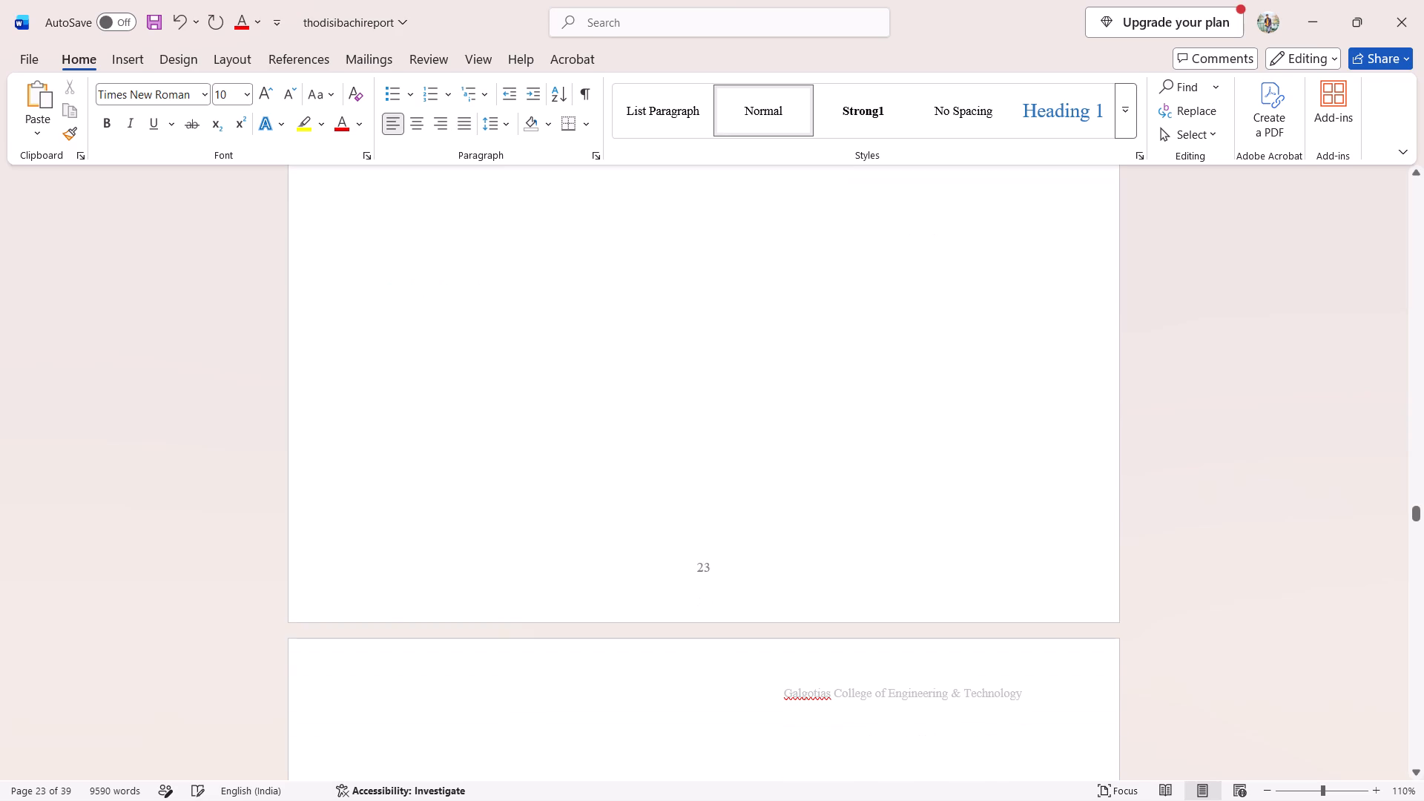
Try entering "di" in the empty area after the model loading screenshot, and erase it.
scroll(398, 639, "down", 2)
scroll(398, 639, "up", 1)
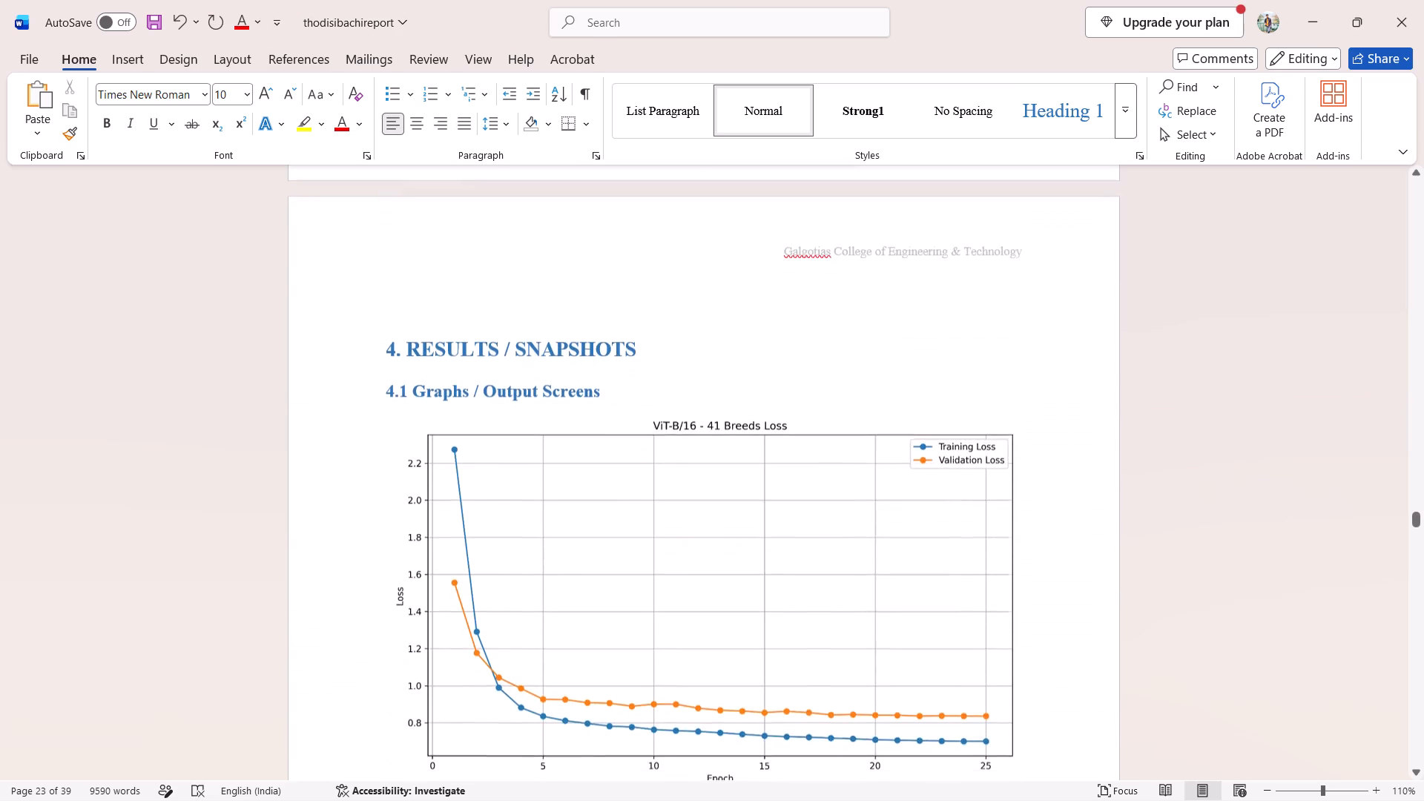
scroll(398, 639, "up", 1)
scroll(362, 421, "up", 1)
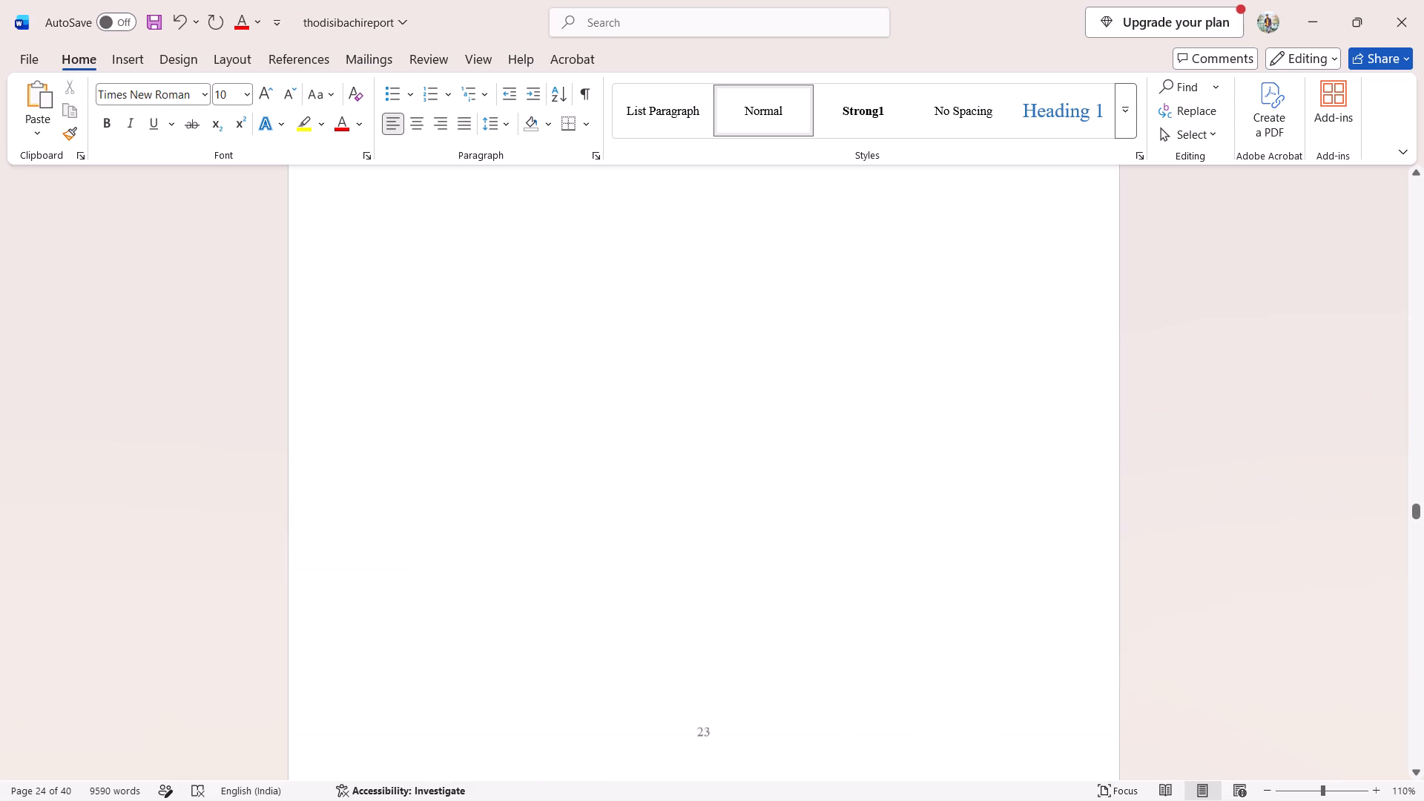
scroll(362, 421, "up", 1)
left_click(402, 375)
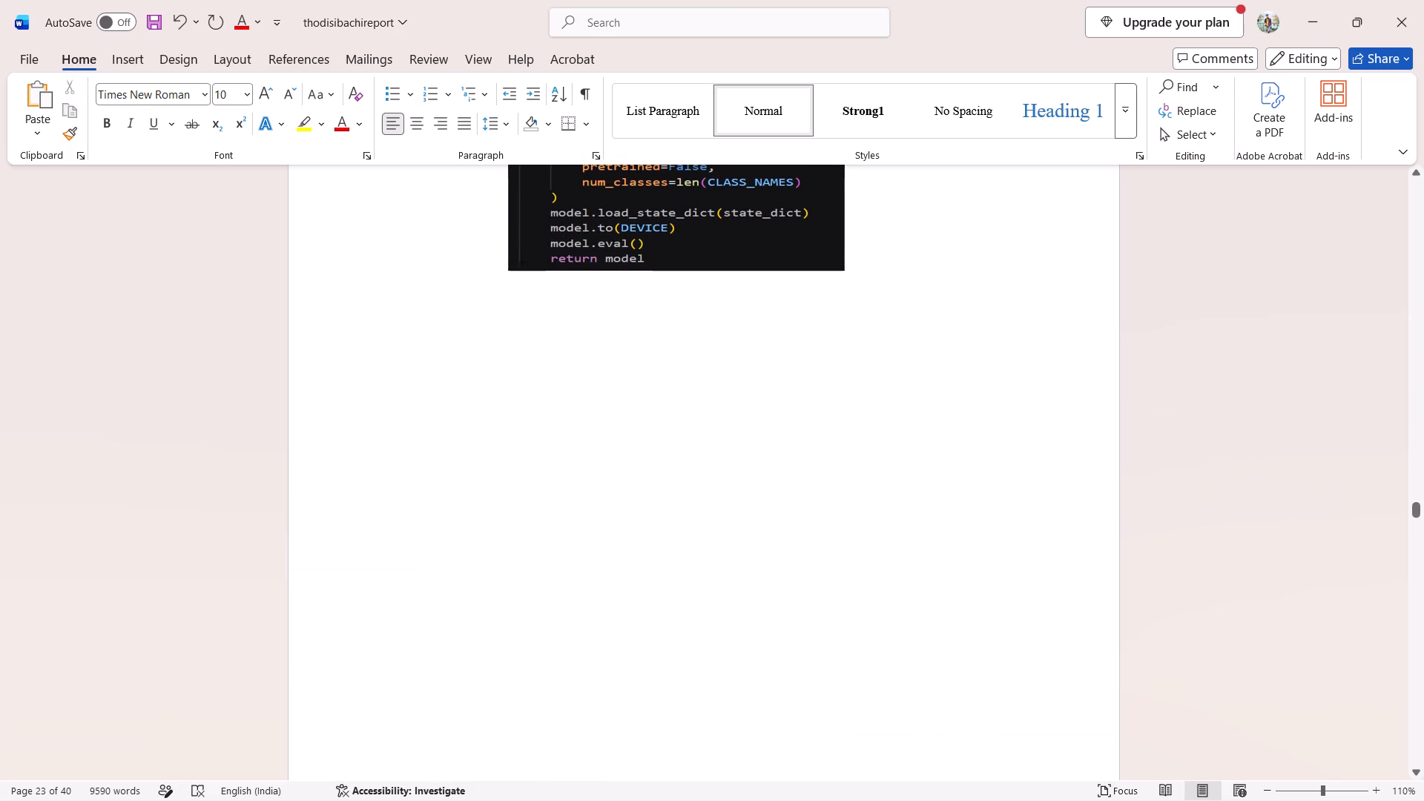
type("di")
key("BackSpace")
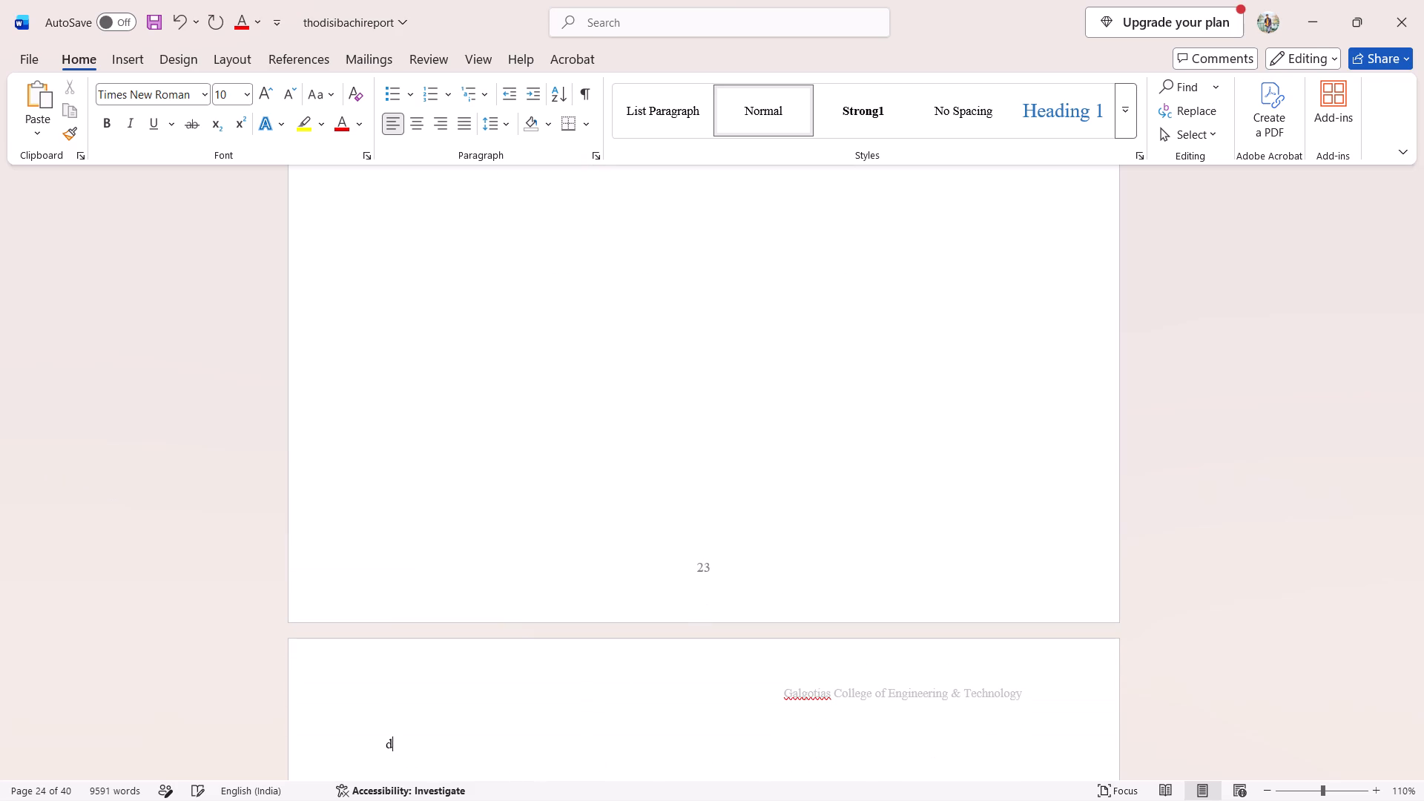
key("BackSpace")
Nudge the model loading screenshot slightly left and down beneath the 3.15 subheading.
scroll(398, 372, "up", 1)
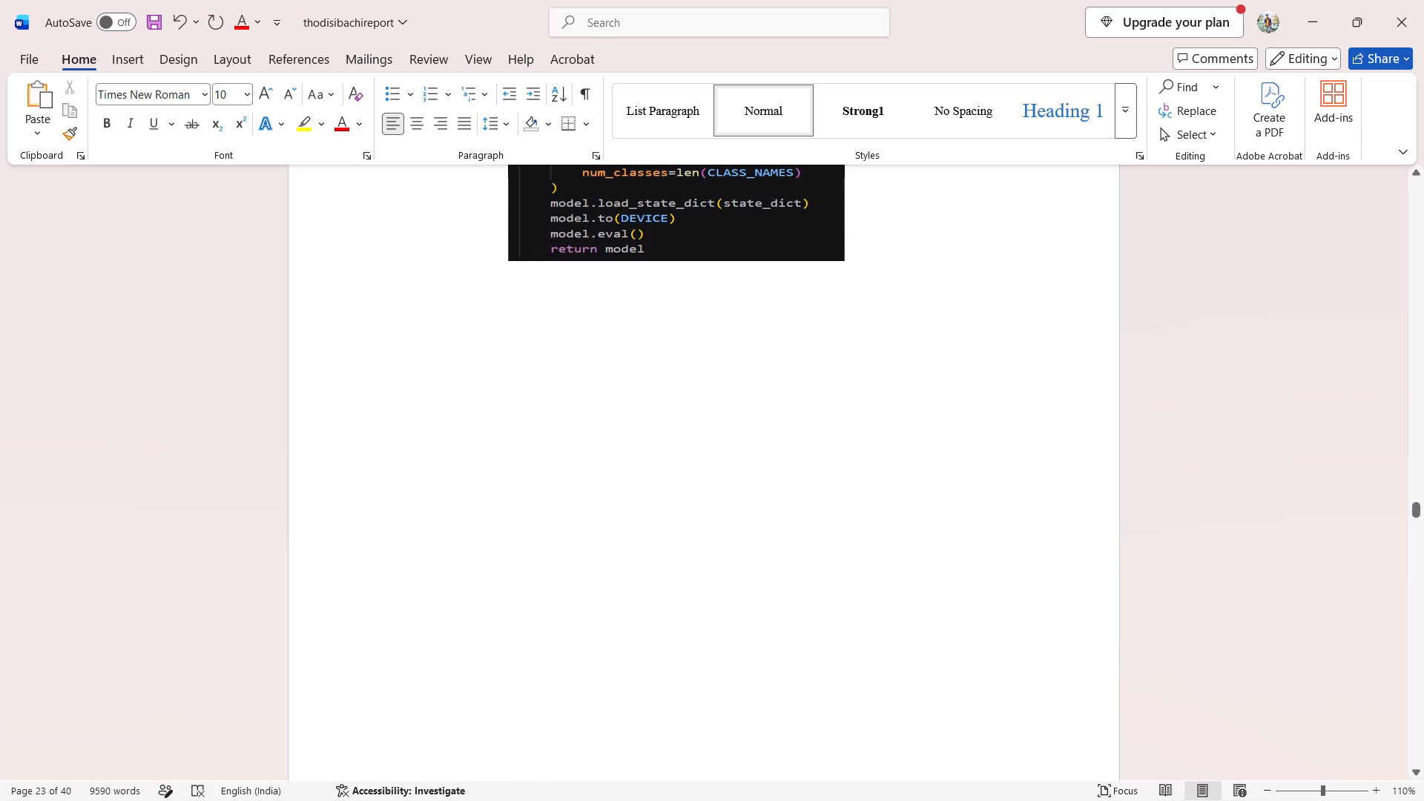
scroll(398, 372, "up", 1)
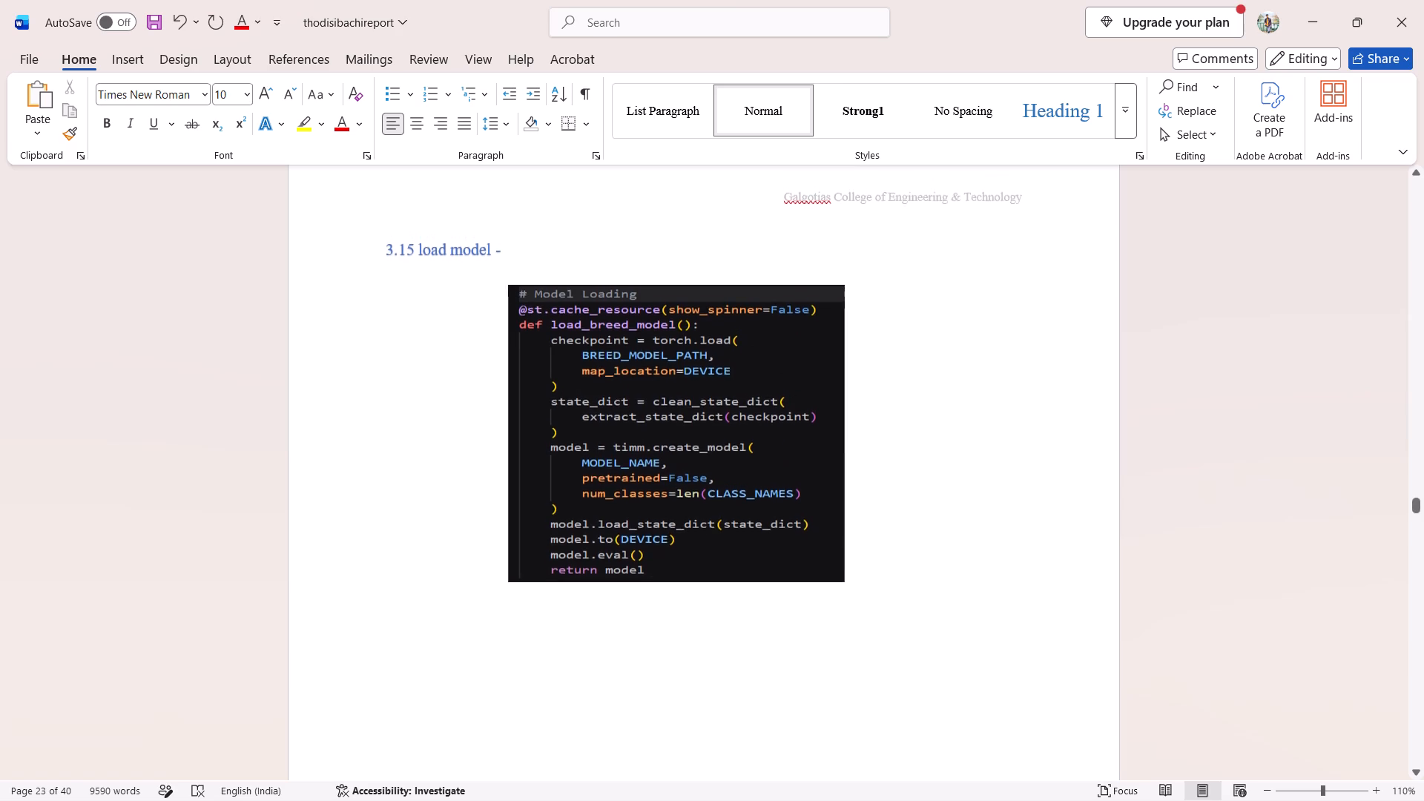
left_click_drag(737, 459, 730, 463)
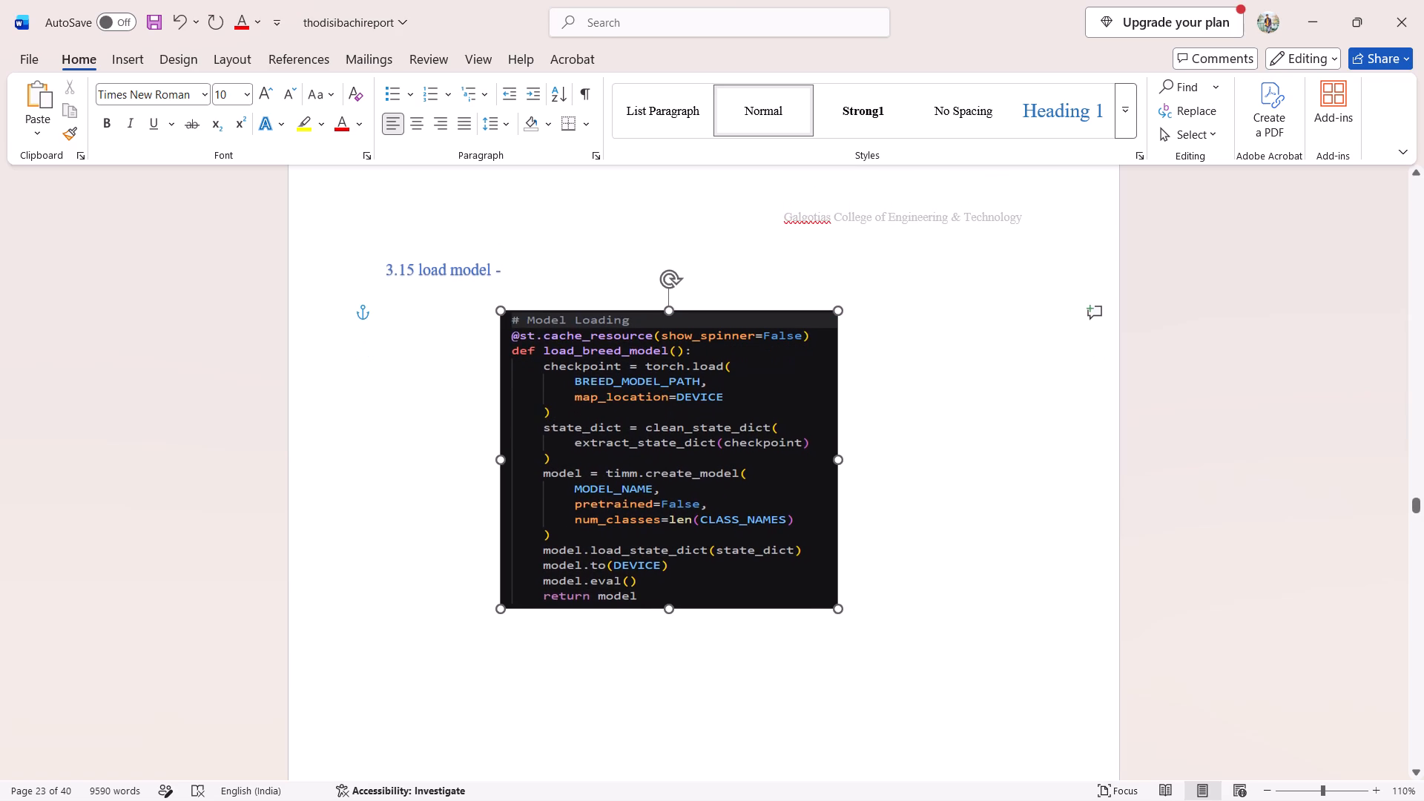
left_click_drag(730, 463, 730, 461)
Look through the pages after section 3.15, covering the 4.1 graphs and the 4.2 Comparison / Test Results content.
left_click(366, 384)
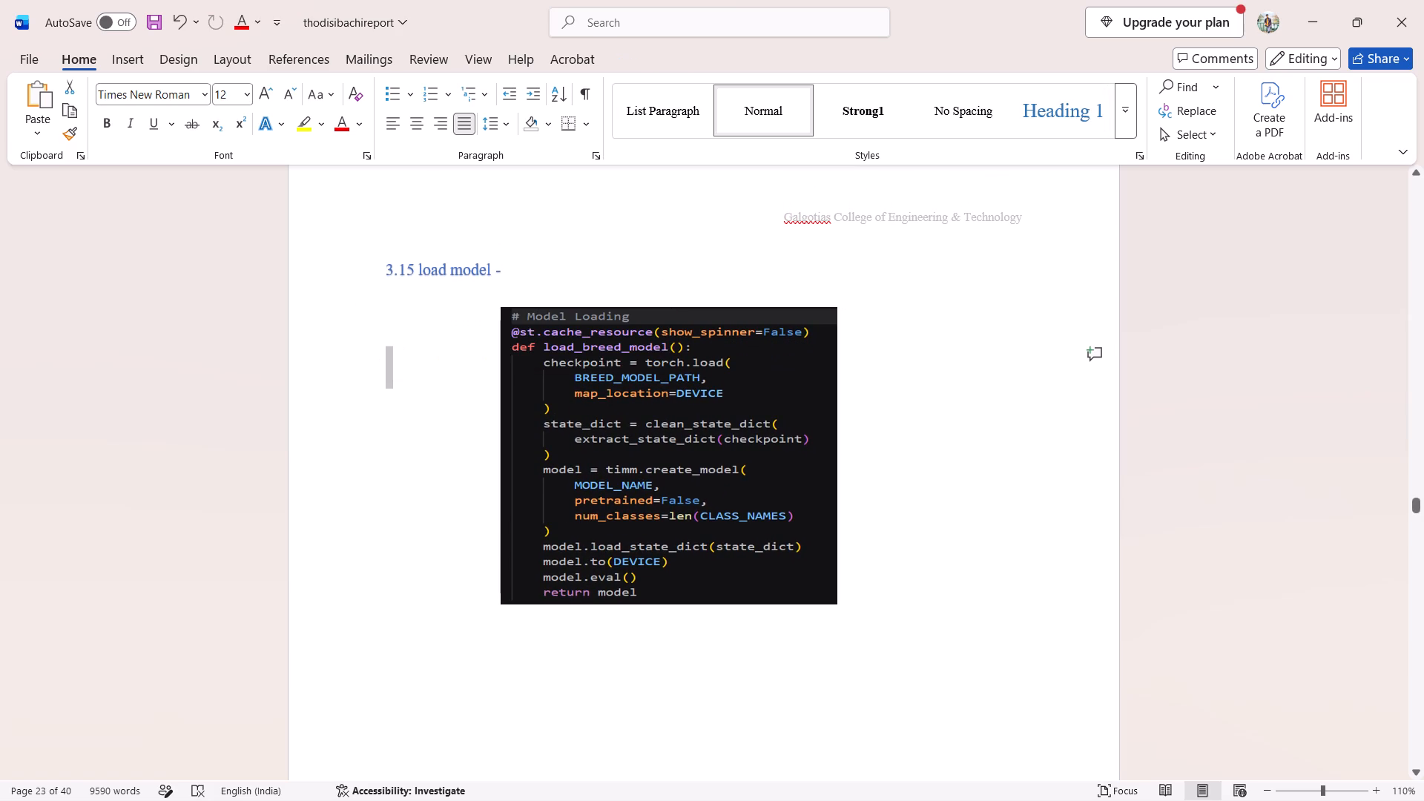
scroll(334, 309, "down", 2)
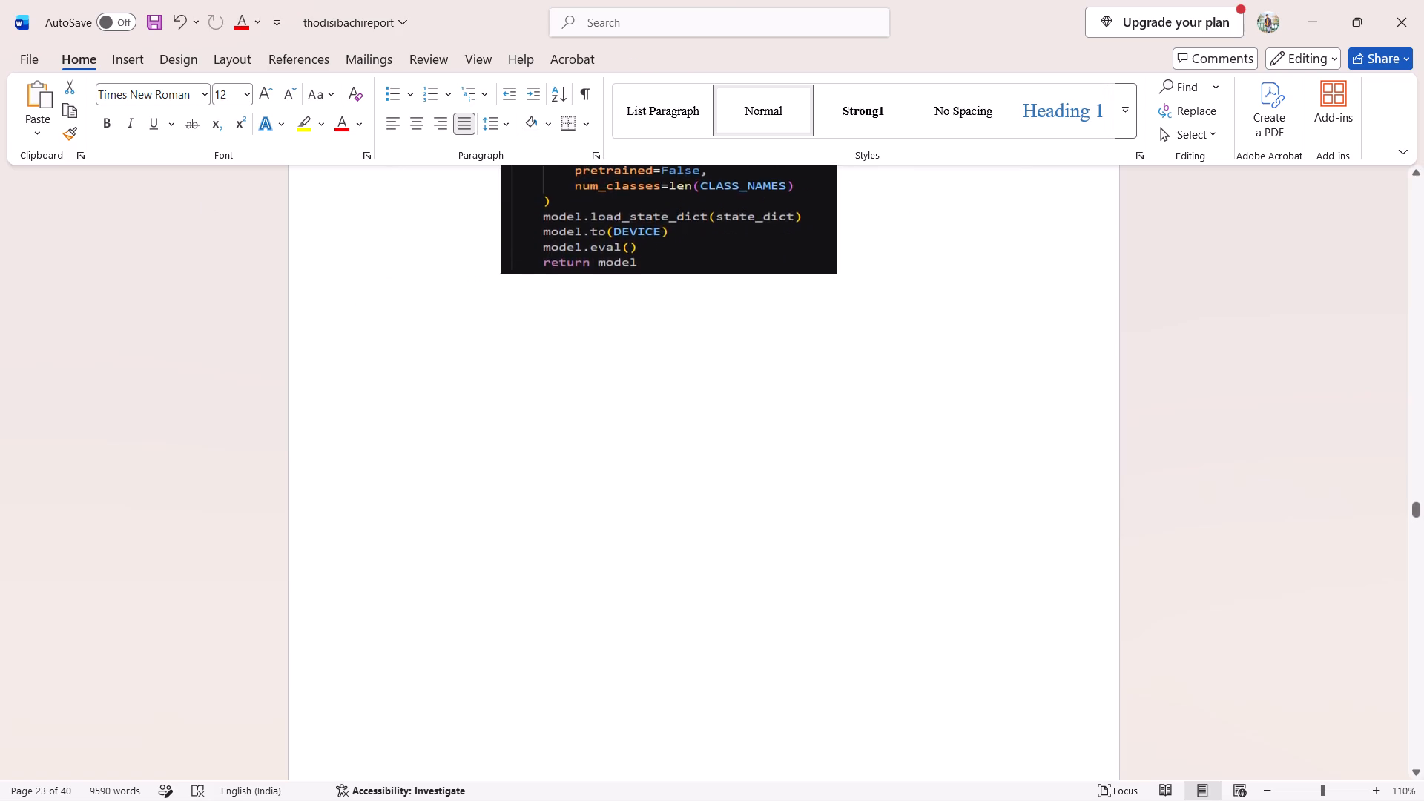
scroll(334, 309, "down", 1)
scroll(334, 309, "up", 2)
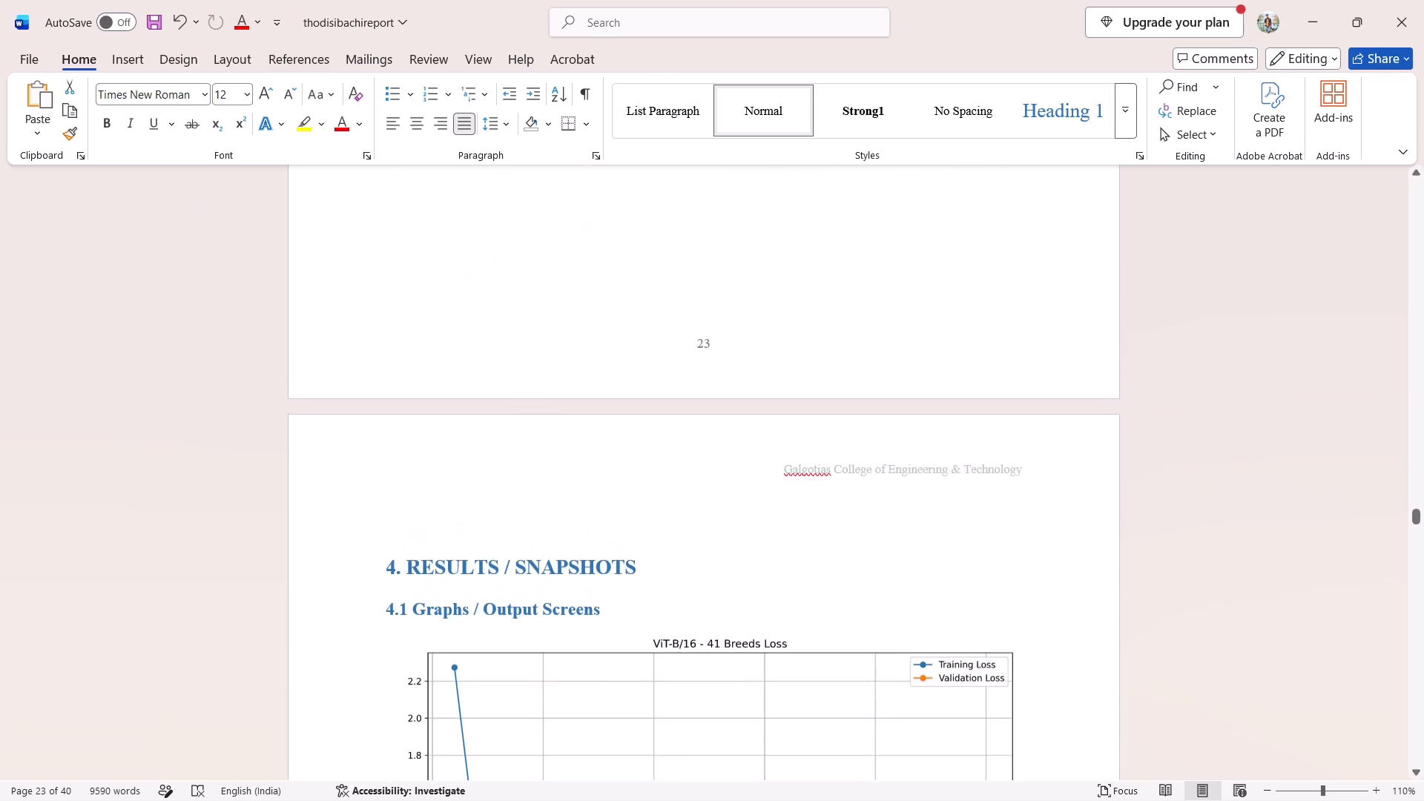
scroll(334, 309, "down", 4)
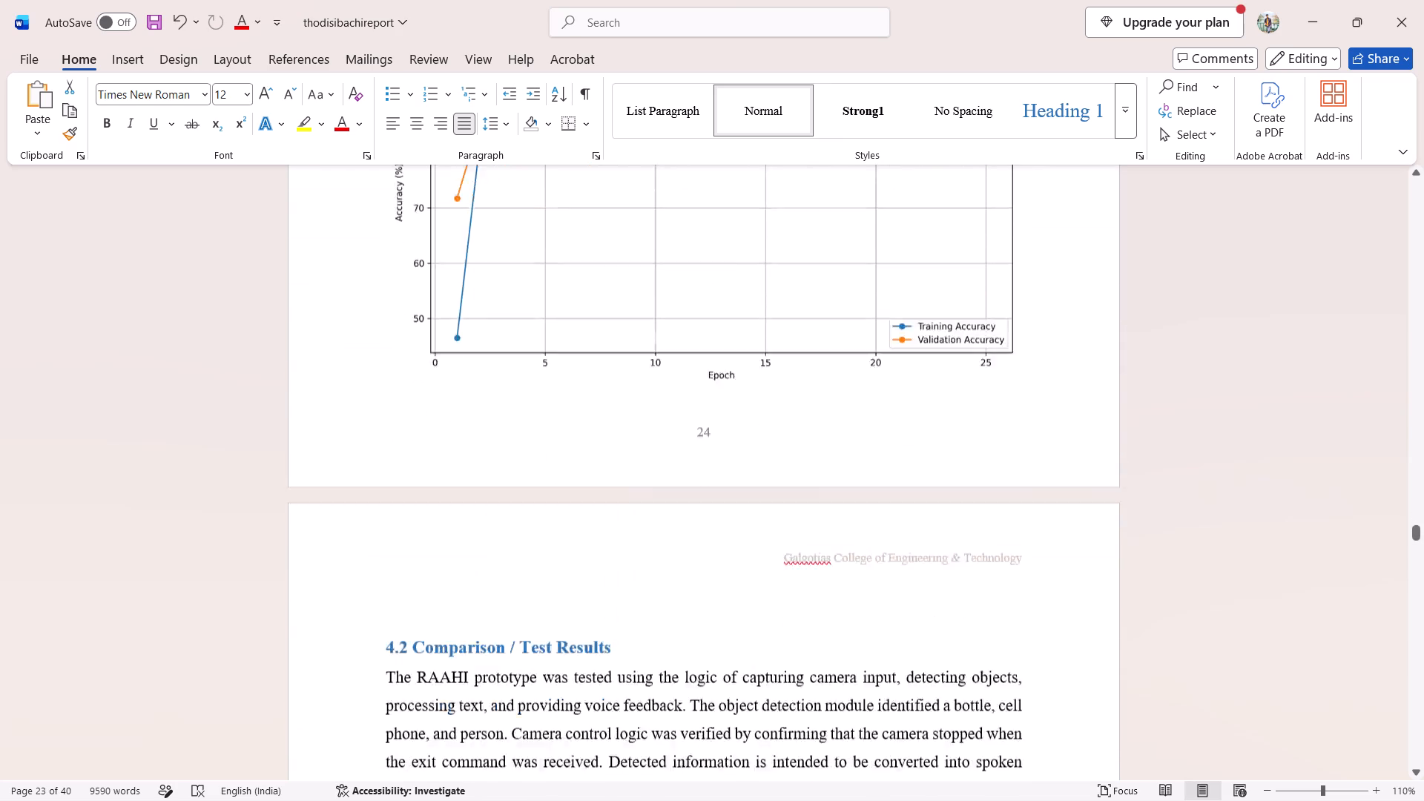
scroll(334, 309, "down", 2)
scroll(334, 309, "up", 1)
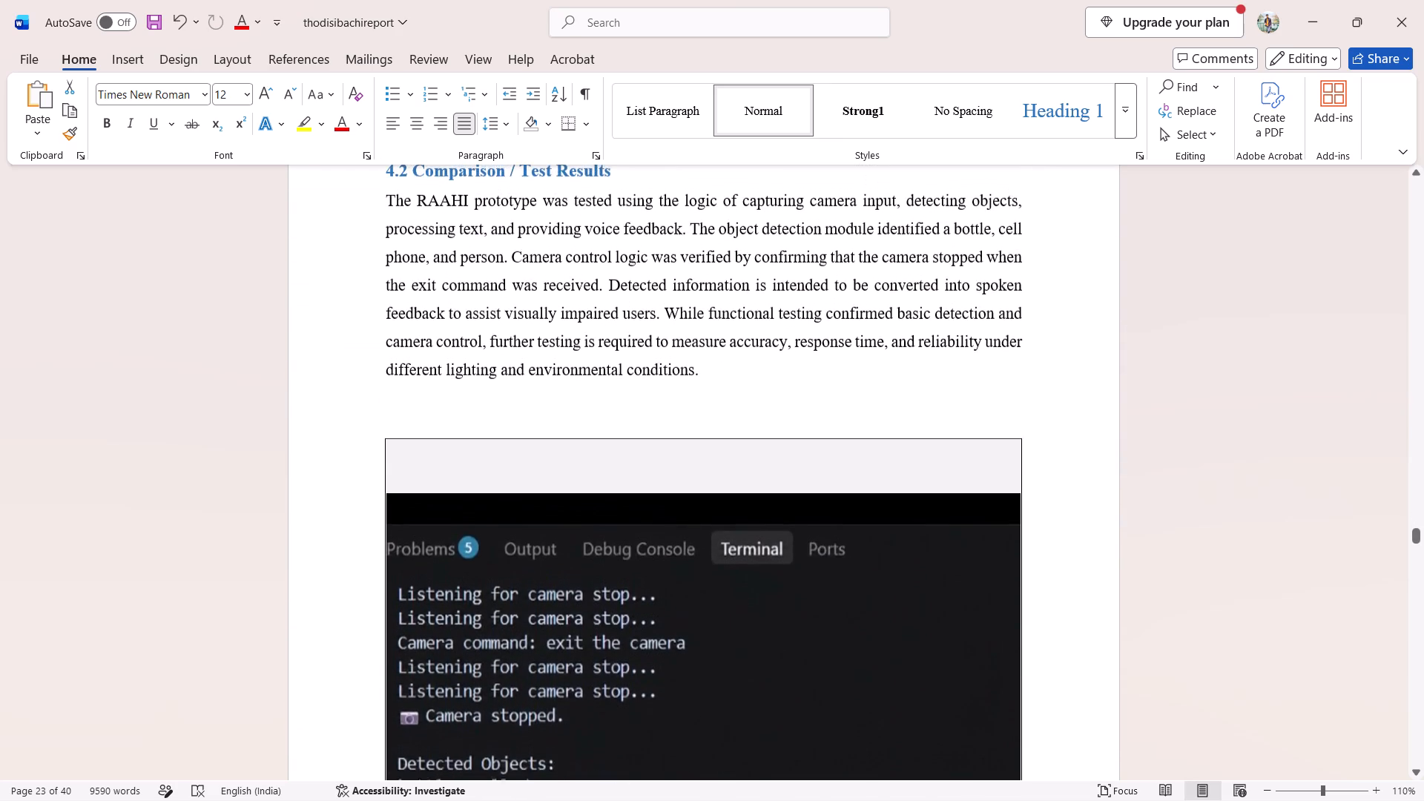
scroll(334, 309, "up", 4)
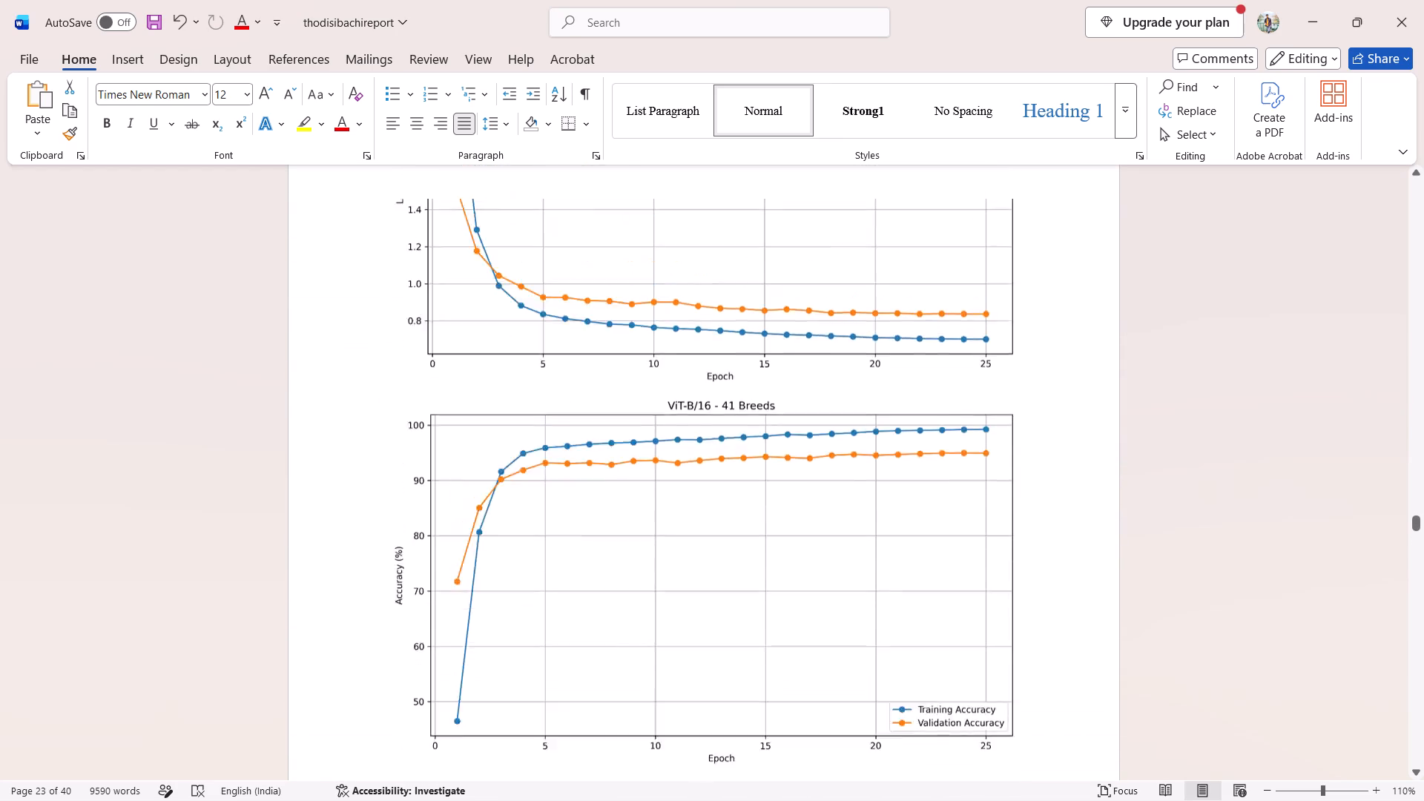
scroll(334, 309, "up", 4)
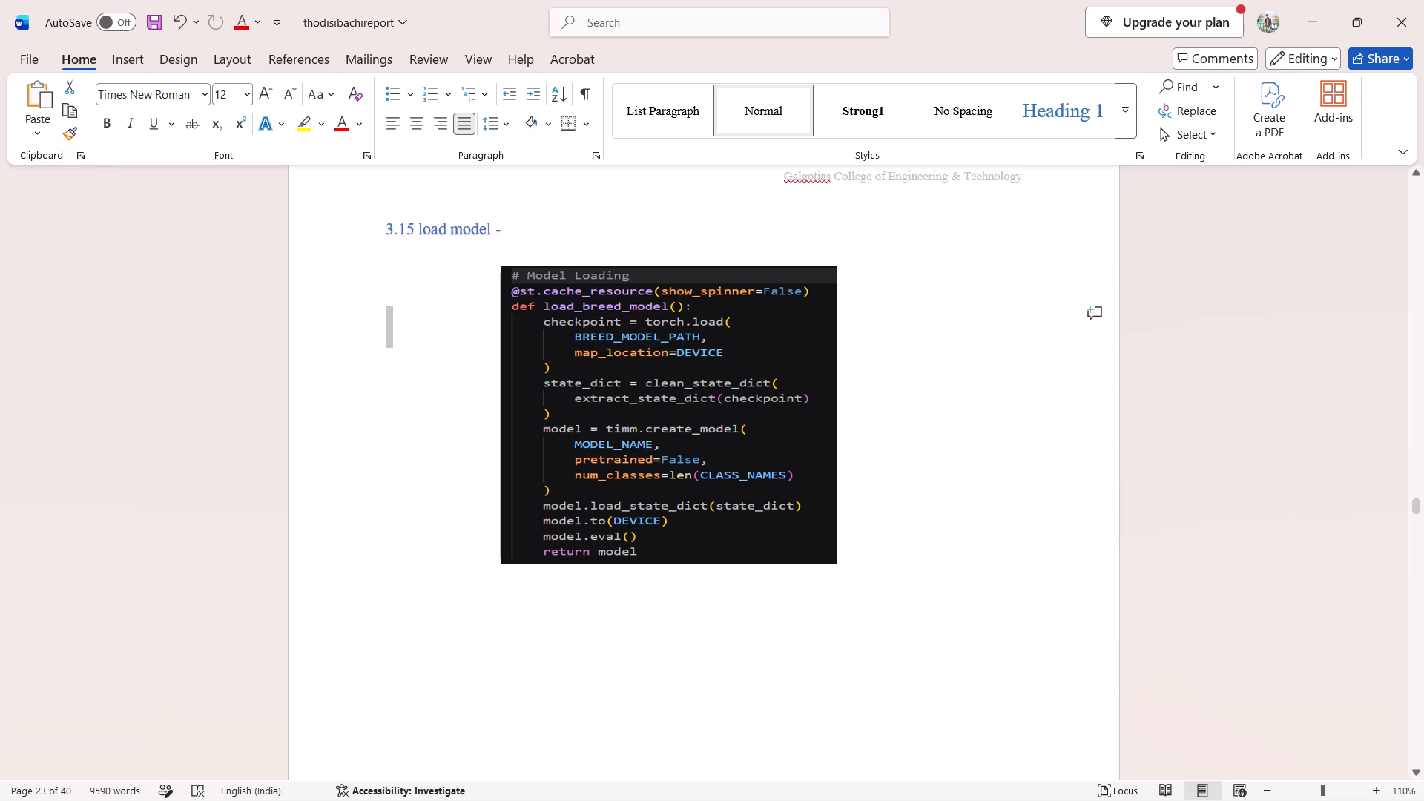
left_click(843, 565)
left_click(843, 565)
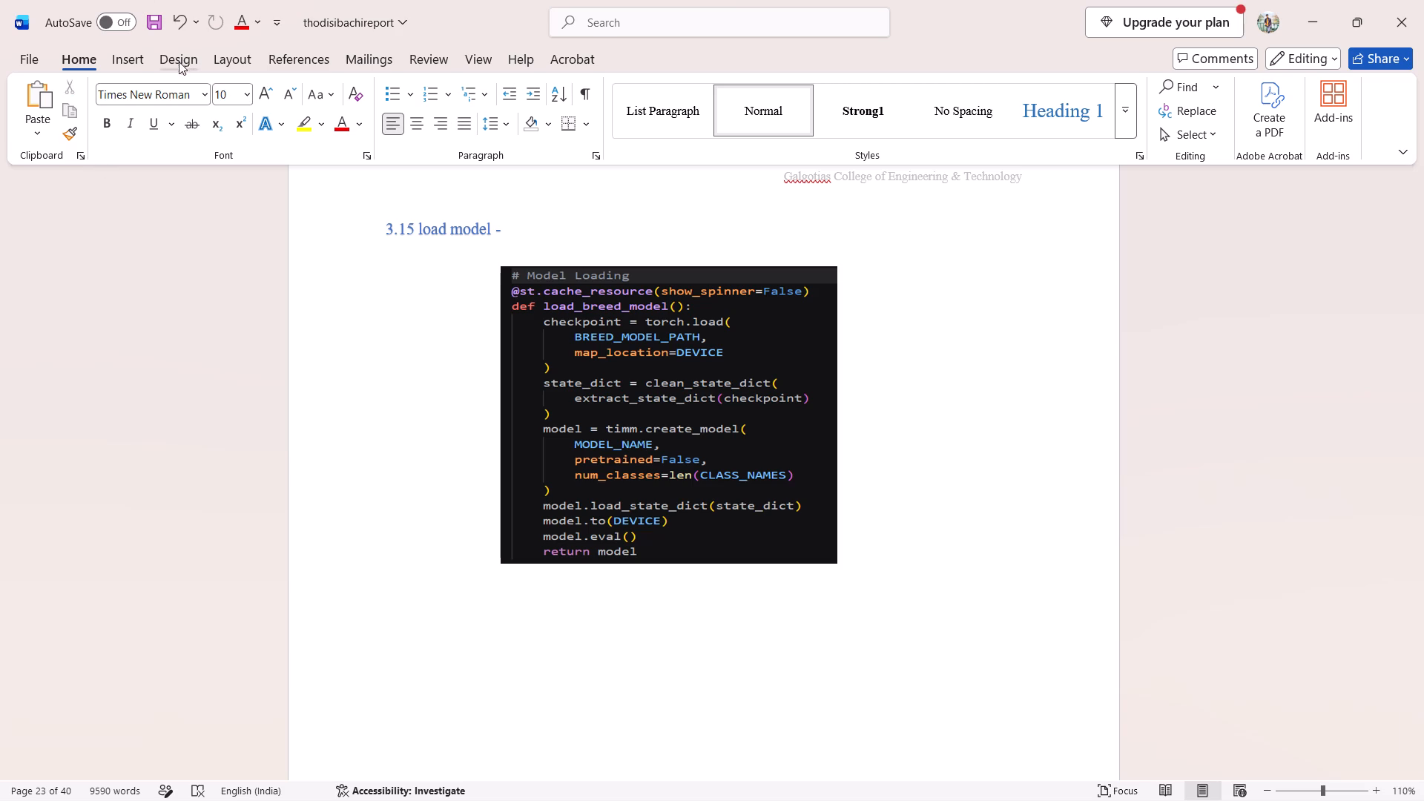
left_click(112, 51)
left_click(203, 103)
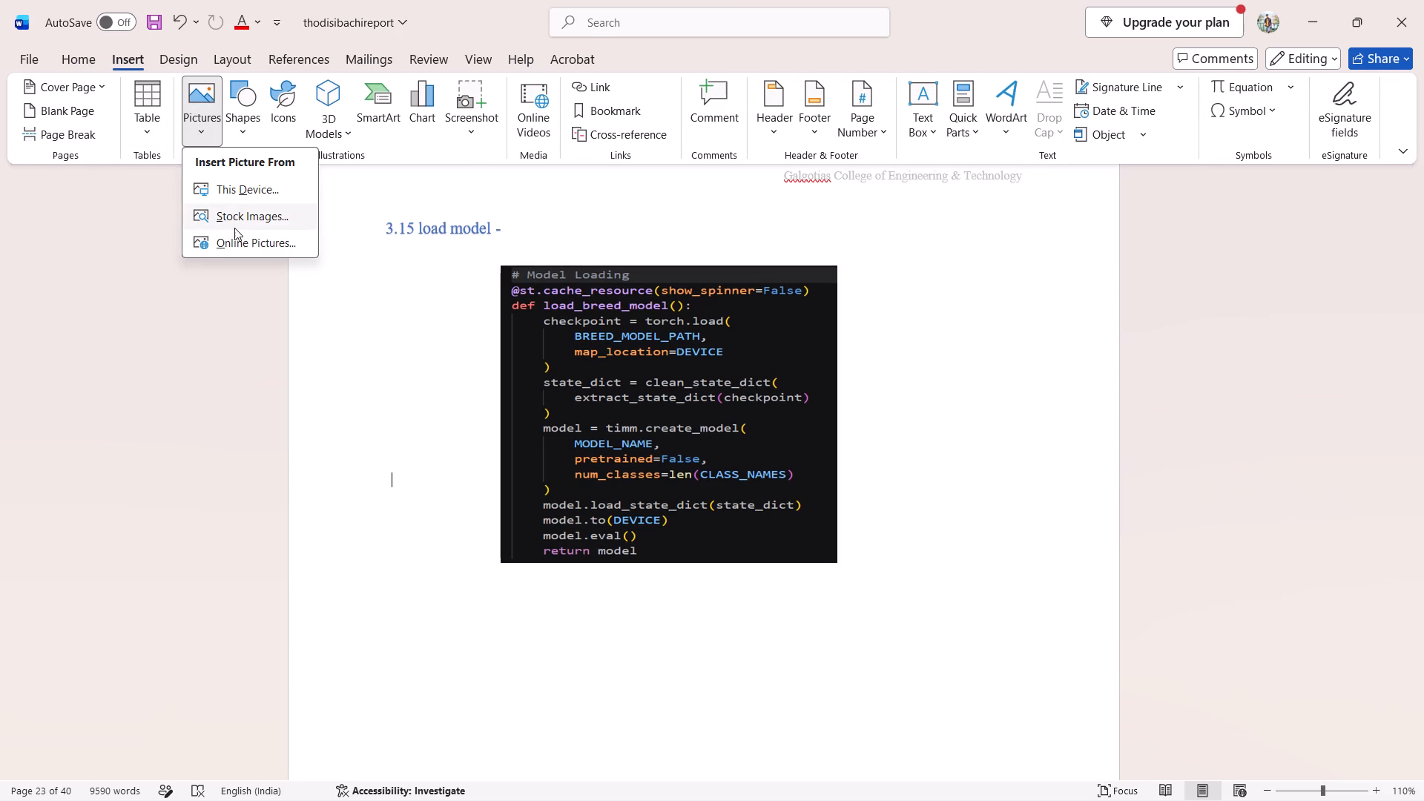
left_click(234, 189)
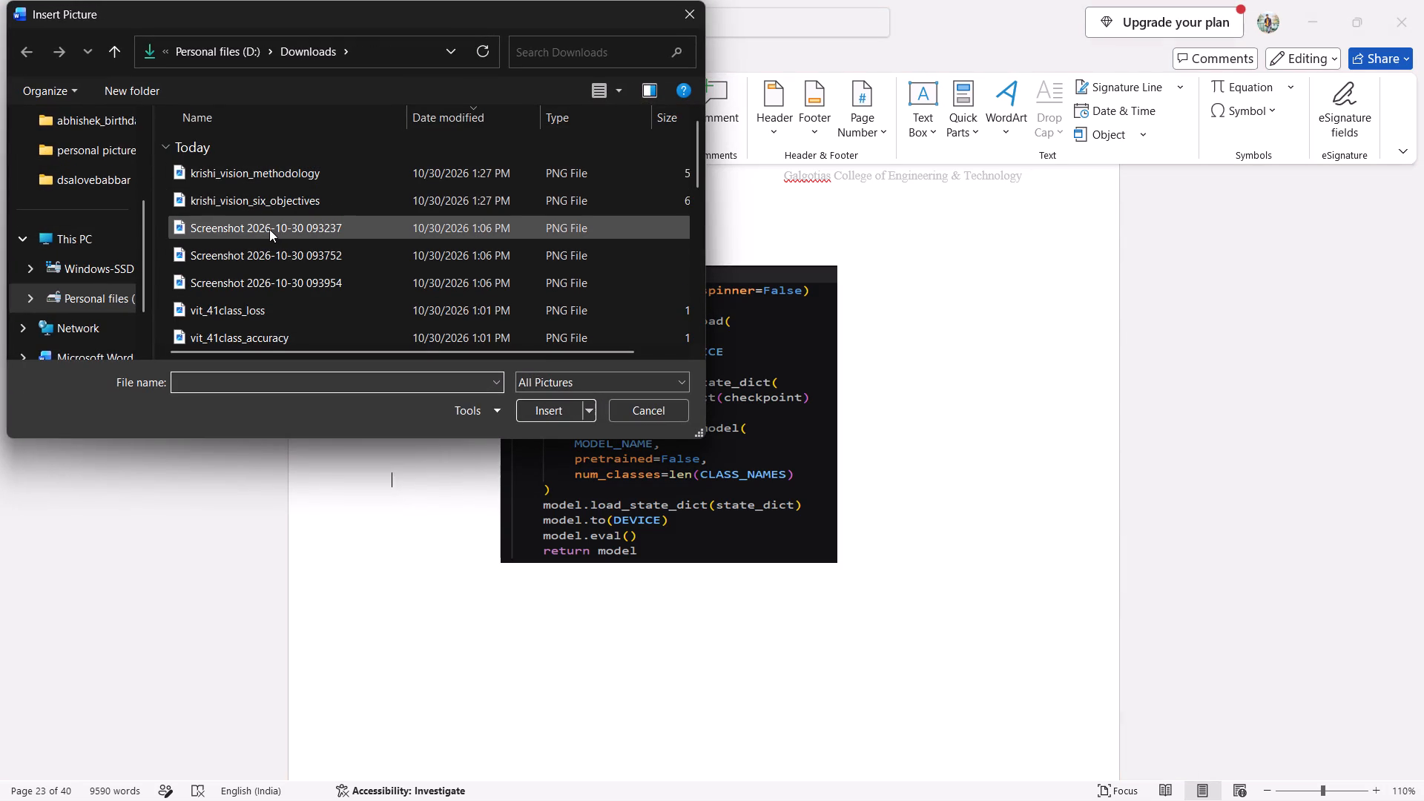
left_click(256, 287)
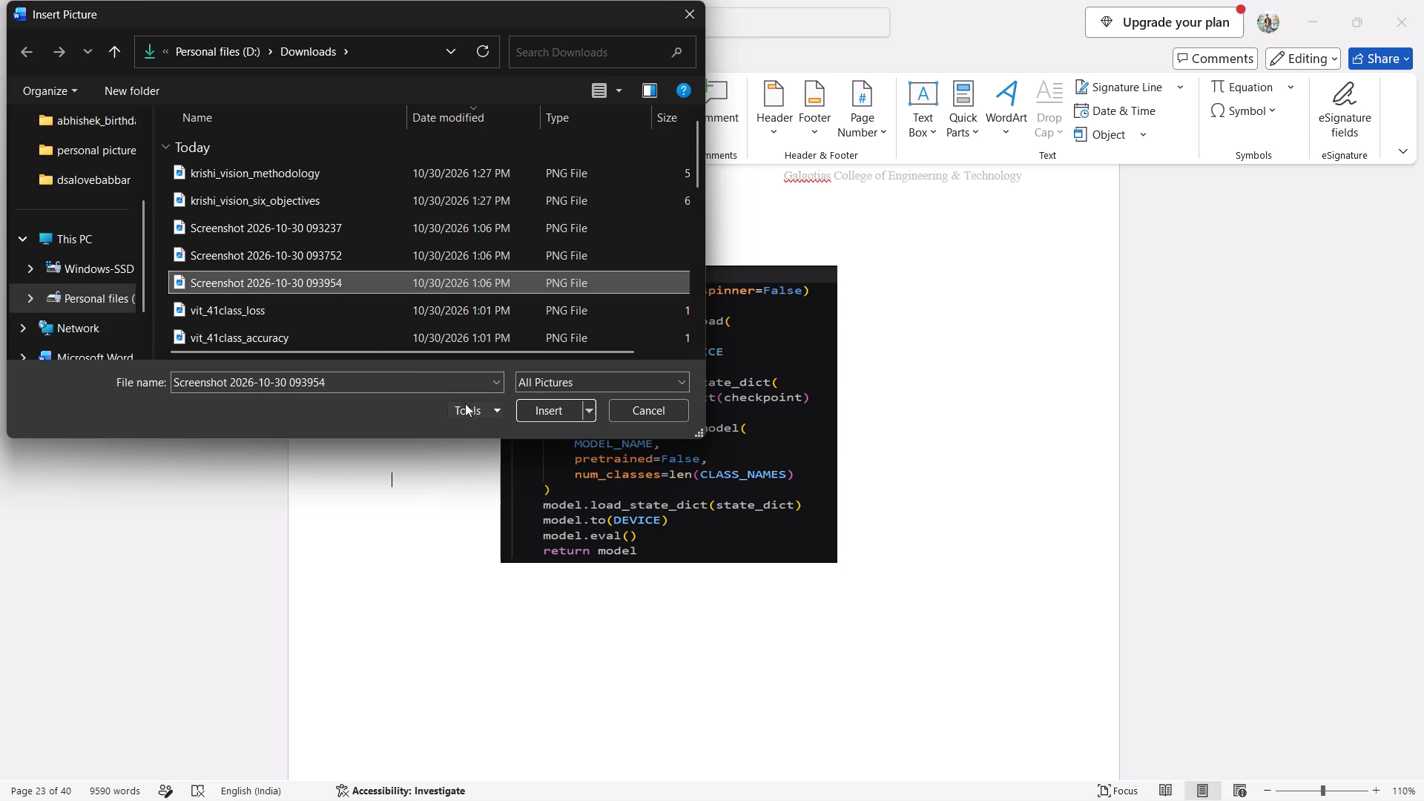
left_click(547, 415)
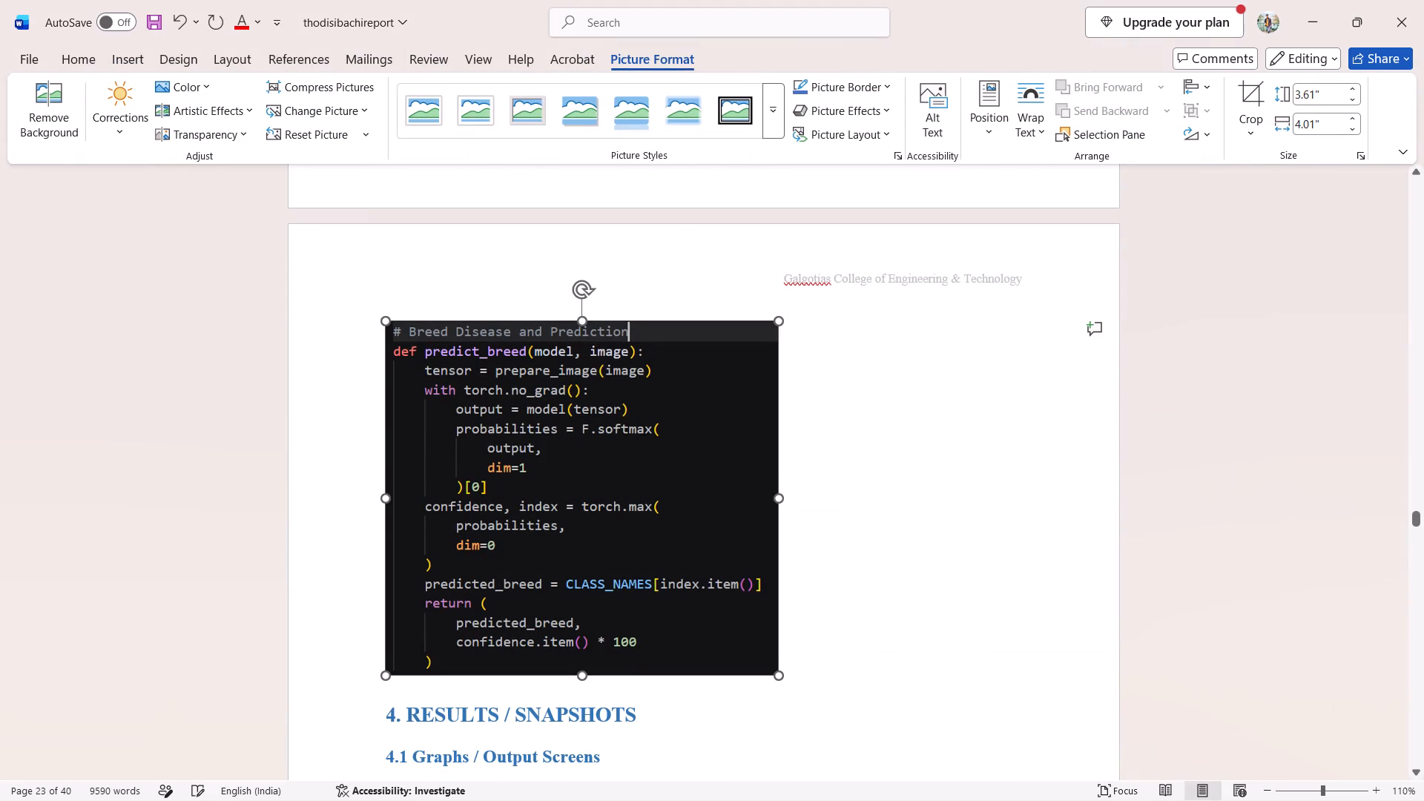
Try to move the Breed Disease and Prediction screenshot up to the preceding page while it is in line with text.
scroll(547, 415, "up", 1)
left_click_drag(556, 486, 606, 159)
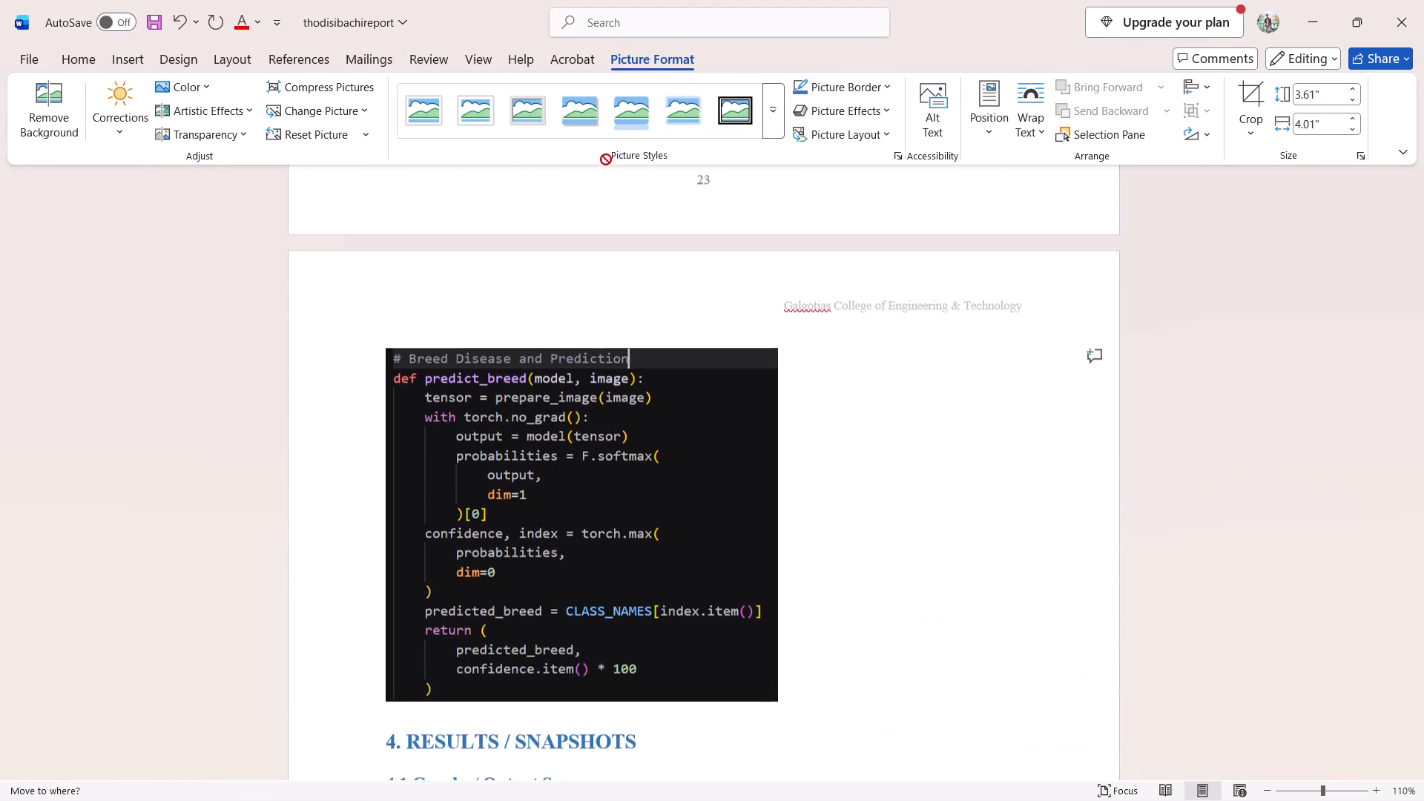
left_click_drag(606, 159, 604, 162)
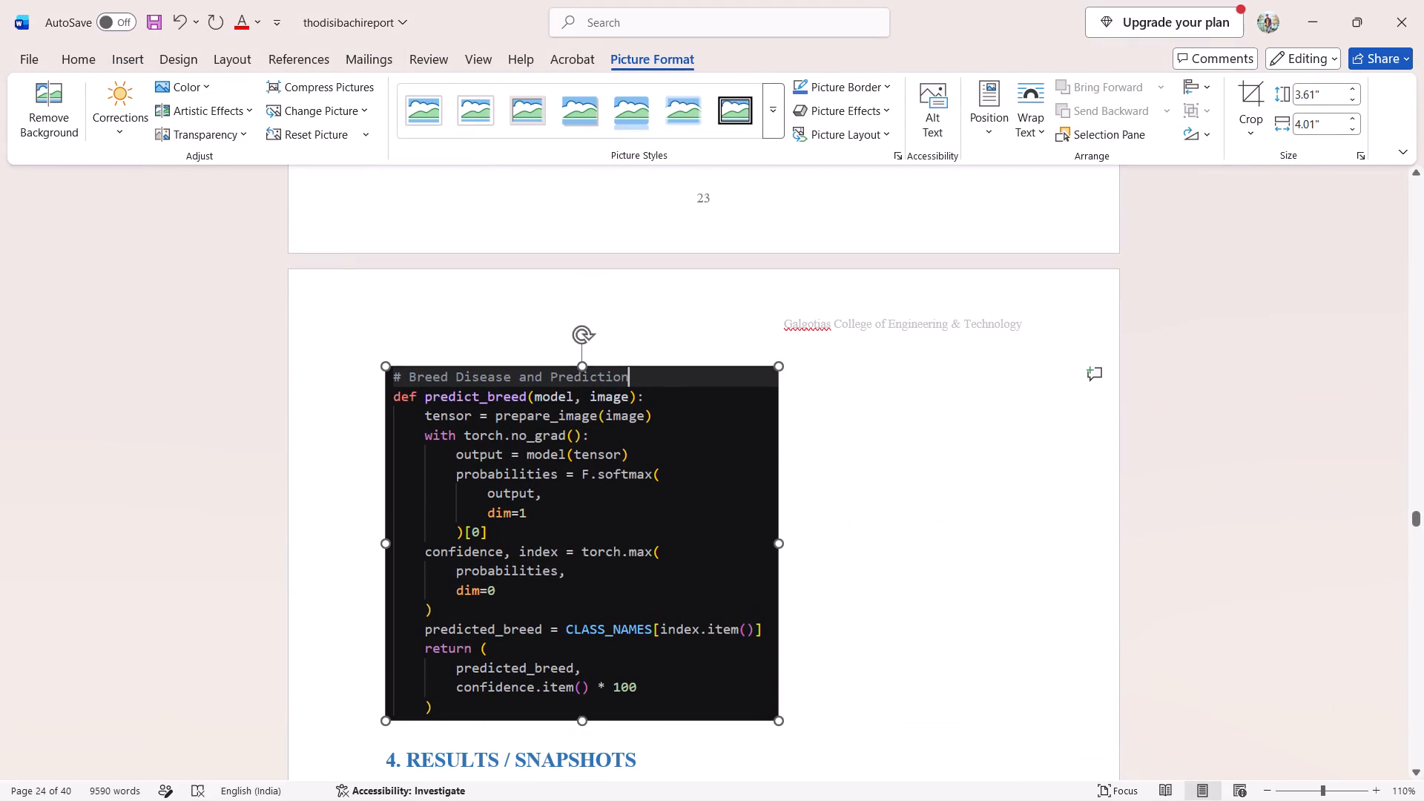
Set the Breed Disease and Prediction screenshot's text wrapping to Tight.
left_click(731, 420)
left_click(807, 380)
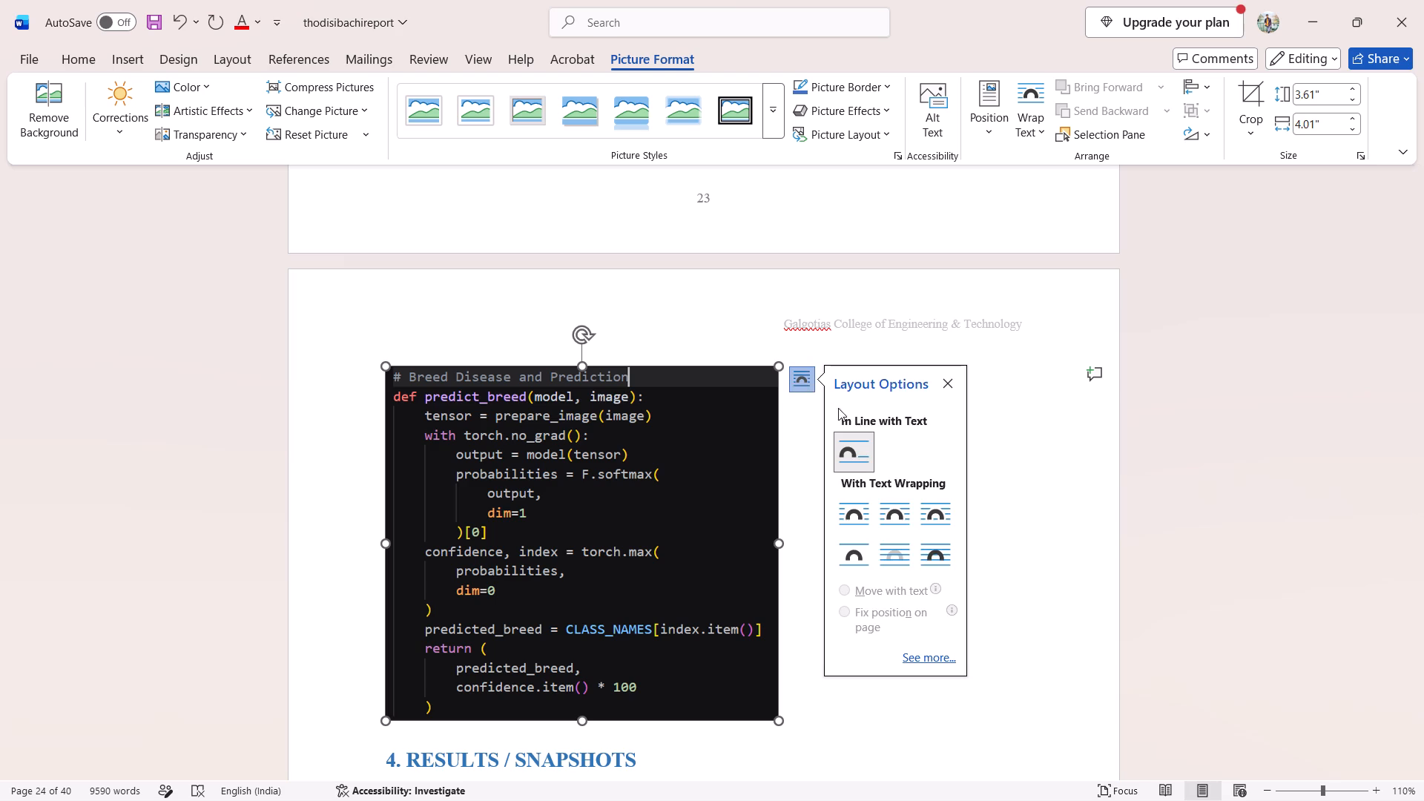
left_click(904, 516)
Move the Breed Disease and Prediction screenshot to page 23, roughly centred beneath the model loading screenshot with a gap between them.
left_click_drag(627, 518, 676, 122)
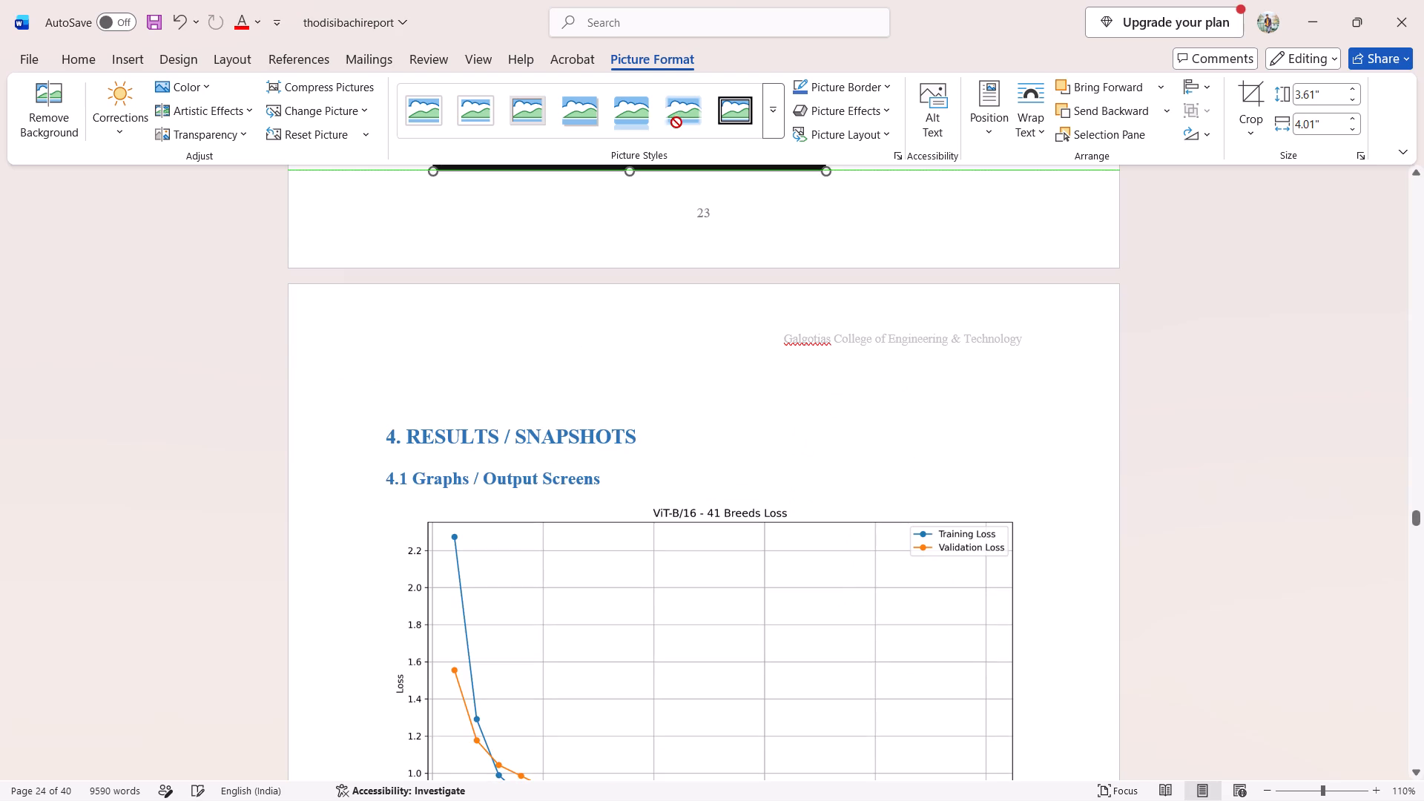
left_click_drag(676, 122, 675, 132)
left_click_drag(613, 564, 616, 314)
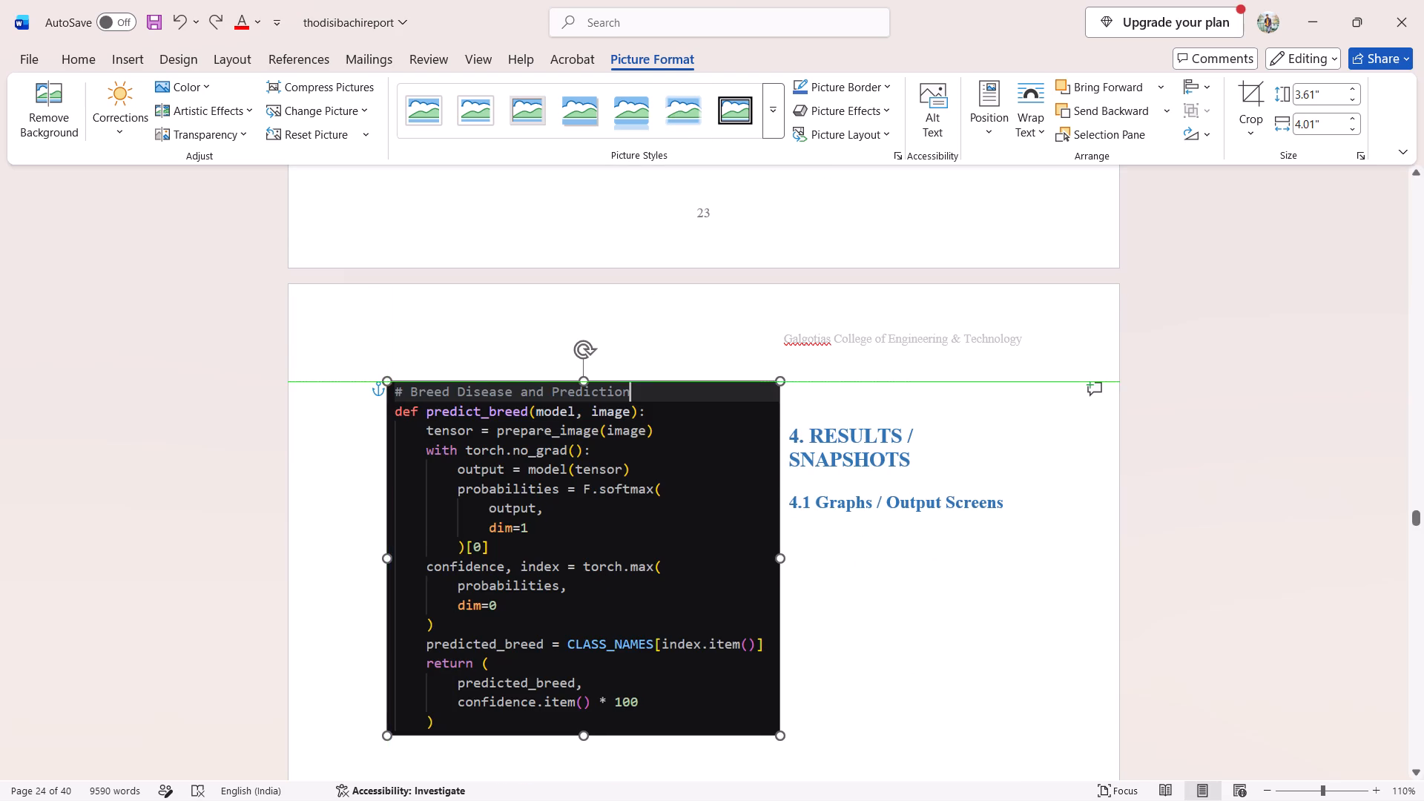
left_click_drag(616, 314, 627, 257)
scroll(627, 265, "up", 1)
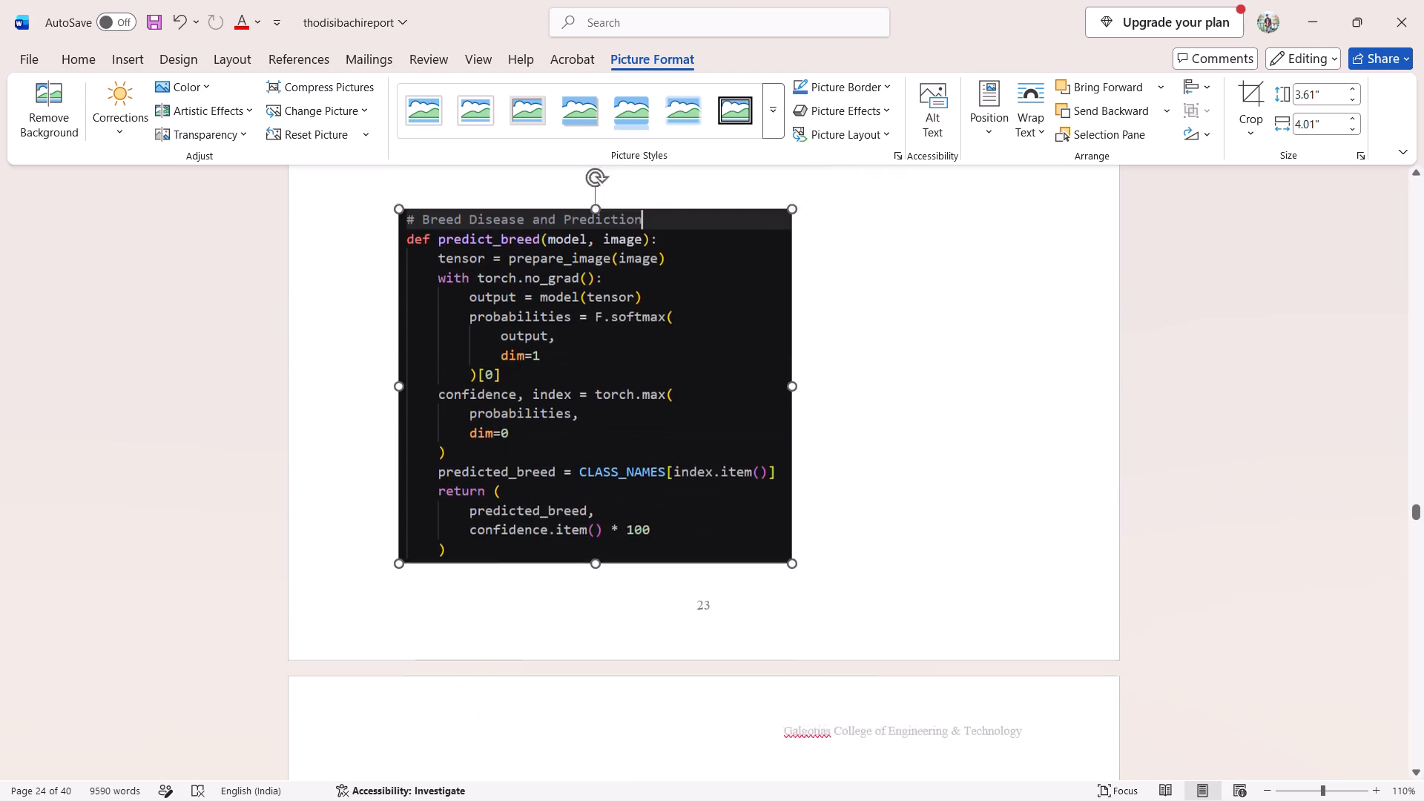
scroll(627, 265, "up", 1)
left_click_drag(593, 561, 633, 512)
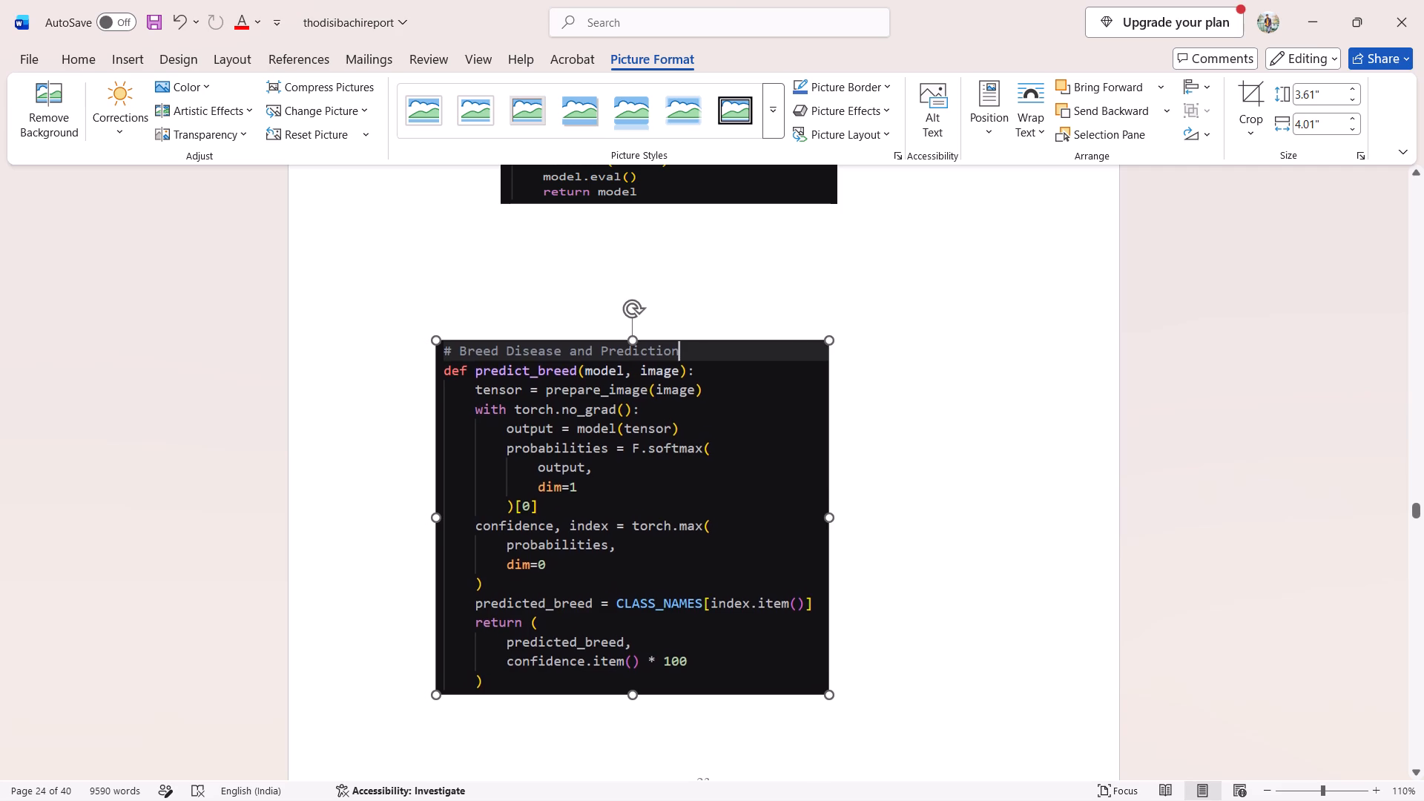
left_click_drag(633, 512, 631, 512)
left_click(441, 262)
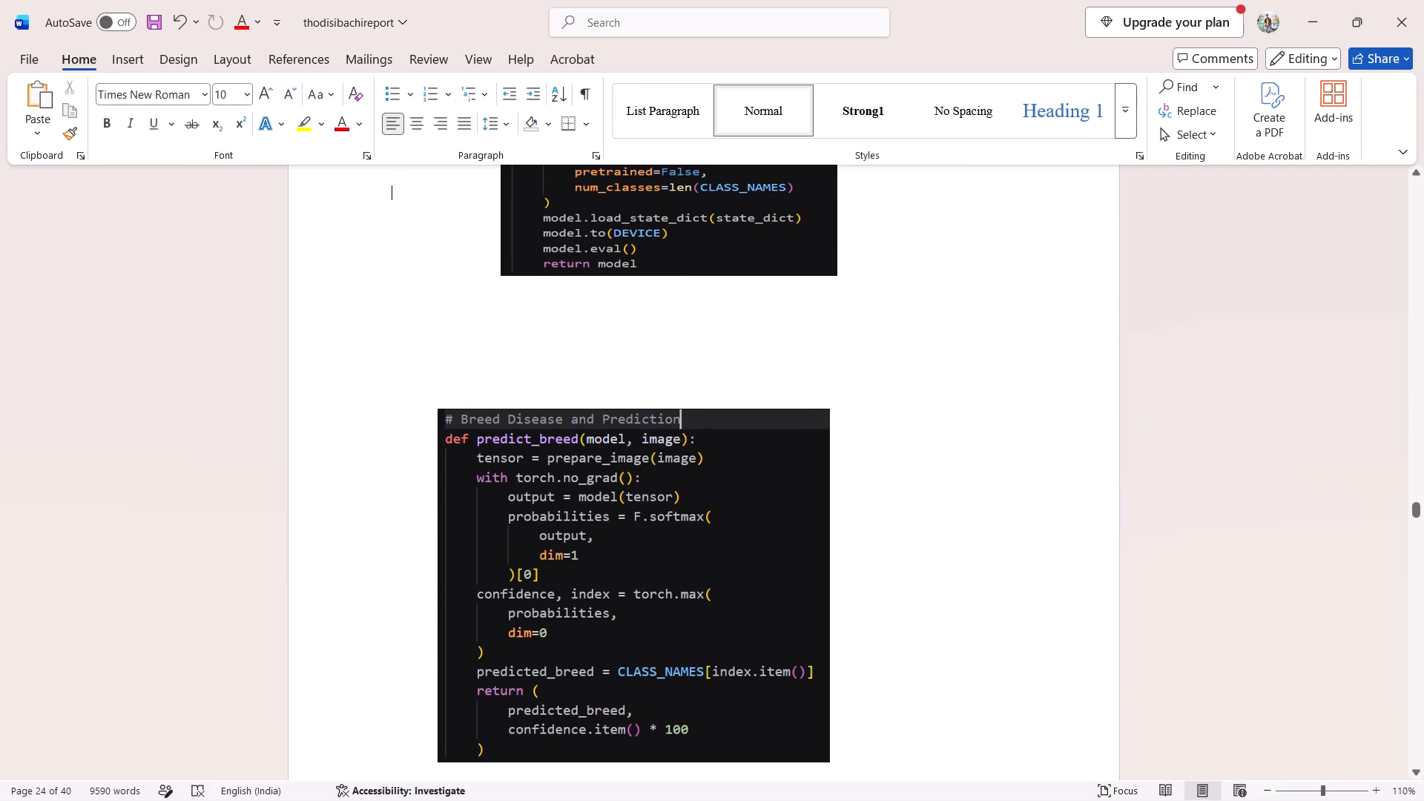
left_click(439, 346)
left_click(439, 346)
left_click_drag(616, 481, 650, 474)
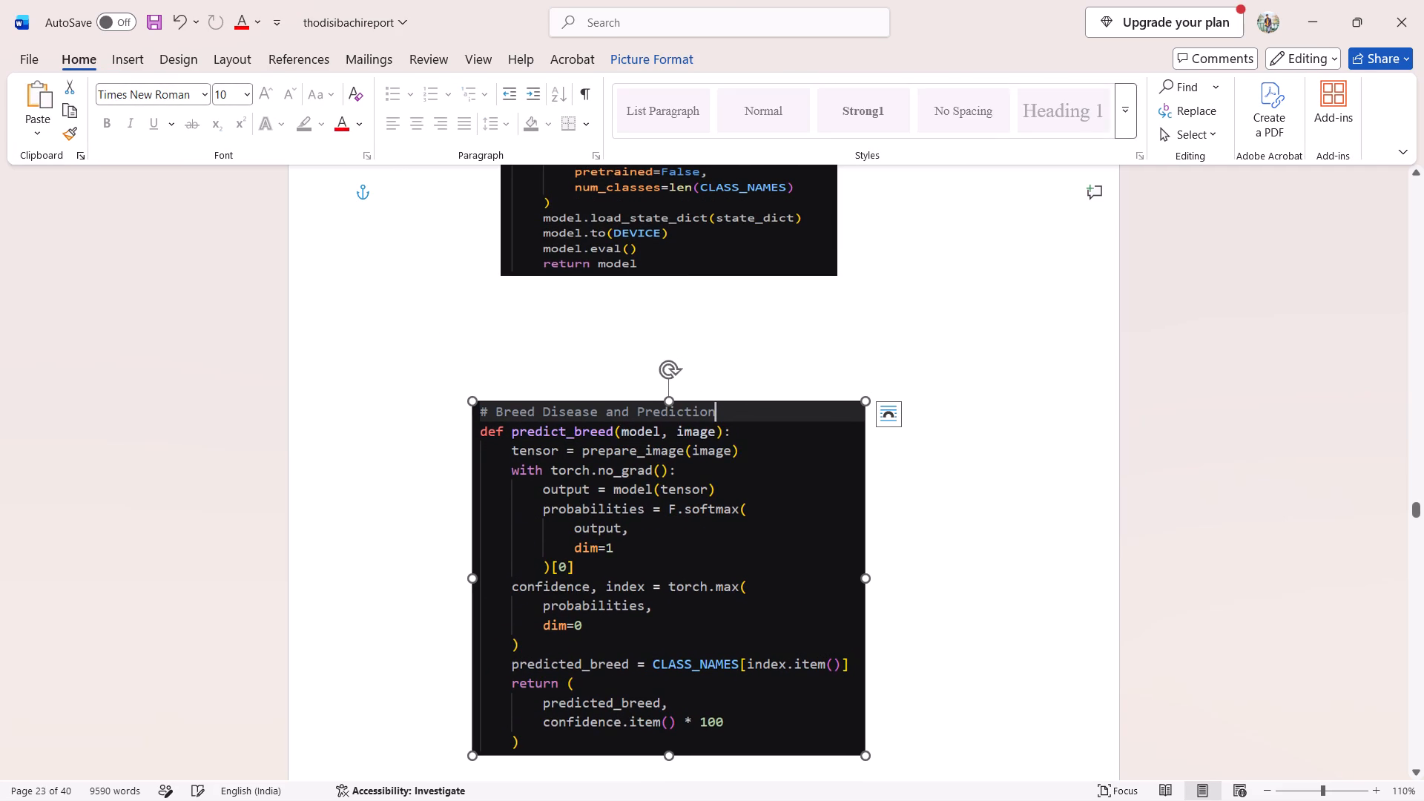
left_click(420, 334)
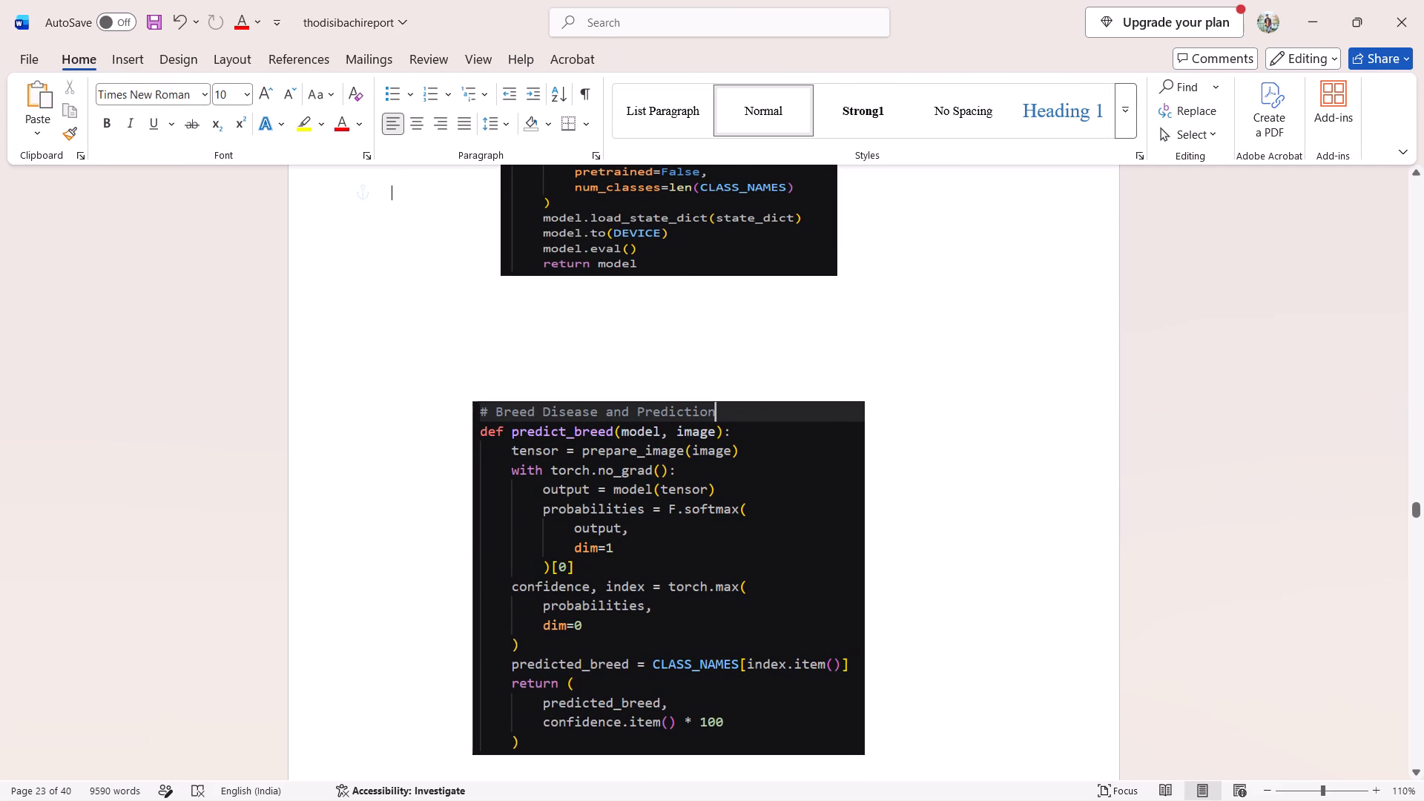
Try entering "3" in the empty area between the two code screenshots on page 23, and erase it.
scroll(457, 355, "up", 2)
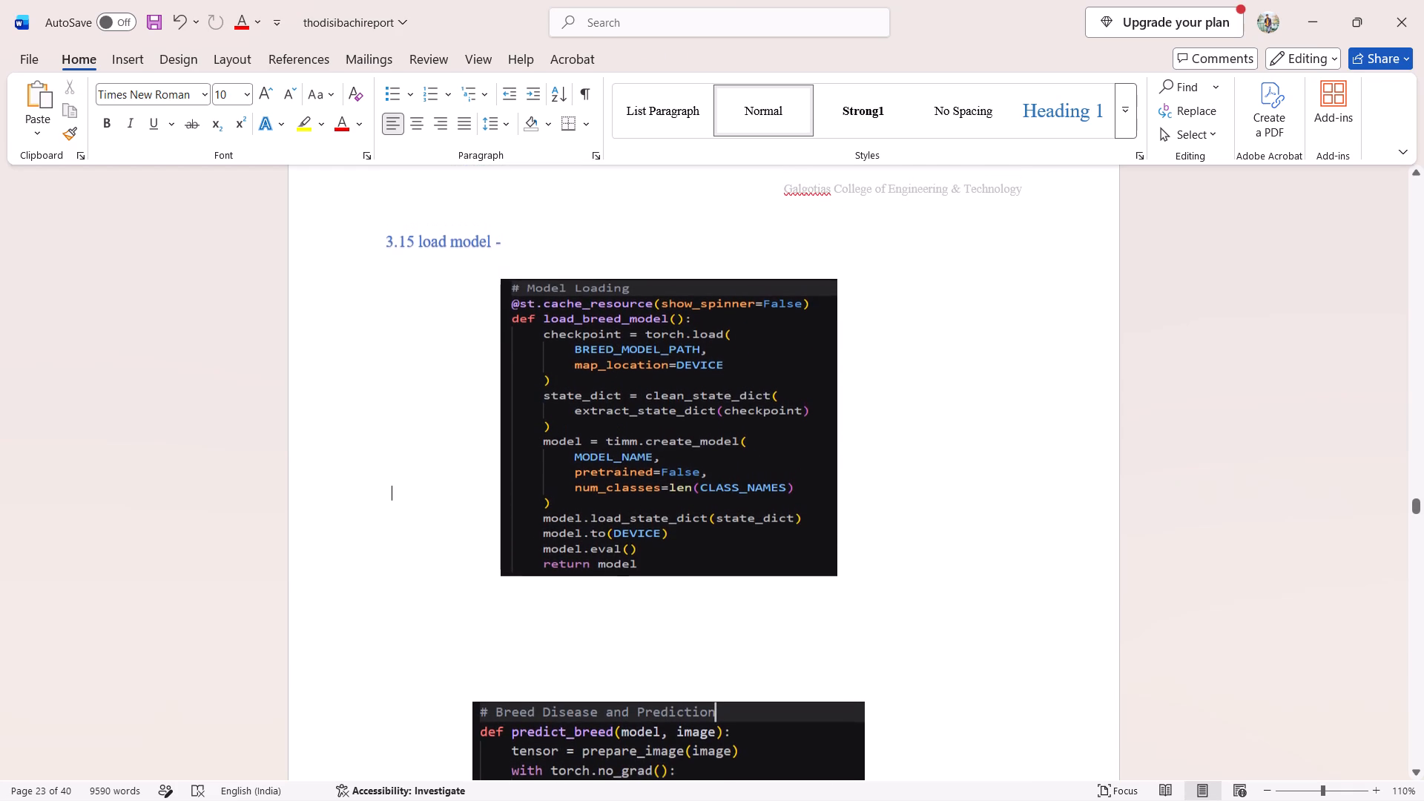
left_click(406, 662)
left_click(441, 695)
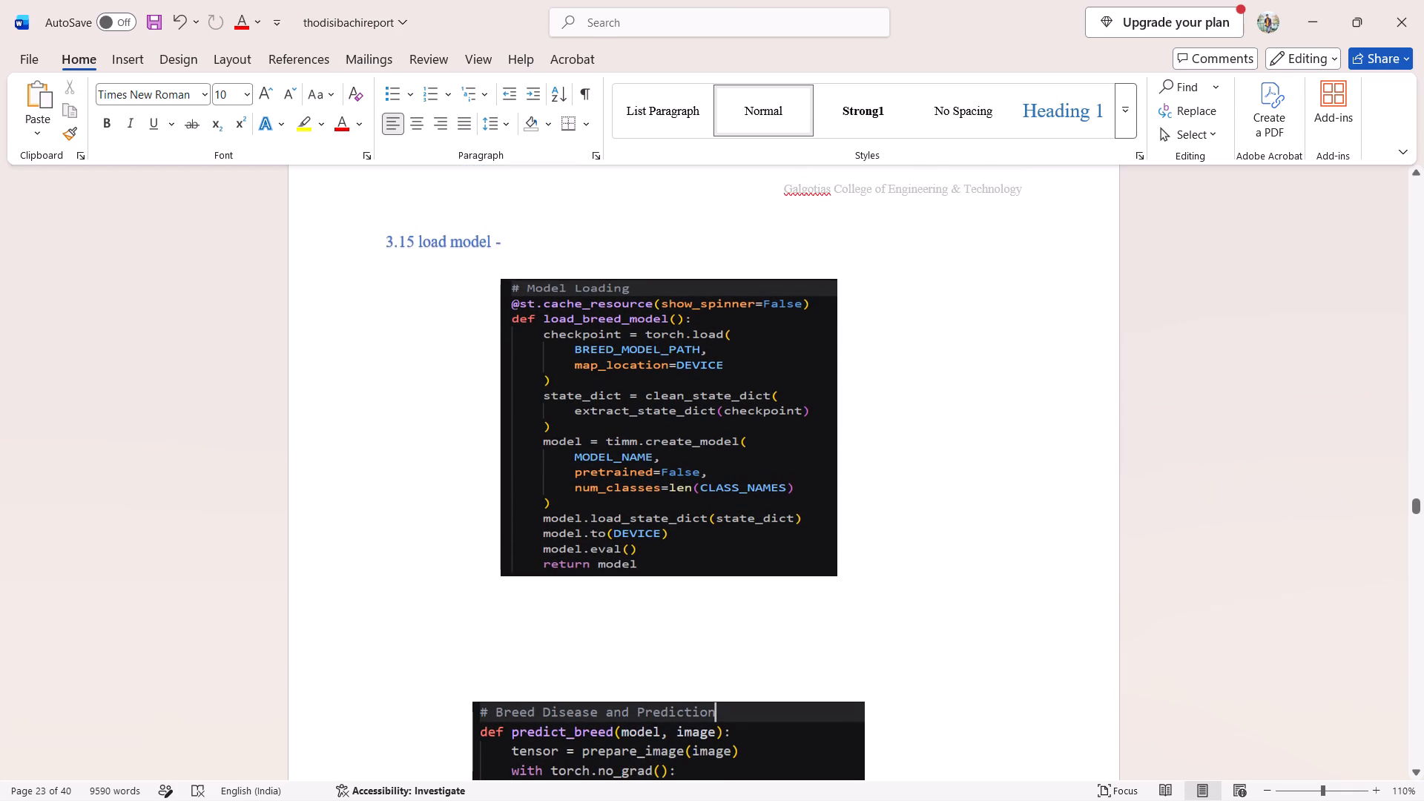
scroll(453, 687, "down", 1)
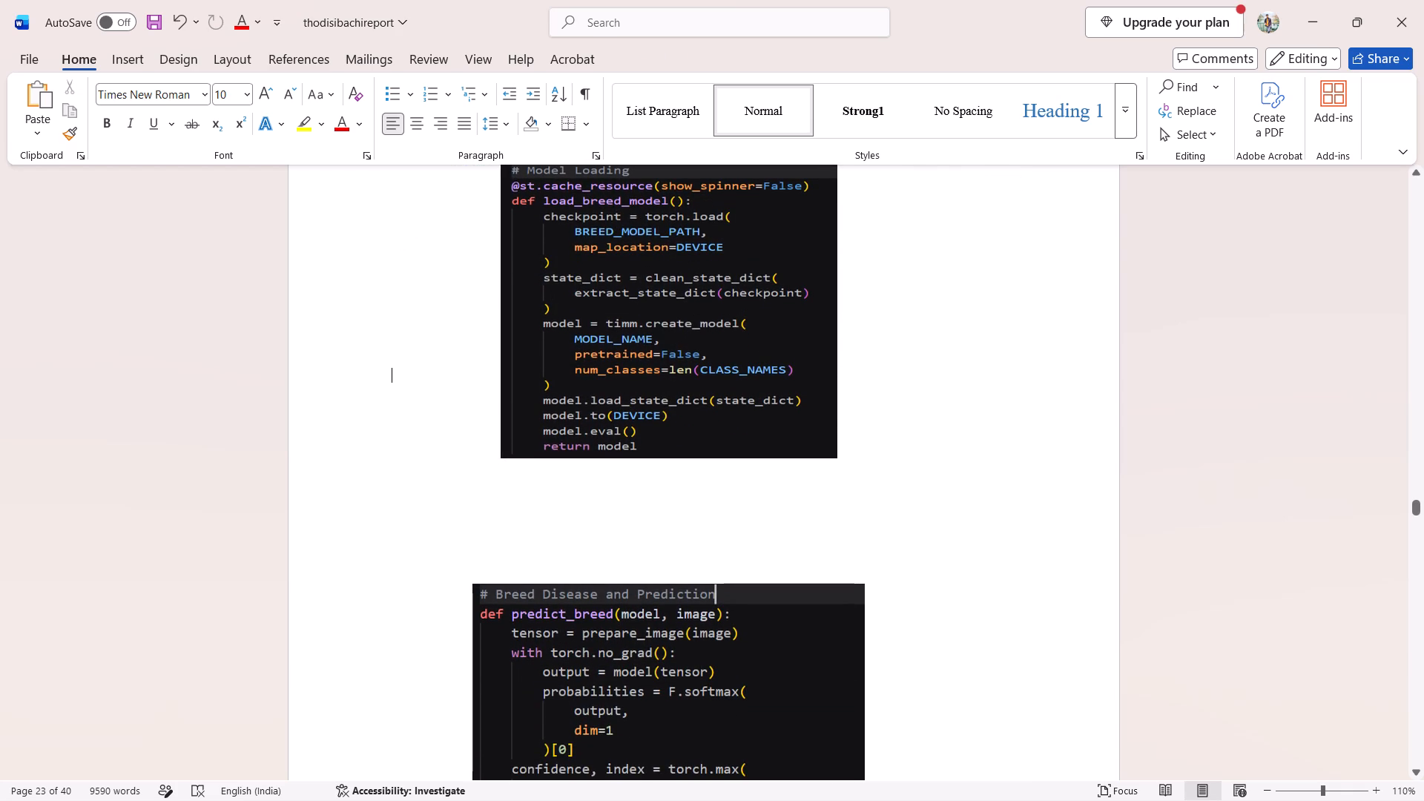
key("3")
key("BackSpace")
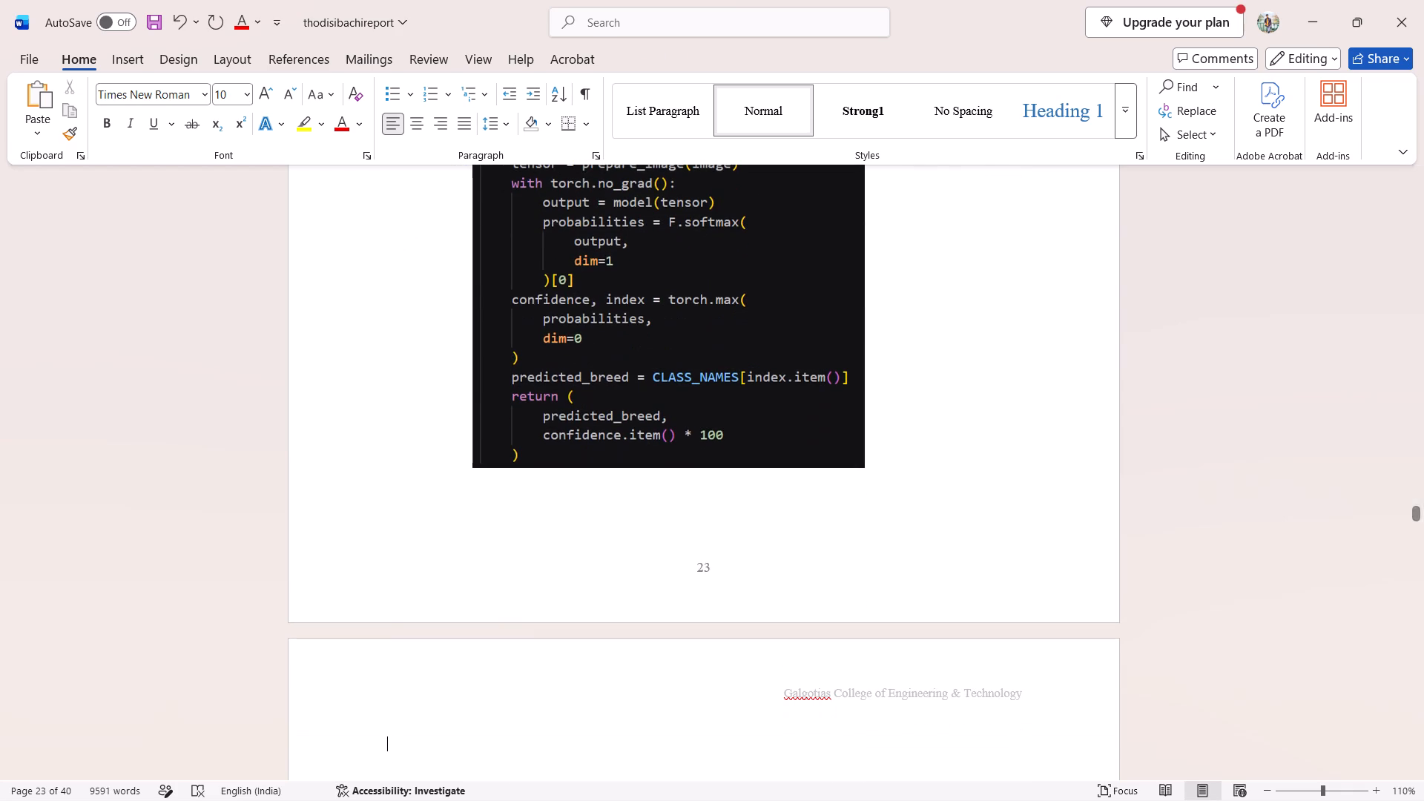
Nudge the Breed Disease and Prediction screenshot slightly up, closer to the model loading screenshot.
scroll(441, 603, "up", 2)
left_click(442, 486)
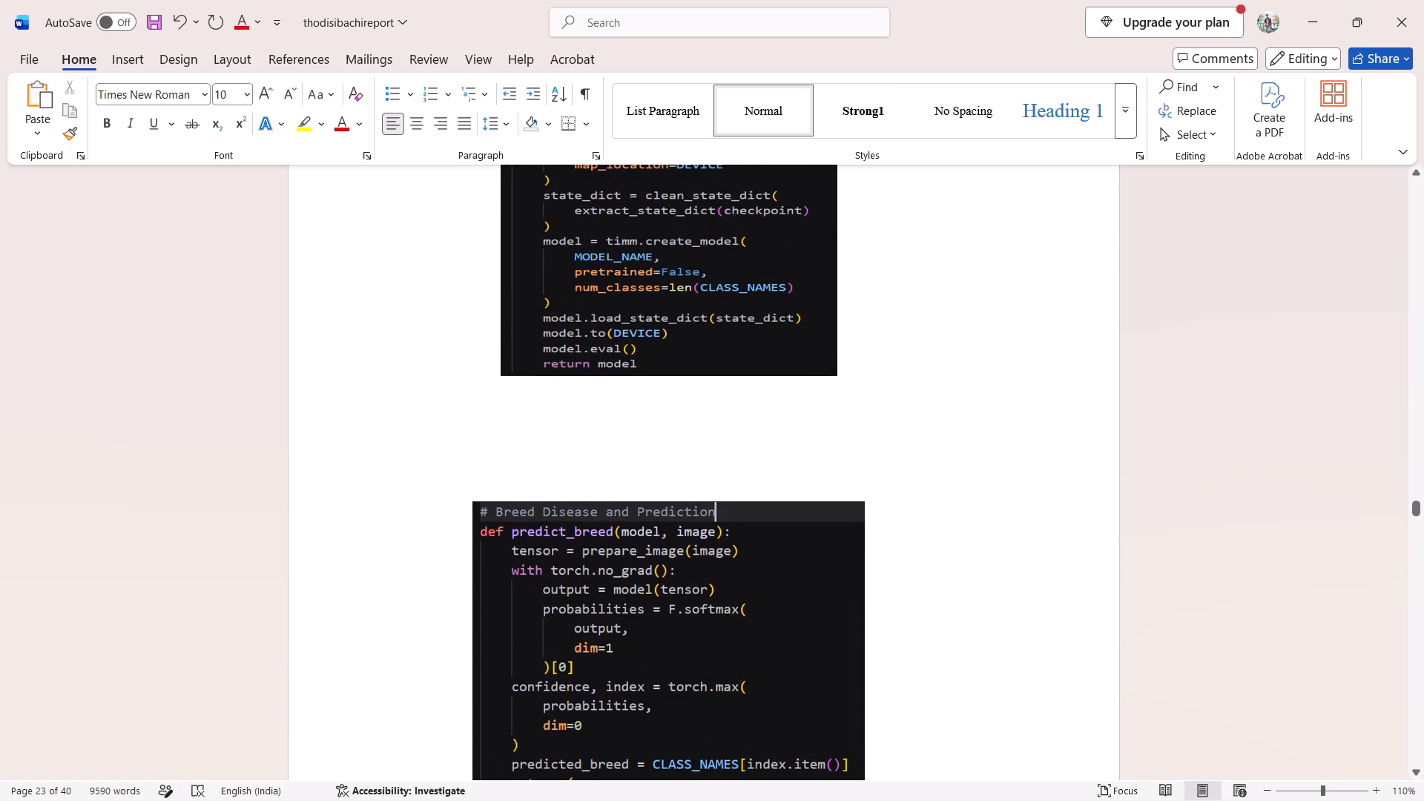
left_click(495, 535)
left_click_drag(581, 574, 604, 557)
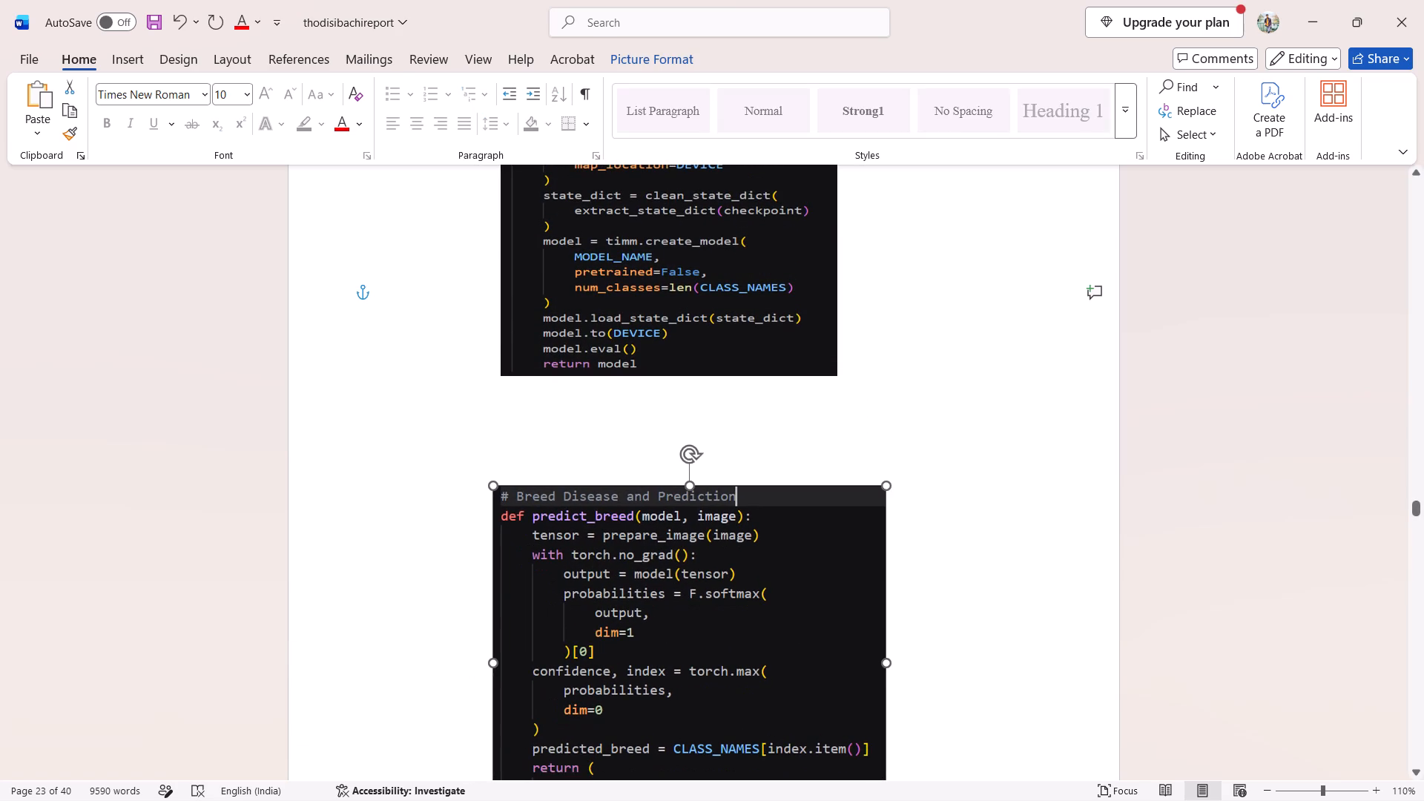
left_click_drag(604, 557, 581, 557)
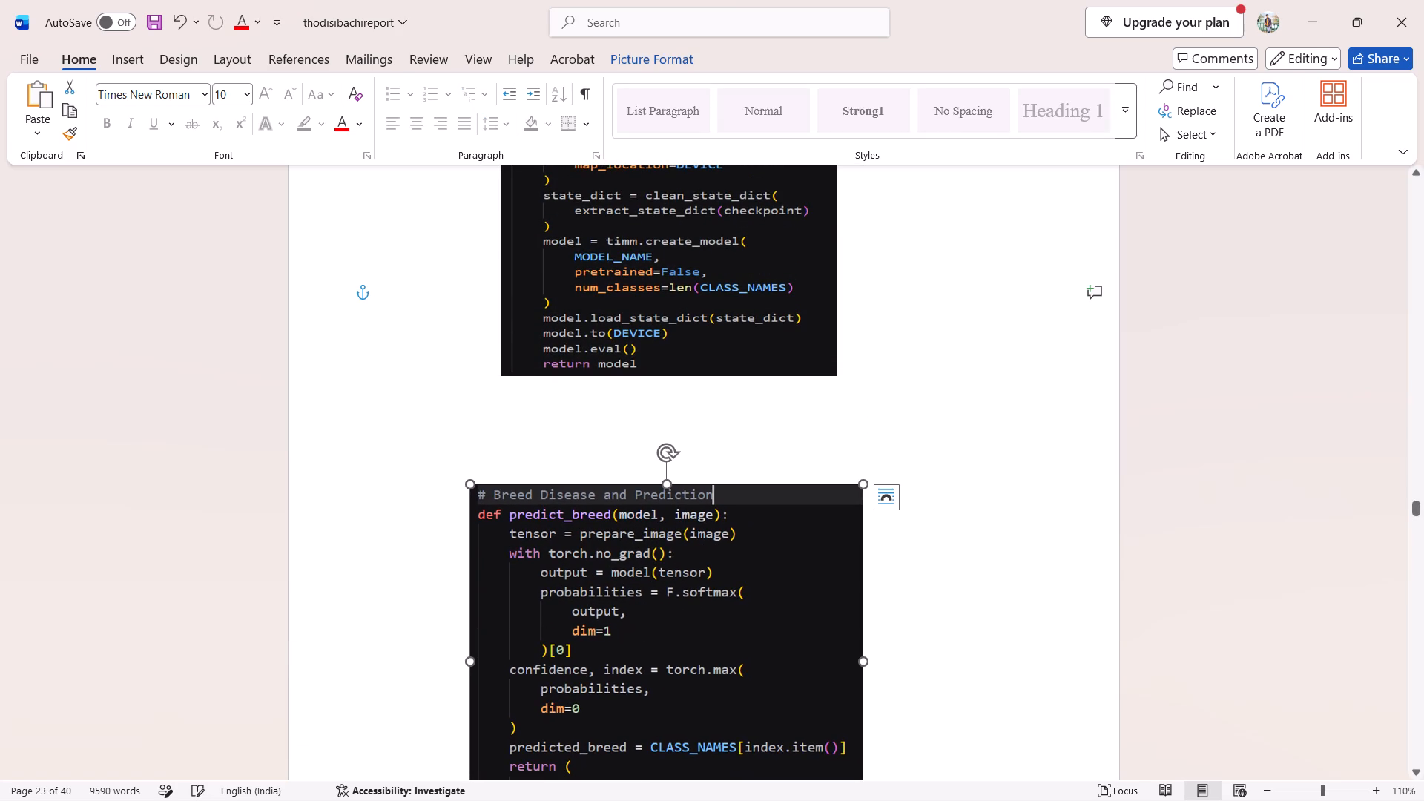
left_click(414, 428)
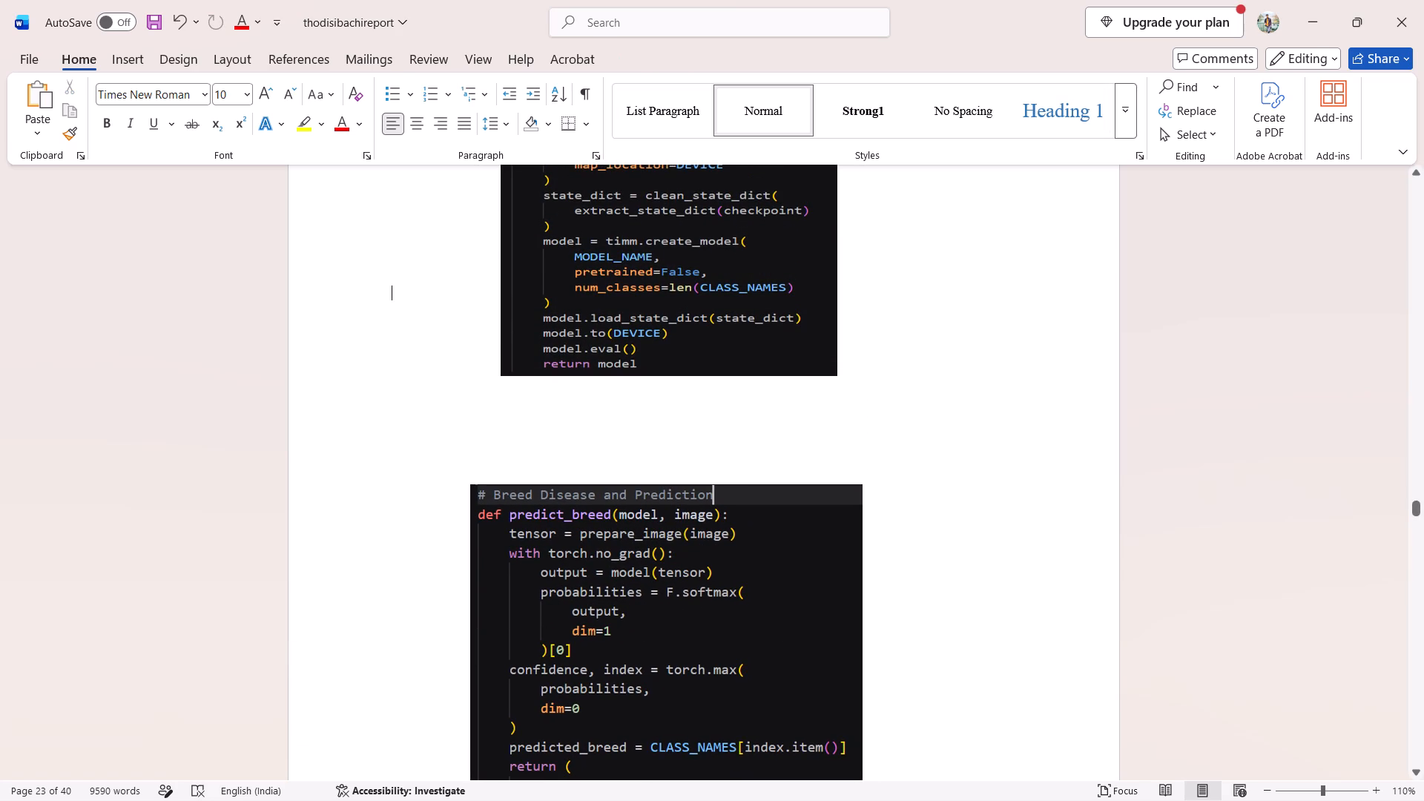
left_click(417, 462)
Look back over the 3.4 source code section, examining the 3.14 and 3.15 headings and their code screenshots.
scroll(415, 458, "up", 1)
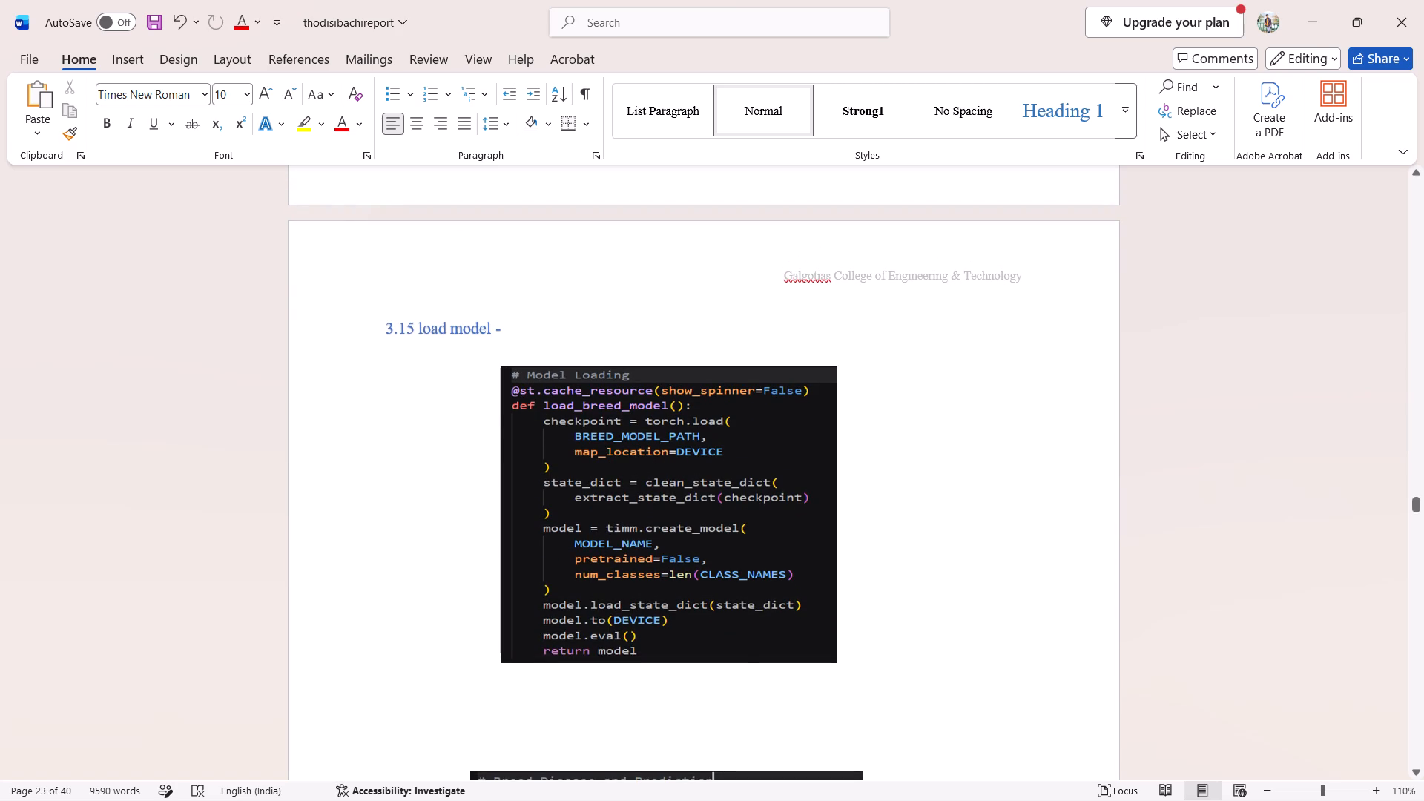
scroll(492, 331, "up", 3)
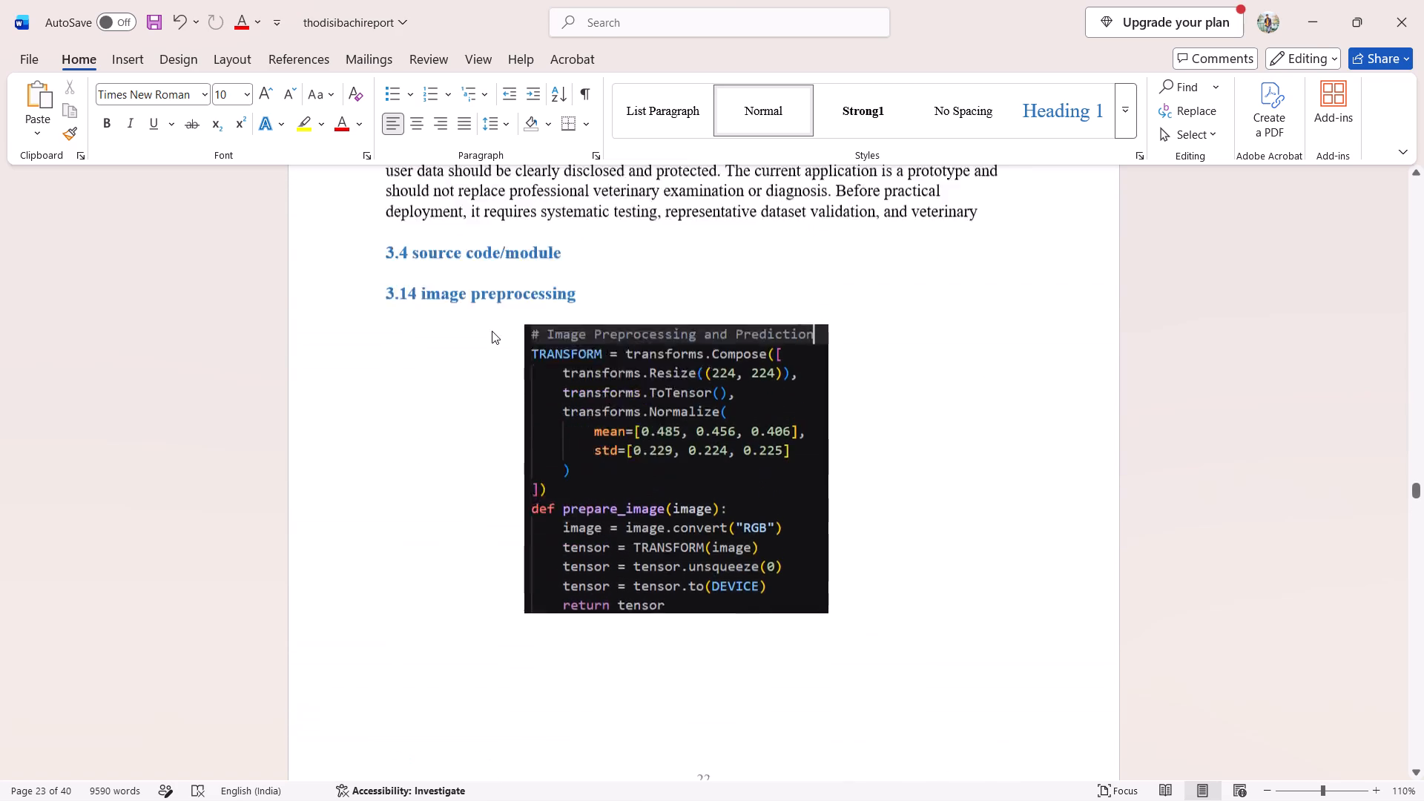
scroll(492, 331, "up", 1)
scroll(492, 331, "down", 3)
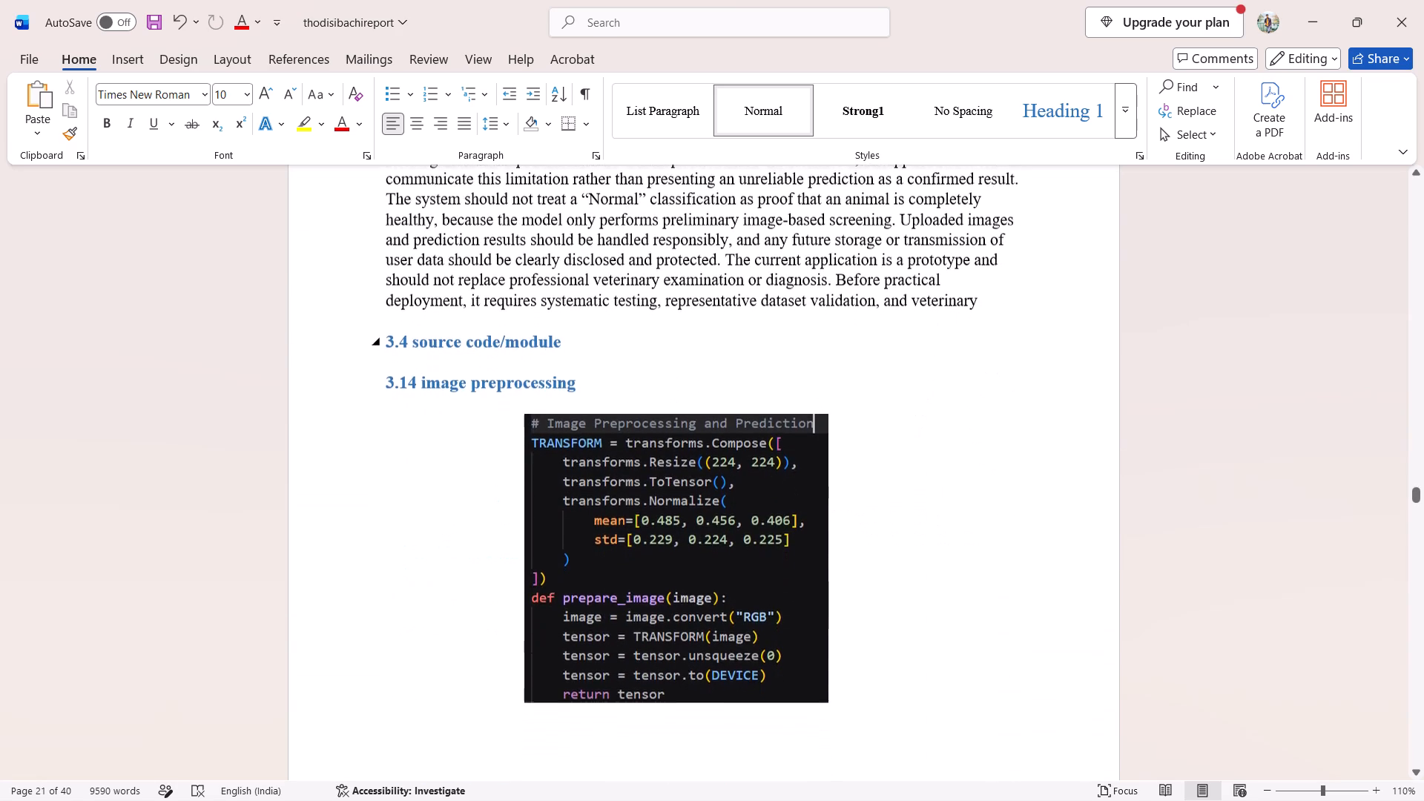
scroll(492, 331, "down", 1)
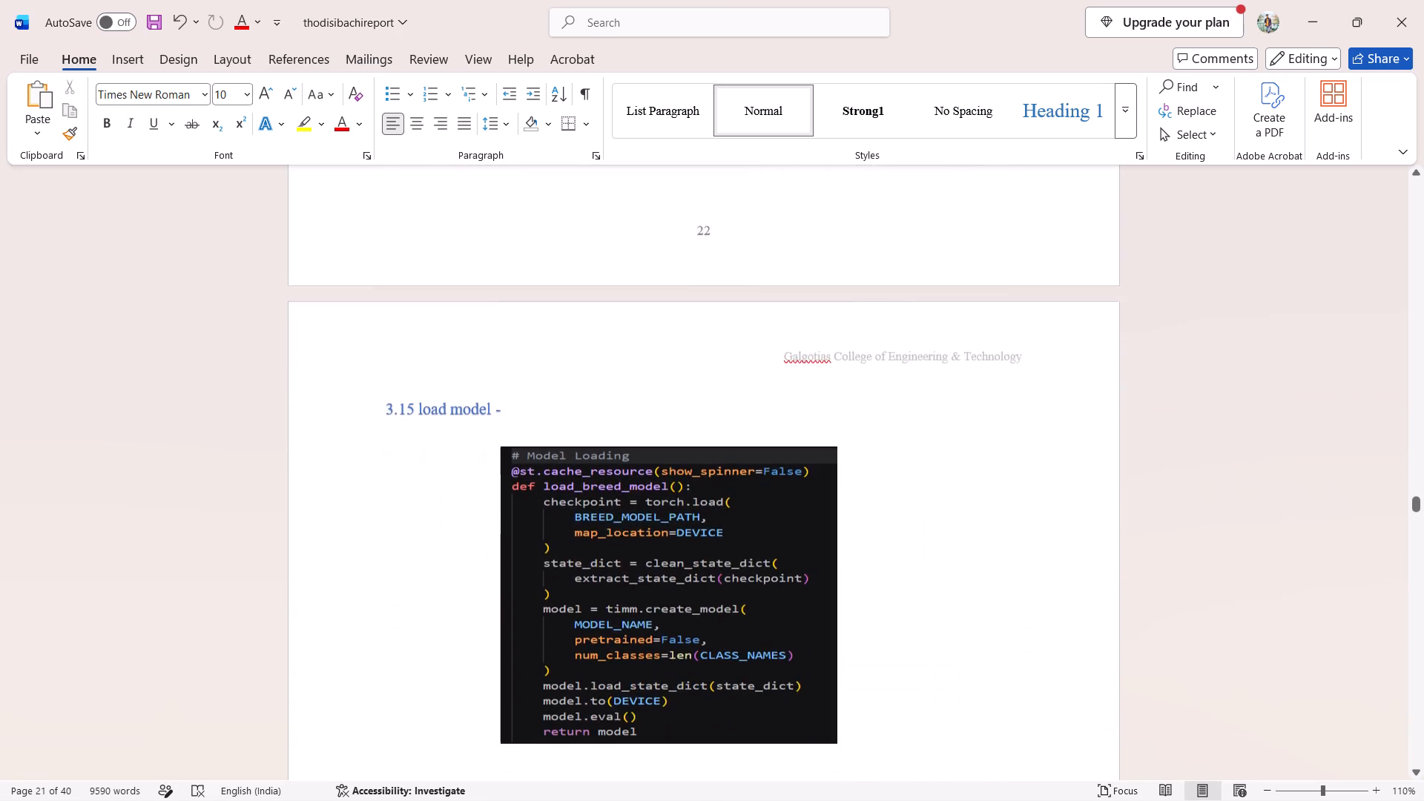
scroll(492, 331, "down", 1)
Add a hyphen at the end of the "3.14 image preprocessing" heading to match the 3.15 heading's style.
scroll(492, 331, "up", 2)
right_click(492, 331)
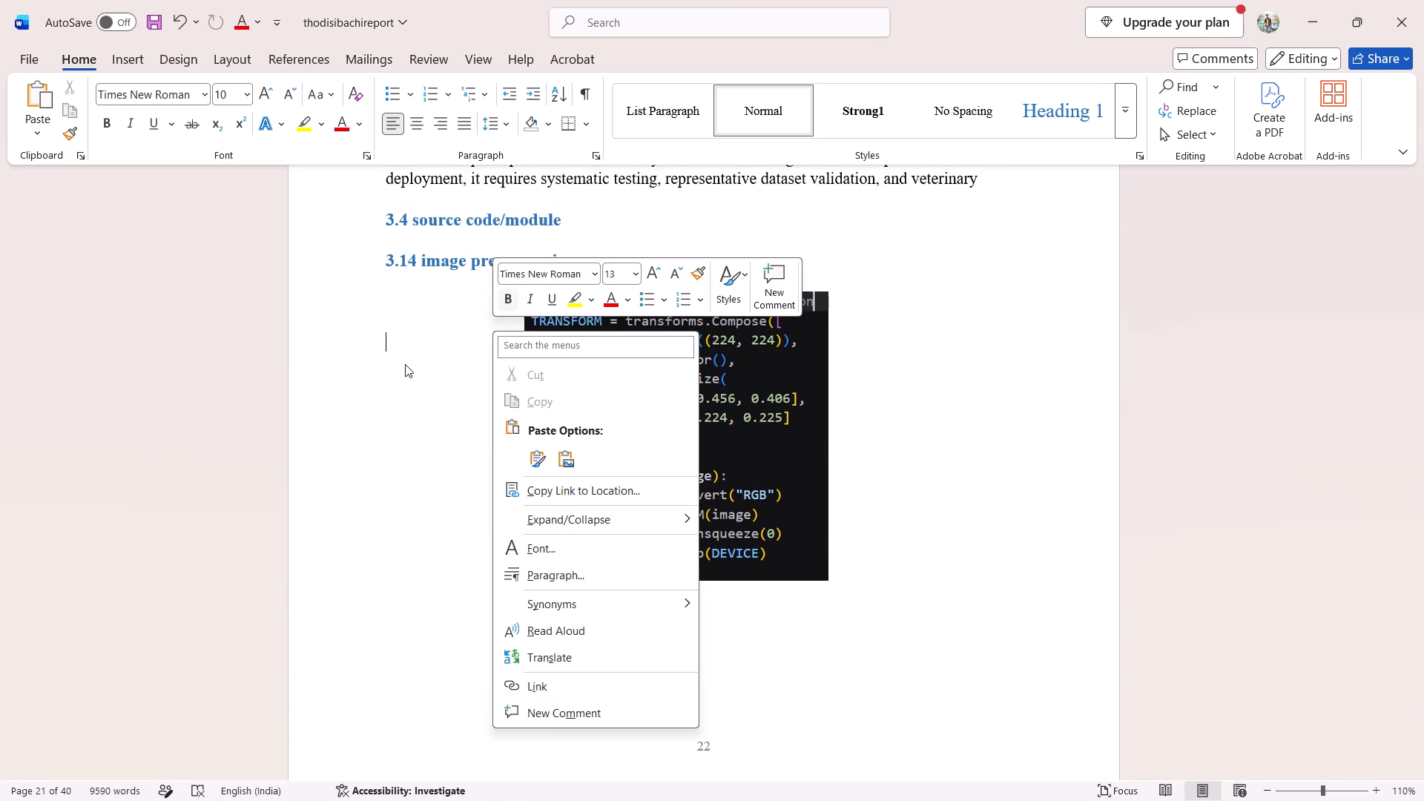
left_click(405, 363)
left_click(593, 261)
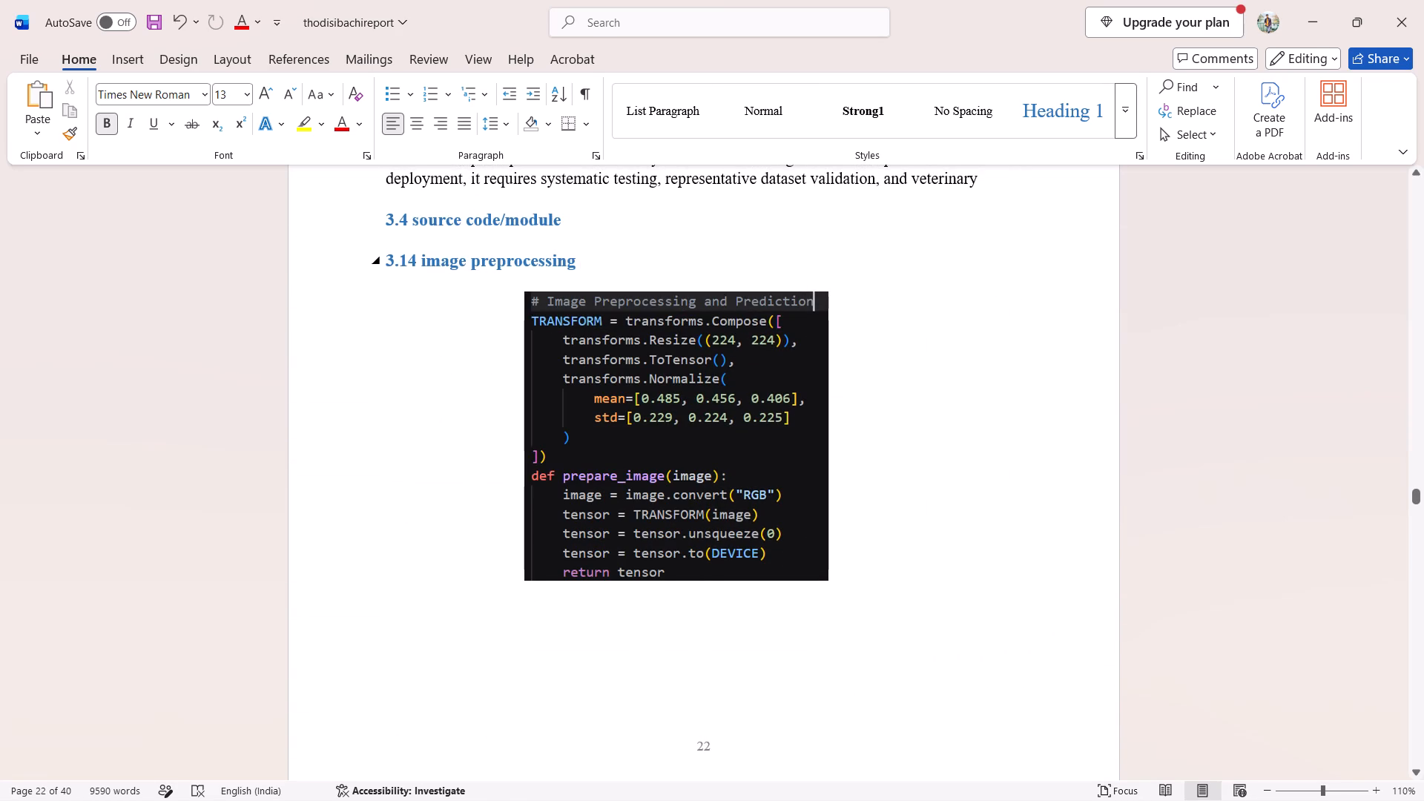
key("minus")
scroll(593, 261, "down", 2)
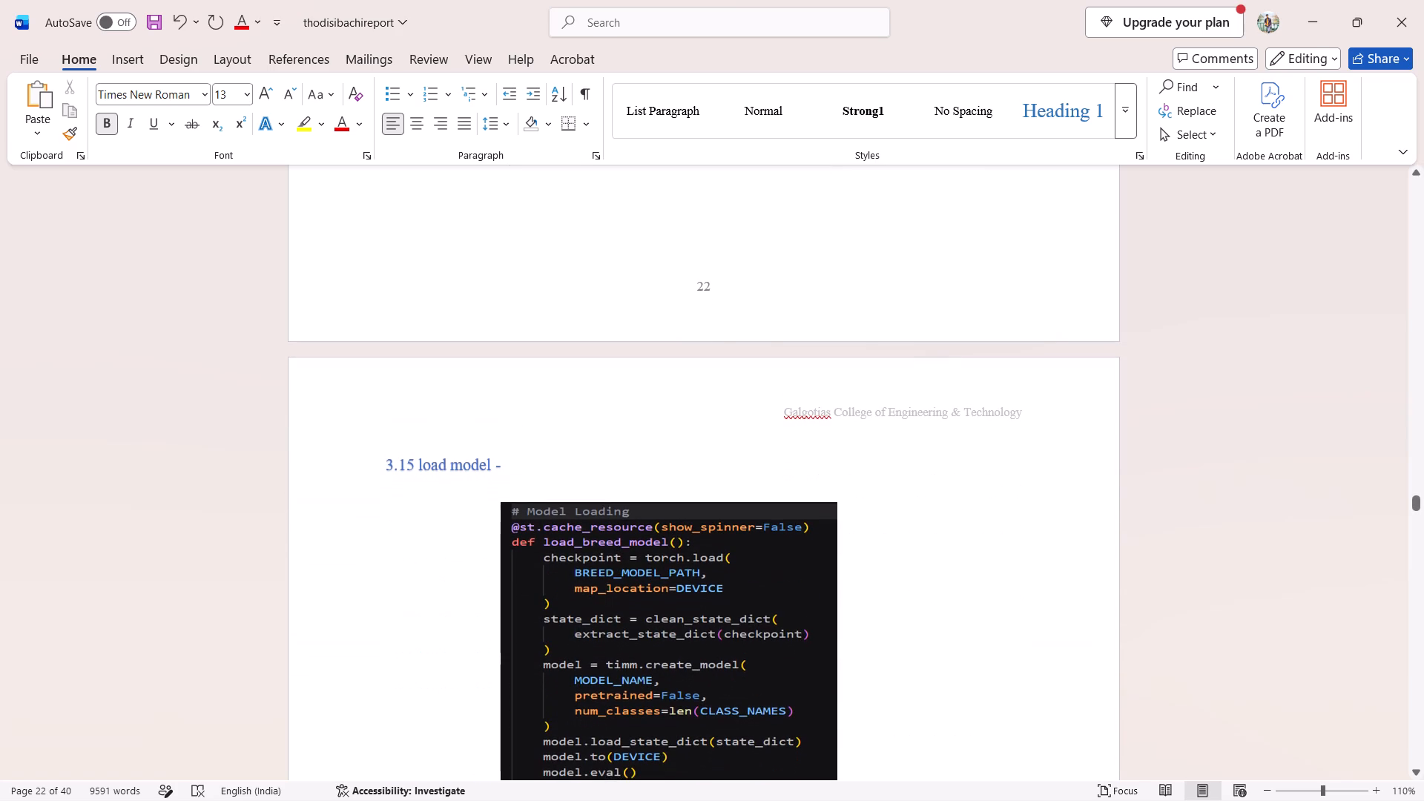
scroll(484, 452, "up", 1)
scroll(445, 249, "up", 1)
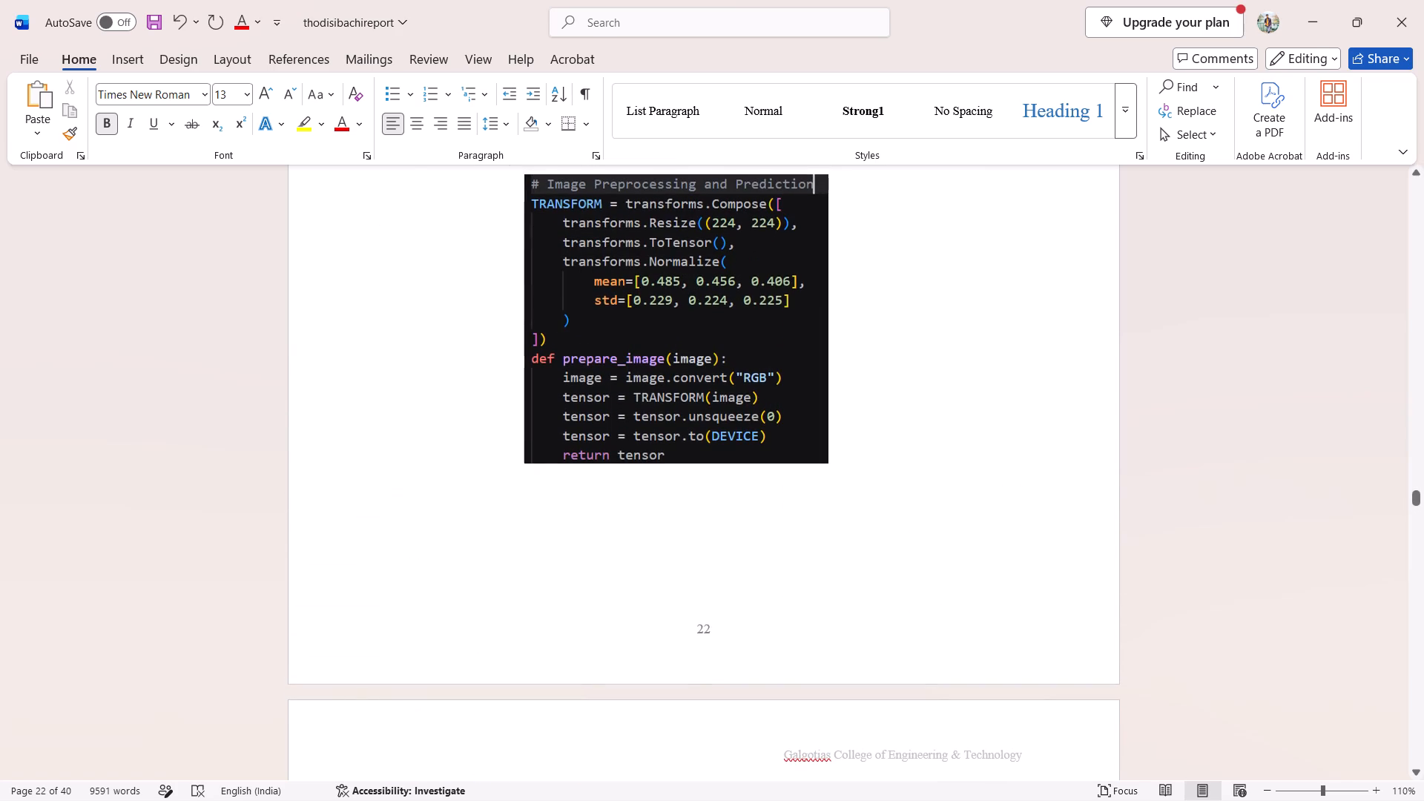
scroll(512, 357, "up", 1)
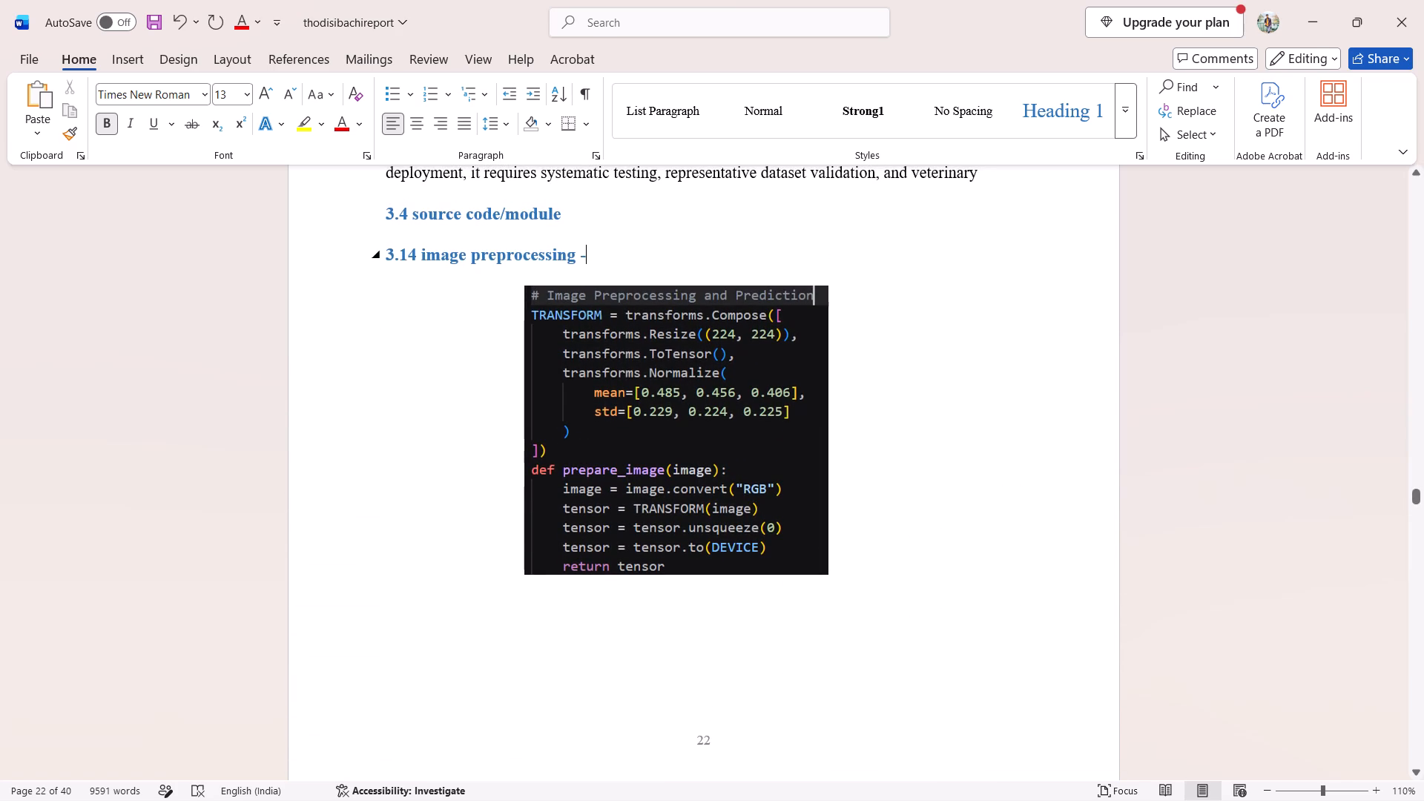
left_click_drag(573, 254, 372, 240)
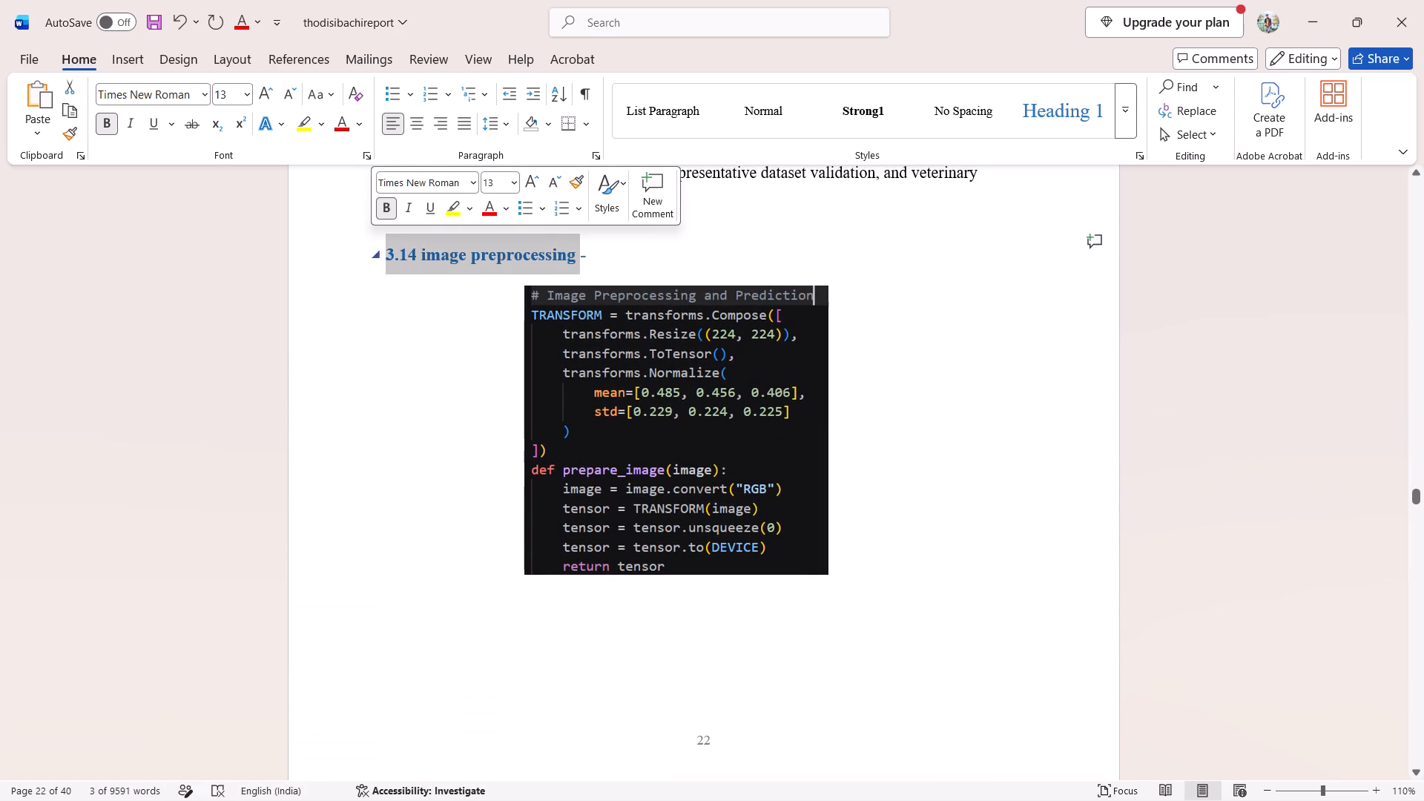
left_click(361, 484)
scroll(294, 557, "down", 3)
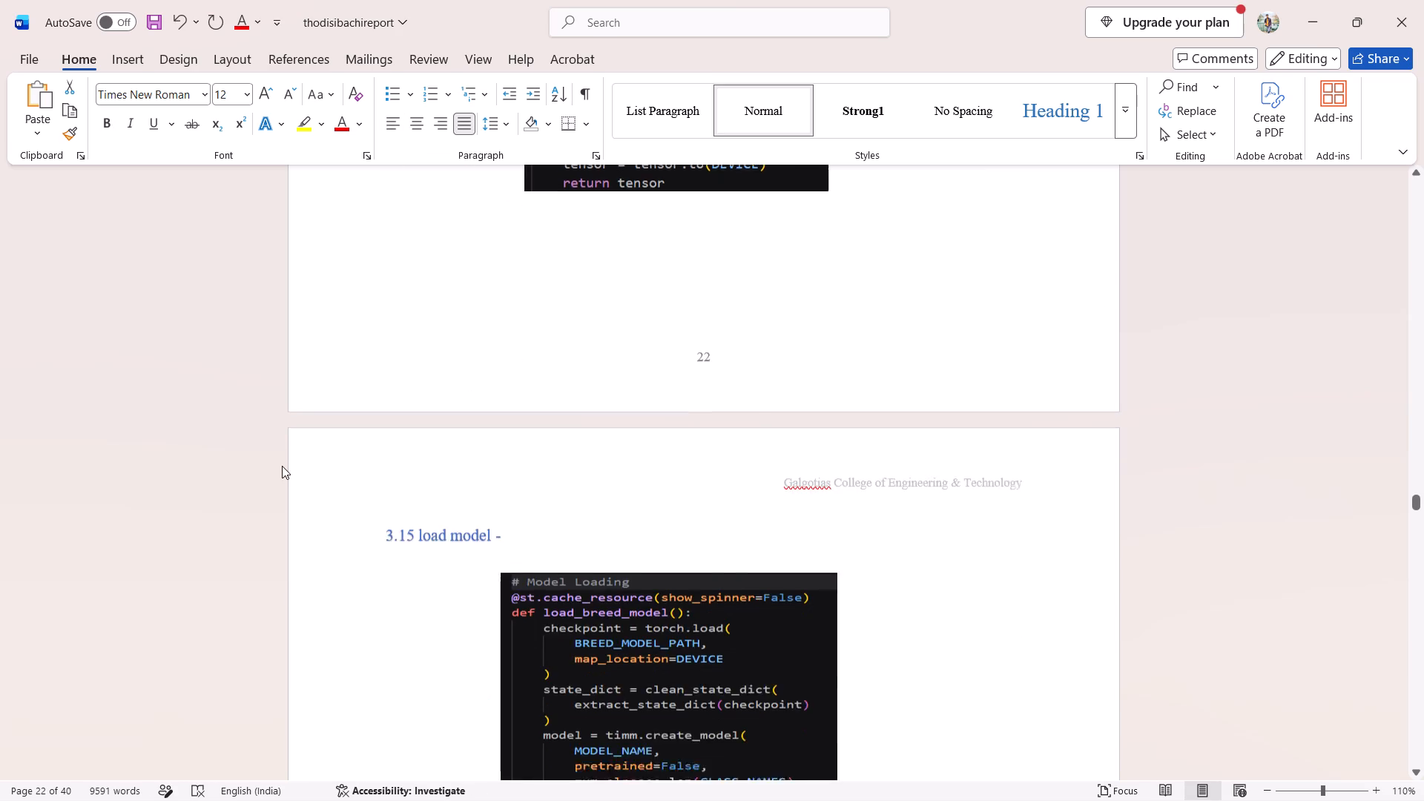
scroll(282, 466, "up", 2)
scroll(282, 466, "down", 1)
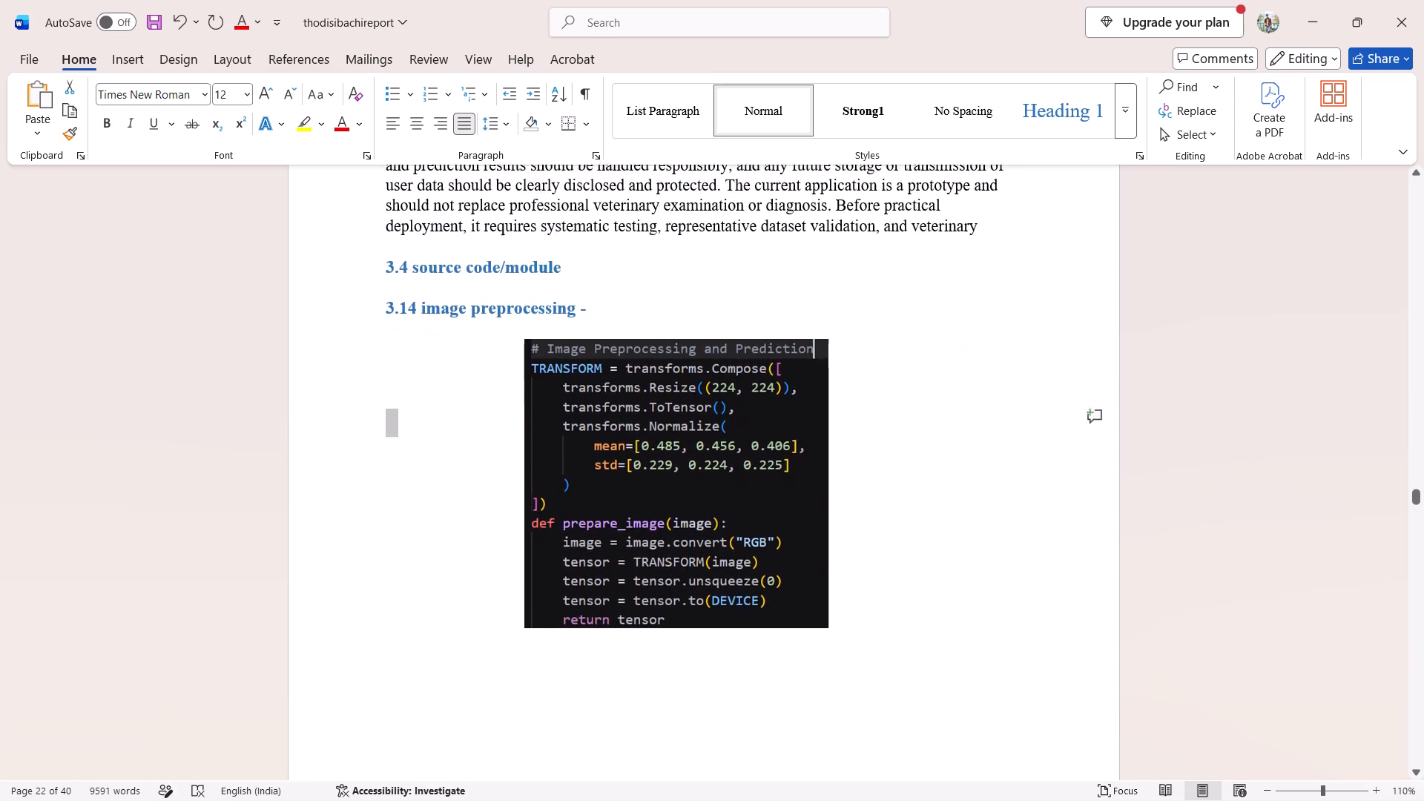
Insert a blank paragraph in the empty text beside the model loading screenshot and check the layout down to the Results / Snapshots chapter.
scroll(282, 466, "down", 2)
double_click(388, 342)
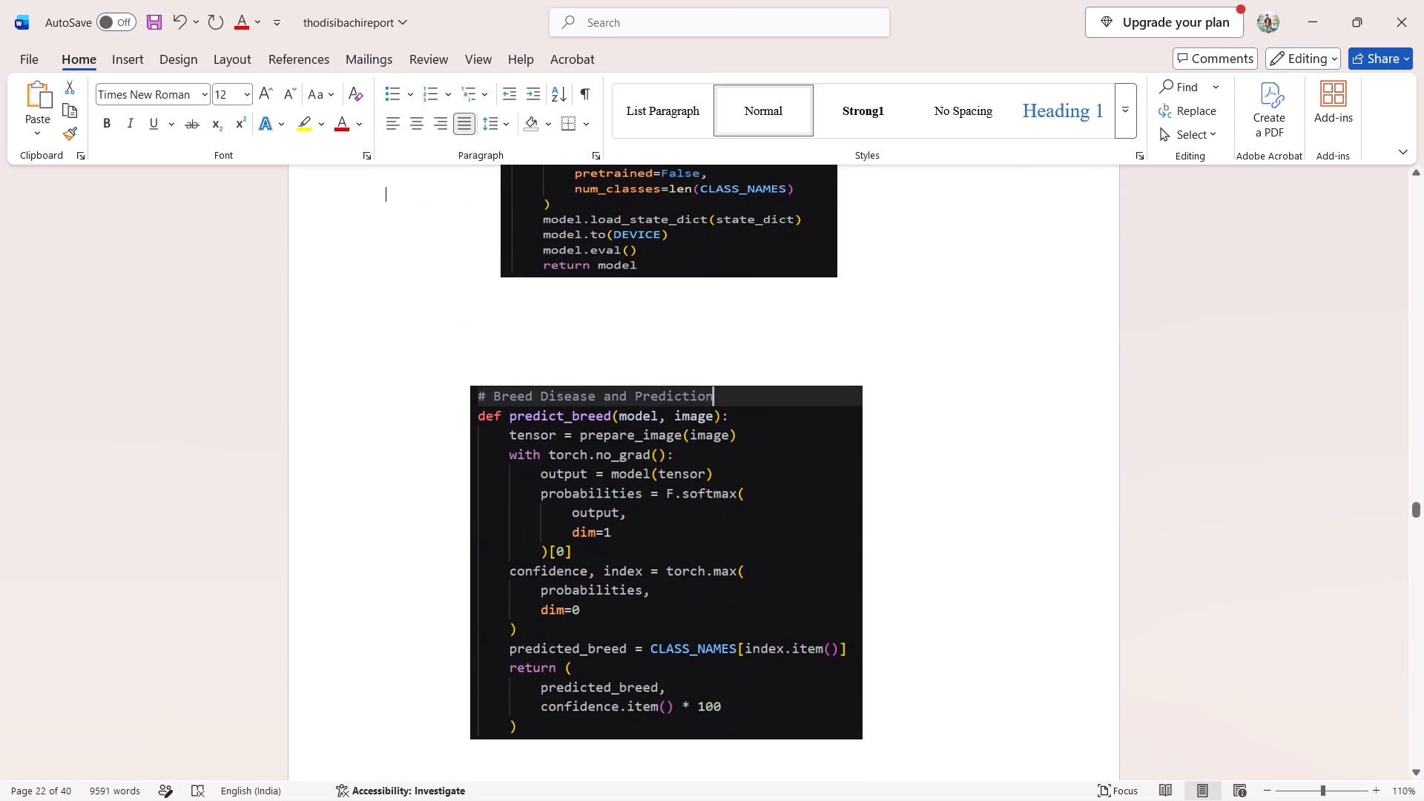
left_click(392, 345)
key("Return")
scroll(447, 294, "down", 1)
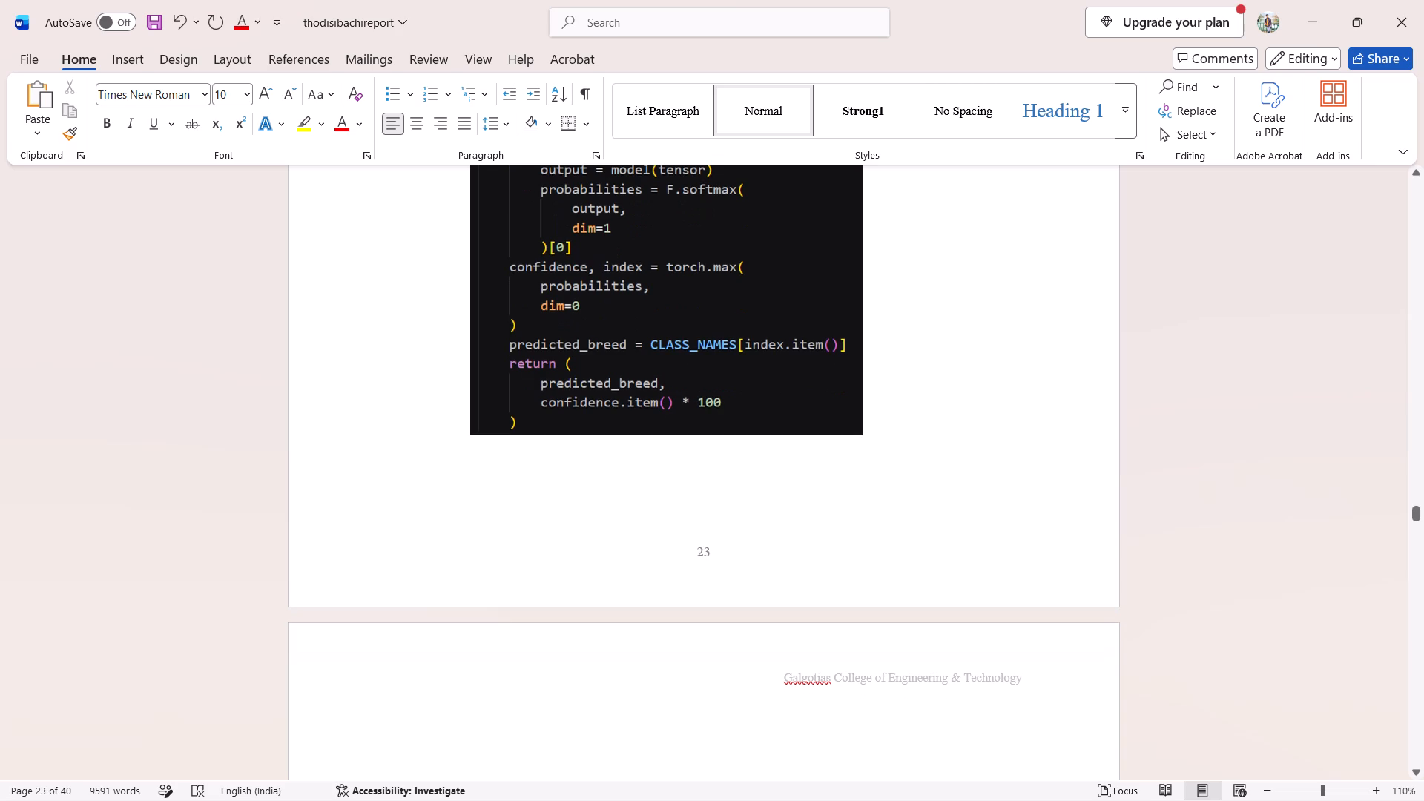
scroll(447, 294, "down", 2)
scroll(447, 294, "up", 1)
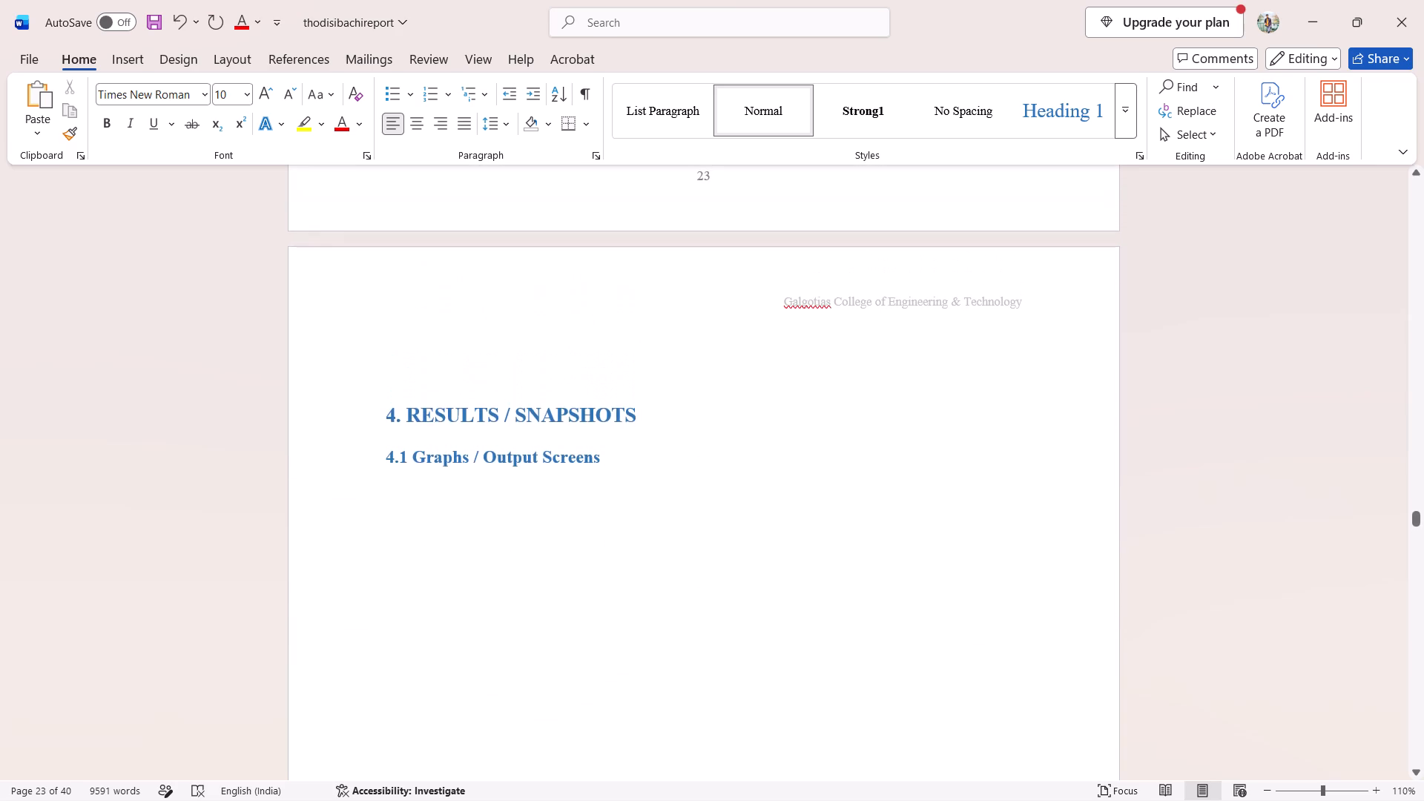
scroll(447, 294, "down", 1)
scroll(447, 294, "up", 1)
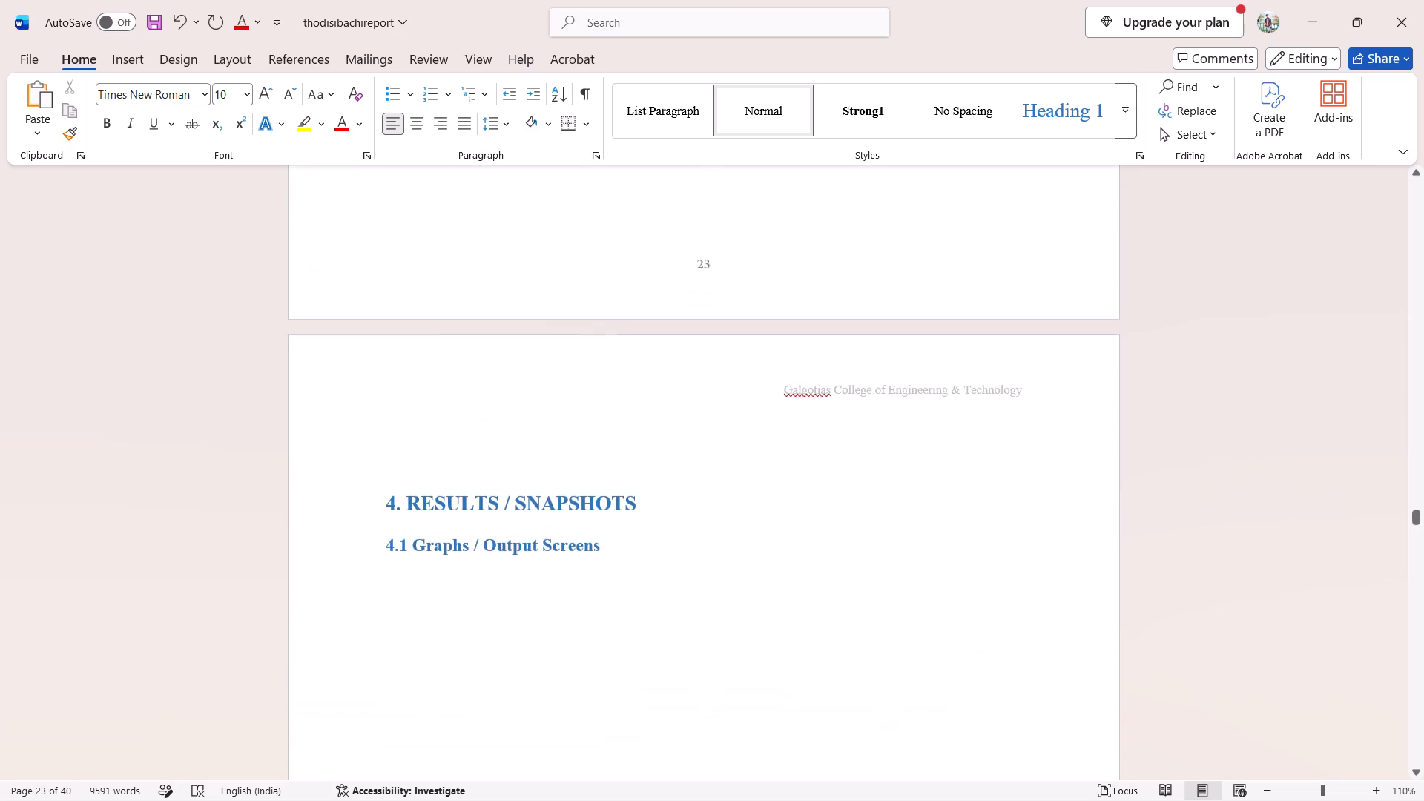
Move the ViT-B/16 41 Breeds Loss graph up to the 4.1 Graphs / Output Screens heading in the Results / Snapshots chapter.
right_click(447, 294)
scroll(447, 294, "down", 2)
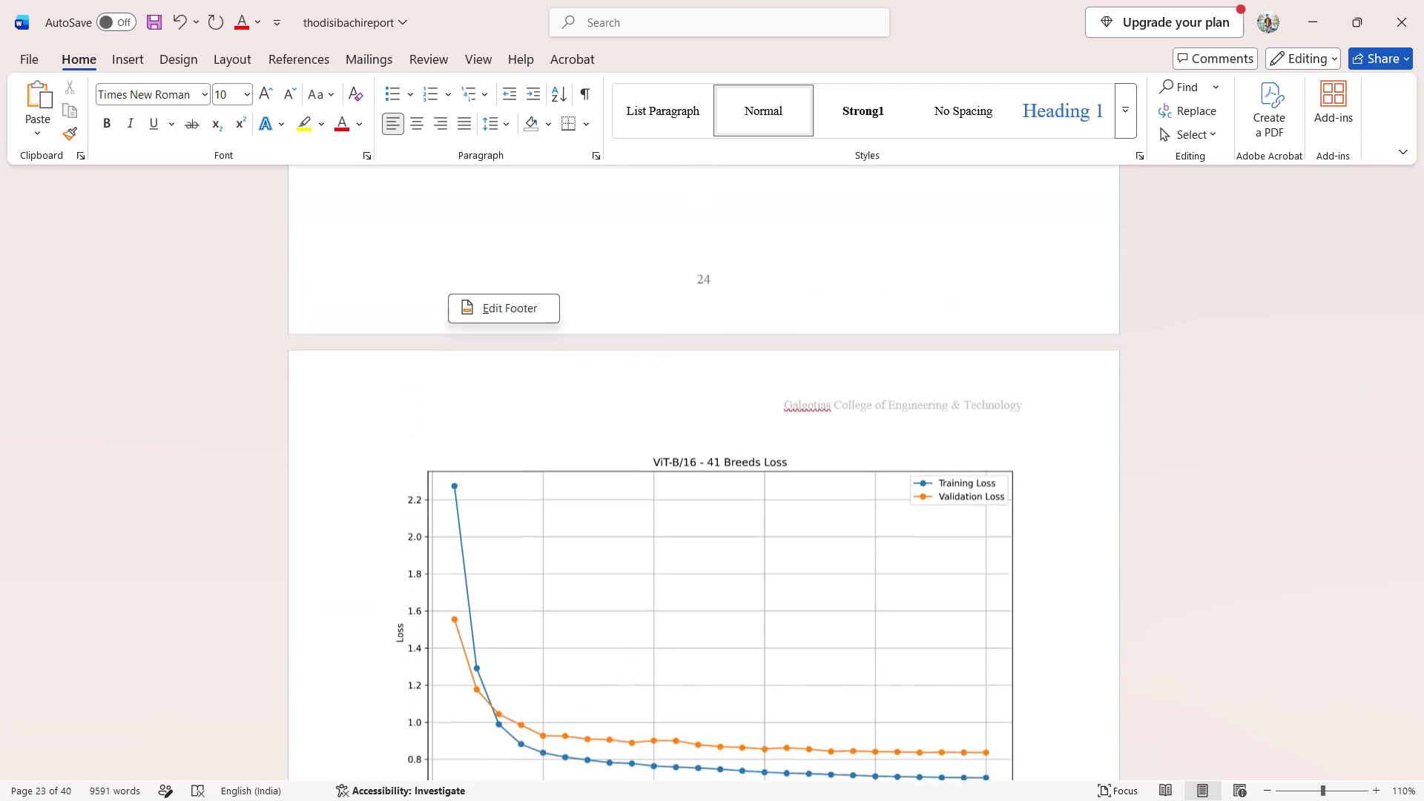
scroll(447, 294, "up", 3)
scroll(447, 294, "down", 1)
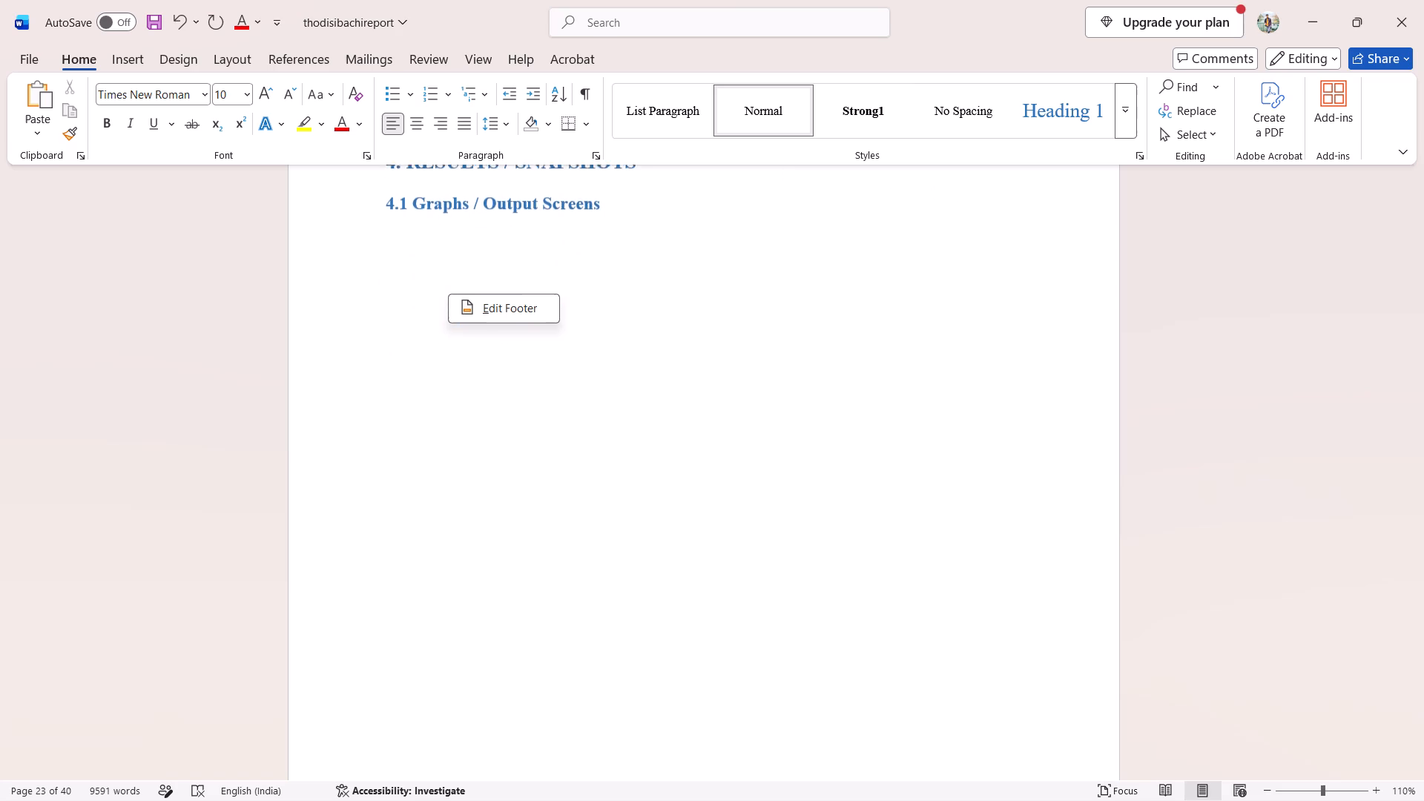
scroll(447, 294, "down", 1)
scroll(447, 294, "up", 1)
scroll(447, 294, "down", 2)
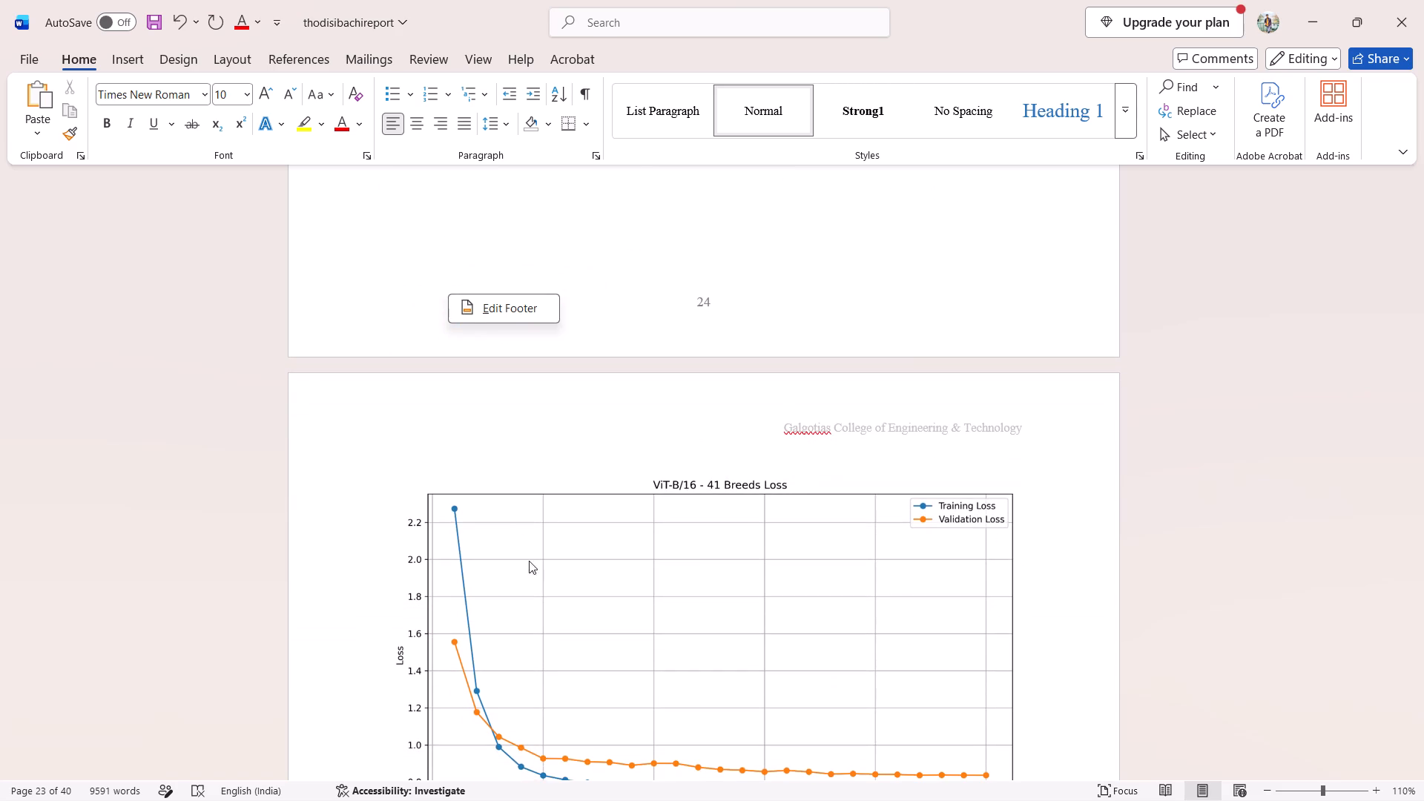
left_click(538, 573)
left_click_drag(599, 613, 558, 191)
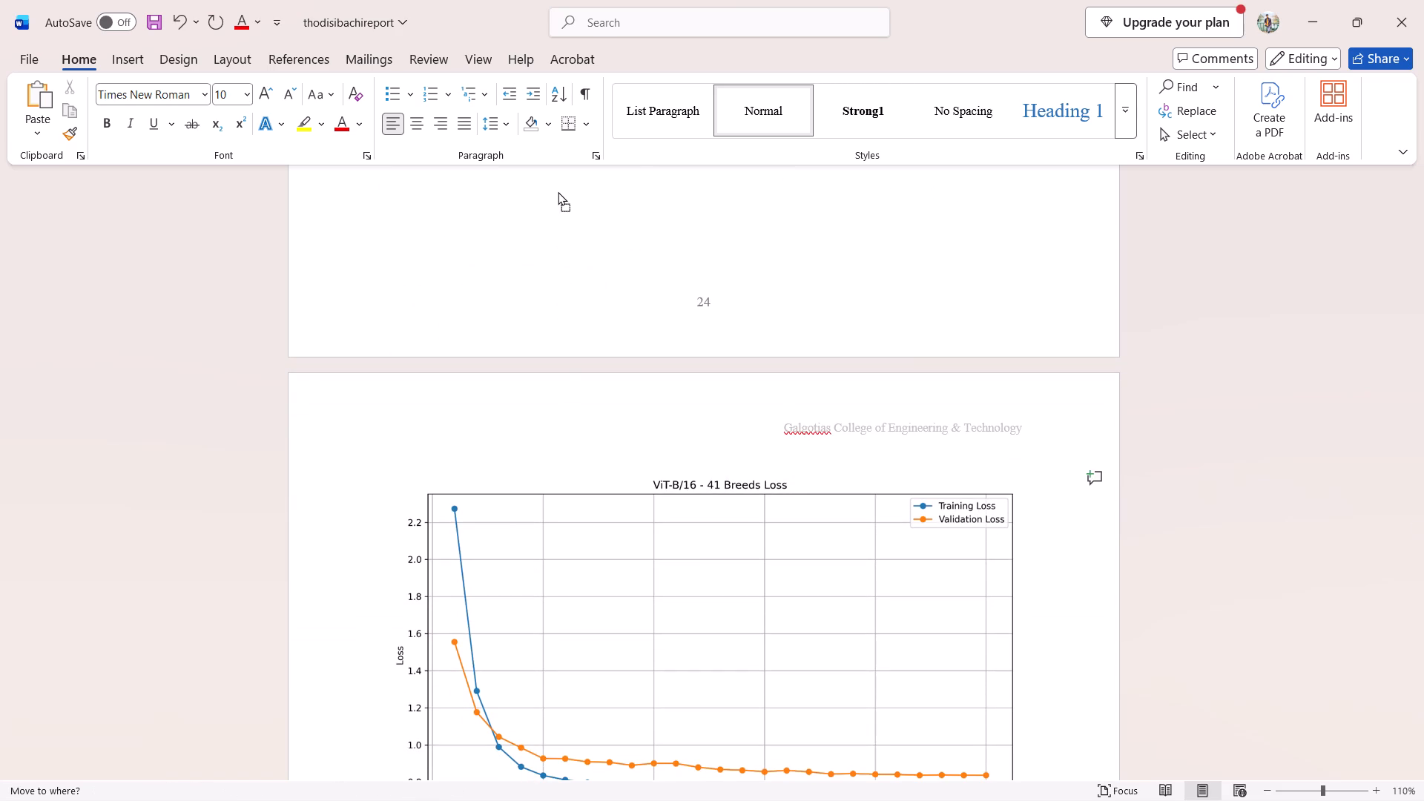
left_click_drag(558, 191, 554, 188)
left_click(576, 452)
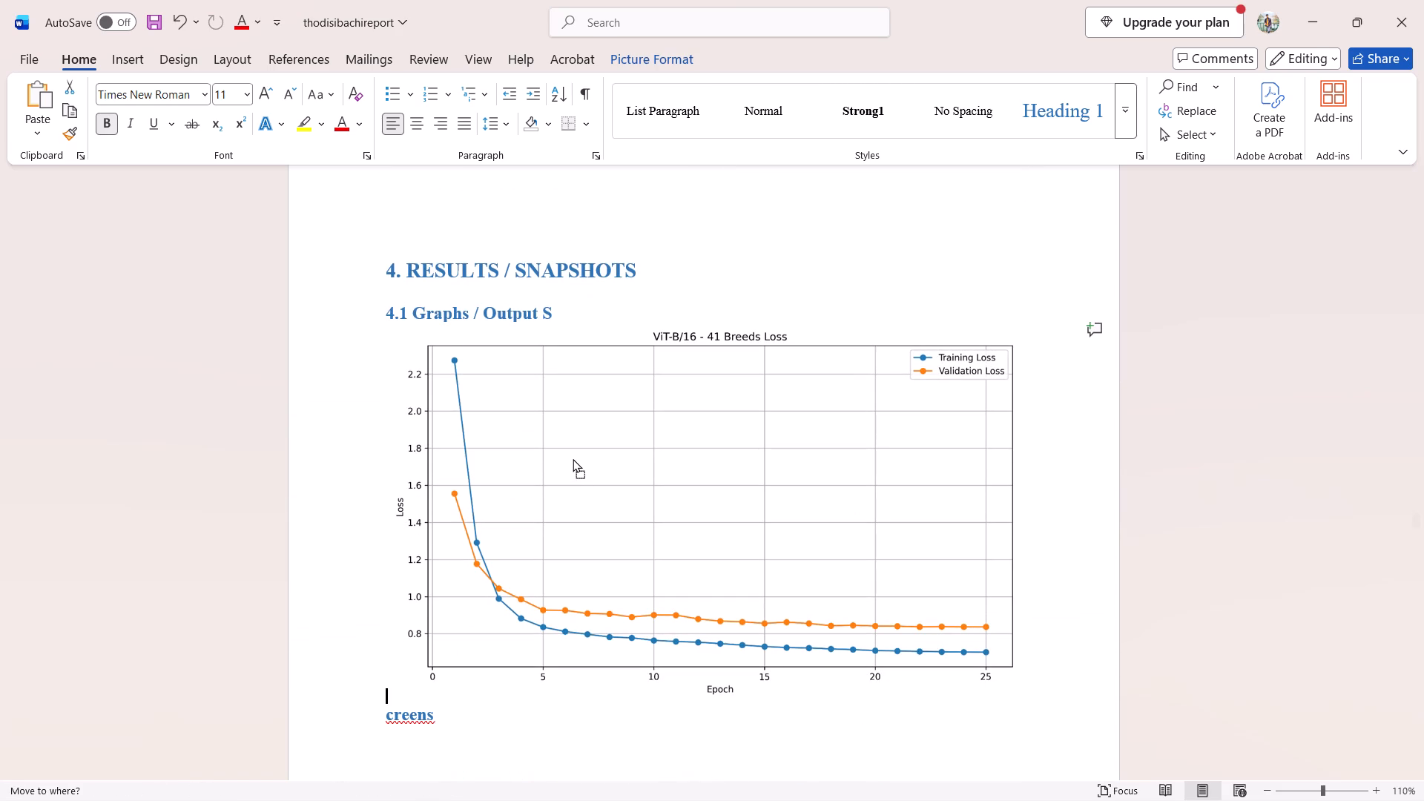
left_click_drag(573, 460, 553, 588)
left_click_drag(553, 588, 551, 581)
left_click(1179, 512)
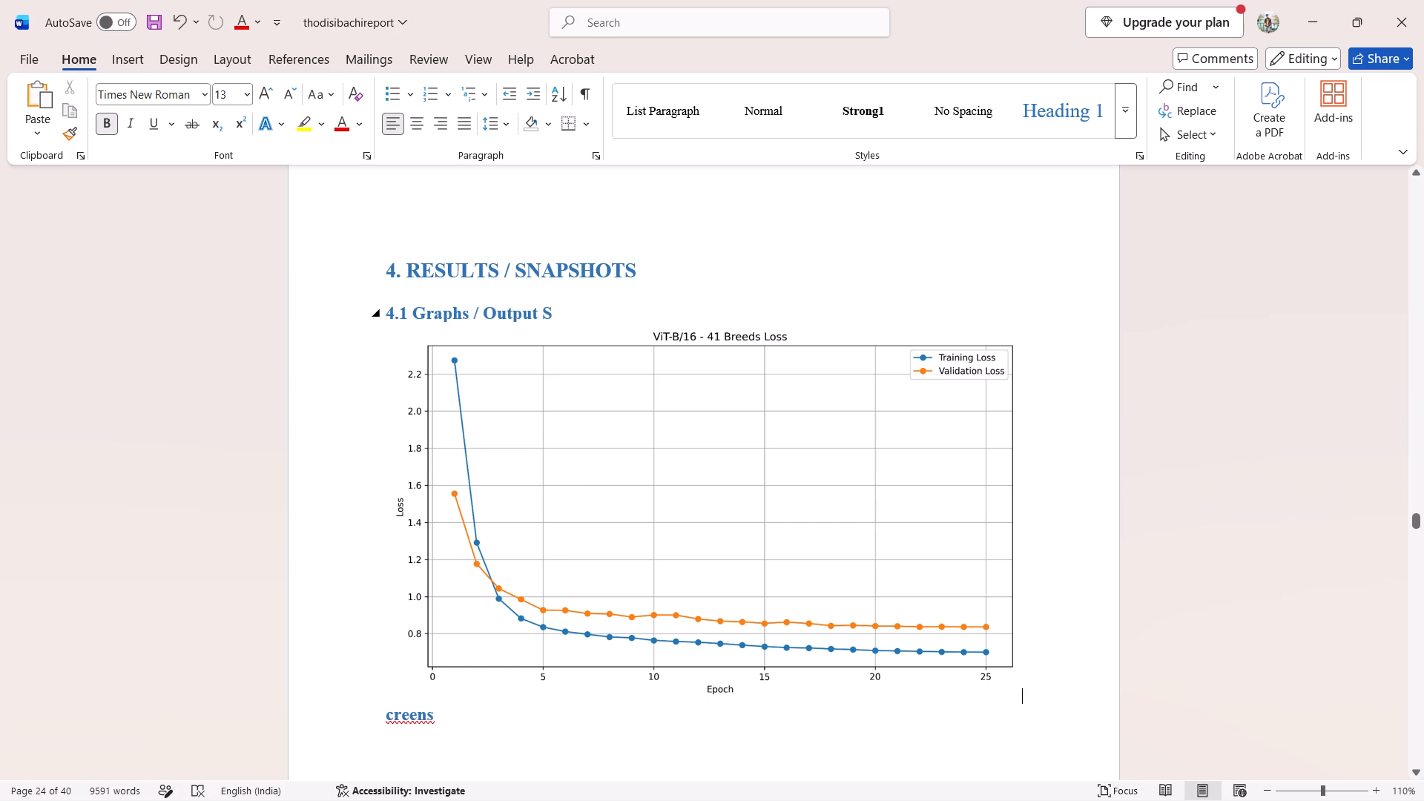
Try to move the ViT-B/16 41 Breeds accuracy graph up onto the page holding the loss graph.
scroll(750, 550, "down", 3)
right_click_drag(750, 550, 736, 223)
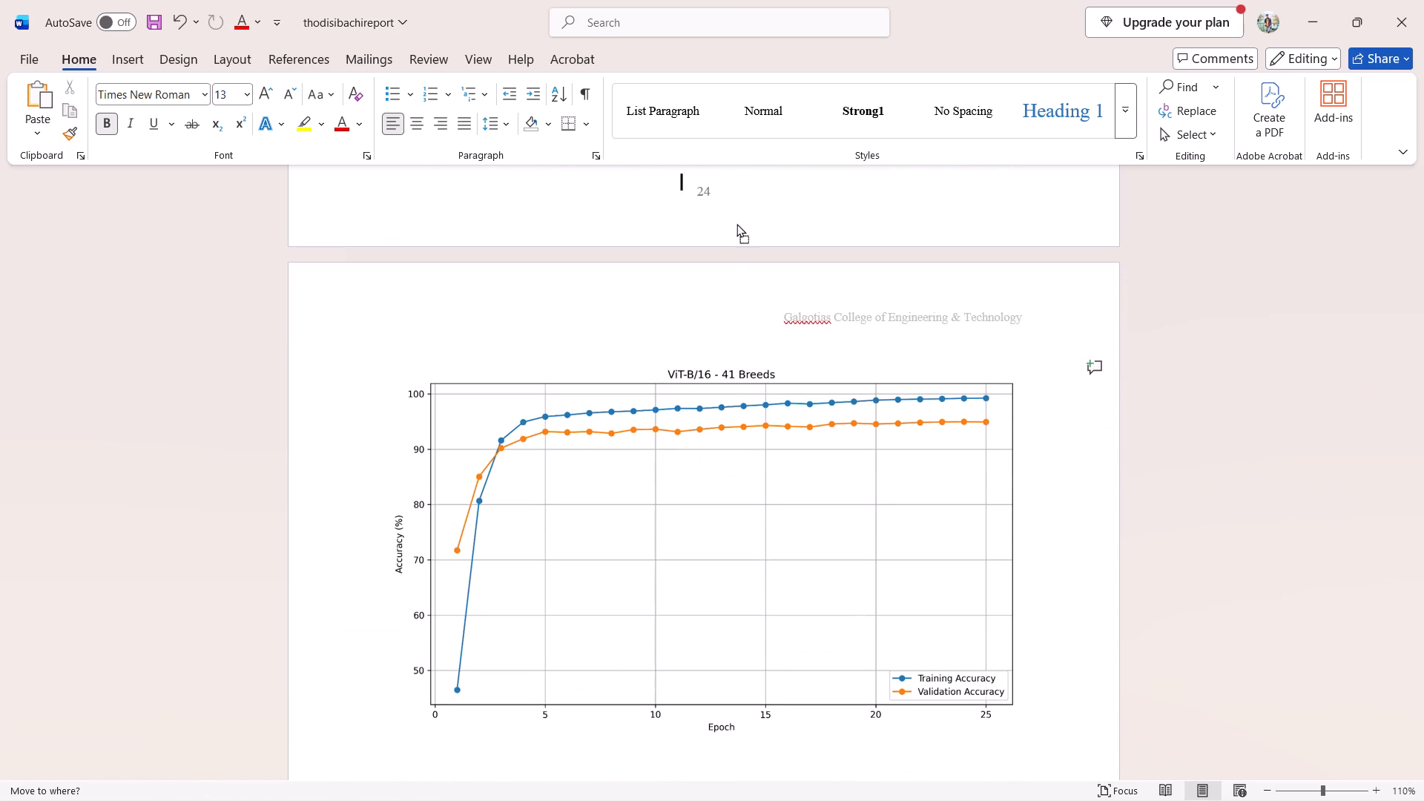
right_click_drag(736, 223, 725, 189)
left_click(725, 189)
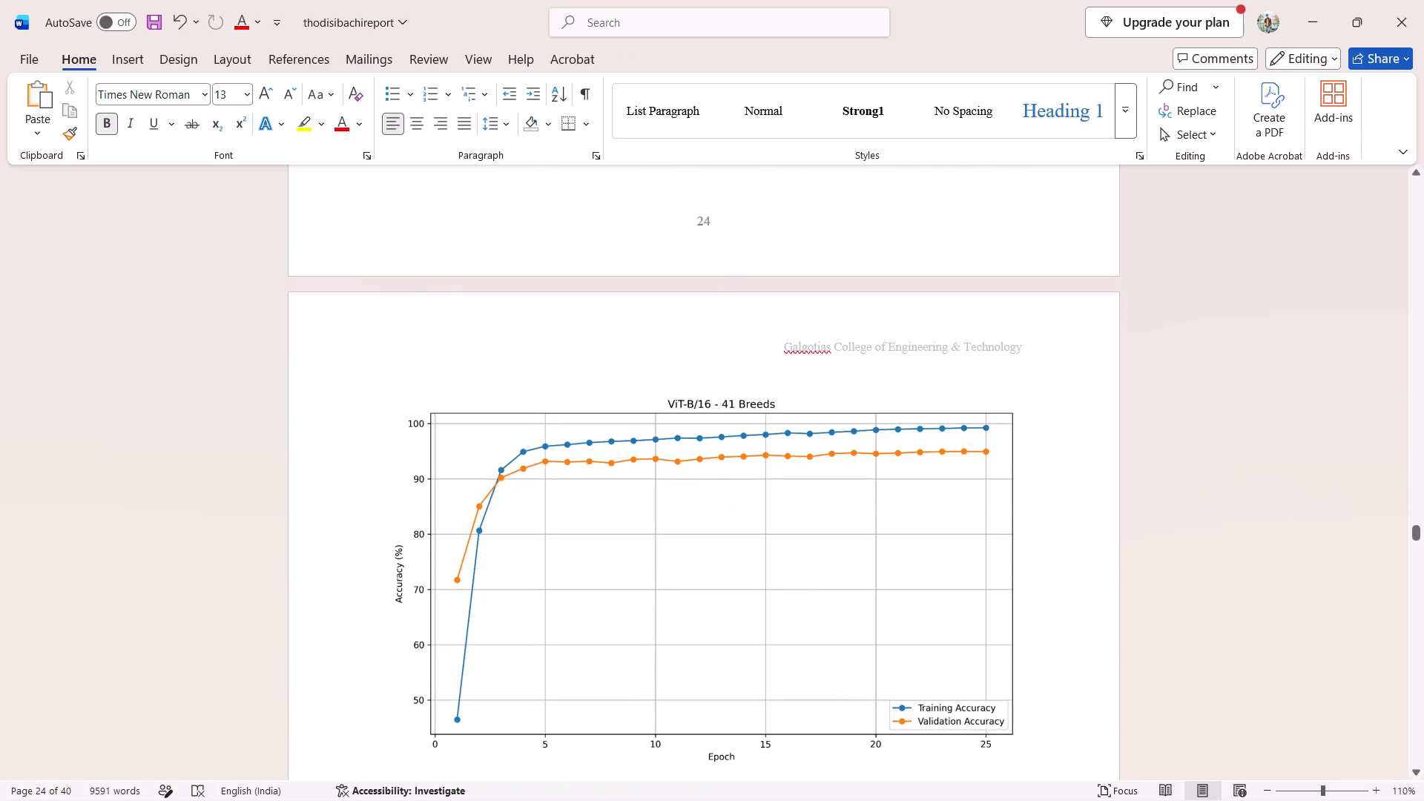
scroll(720, 510, "up", 1)
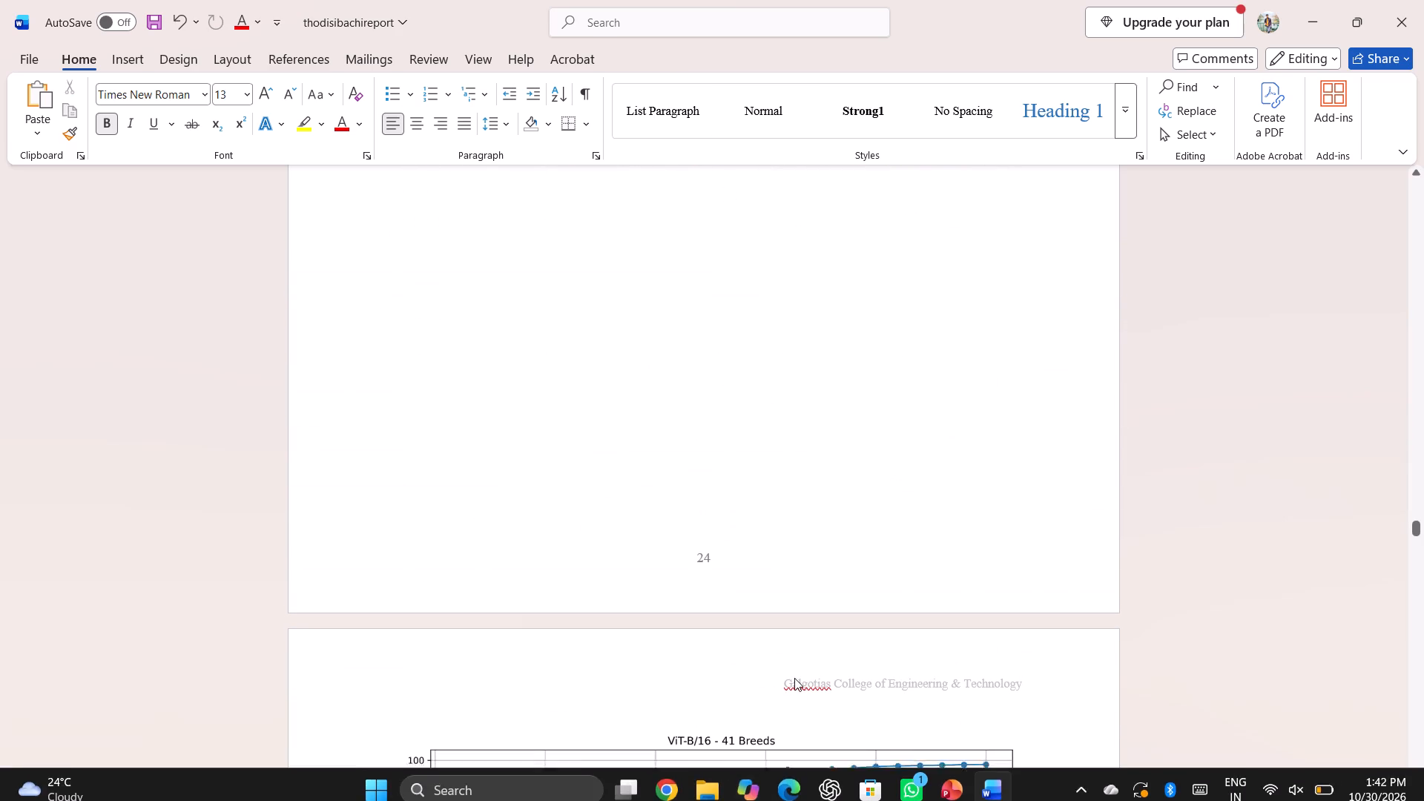
scroll(794, 678, "down", 1)
left_click_drag(788, 730, 762, 265)
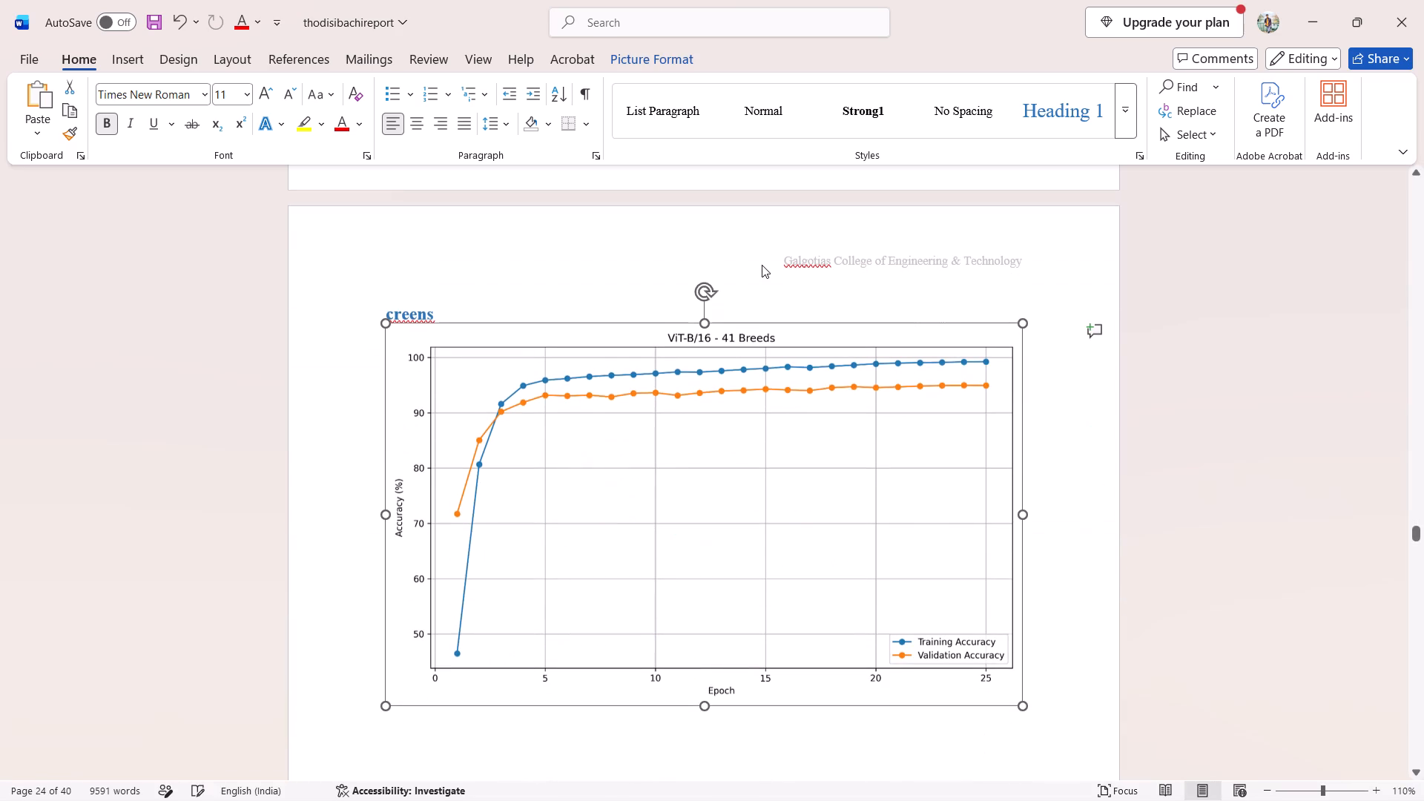
left_click_drag(780, 460, 785, 165)
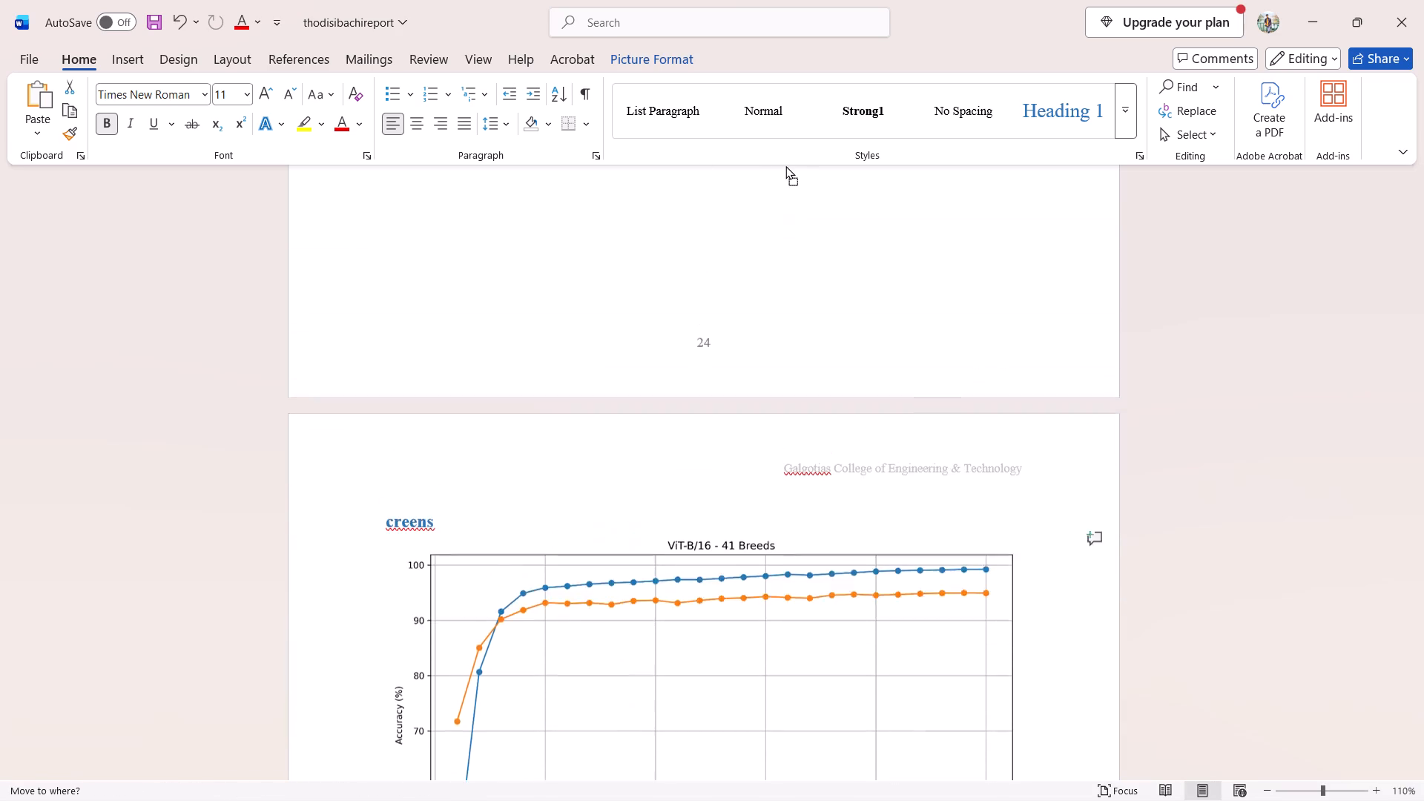
left_click_drag(785, 165, 767, 249)
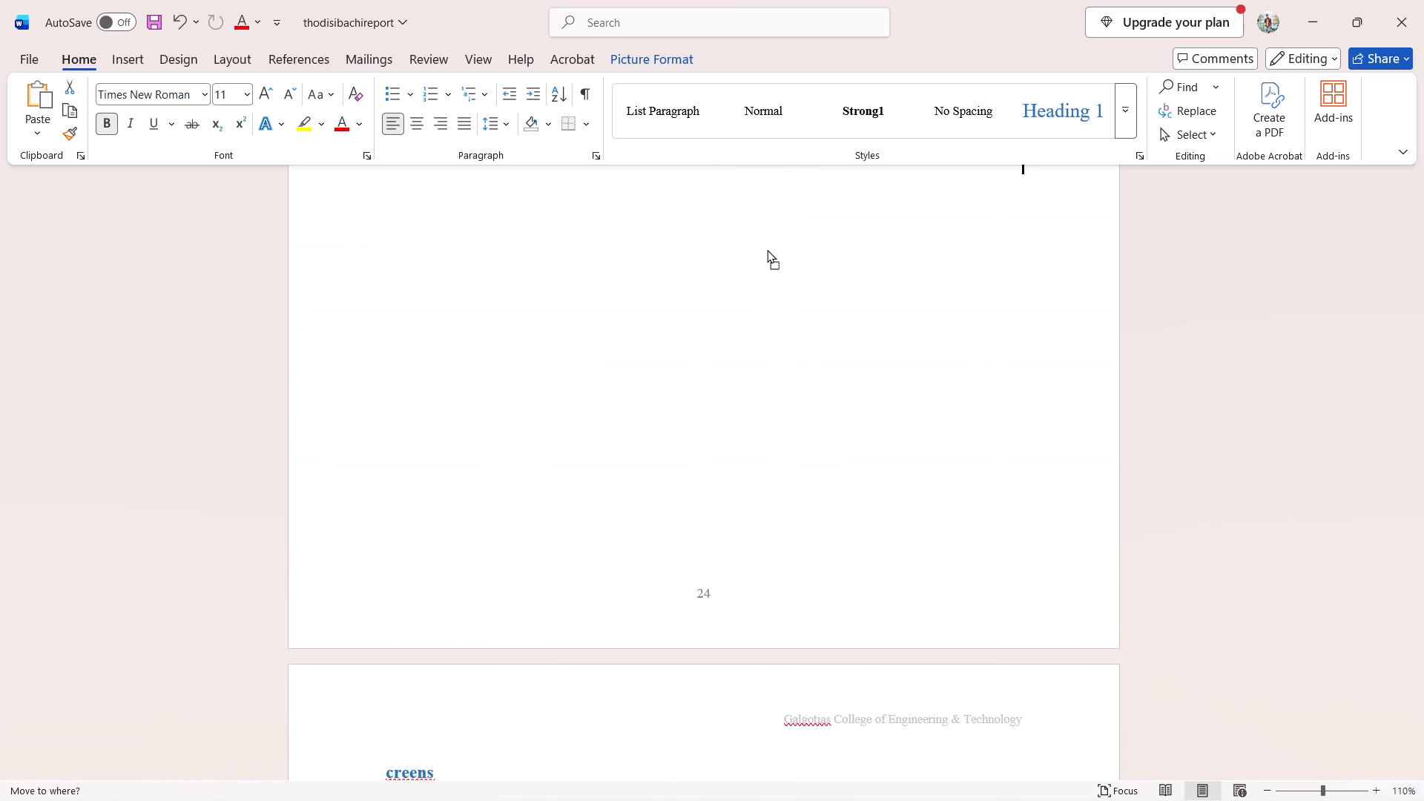
left_click_drag(767, 249, 762, 240)
left_click_drag(748, 570, 756, 182)
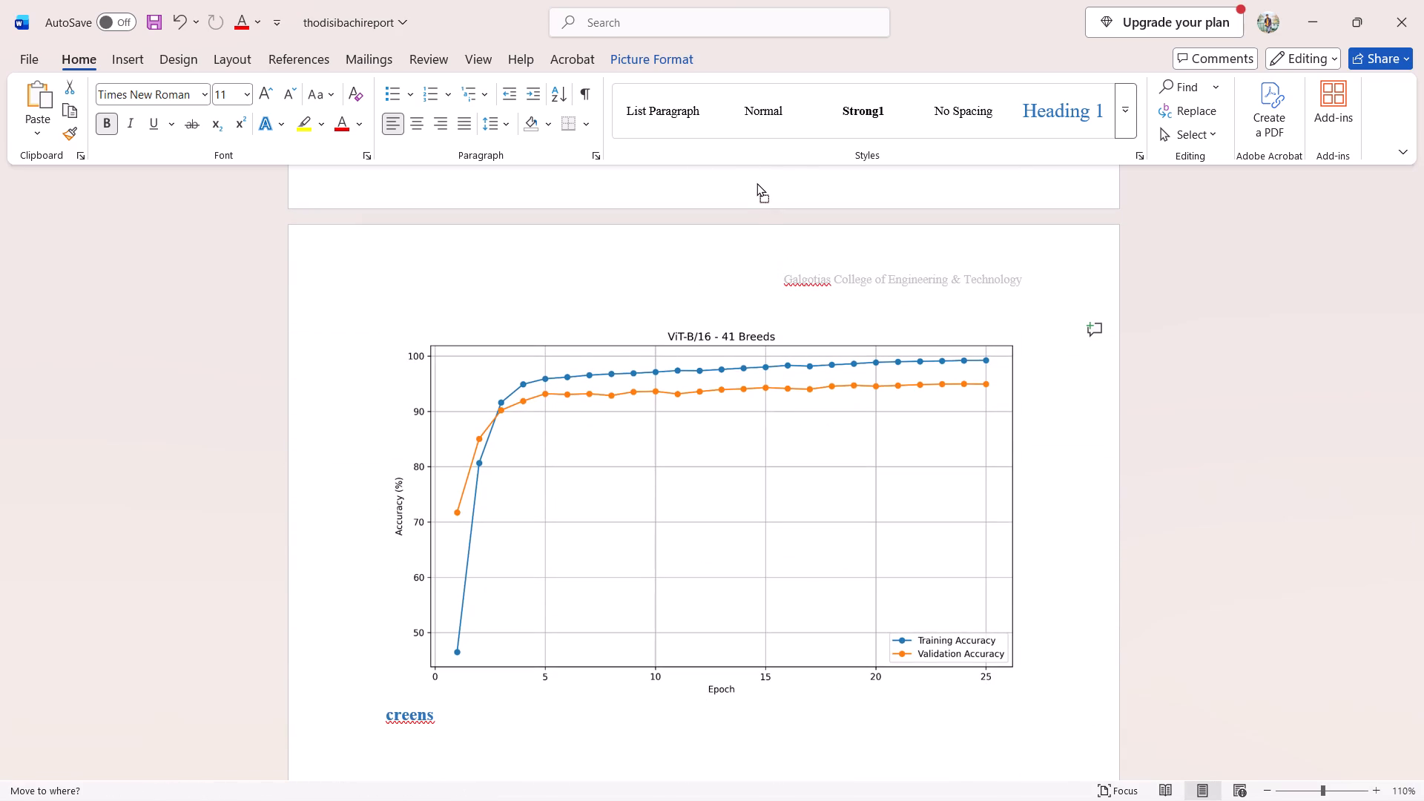
left_click_drag(756, 182, 755, 179)
Review the layout from the 3.4 source code section and its code screenshots through the 4.1 graphs.
scroll(714, 741, "up", 2)
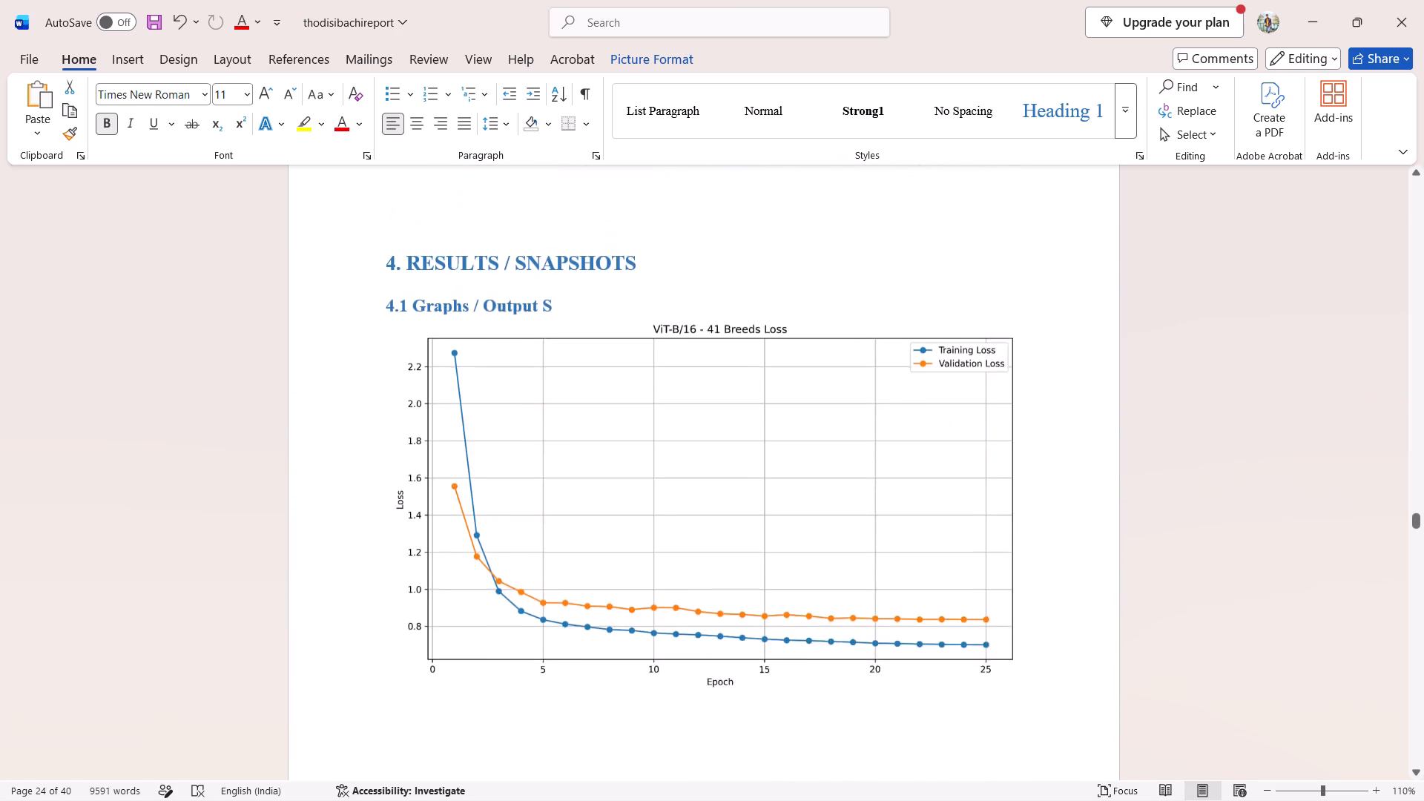
scroll(714, 741, "up", 2)
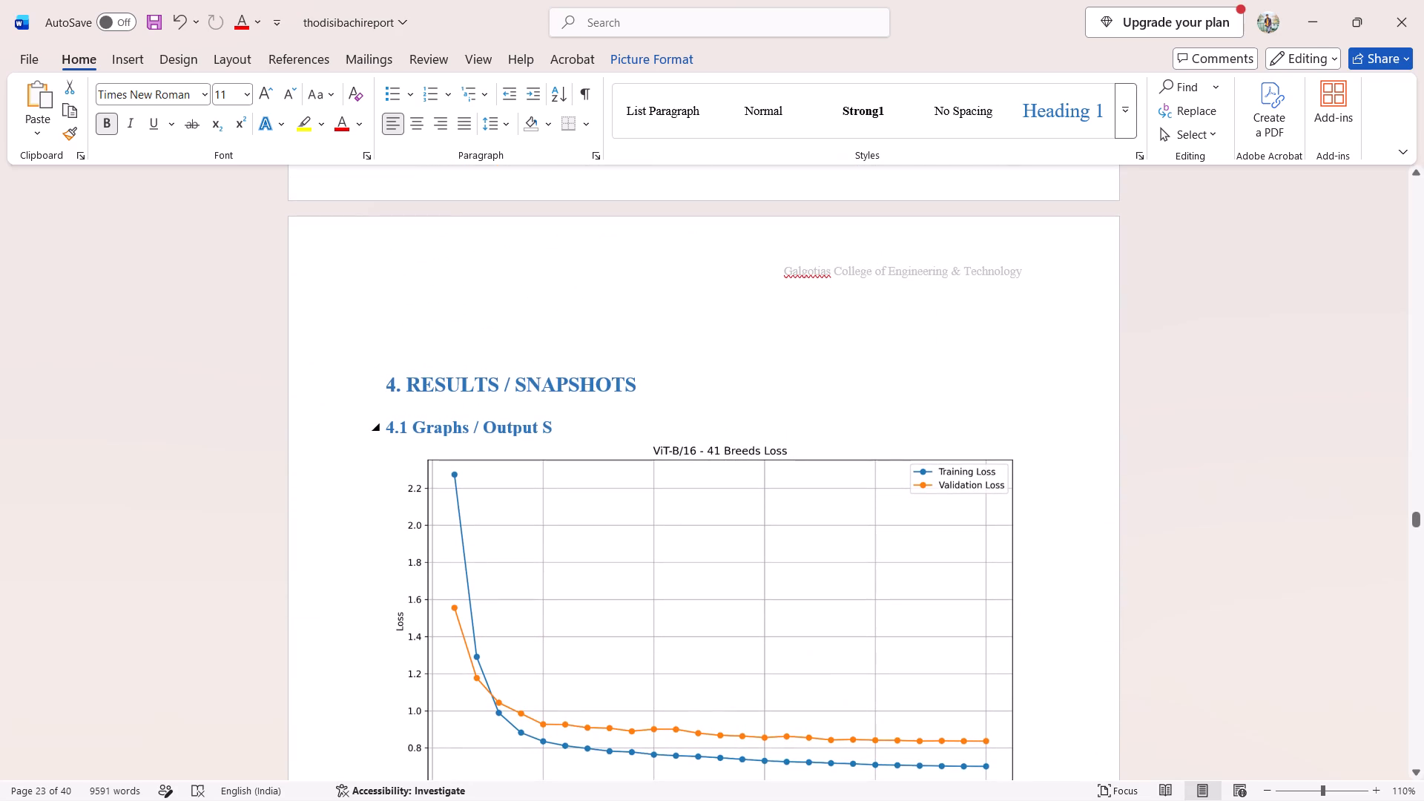
left_click(561, 436)
left_click(563, 416)
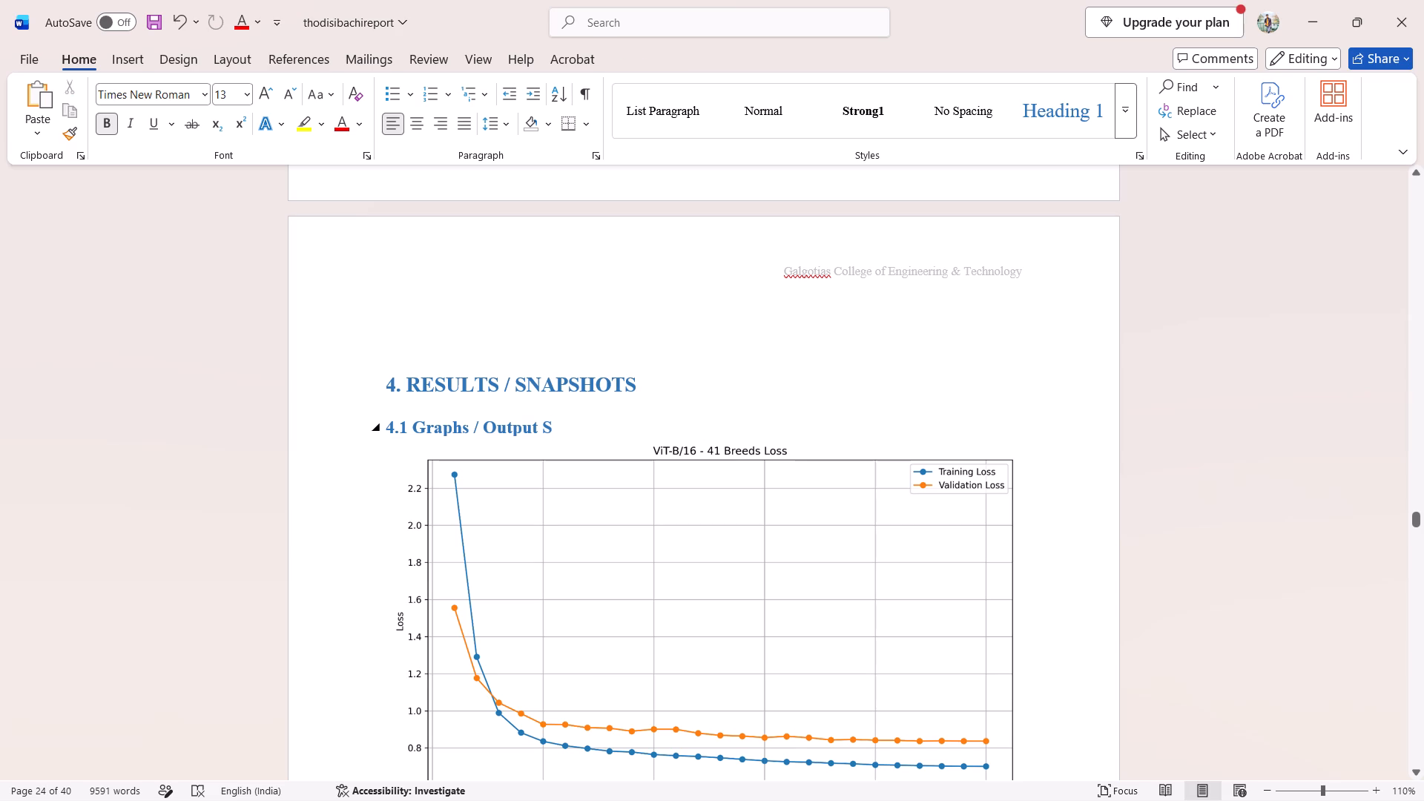
scroll(563, 432, "up", 3)
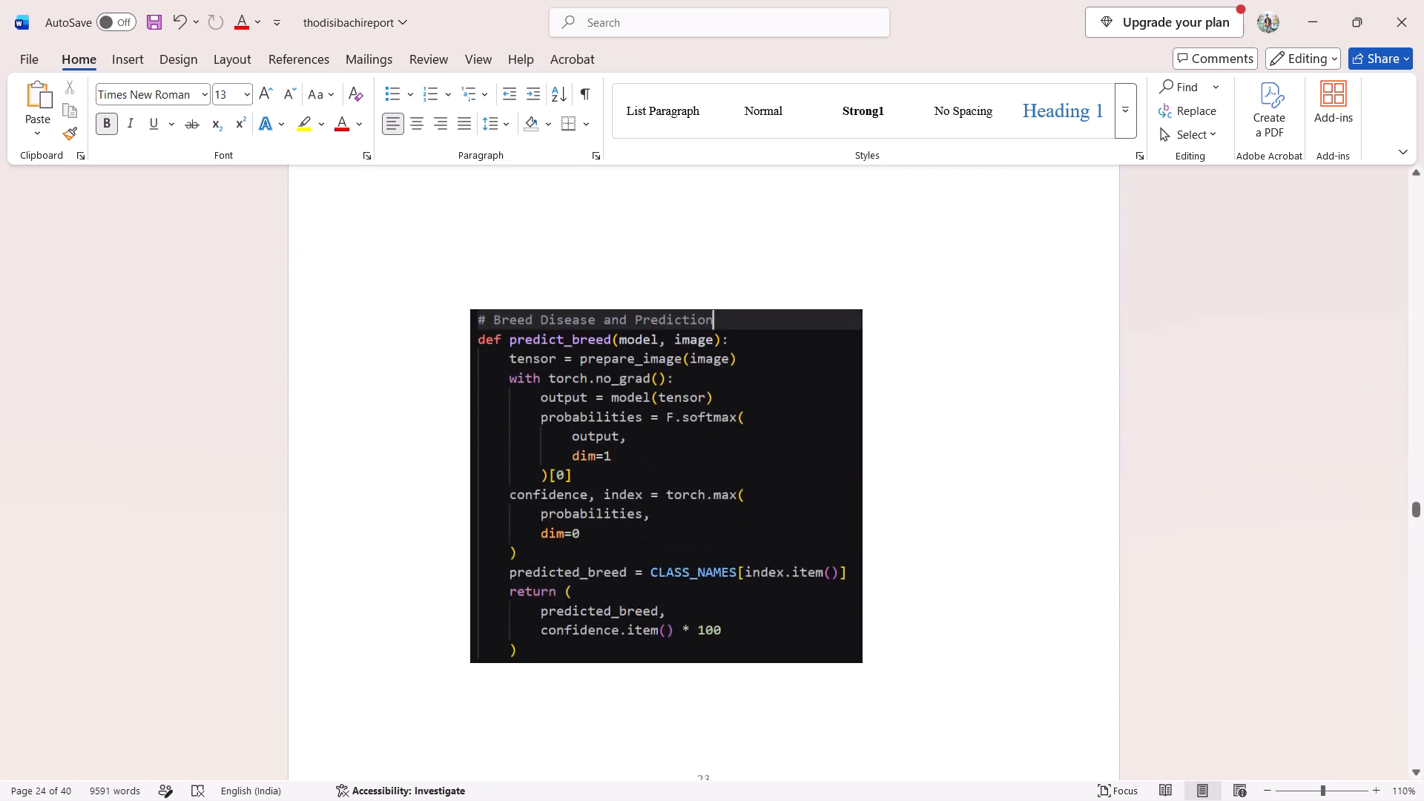
scroll(563, 432, "up", 2)
scroll(563, 432, "down", 1)
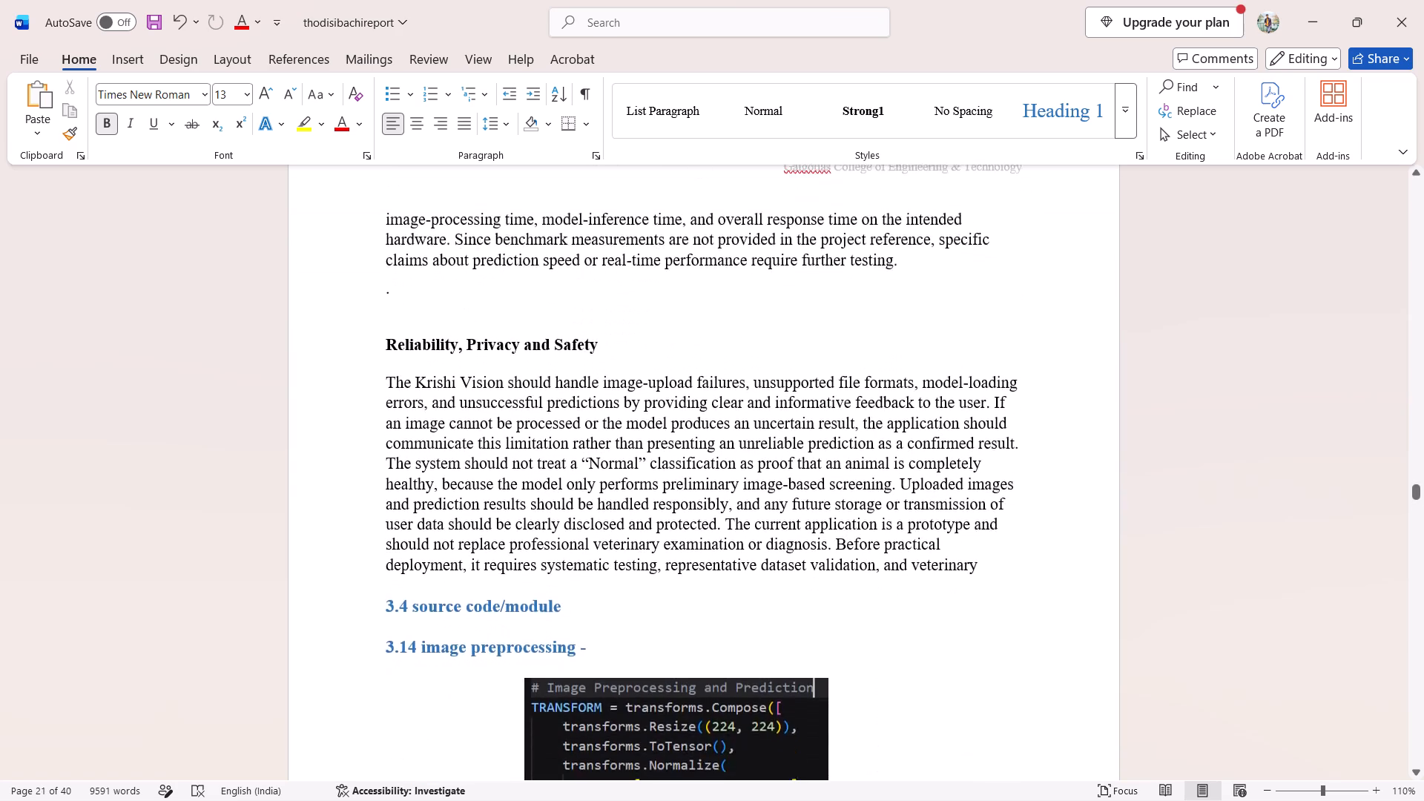
scroll(563, 432, "down", 2)
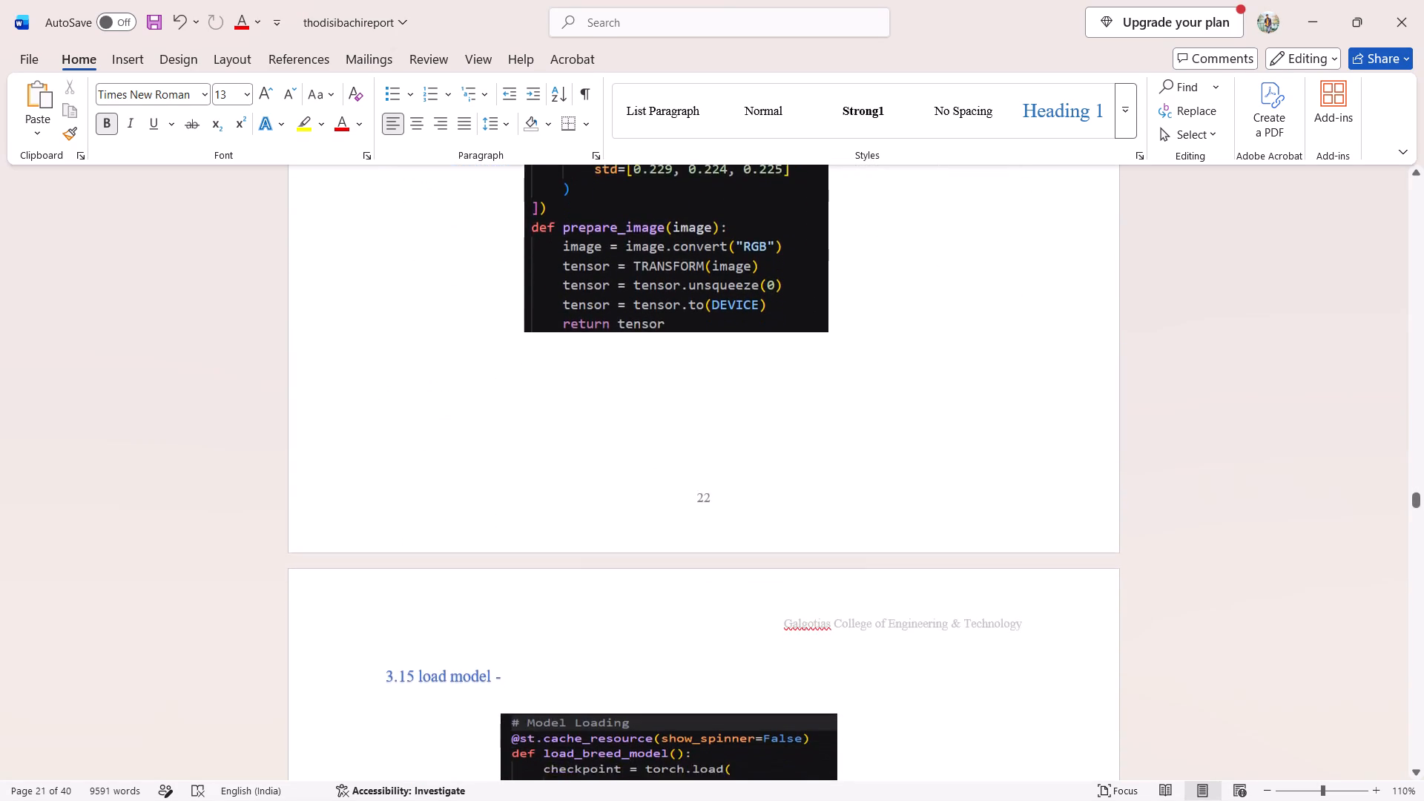
scroll(563, 432, "down", 2)
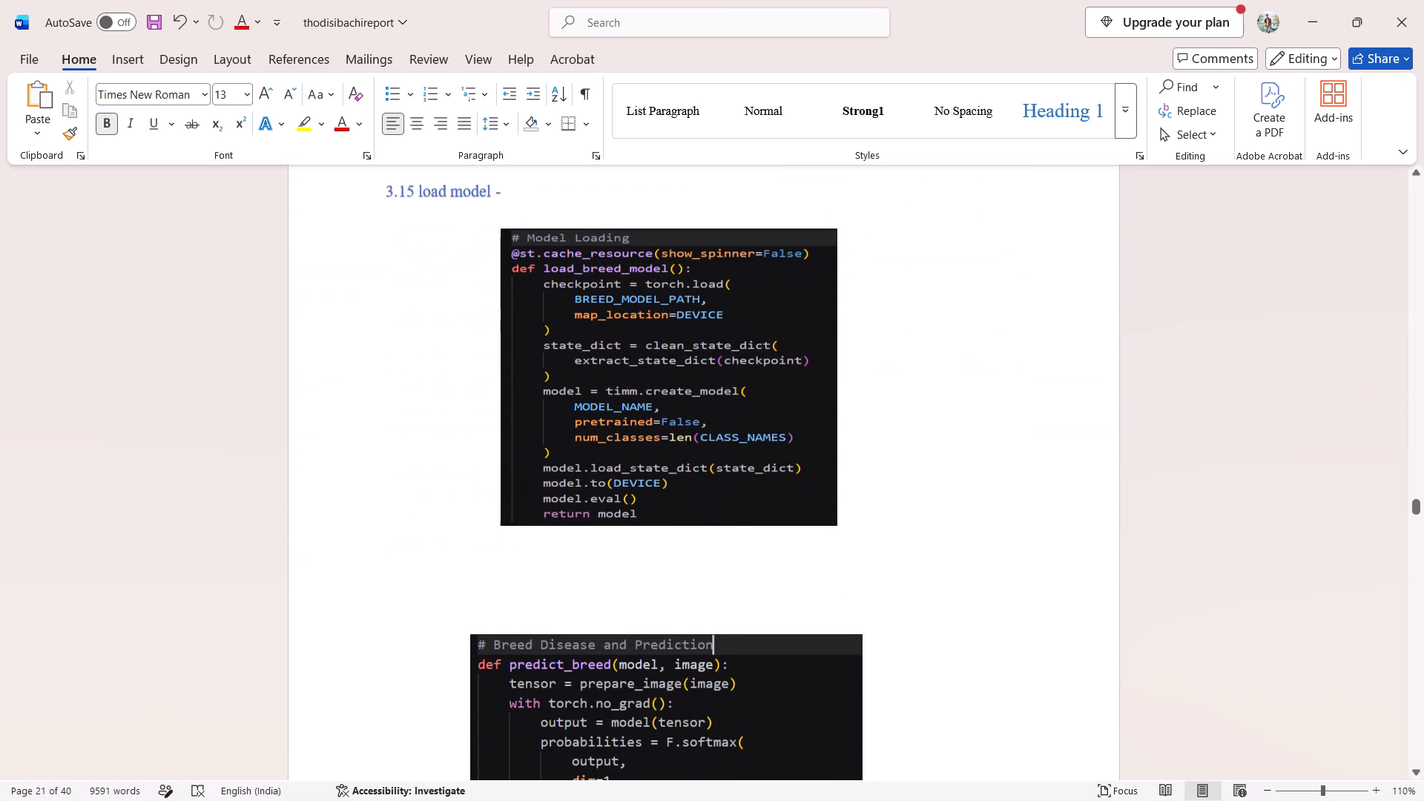
scroll(563, 432, "down", 1)
left_click(438, 558)
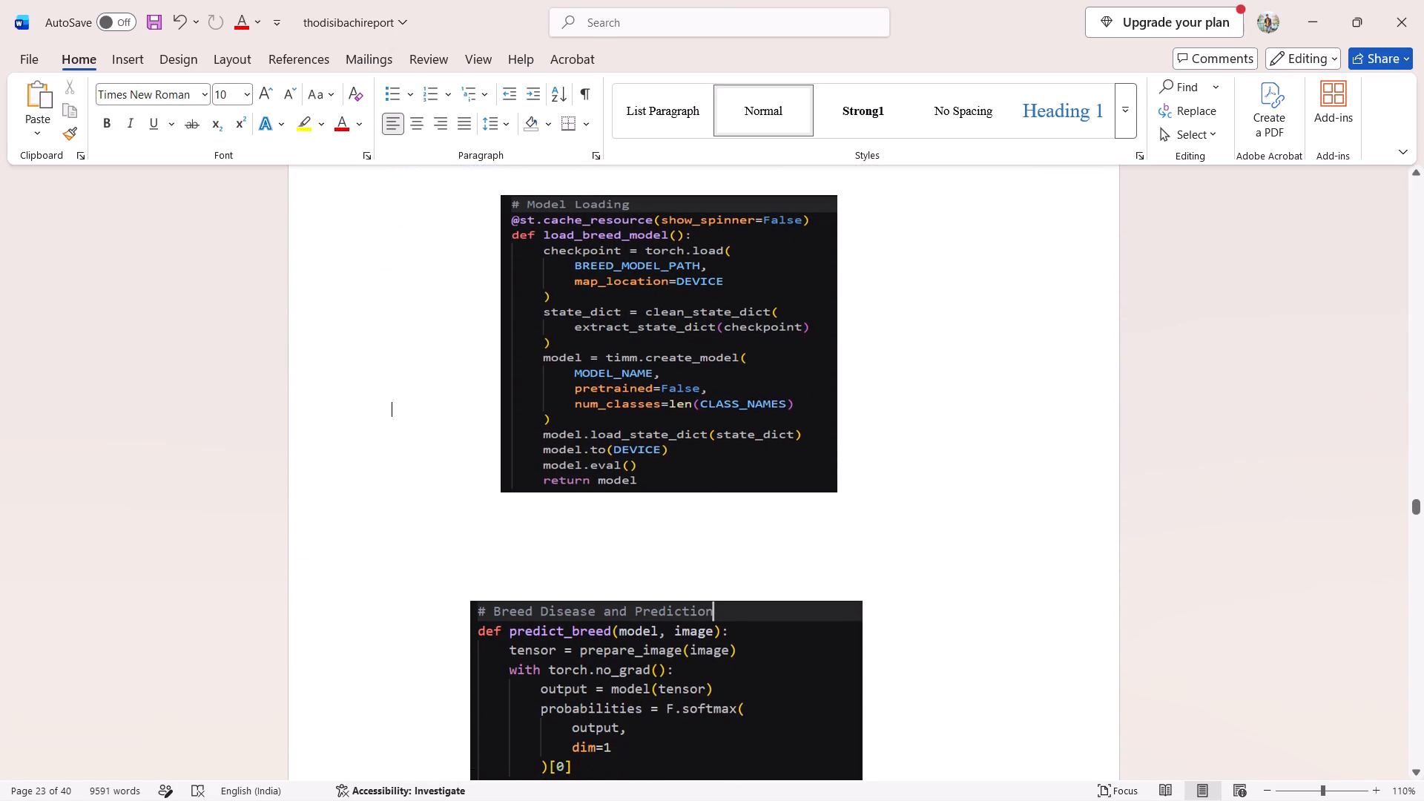
scroll(438, 558, "down", 2)
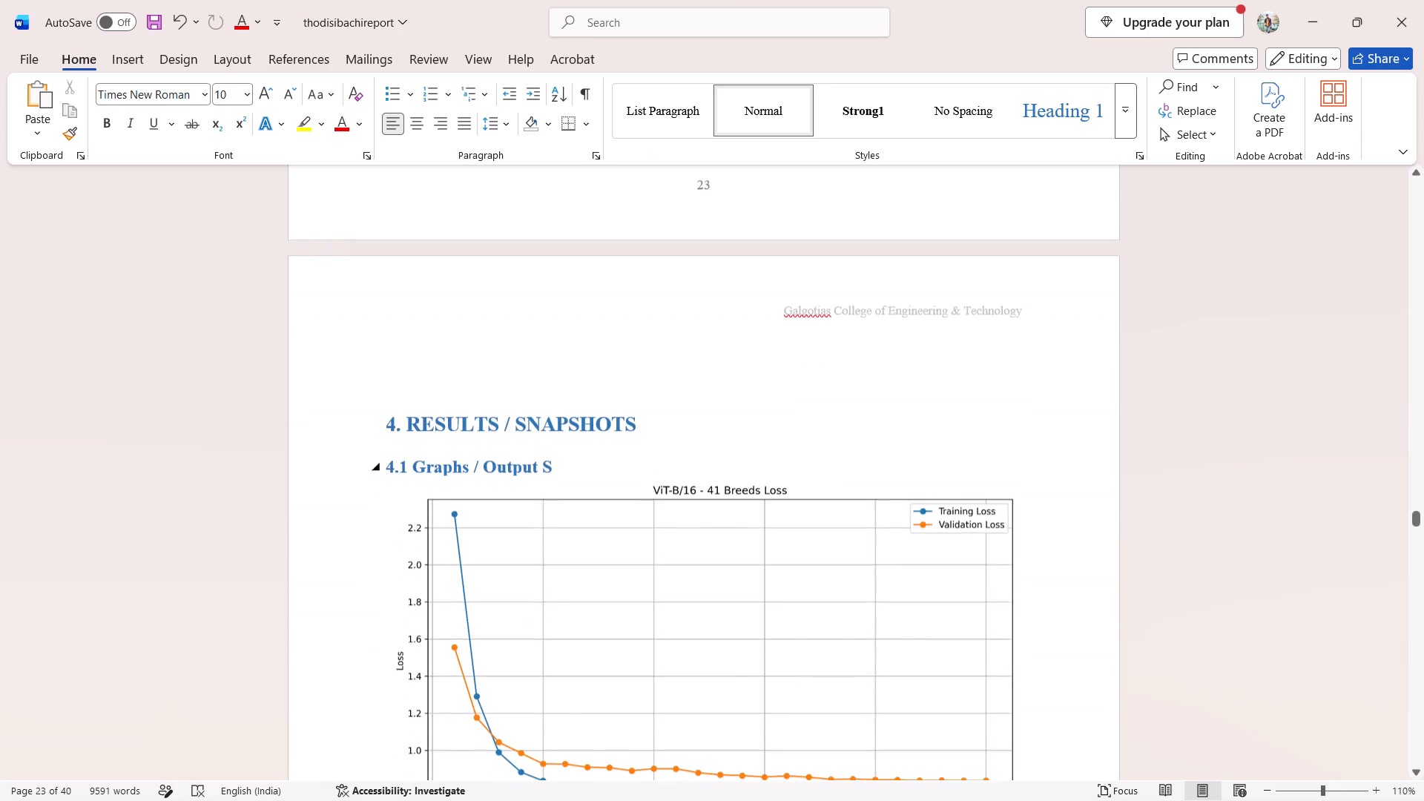
scroll(438, 558, "down", 1)
Extend the 3.15 heading above the model loading screenshot to read "3.15 load model and predict disease -".
scroll(438, 558, "up", 1)
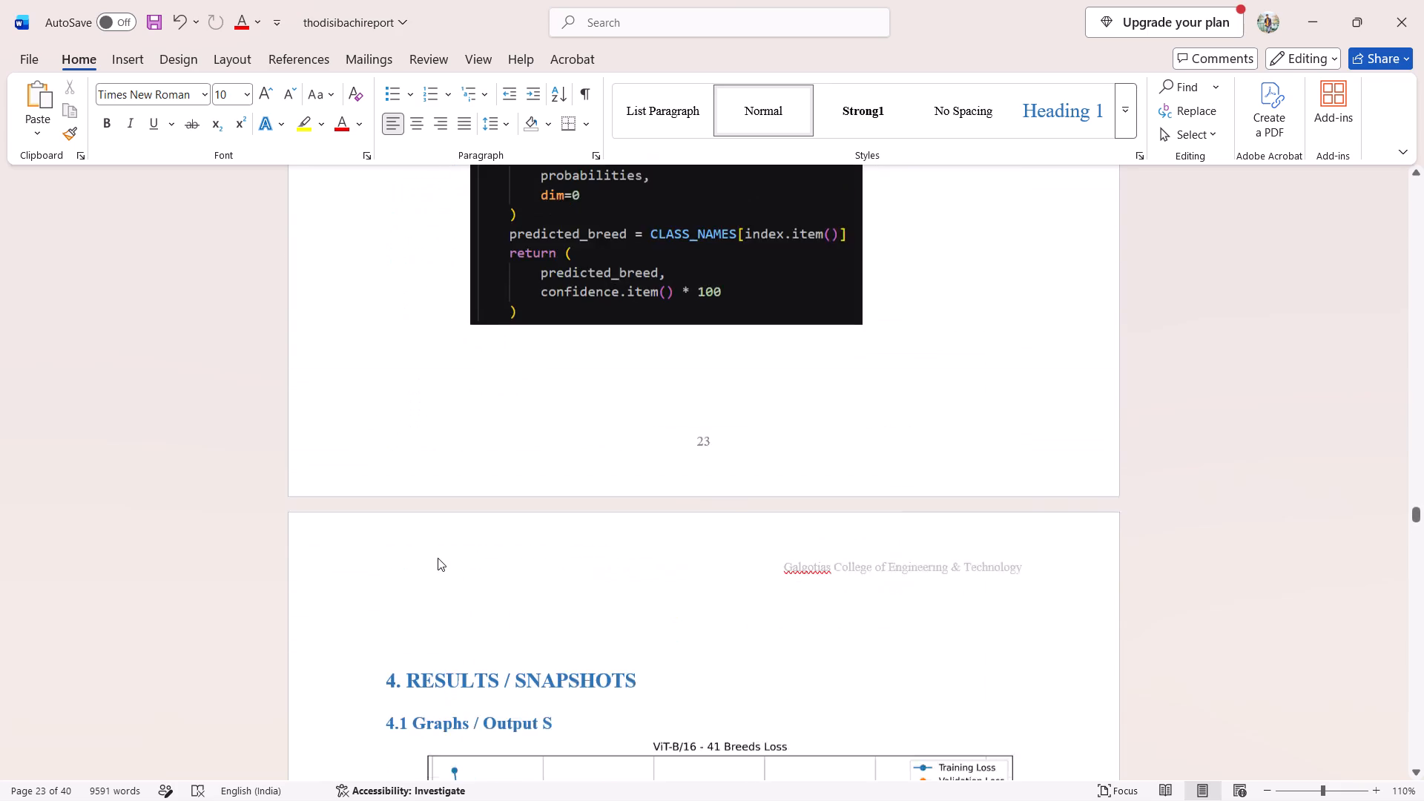
scroll(438, 558, "up", 1)
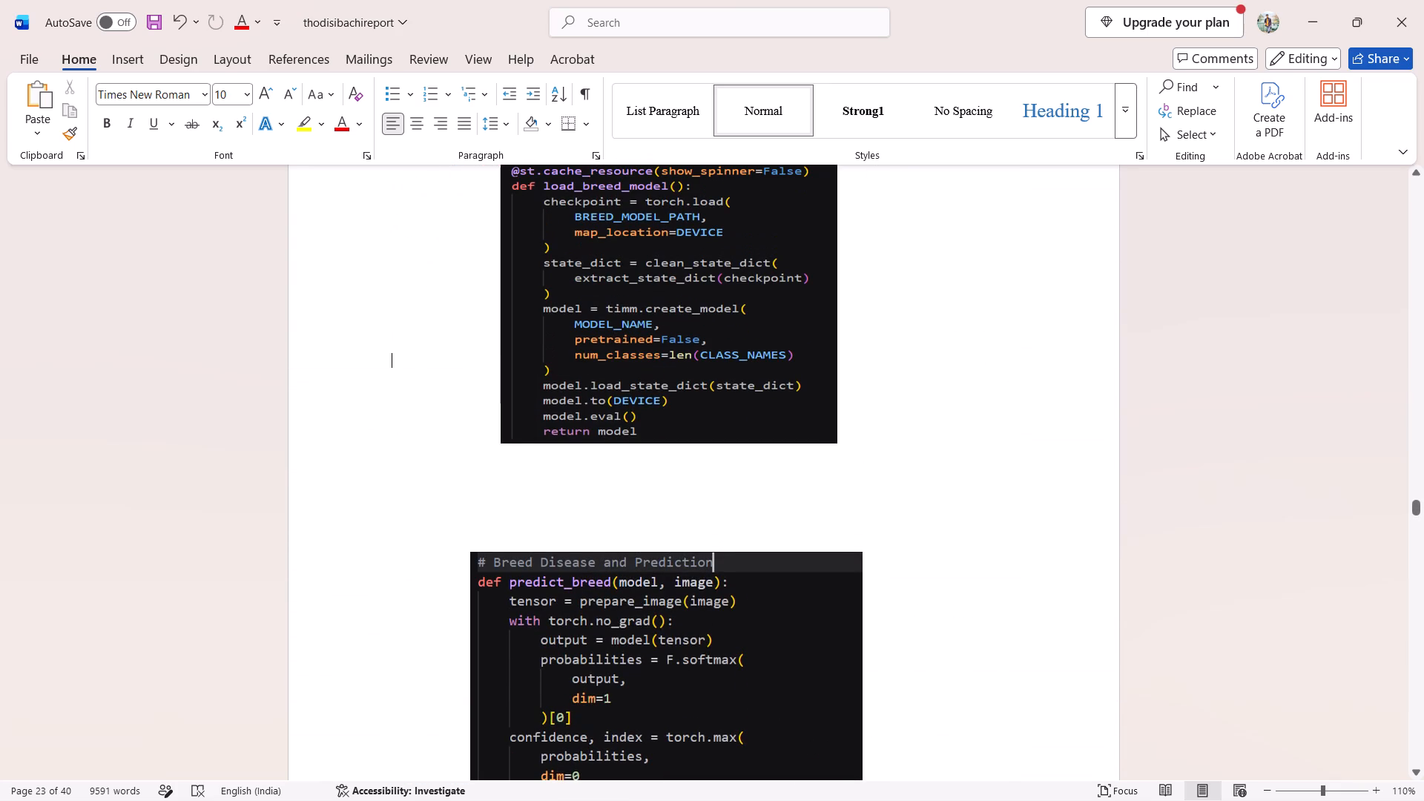
scroll(438, 558, "up", 1)
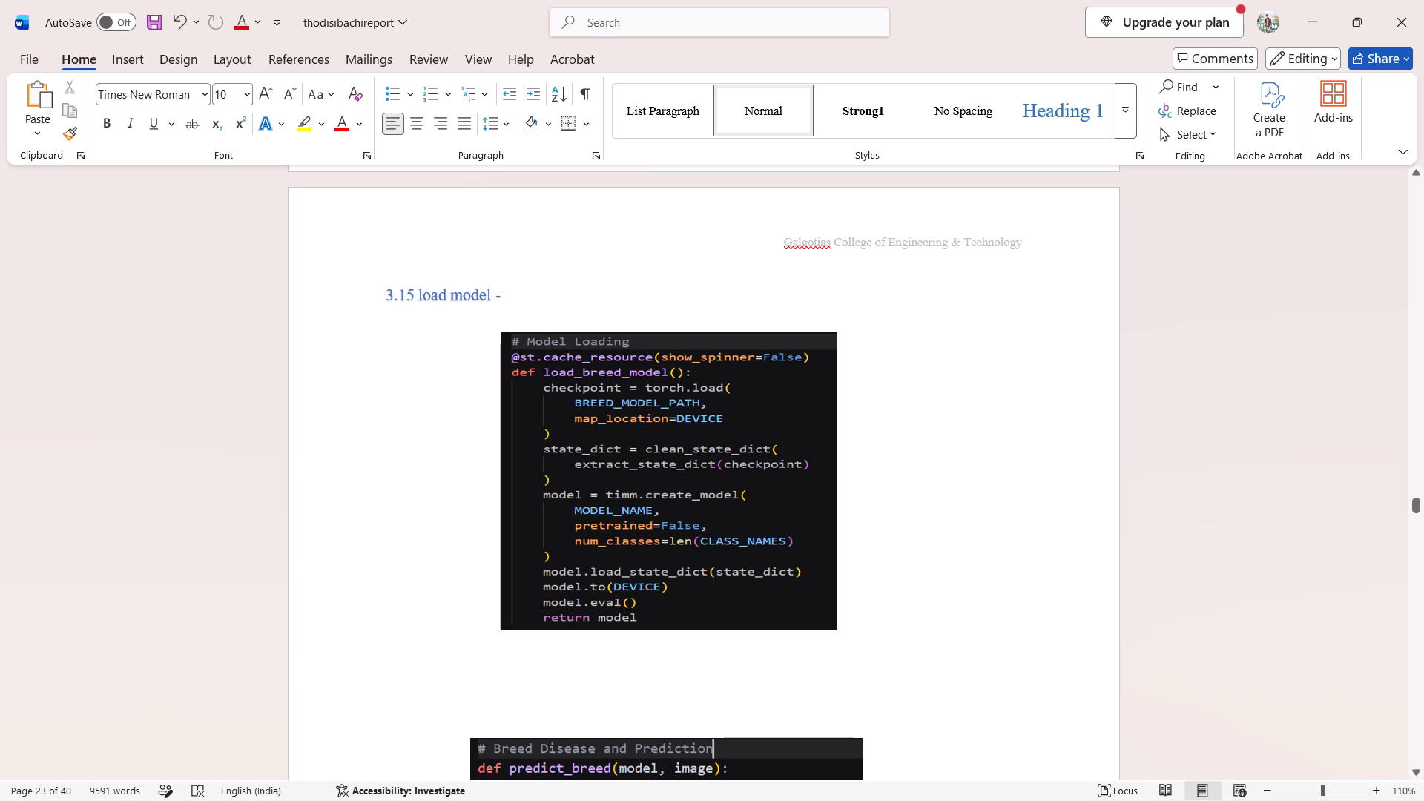
left_click(490, 289)
key("space")
type("and")
key("space")
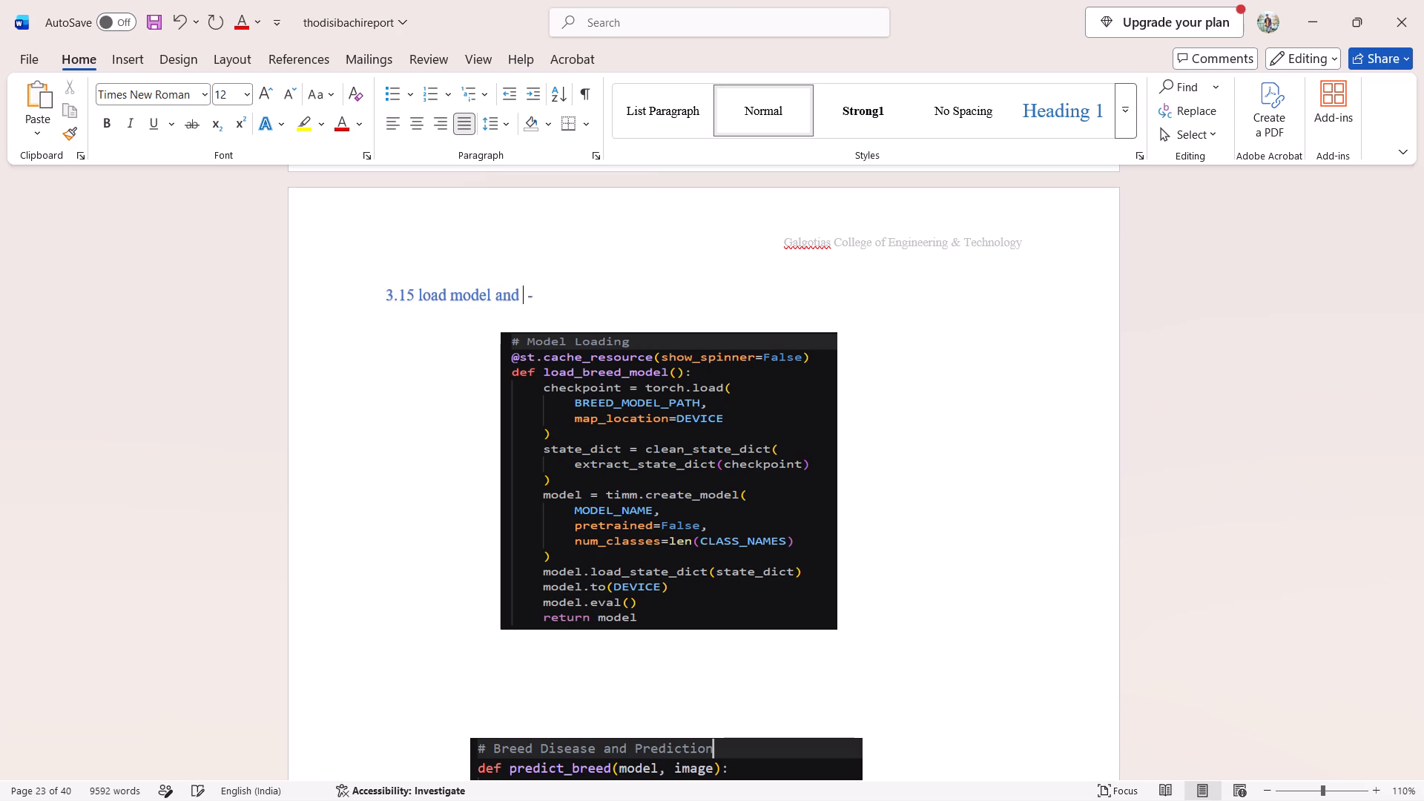
type("predict")
key("space")
type("desi")
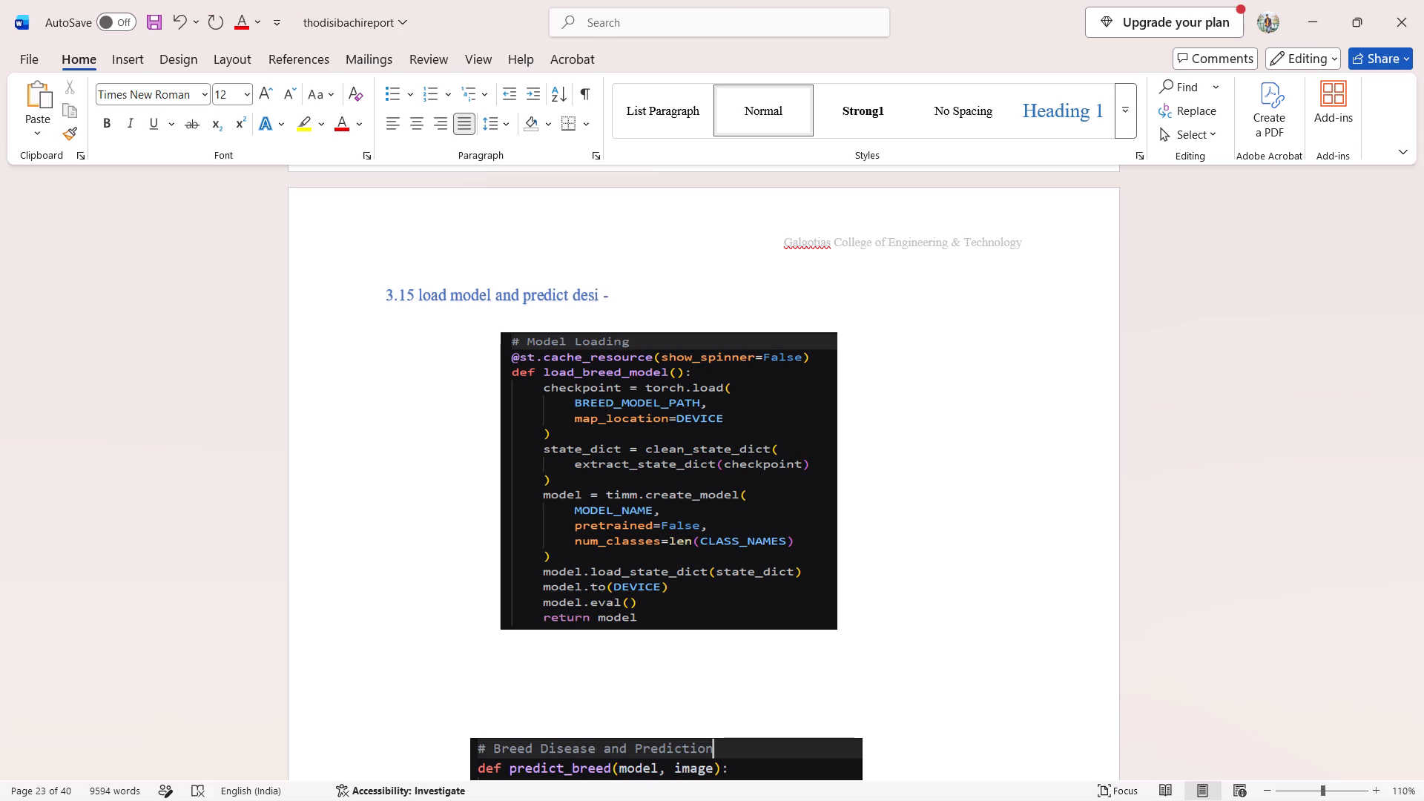
key("BackSpace")
key("BackSpace")
type("siee")
key("space")
key("BackSpace")
key("BackSpace")
key("BackSpace")
type("esr")
key("BackSpace")
key("BackSpace")
key("BackSpace")
key("BackSpace")
key("BackSpace")
key("BackSpace")
type("ie")
key("BackSpace")
type("se")
type("ase")
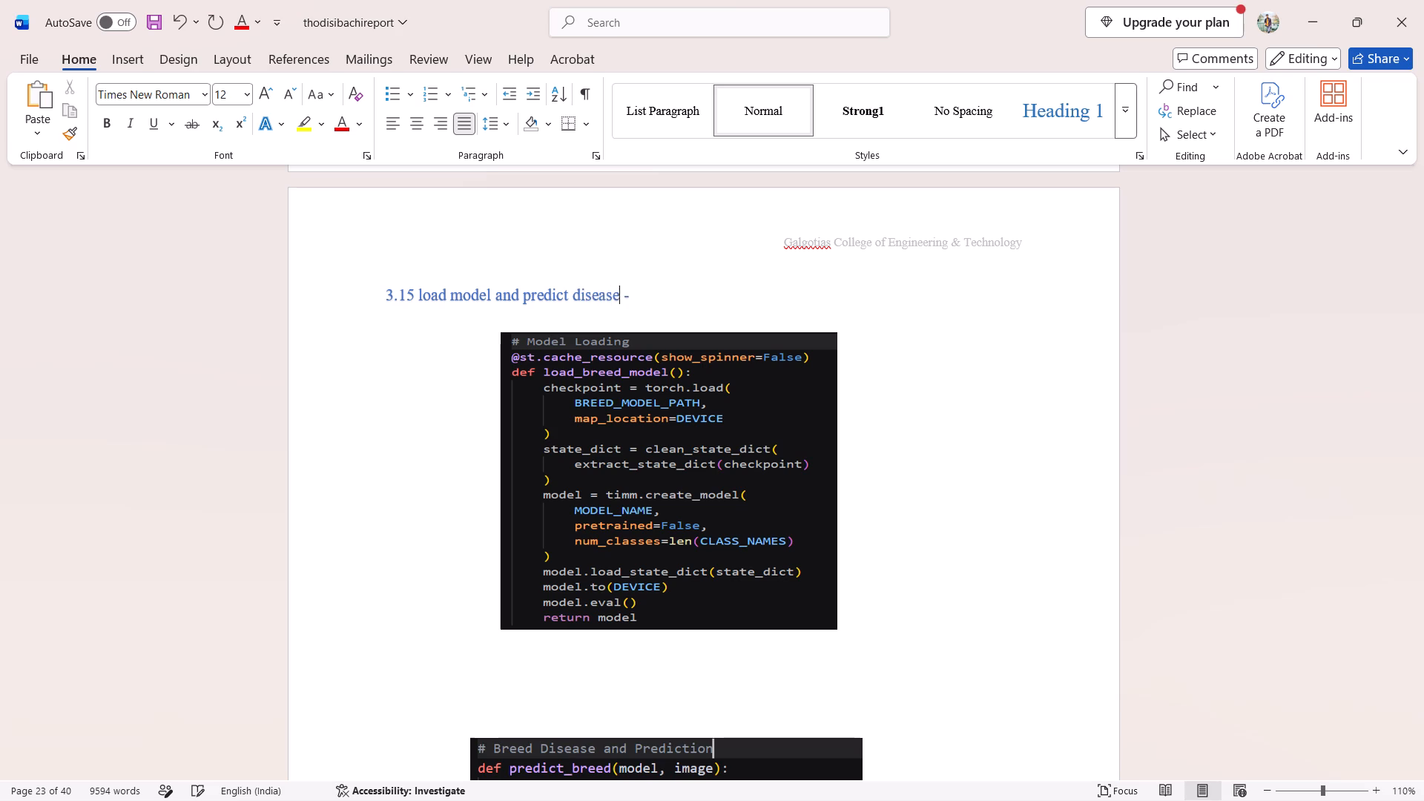
Extend the 3.15 heading with "and bread prediction" before its closing dash.
key("space")
type("and")
key("space")
type("bread")
key("space")
type("predu")
key("BackSpace")
type("iction")
key("space")
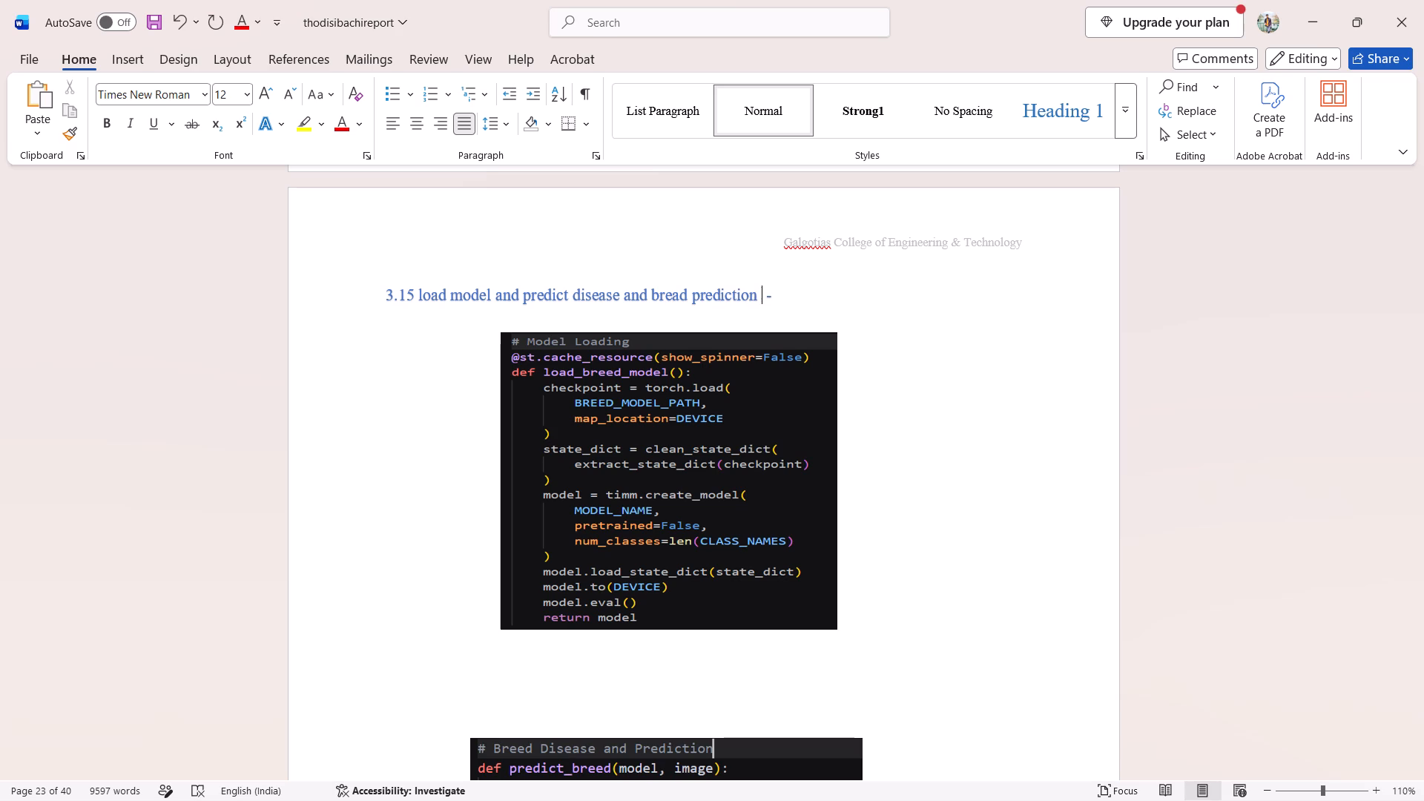
Set the ViT-B/16 41 Breeds accuracy graph to Tight text wrapping and move it up onto the page with the 4. Results / Snapshots heading.
scroll(516, 346, "down", 2)
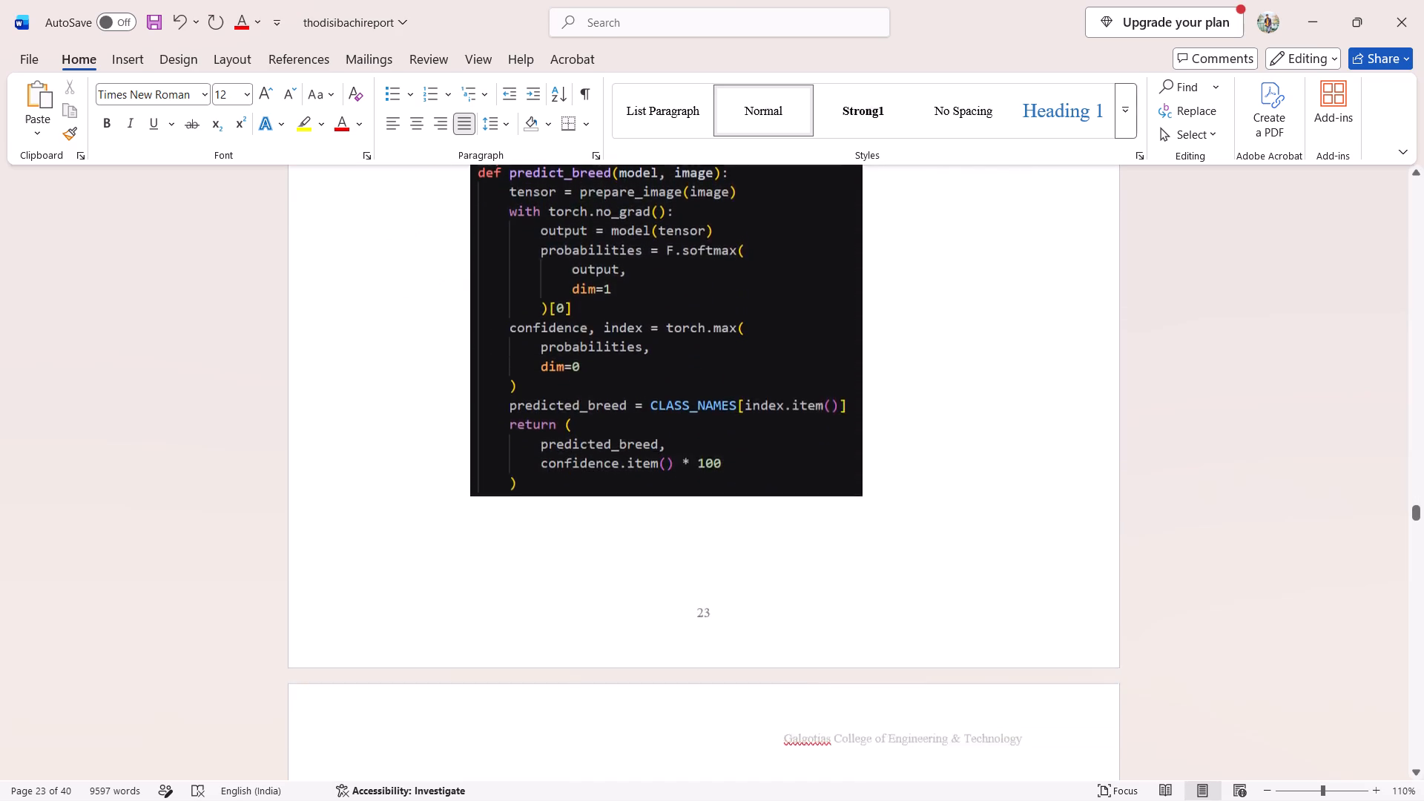
scroll(516, 346, "down", 2)
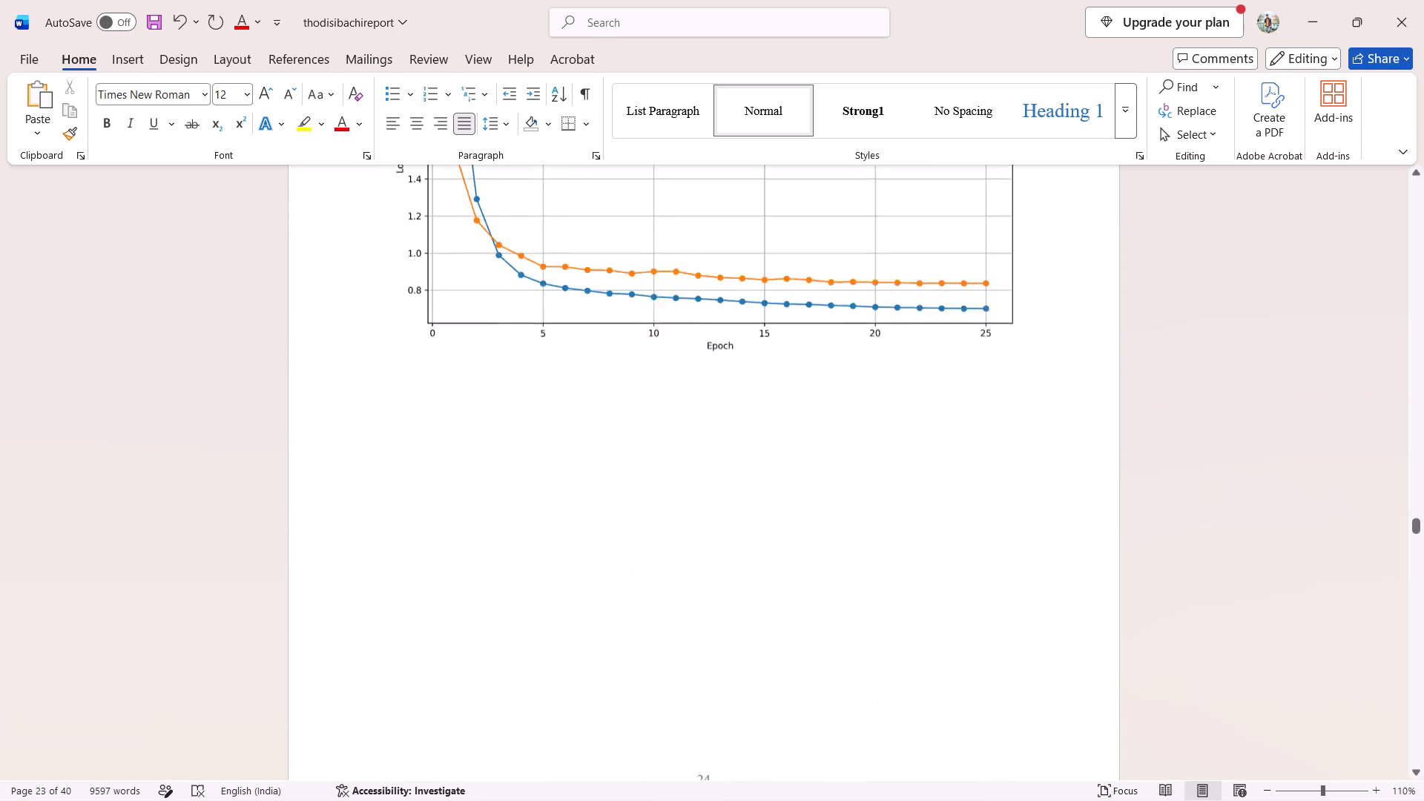
scroll(516, 346, "down", 2)
scroll(516, 346, "up", 1)
scroll(516, 336, "down", 1)
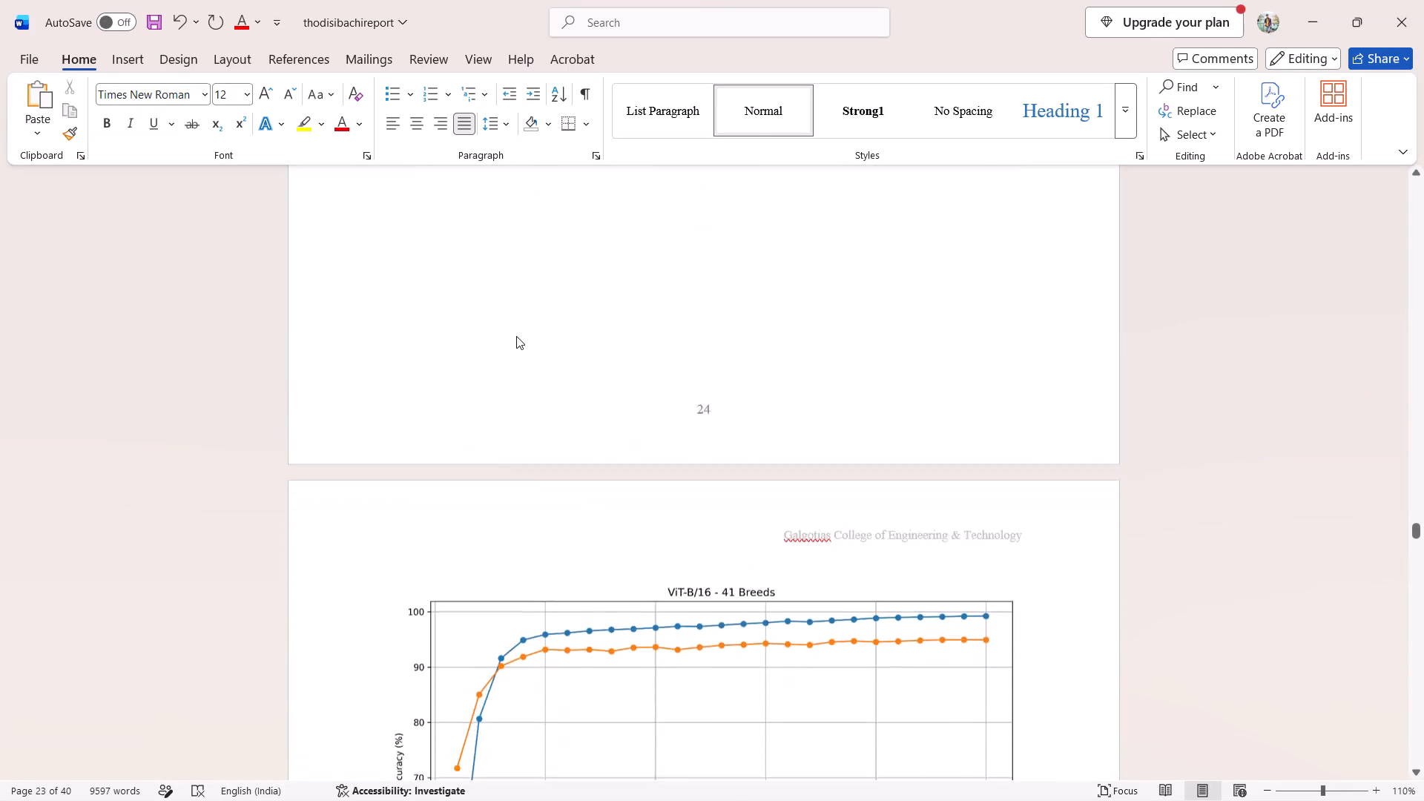
scroll(516, 336, "down", 1)
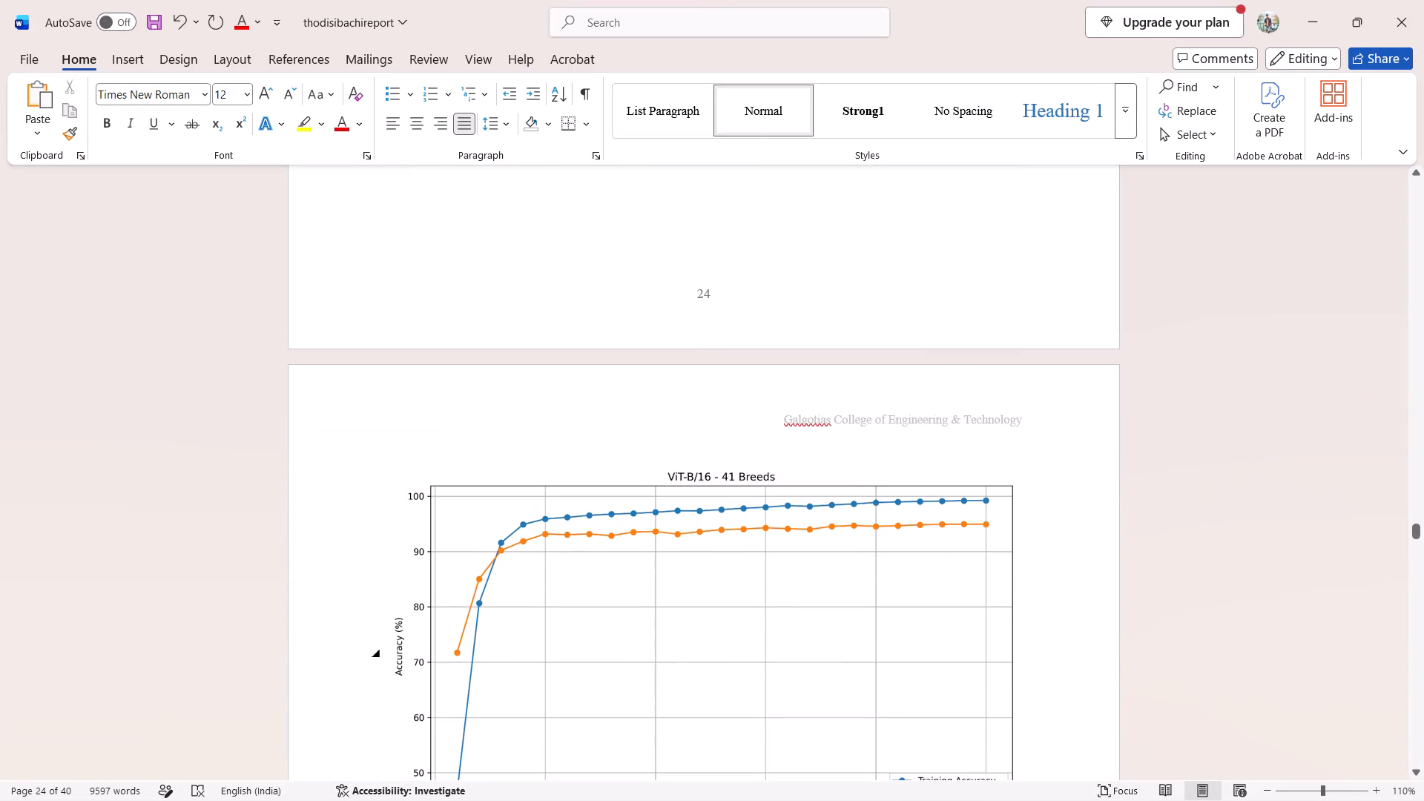
left_click_drag(706, 481, 698, 532)
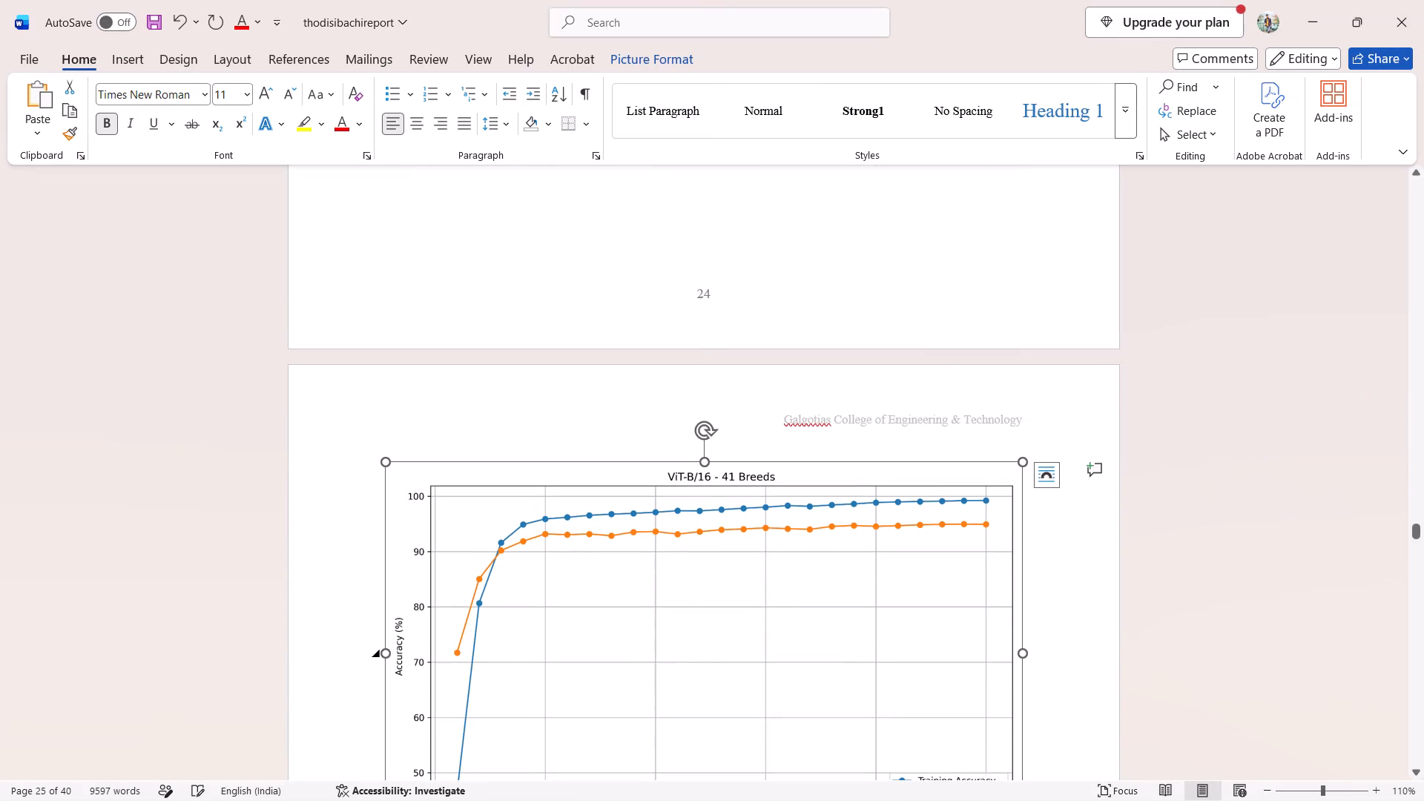
left_click(1048, 485)
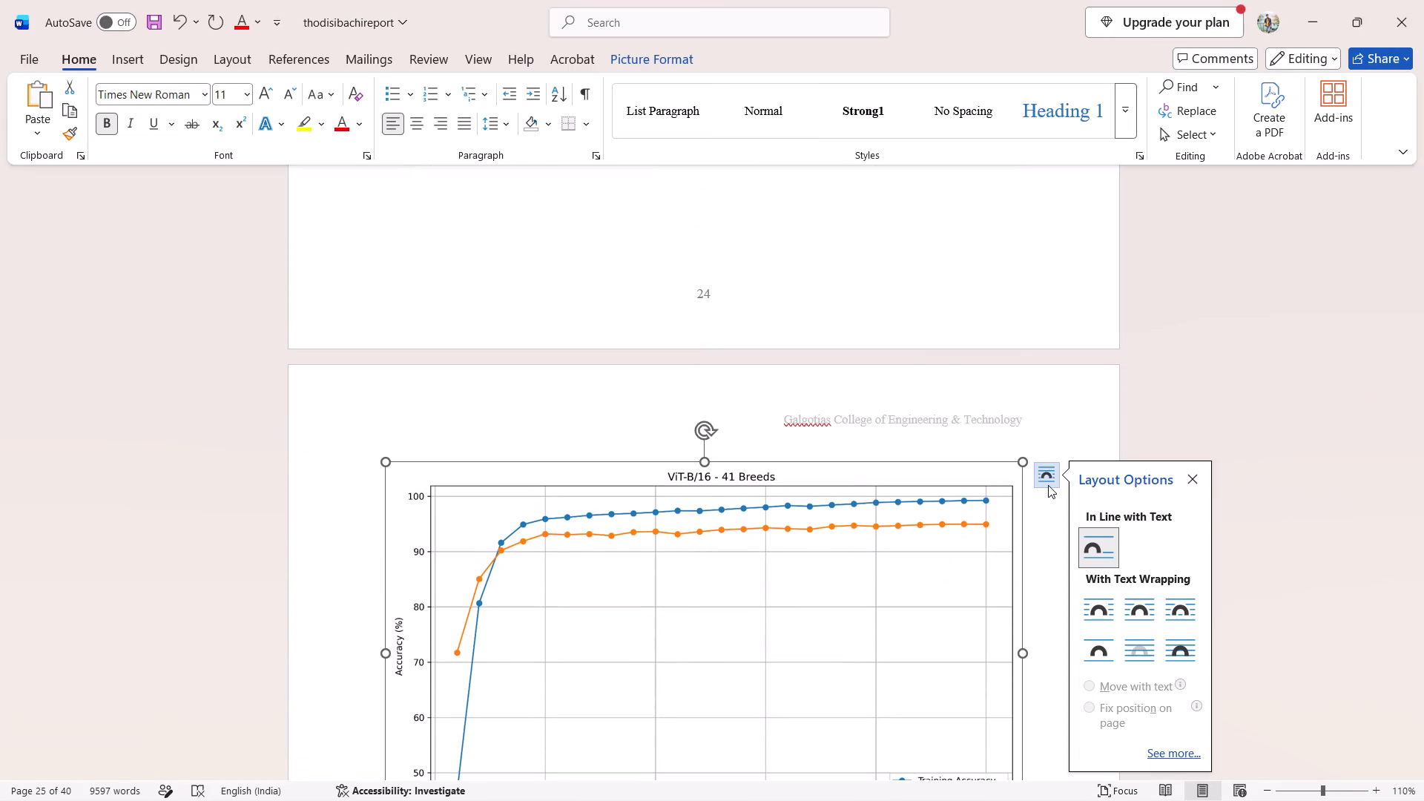
left_click(1140, 613)
left_click_drag(808, 718, 750, 262)
scroll(750, 262, "up", 1)
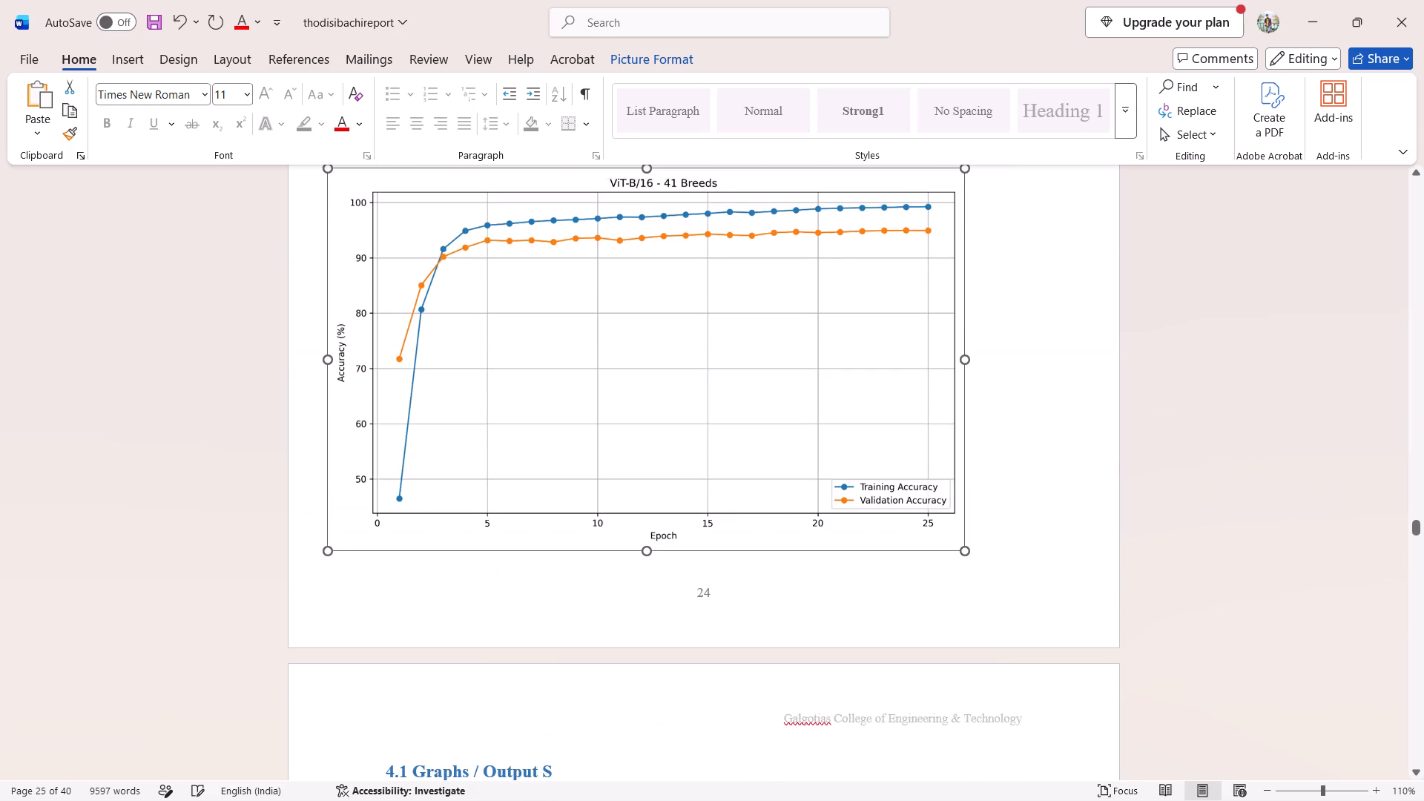
scroll(750, 262, "up", 2)
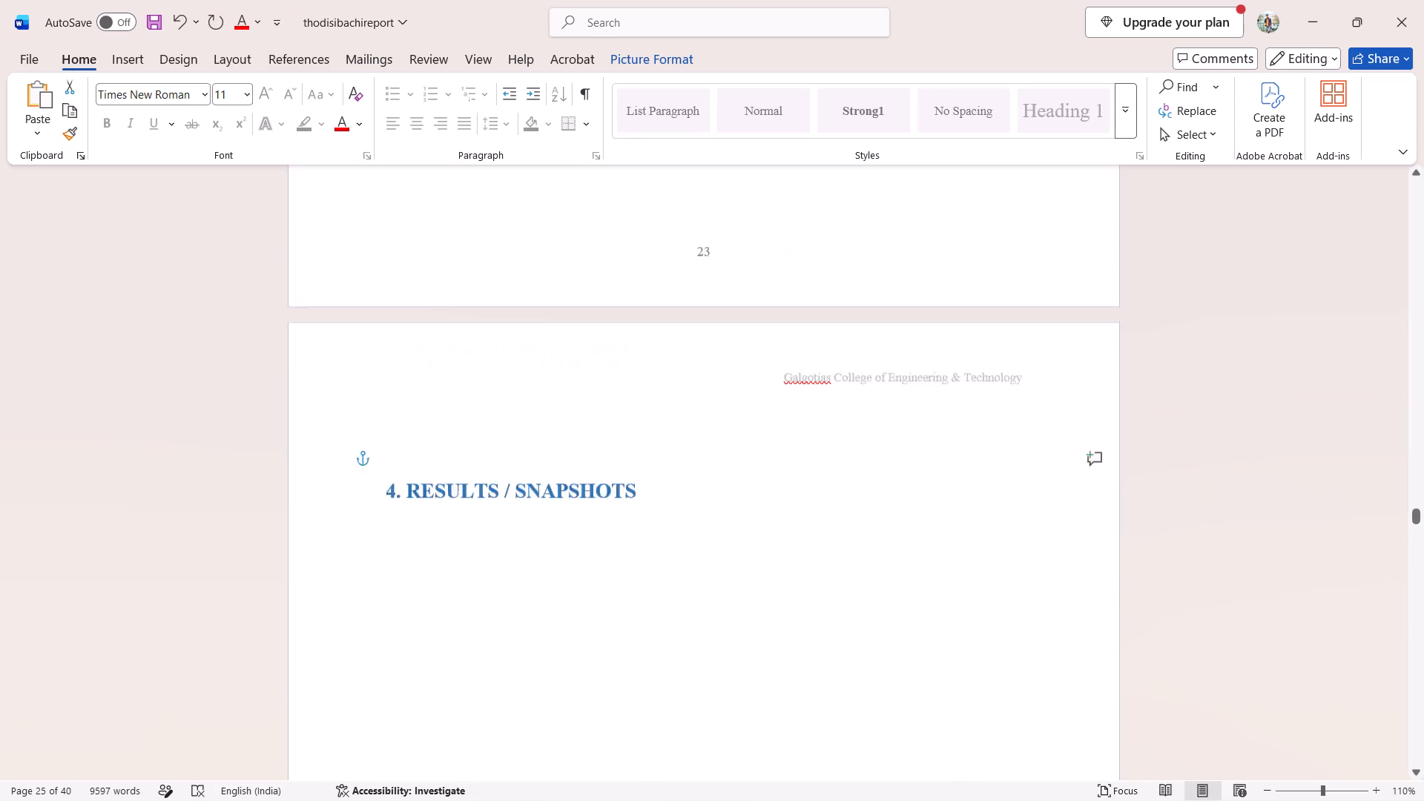
scroll(750, 262, "up", 1)
scroll(699, 565, "down", 1)
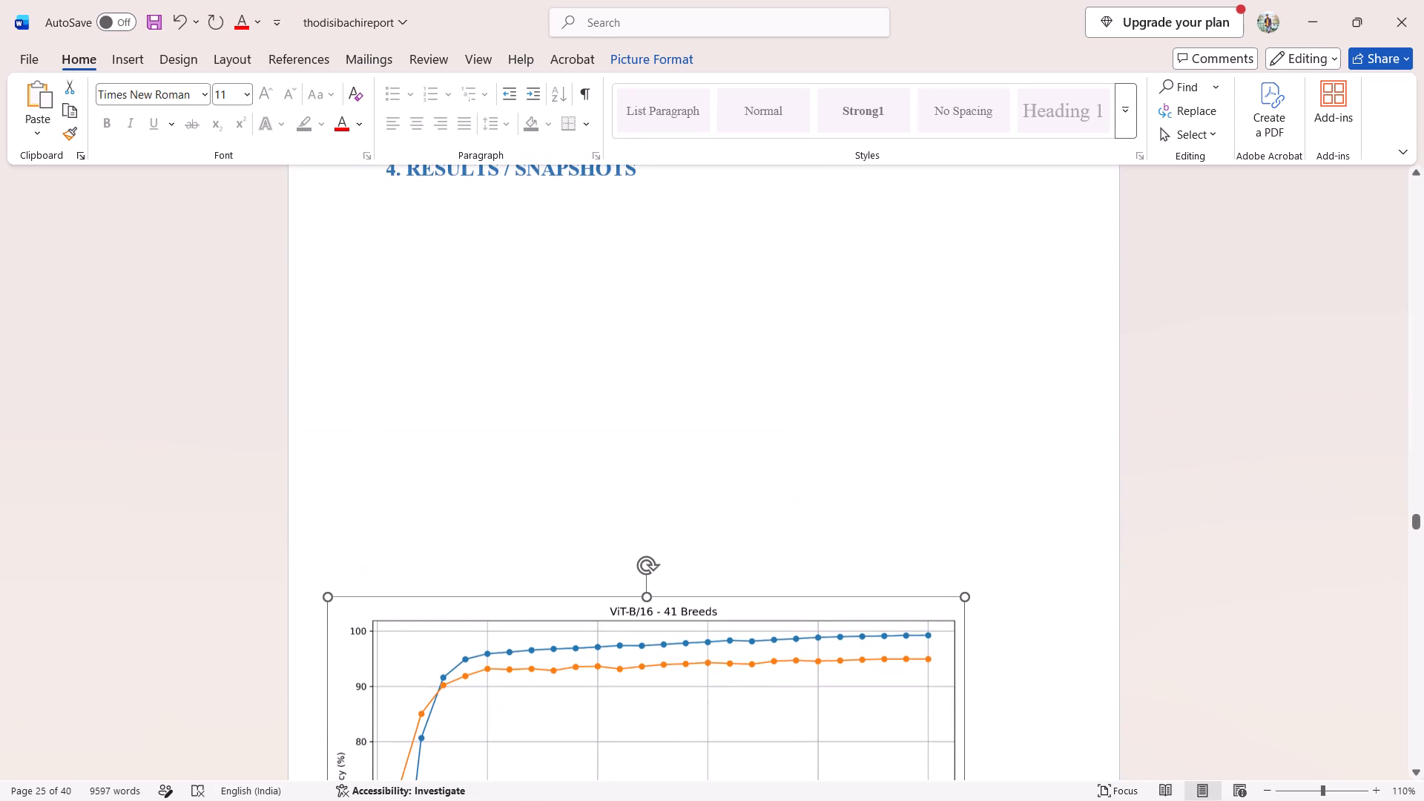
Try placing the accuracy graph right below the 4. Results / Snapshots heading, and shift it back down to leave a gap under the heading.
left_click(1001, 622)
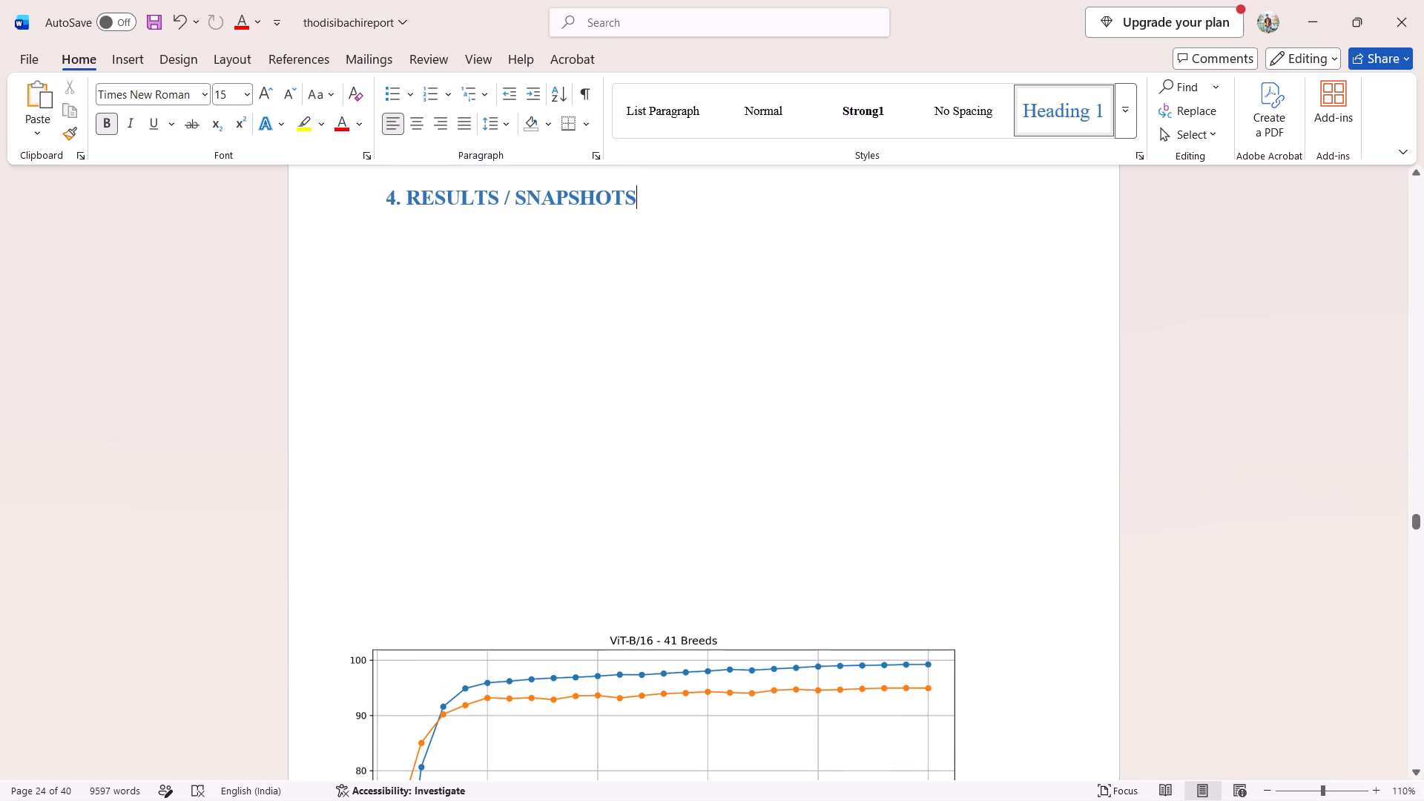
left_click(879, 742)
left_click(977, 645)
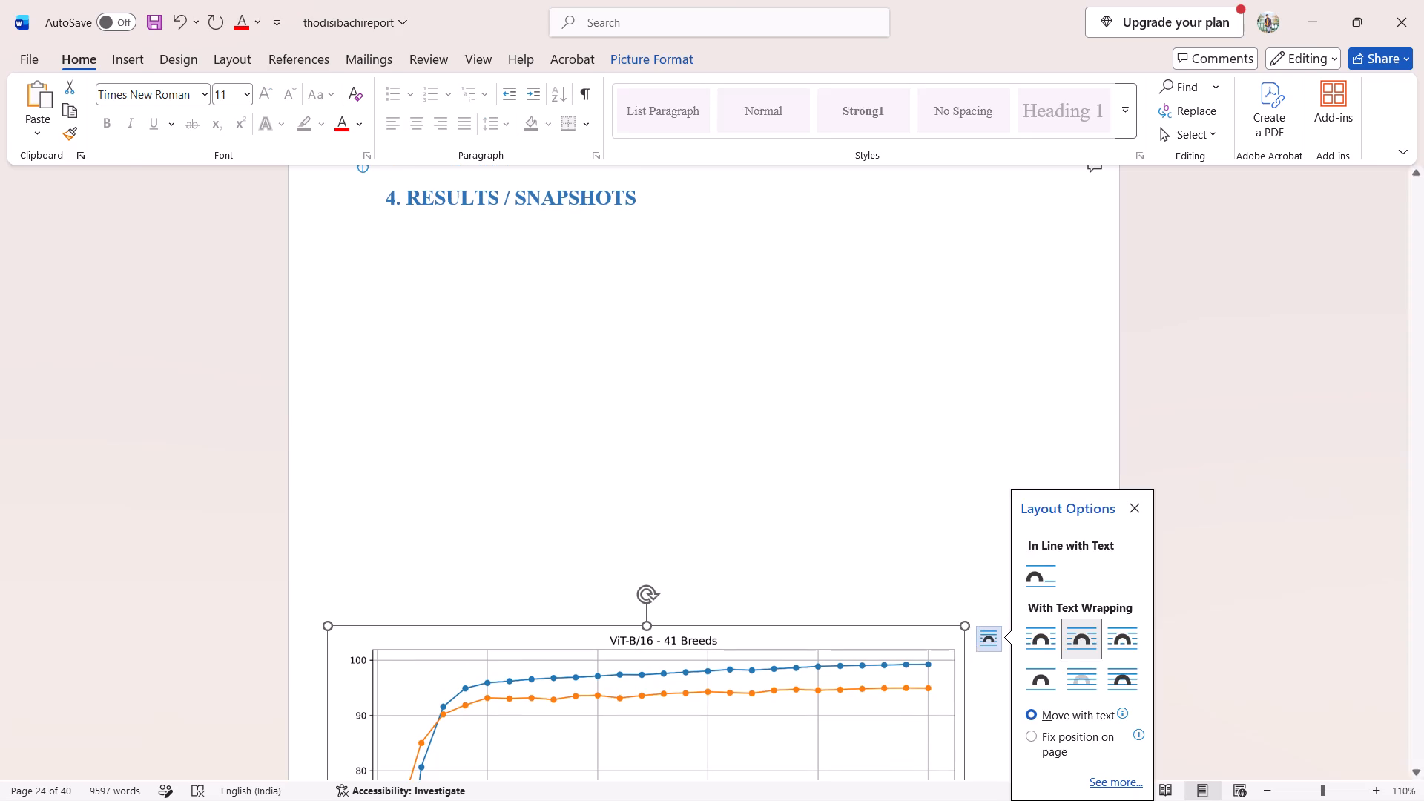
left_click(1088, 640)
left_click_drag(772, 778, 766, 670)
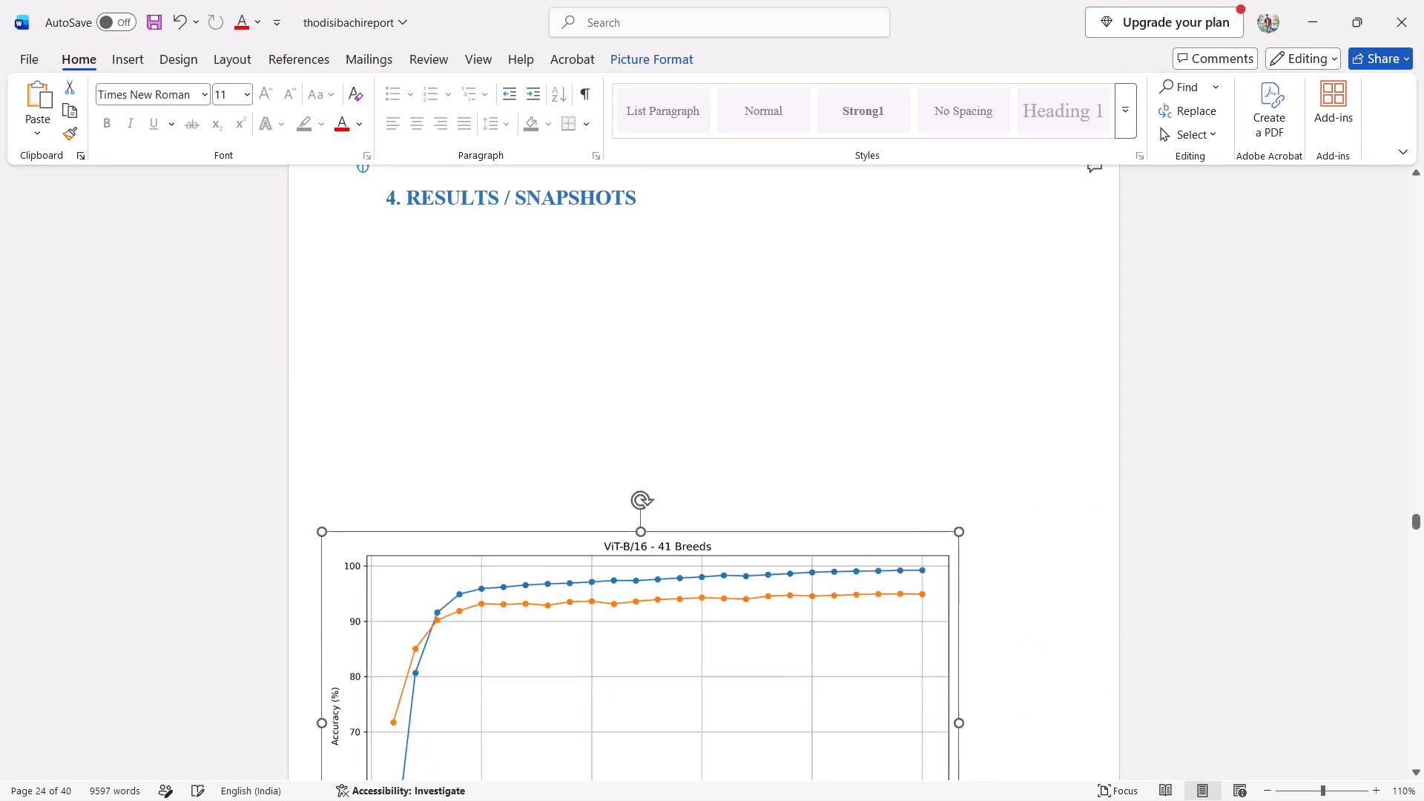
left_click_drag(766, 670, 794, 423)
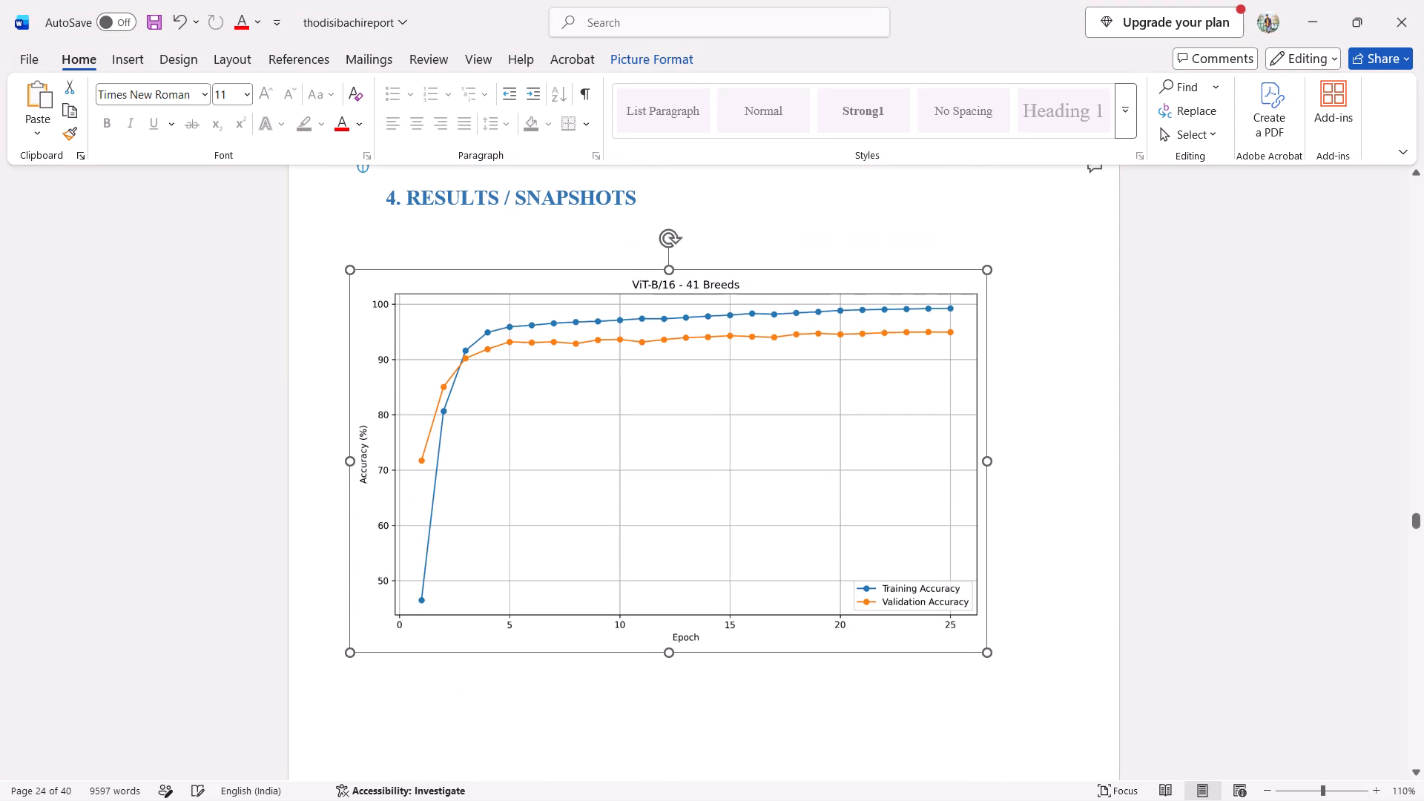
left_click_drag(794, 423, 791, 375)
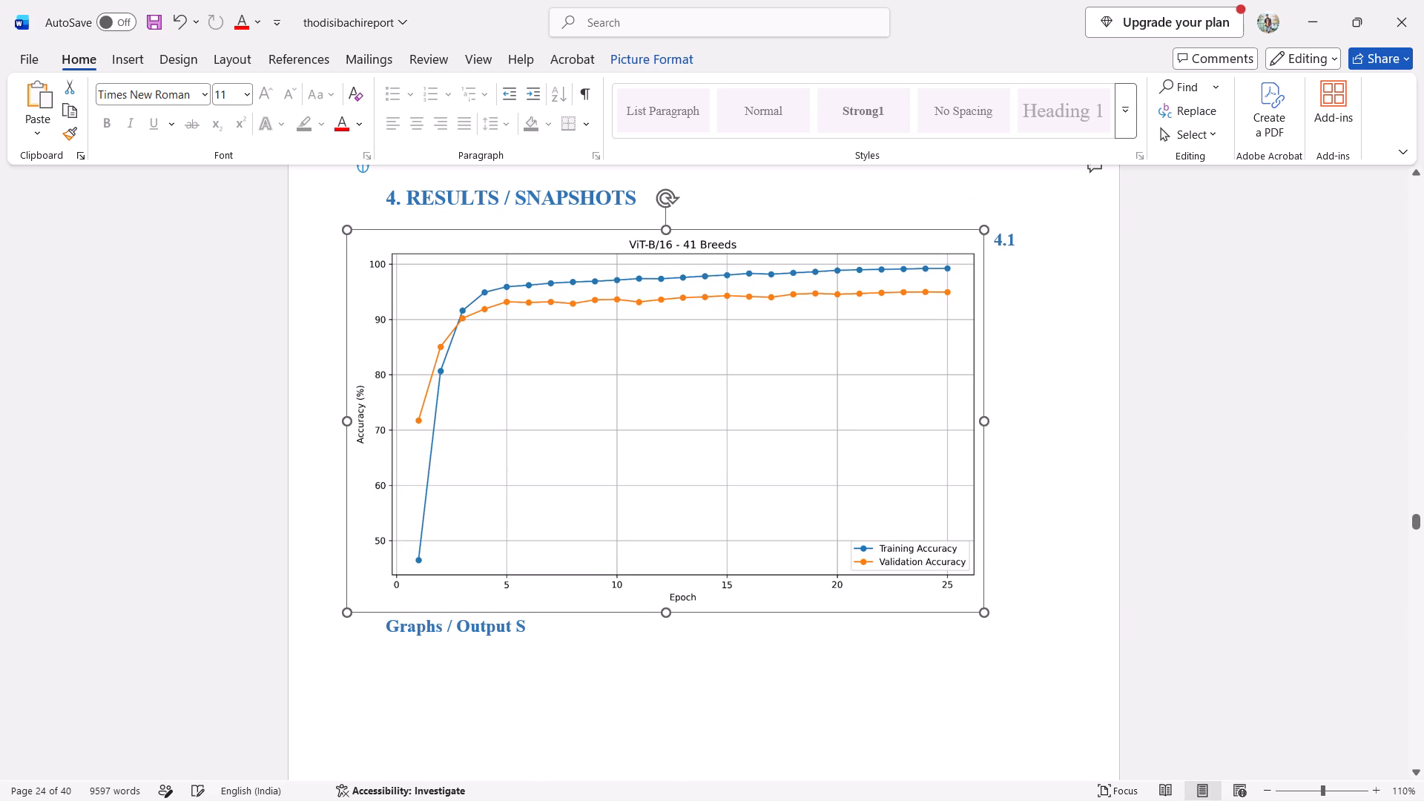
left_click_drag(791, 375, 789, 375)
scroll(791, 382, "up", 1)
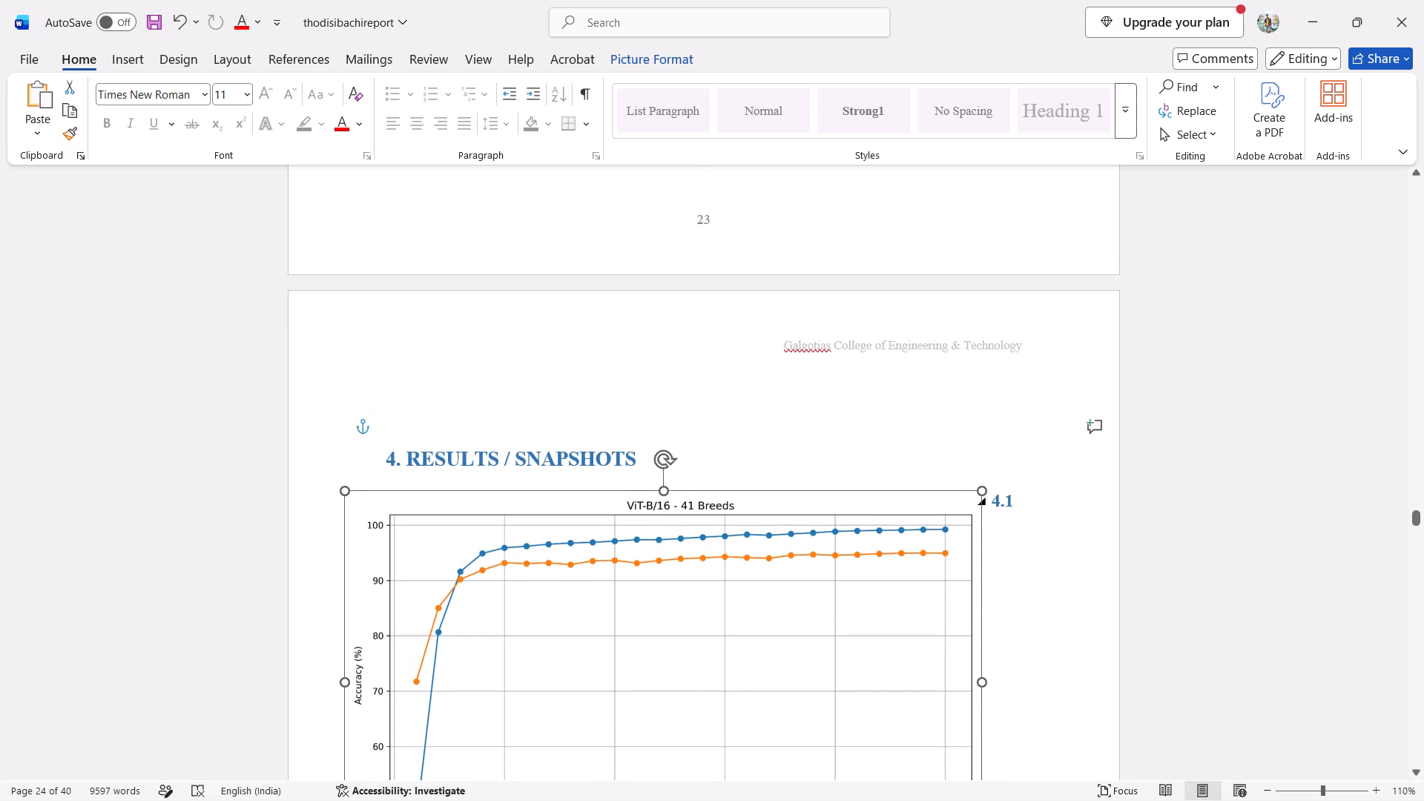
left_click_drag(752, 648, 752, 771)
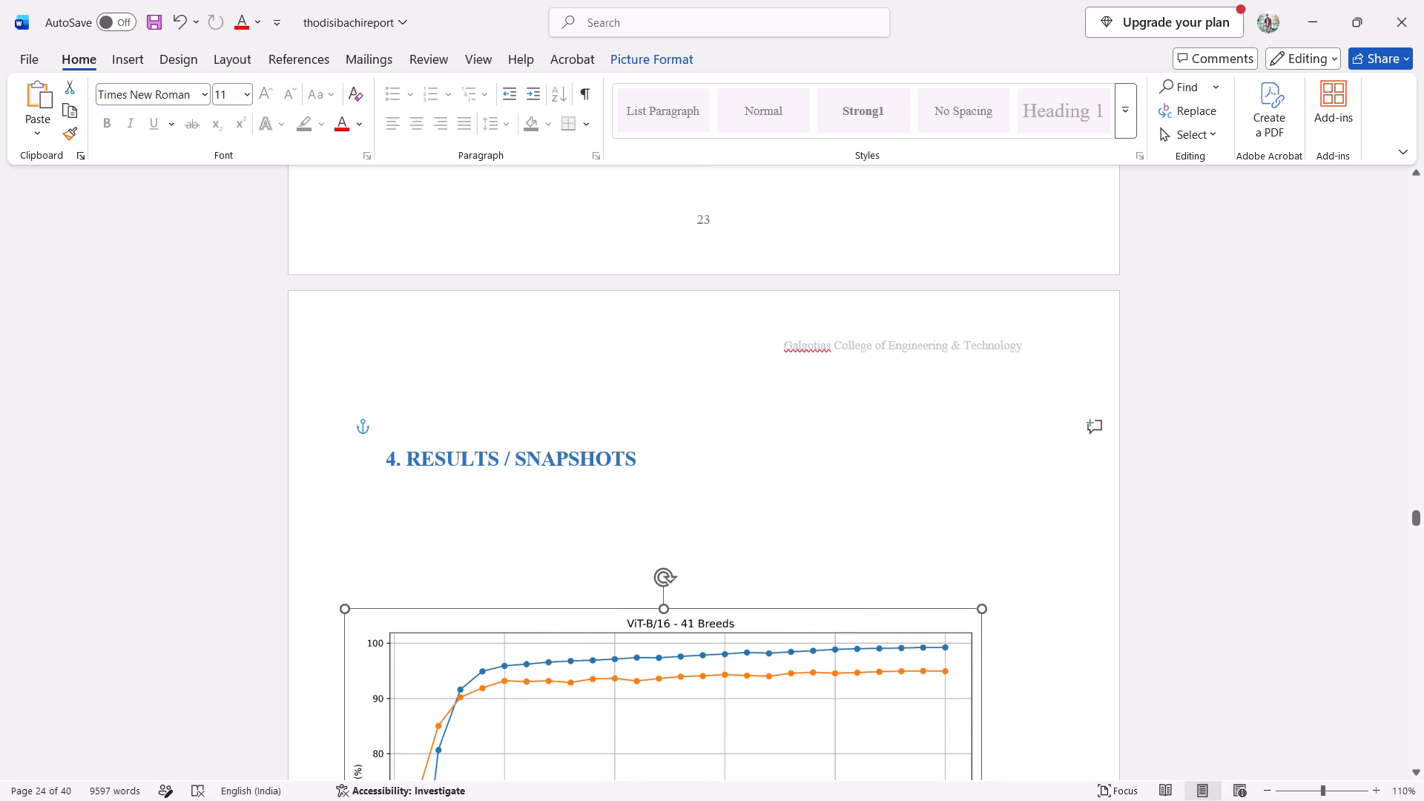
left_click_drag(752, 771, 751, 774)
Delete the stray text "creens" below the ViT-B/16 41 Breeds Loss graph.
scroll(751, 774, "up", 3)
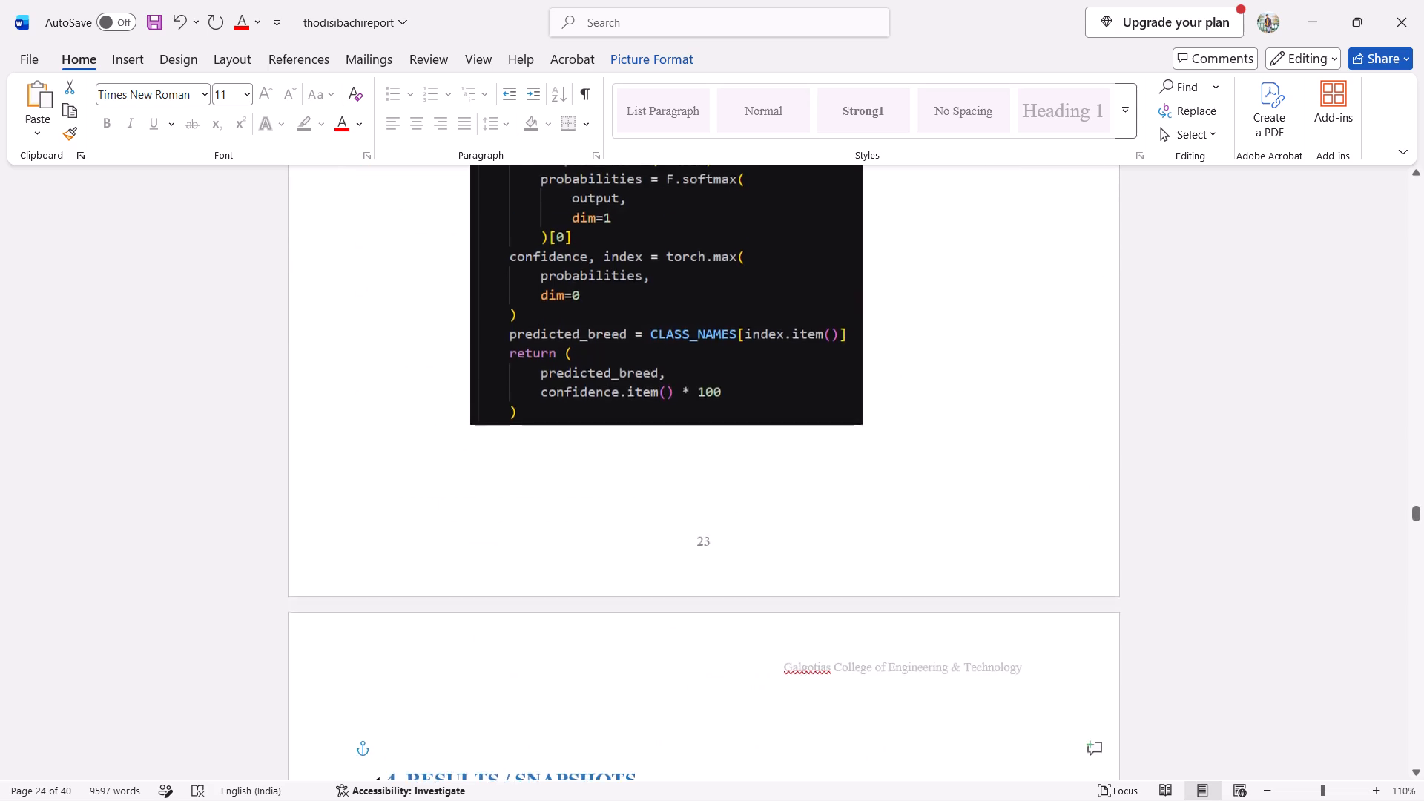
scroll(751, 774, "up", 1)
scroll(751, 774, "down", 2)
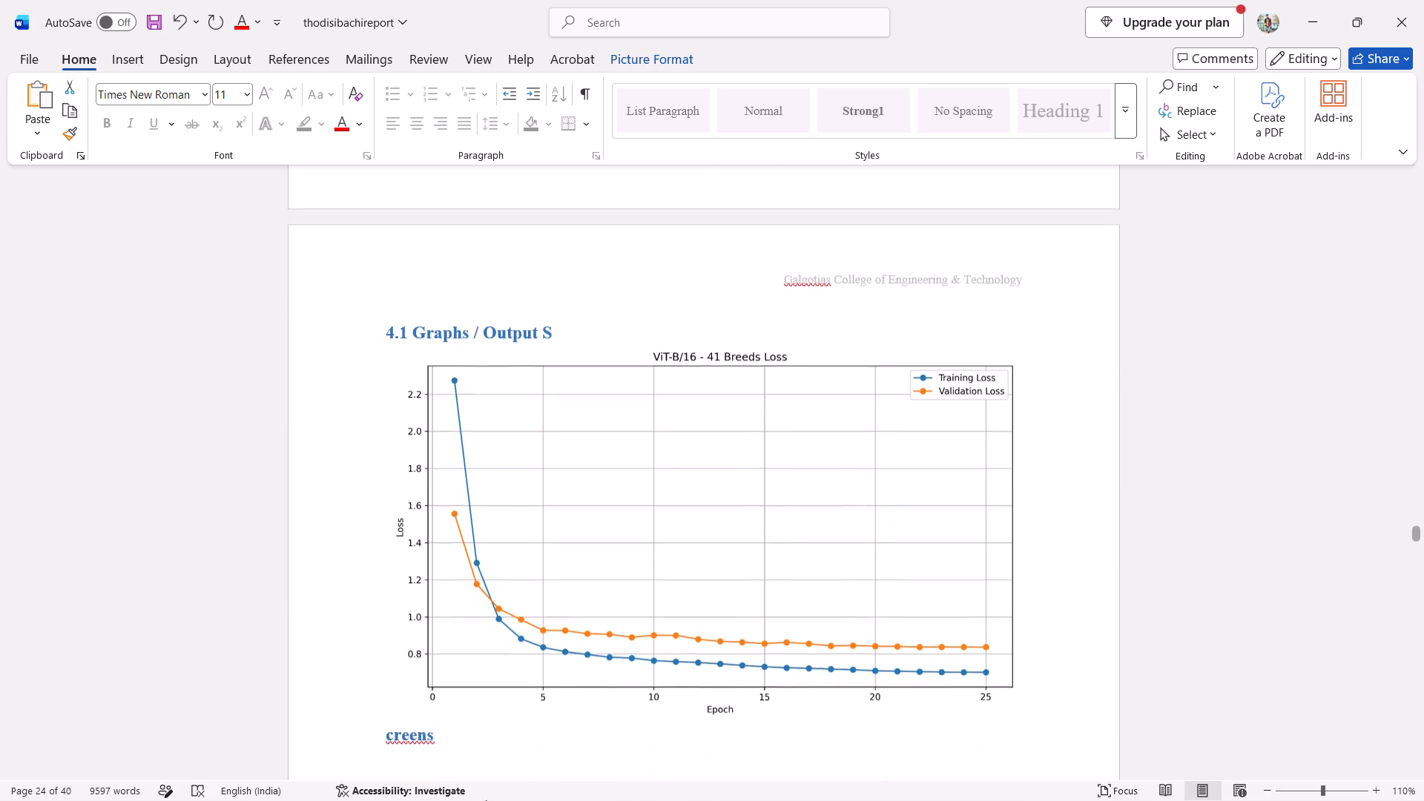
left_click(458, 745)
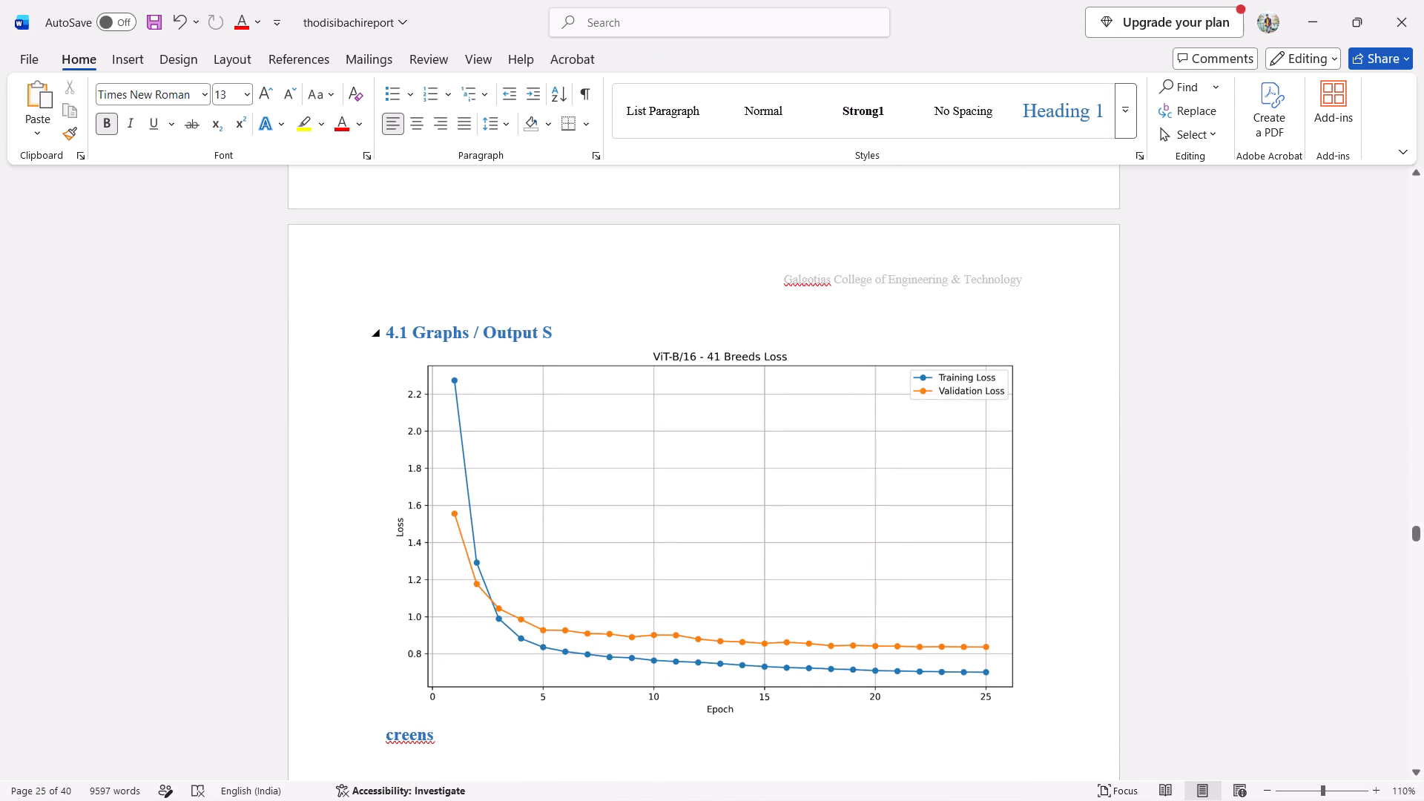
key("BackSpace")
key("BackSpace")
key("BackSpace")
key("BackSpace")
key("BackSpace")
key("BackSpace")
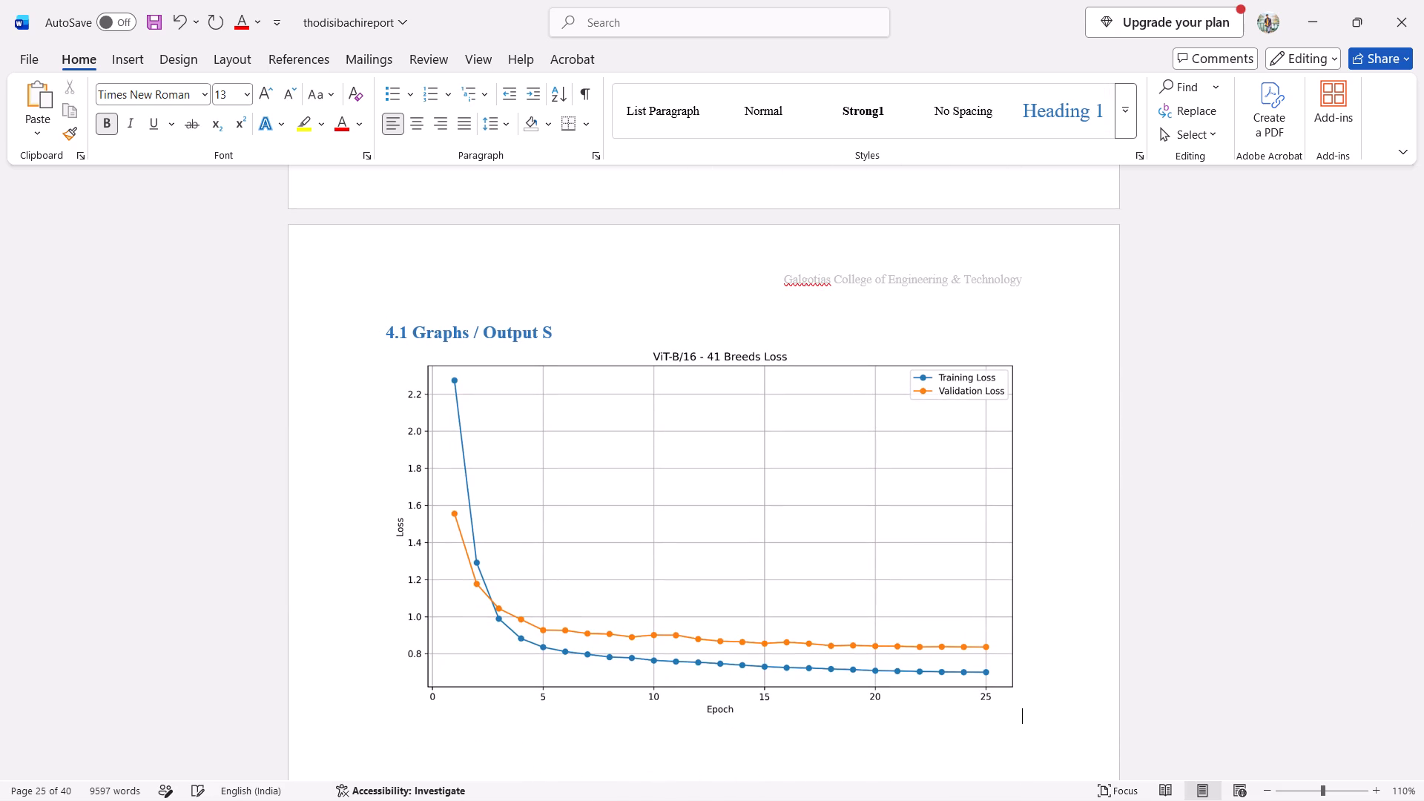
Move the ViT-B/16 41 Breeds accuracy graph up to sit directly beneath the 4. Results / Snapshots heading.
scroll(431, 745, "up", 4)
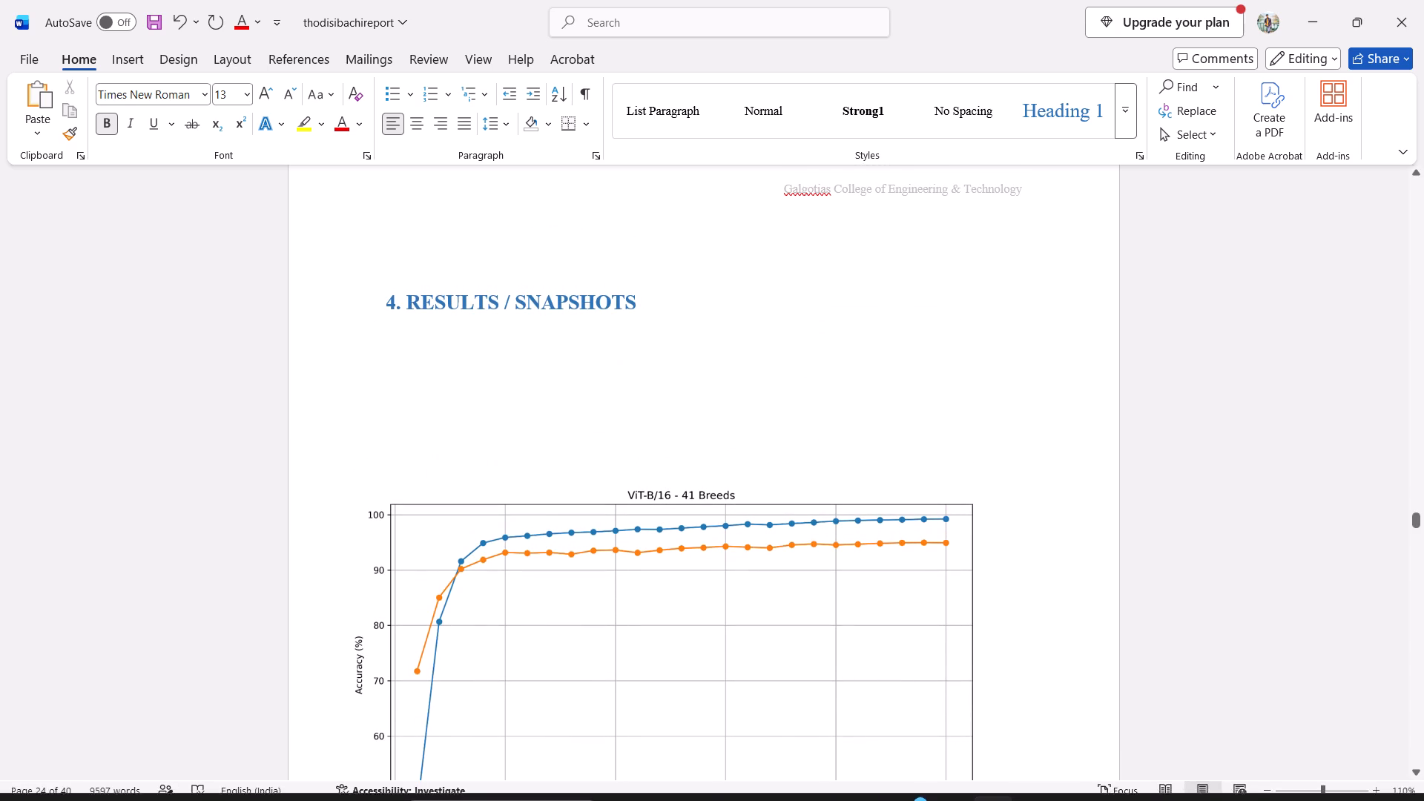
scroll(591, 585, "down", 1)
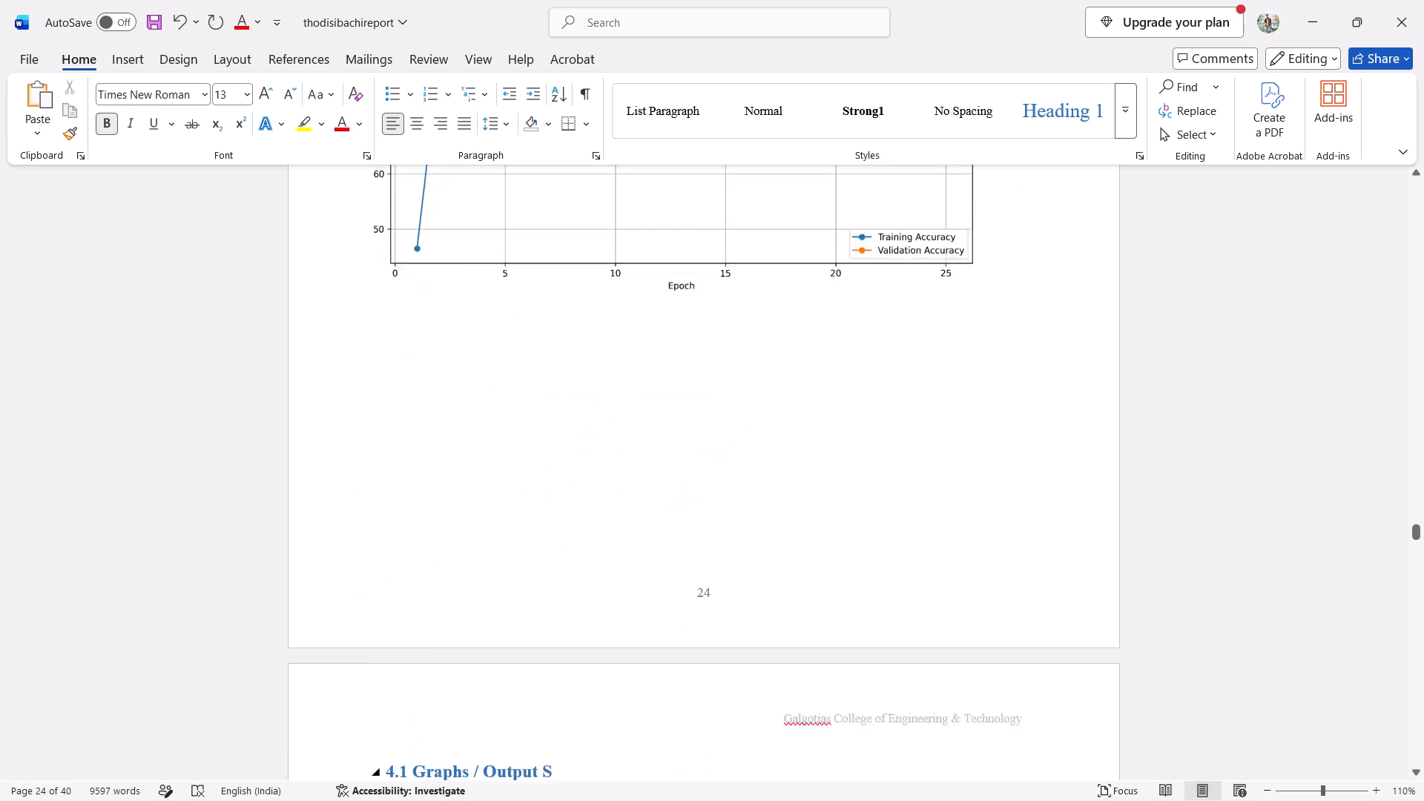
scroll(591, 585, "down", 1)
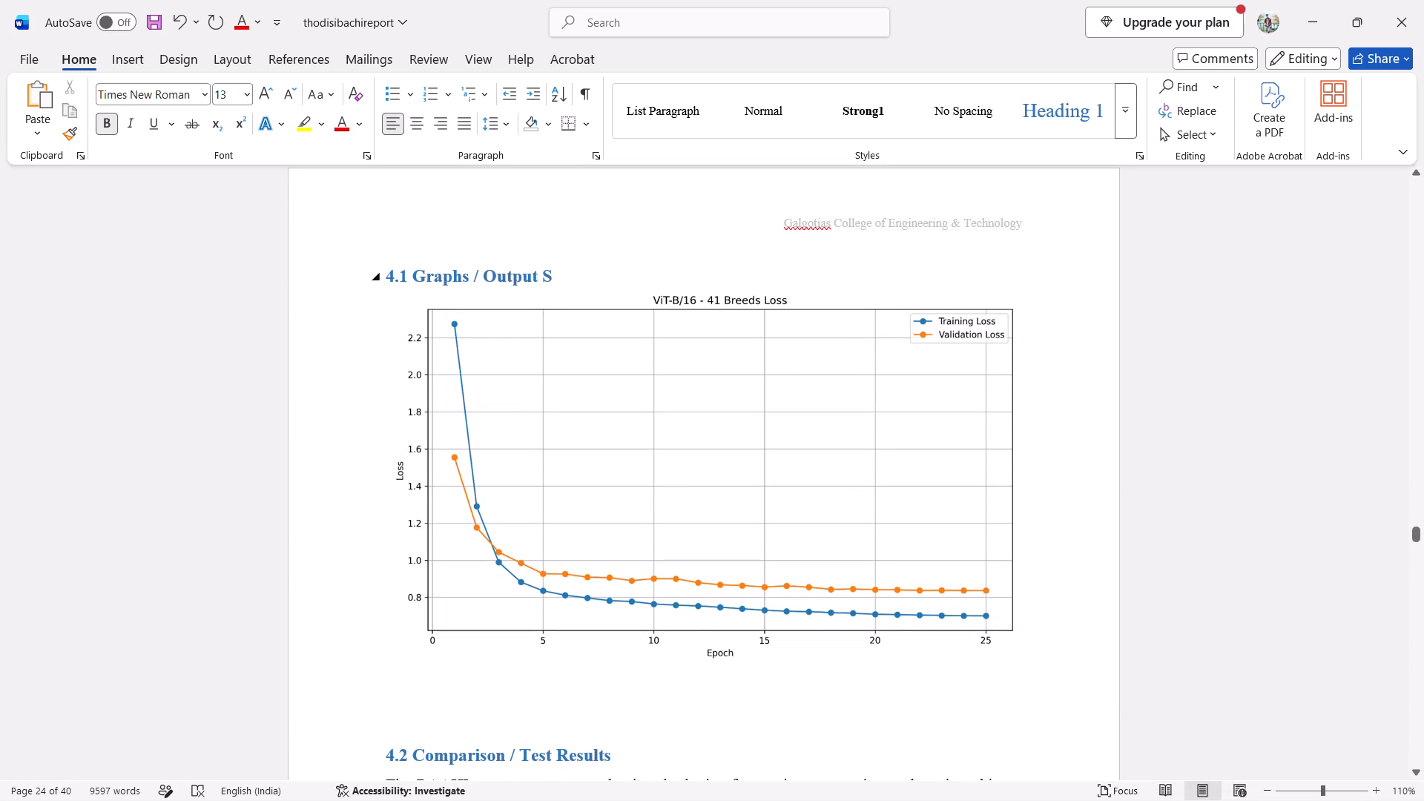
scroll(702, 578, "up", 3)
right_click(702, 578)
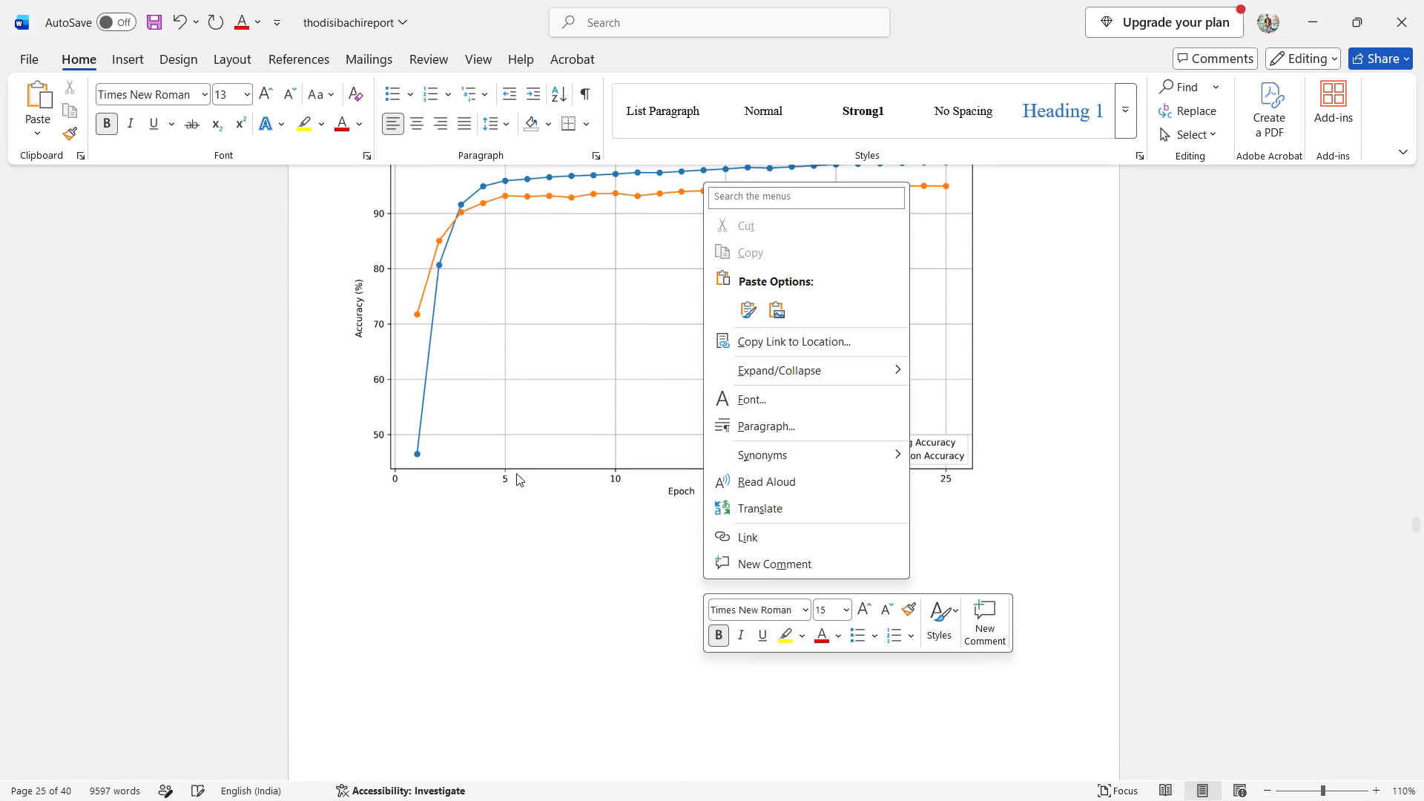
left_click(516, 473)
left_click_drag(603, 553, 622, 443)
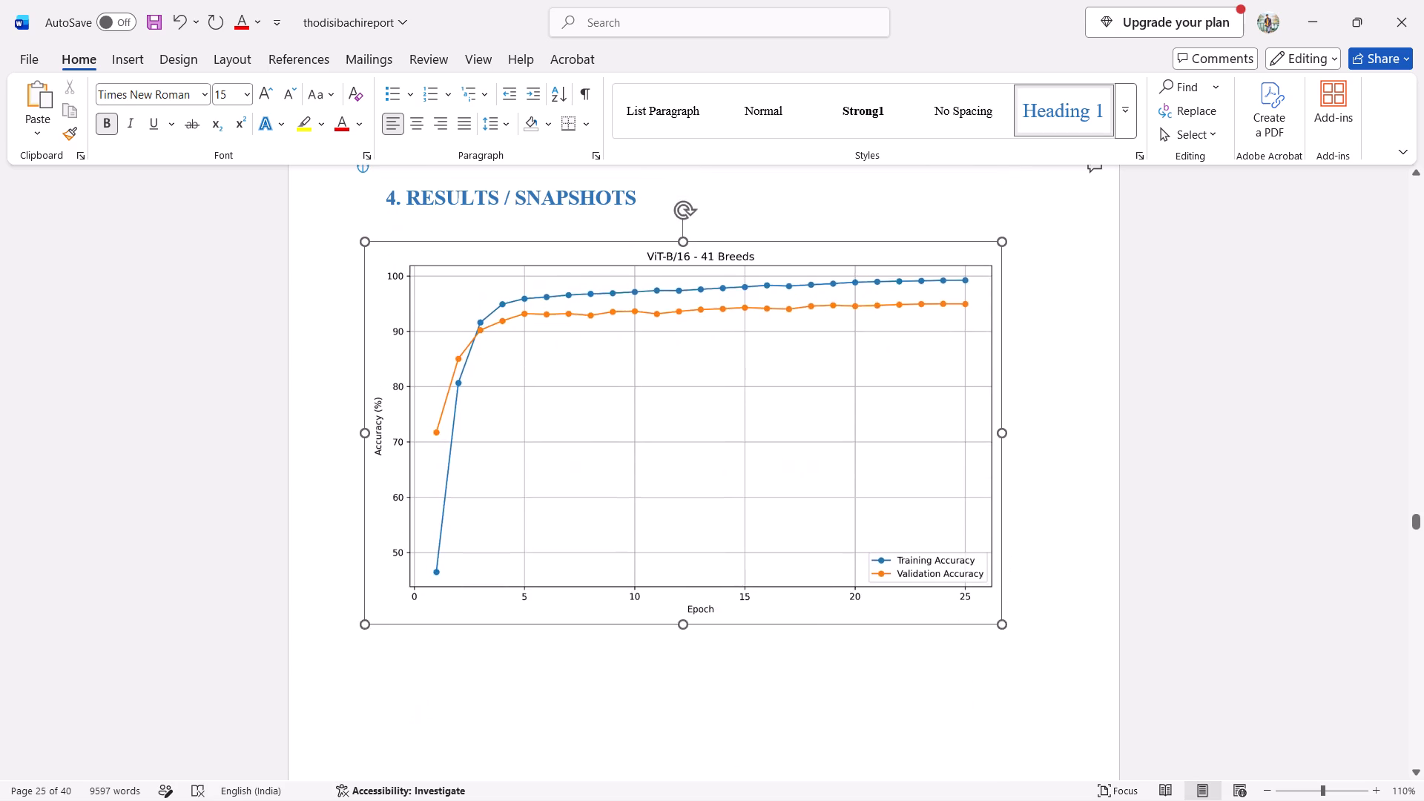
left_click_drag(622, 443, 621, 398)
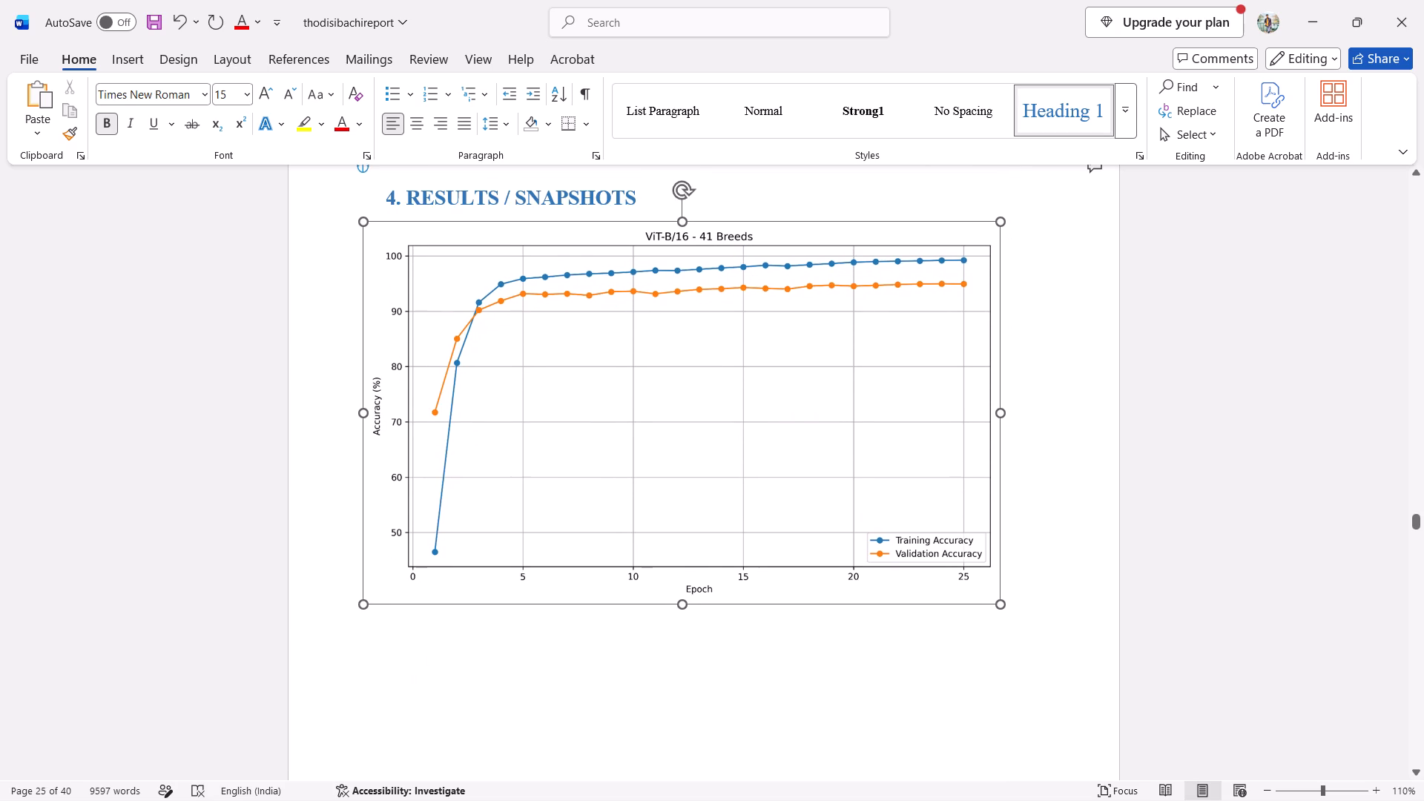
left_click_drag(621, 398, 618, 398)
left_click(841, 669)
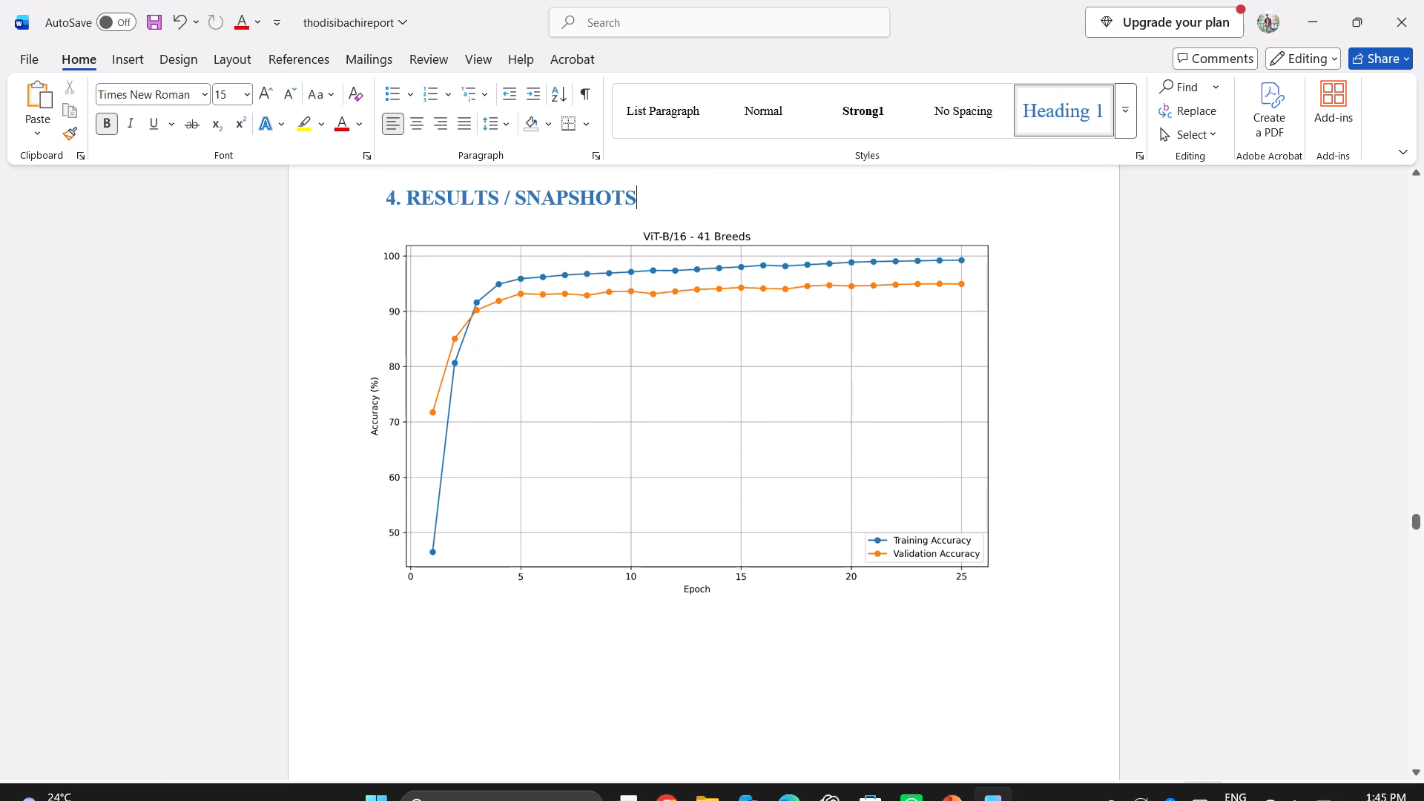
Set the ViT-B/16 41 Breeds Loss graph to Tight text wrapping and move it up onto the 4. Results / Snapshots page.
scroll(526, 746, "down", 1)
scroll(503, 556, "up", 1, "ctrl")
scroll(503, 556, "down", 1, "ctrl")
scroll(503, 556, "down", 1)
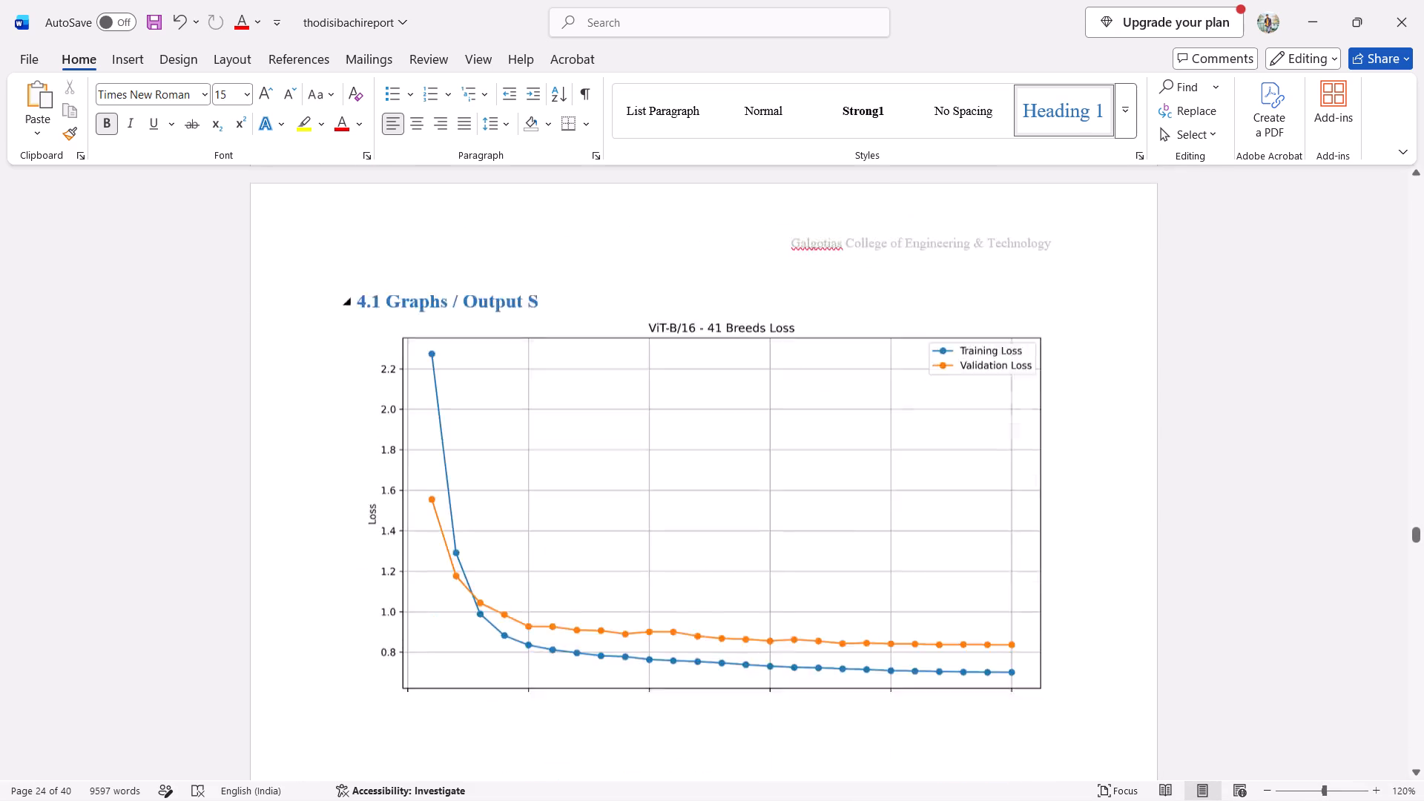
scroll(503, 556, "down", 1)
scroll(620, 448, "up", 1)
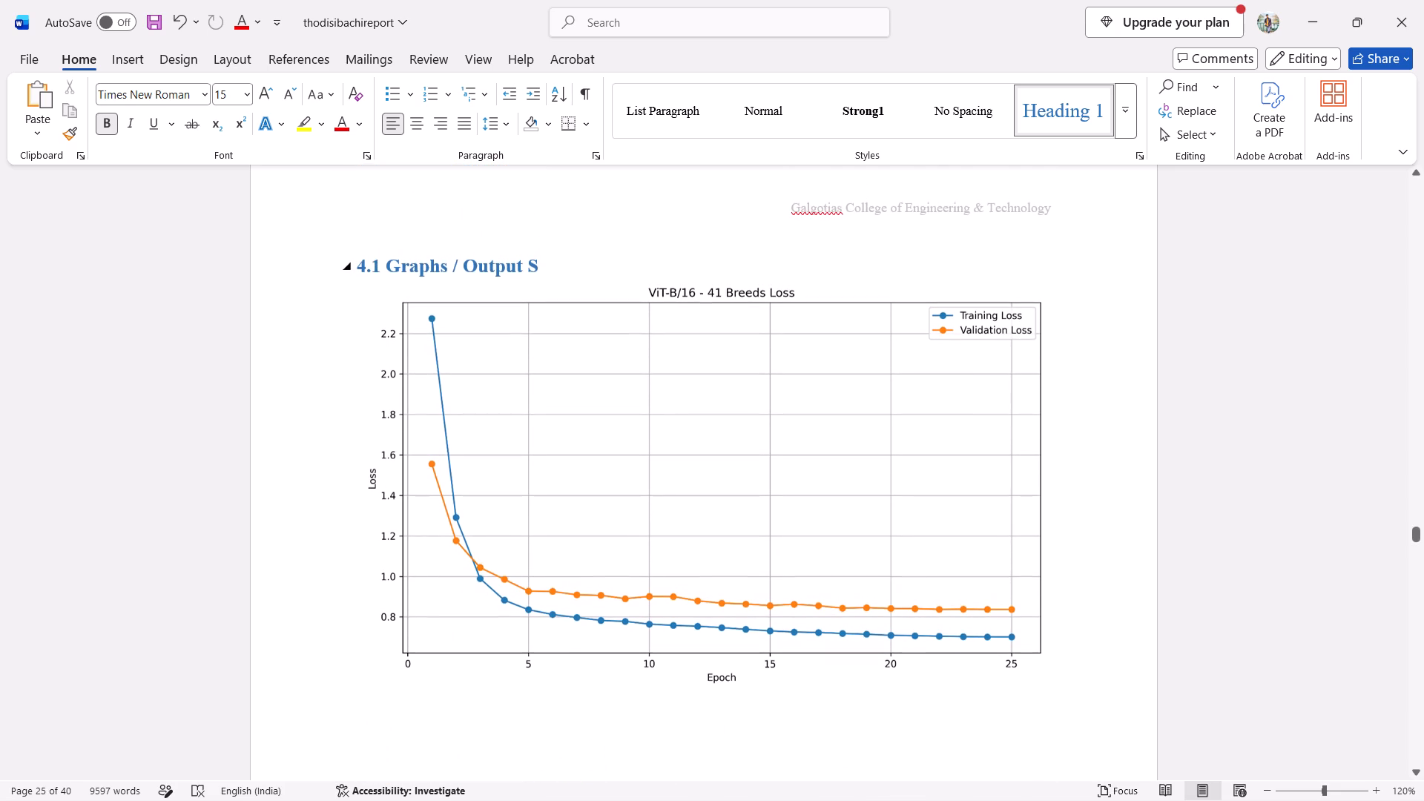
left_click_drag(656, 564, 639, 236)
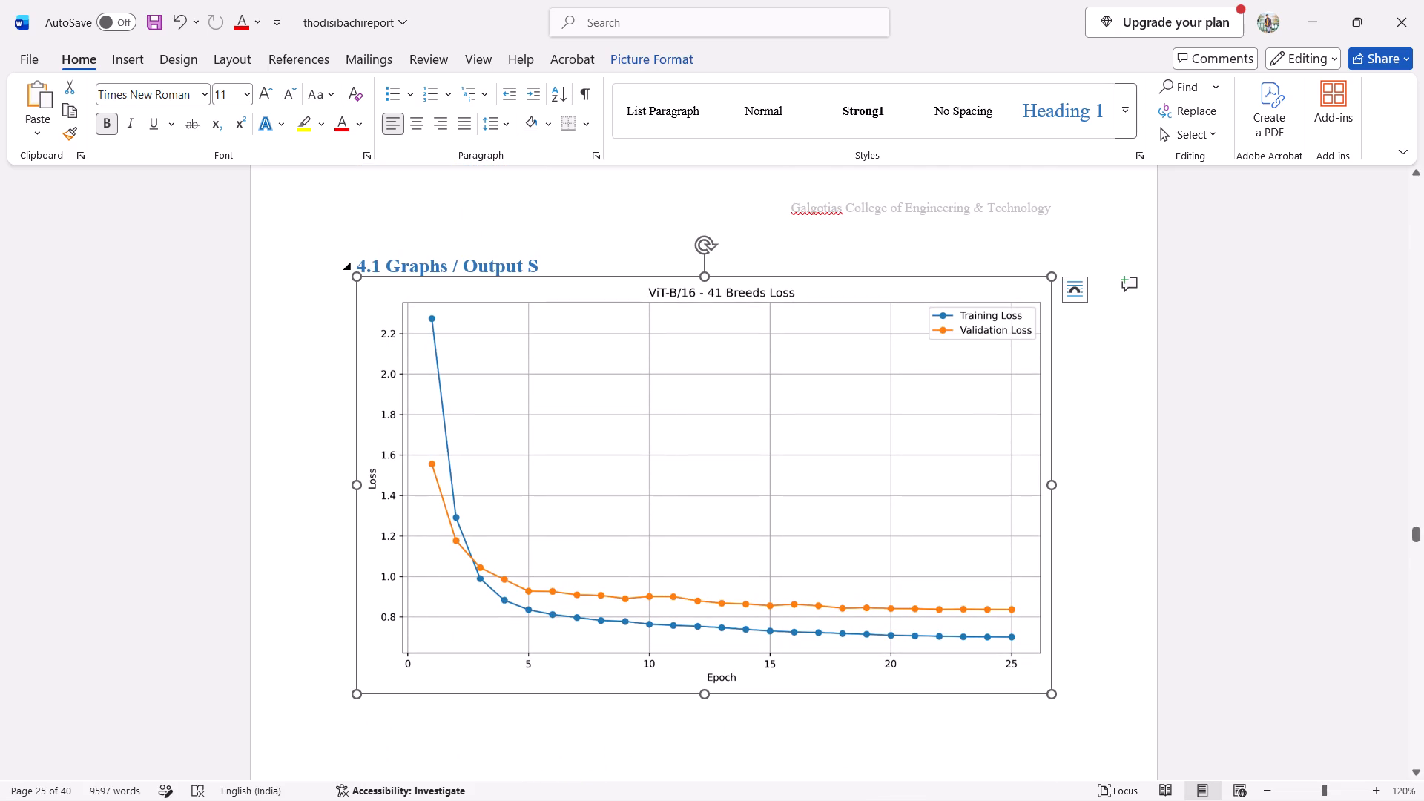
left_click(1075, 286)
left_click(1173, 419)
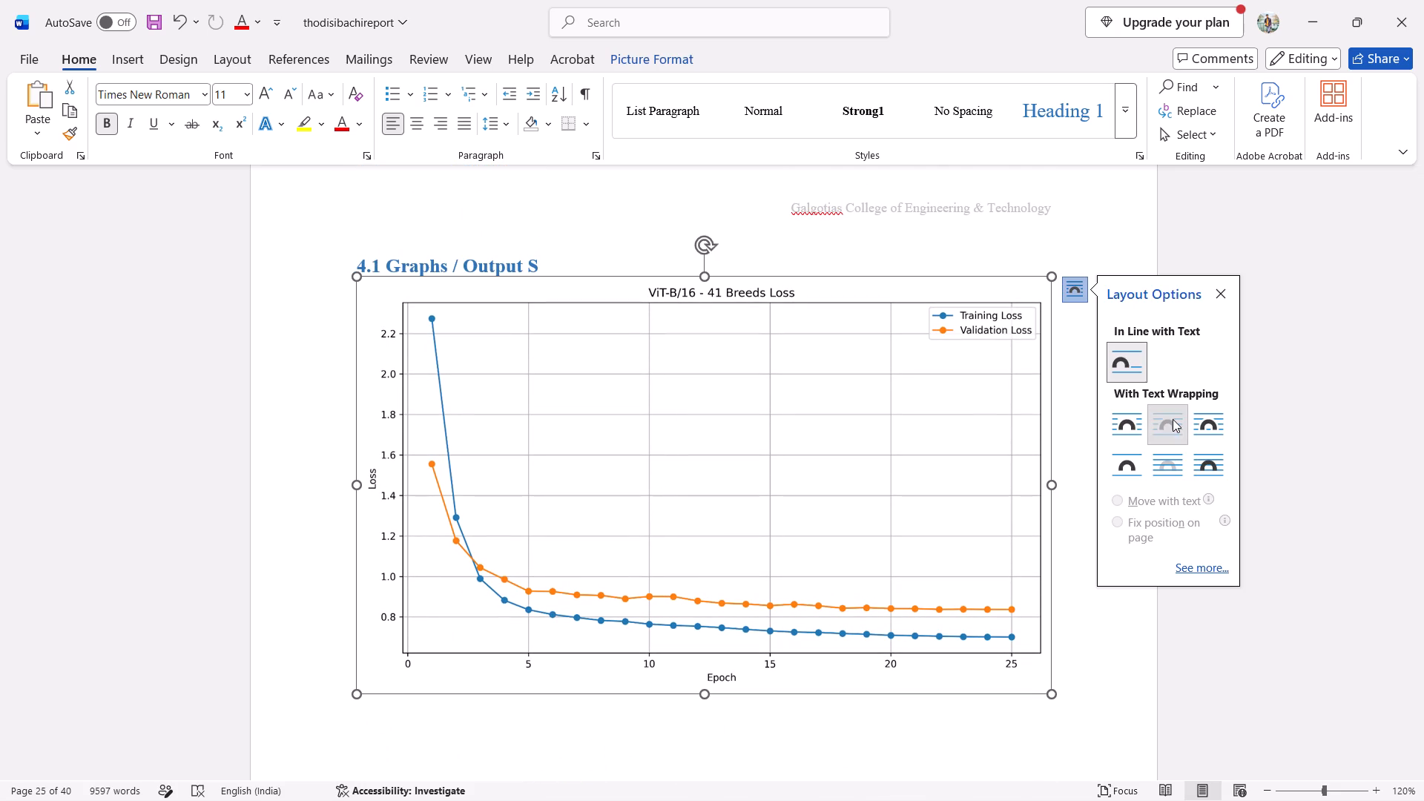
left_click_drag(765, 547, 754, 306)
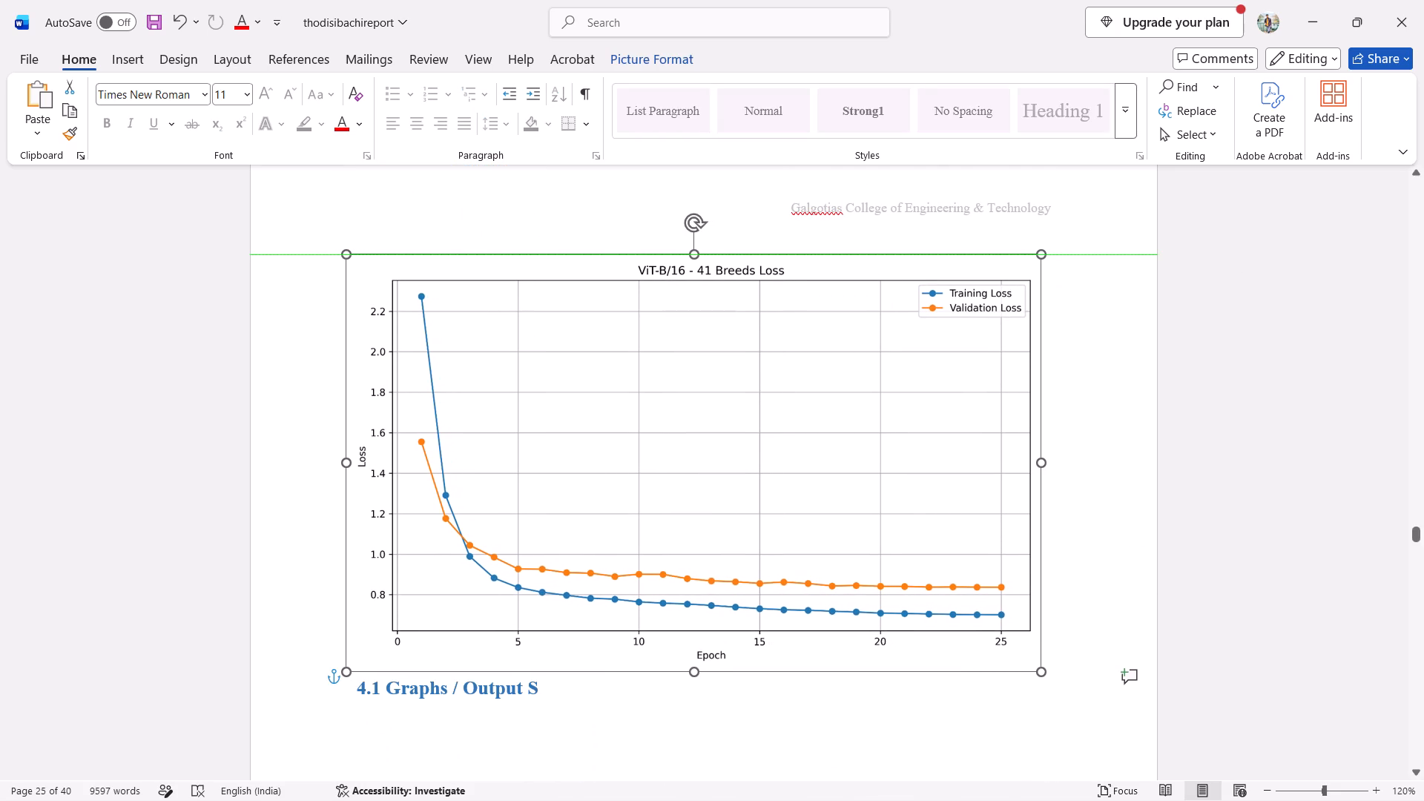
left_click_drag(754, 306, 750, 74)
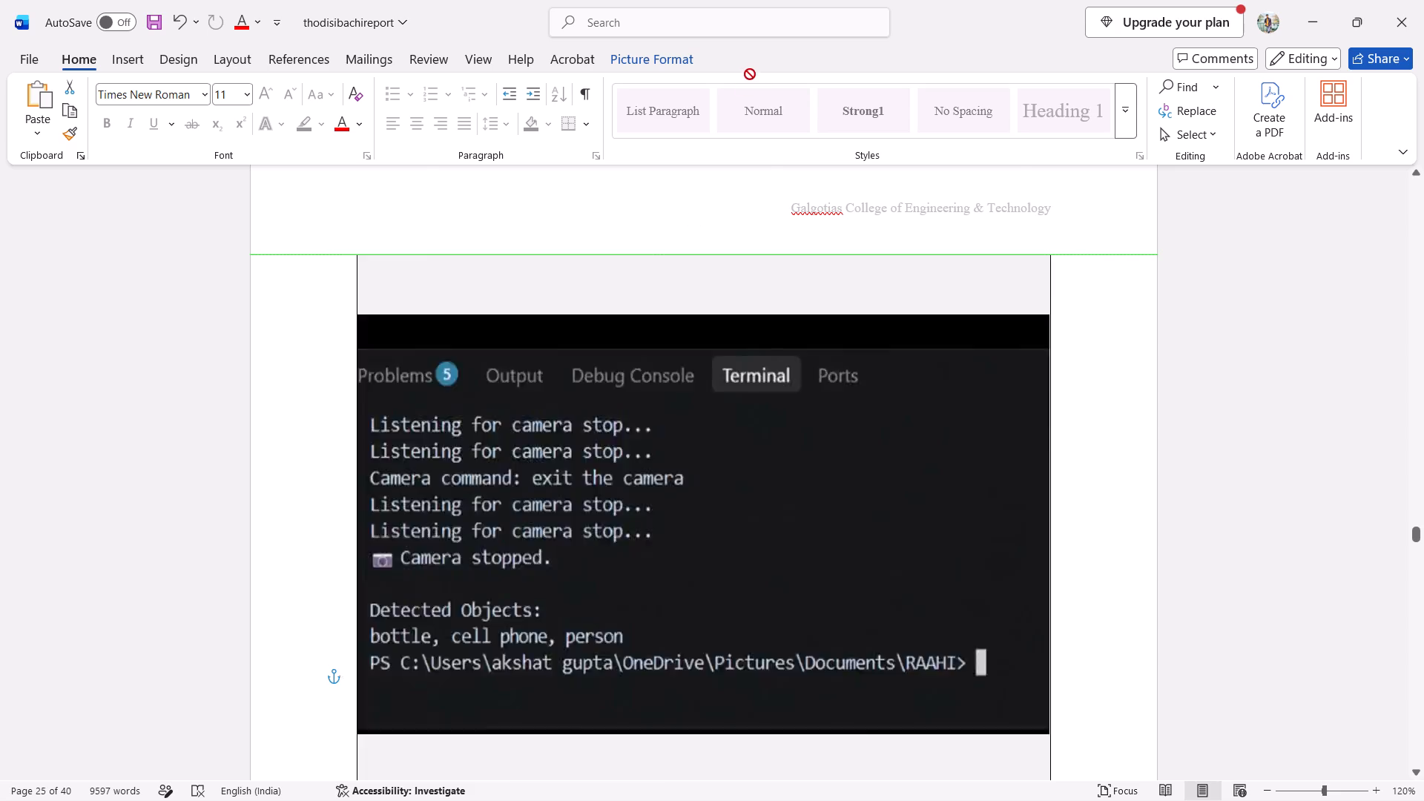
Position the ViT-B/16 41 Breeds Loss graph directly below the accuracy graph, leaving a small gap between them.
scroll(691, 436, "up", 1)
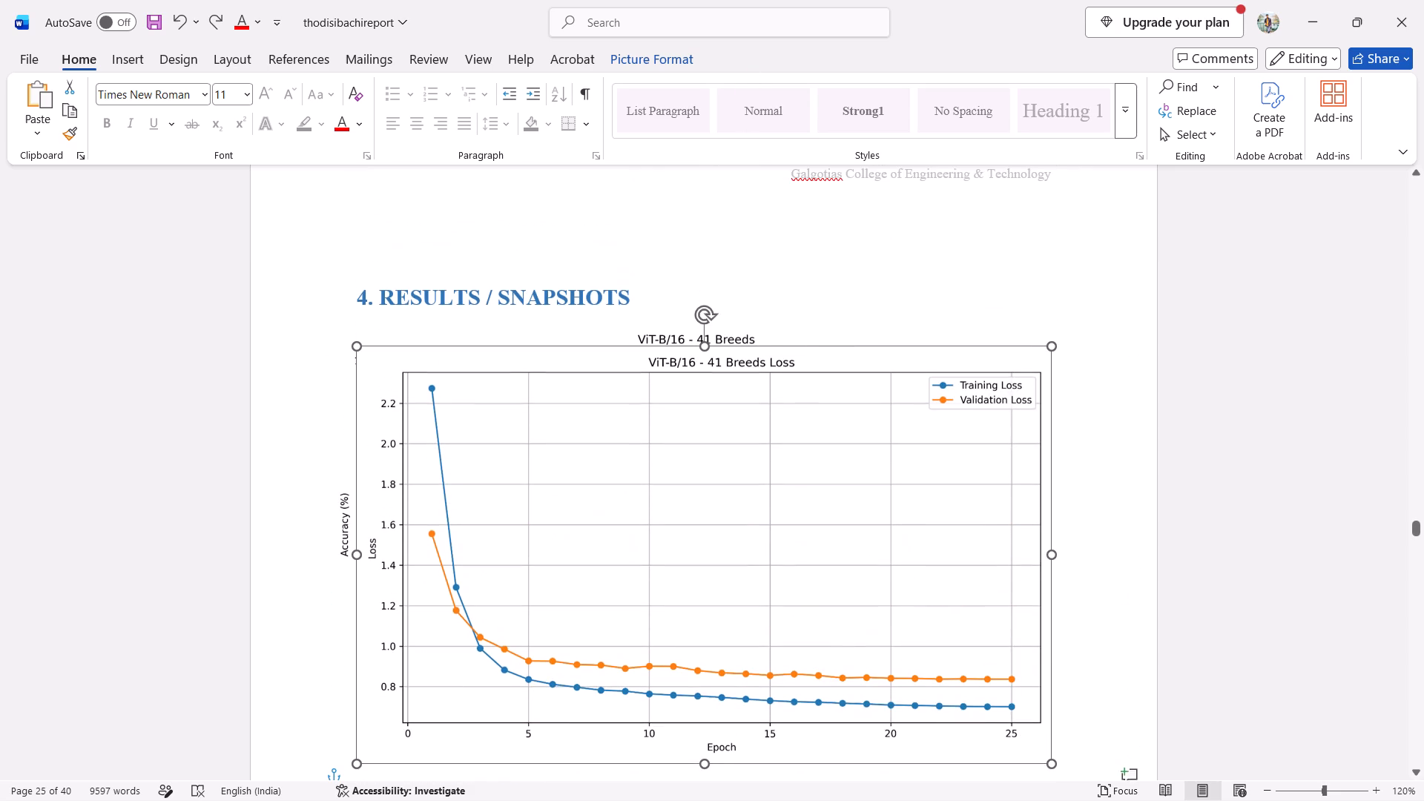
scroll(687, 567, "up", 2)
scroll(687, 567, "down", 1)
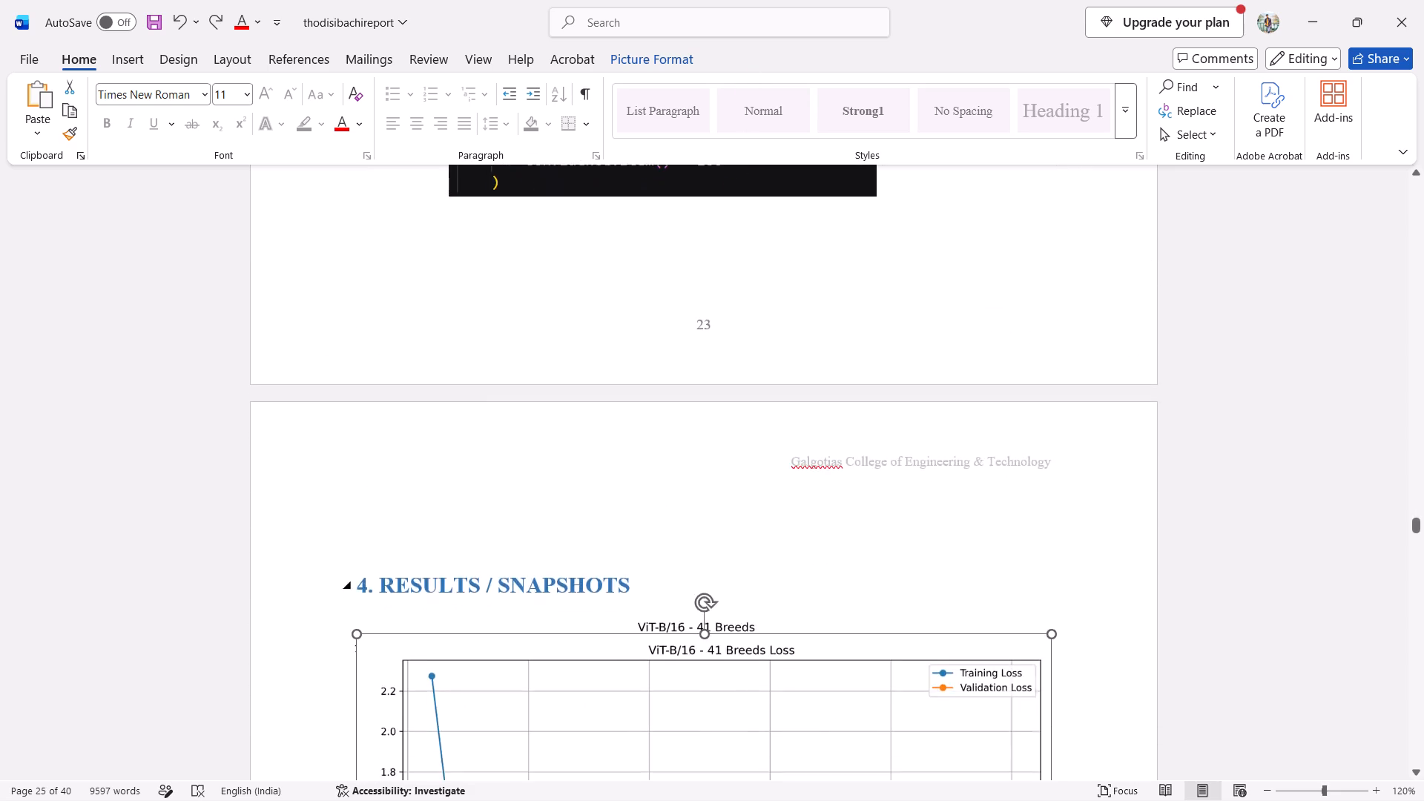
scroll(687, 567, "down", 2)
scroll(687, 567, "up", 1)
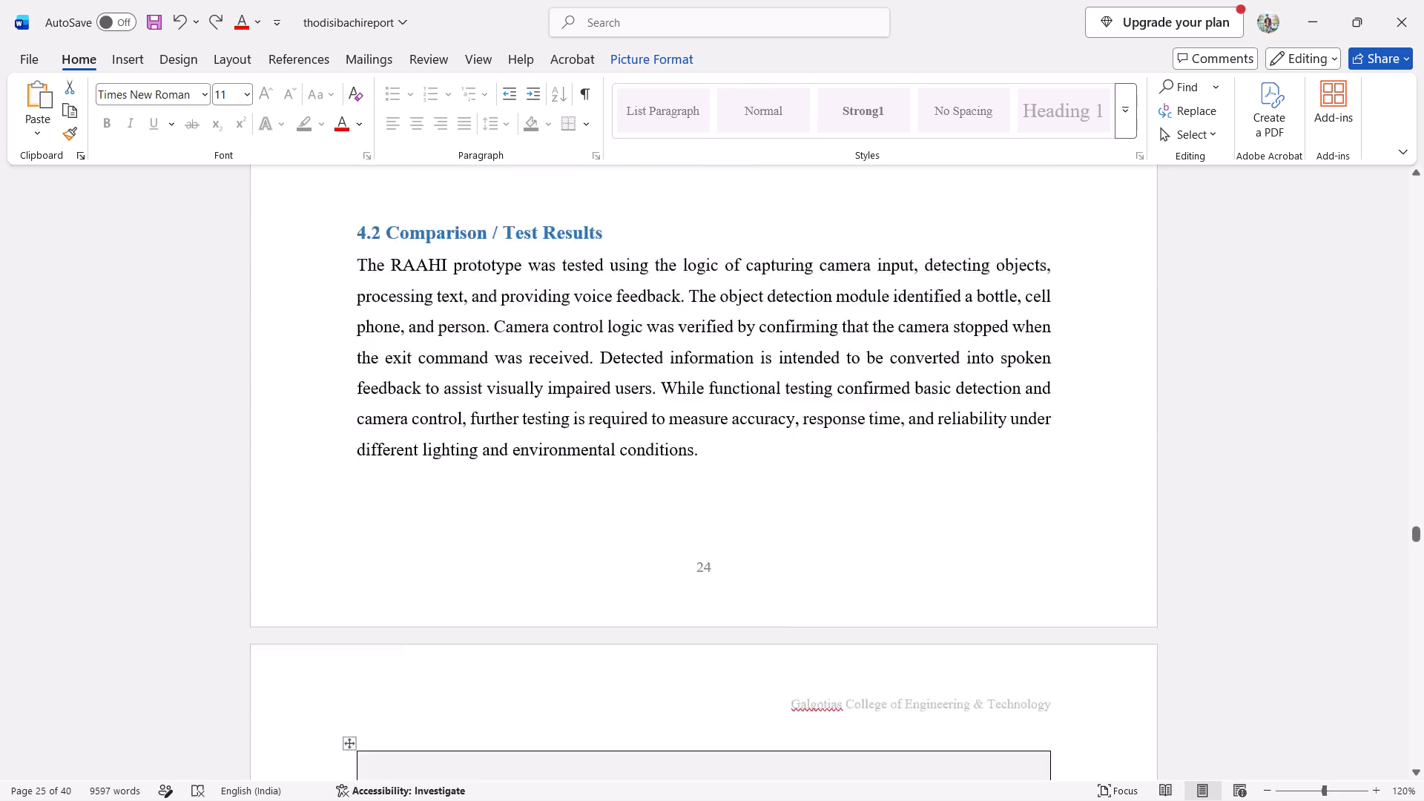
scroll(687, 567, "up", 1)
left_click_drag(768, 339, 774, 542)
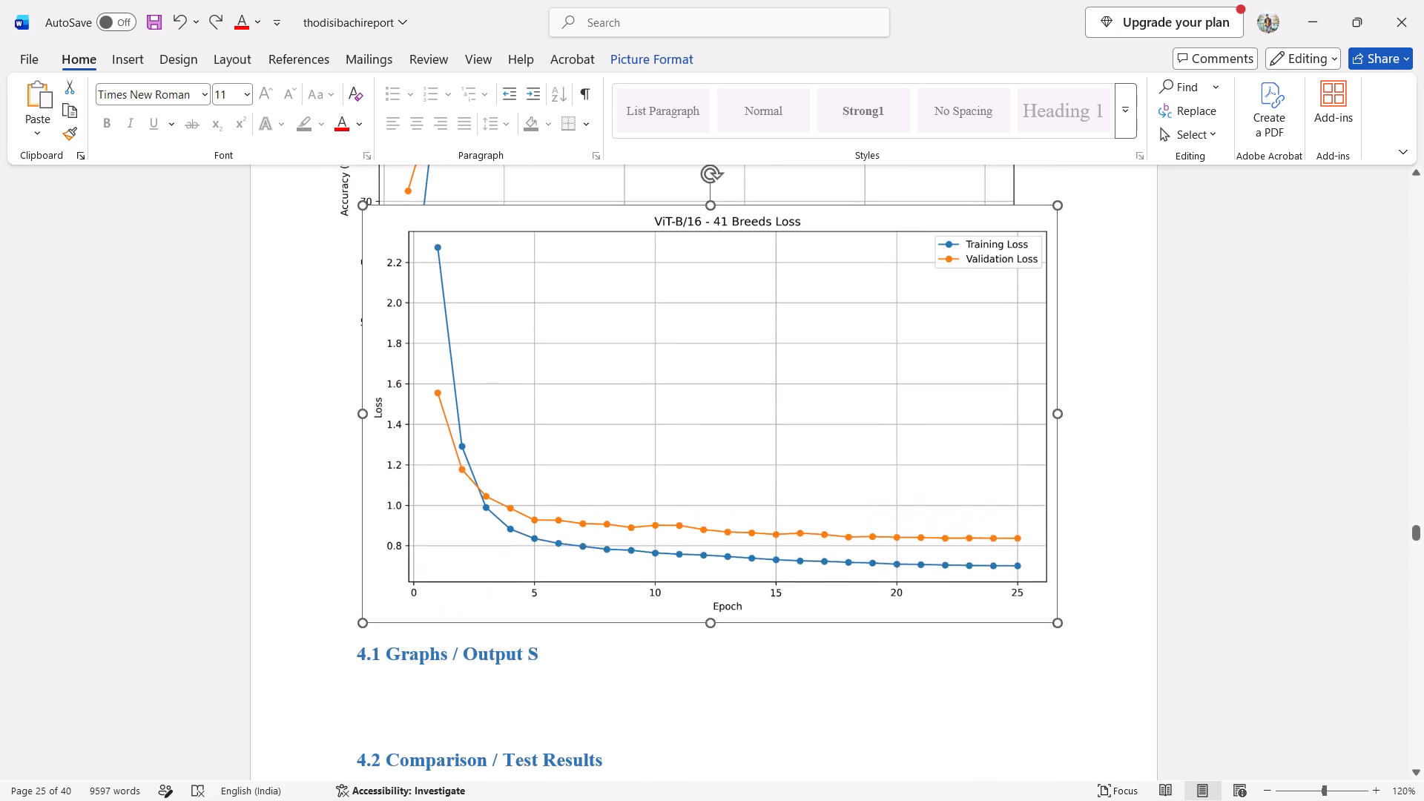
left_click_drag(774, 542, 765, 677)
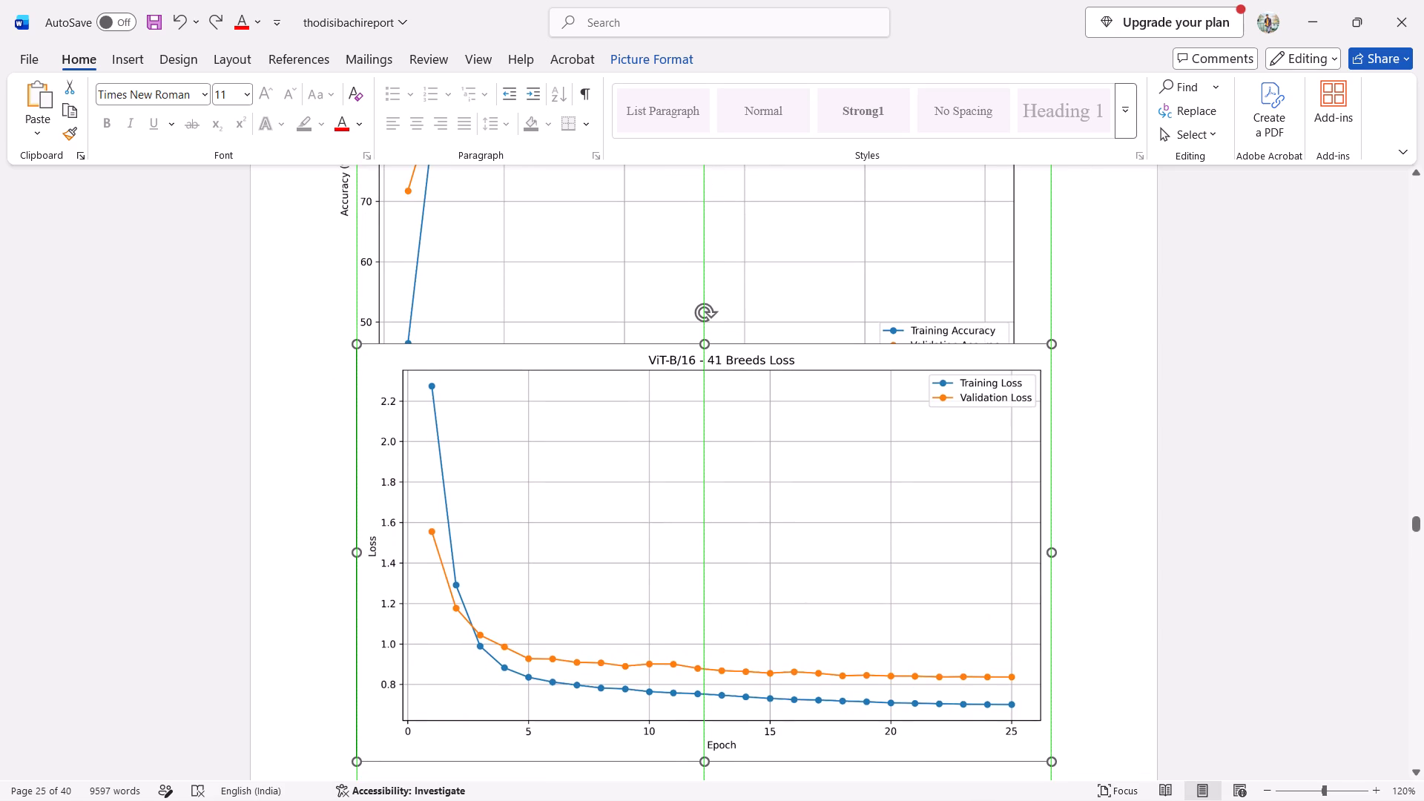
left_click_drag(765, 677, 754, 729)
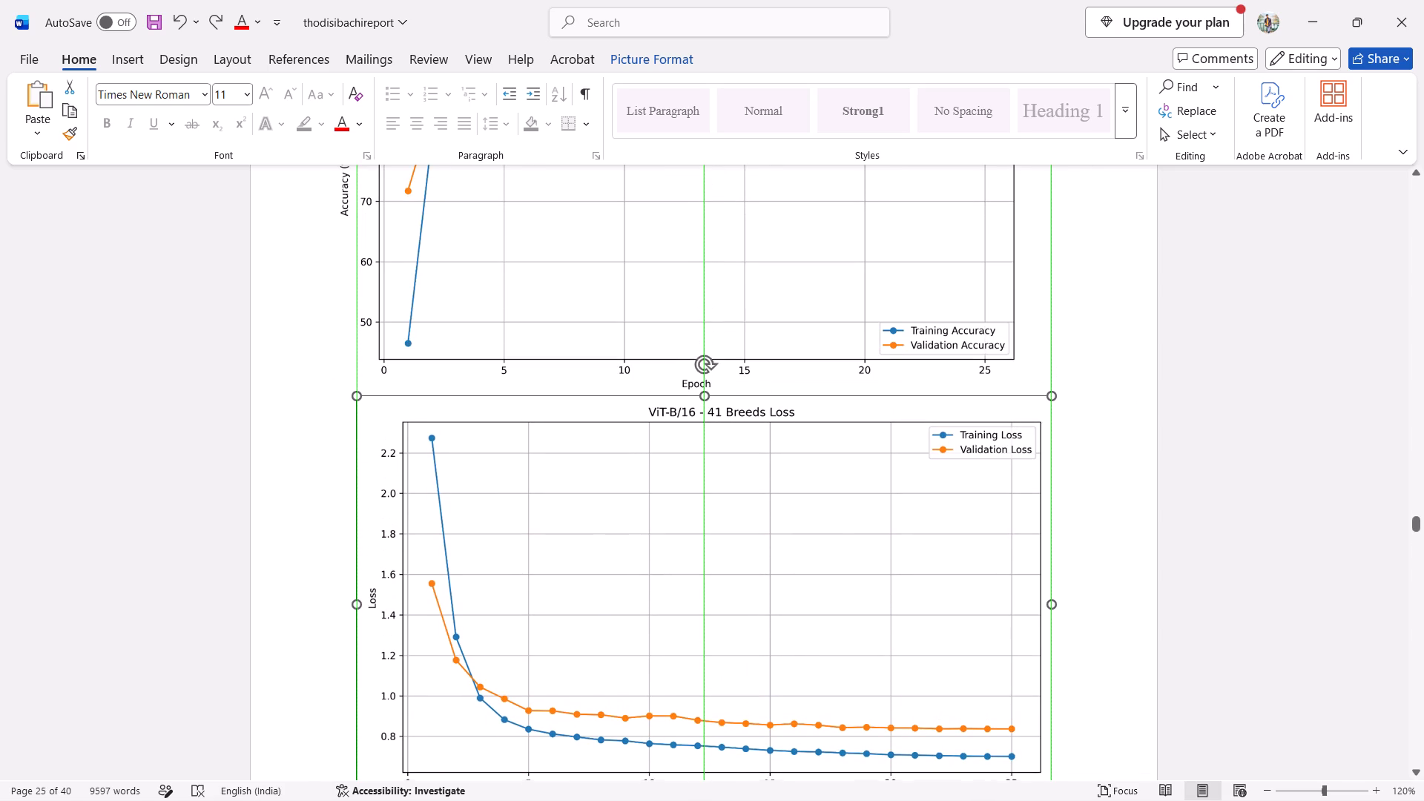
left_click_drag(754, 729, 749, 716)
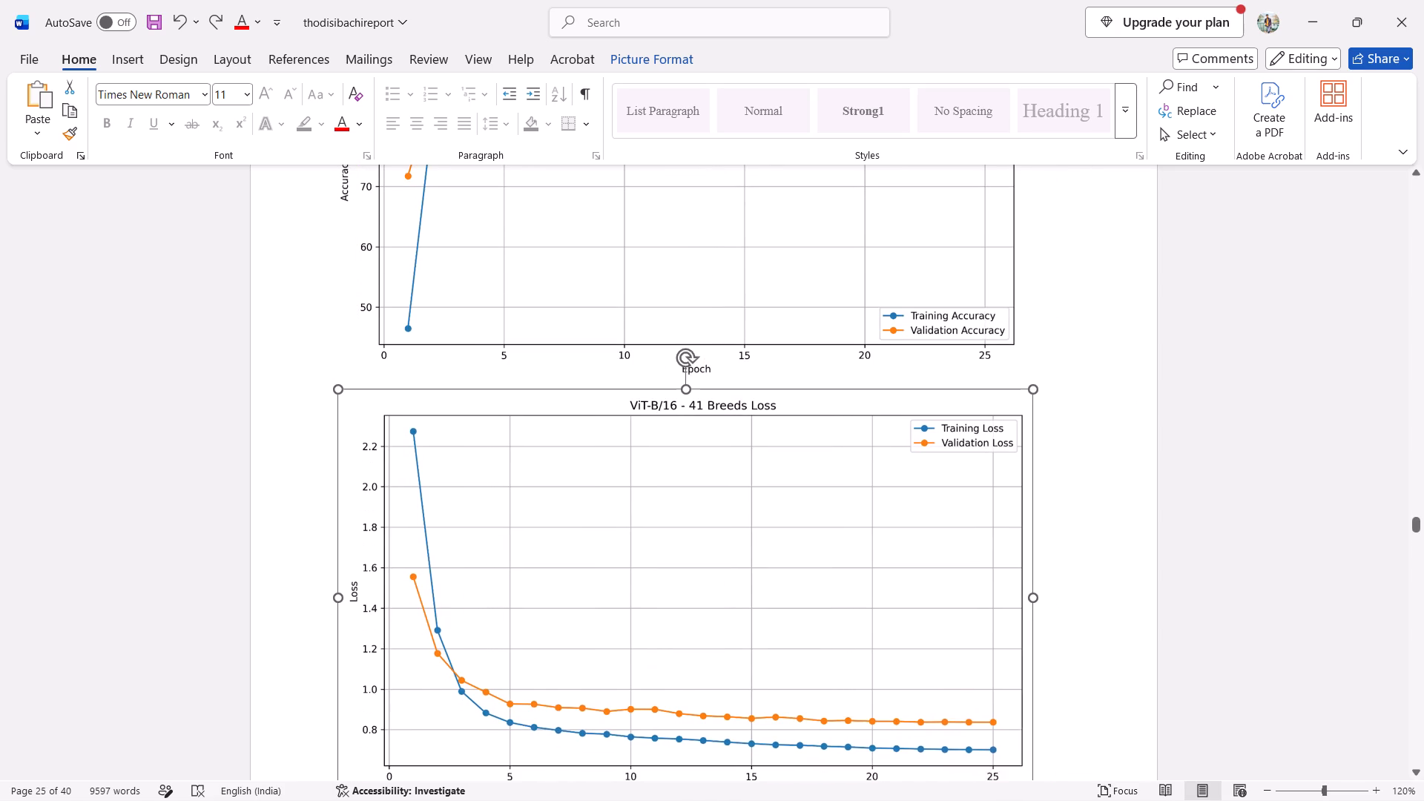
left_click_drag(749, 716, 748, 730)
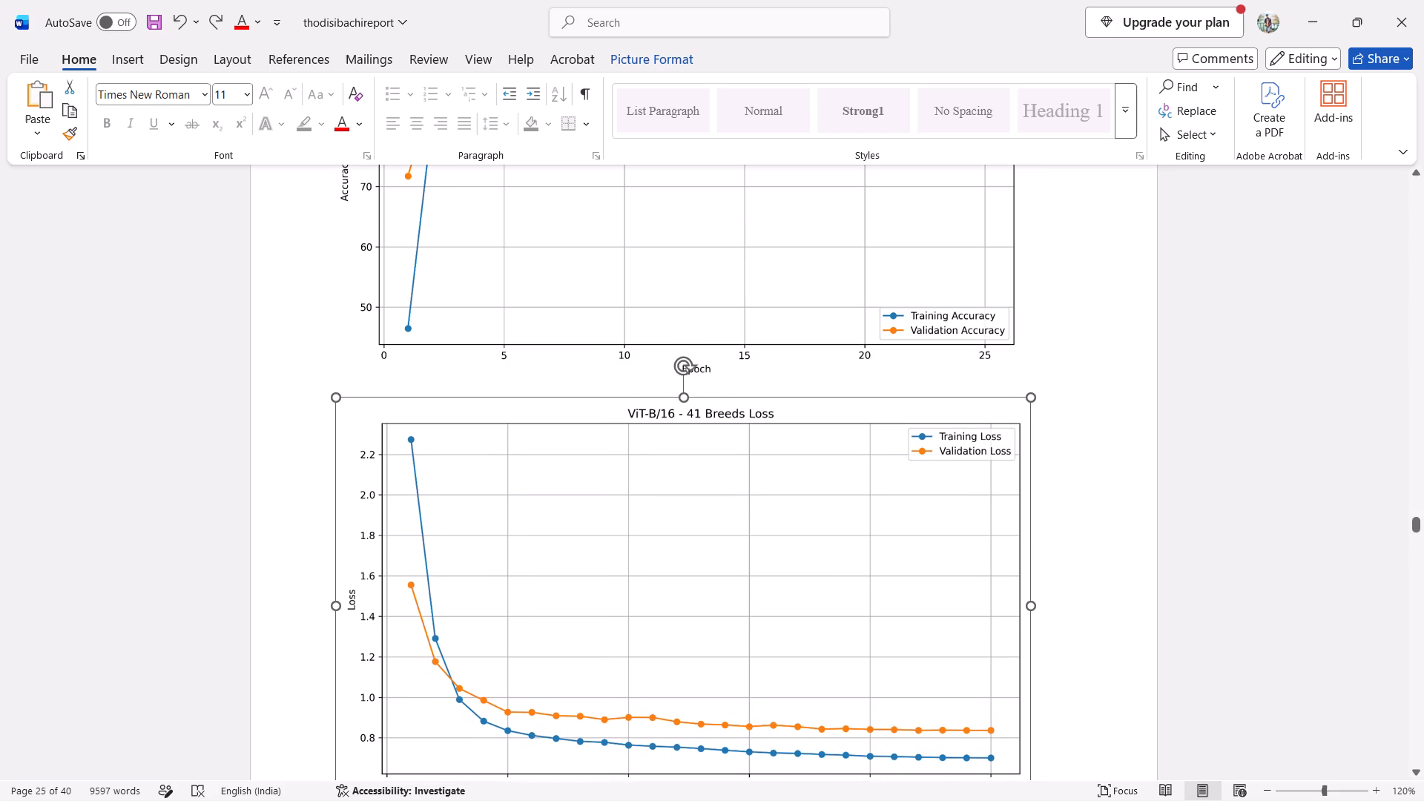
left_click_drag(748, 730, 746, 729)
left_click(1169, 619)
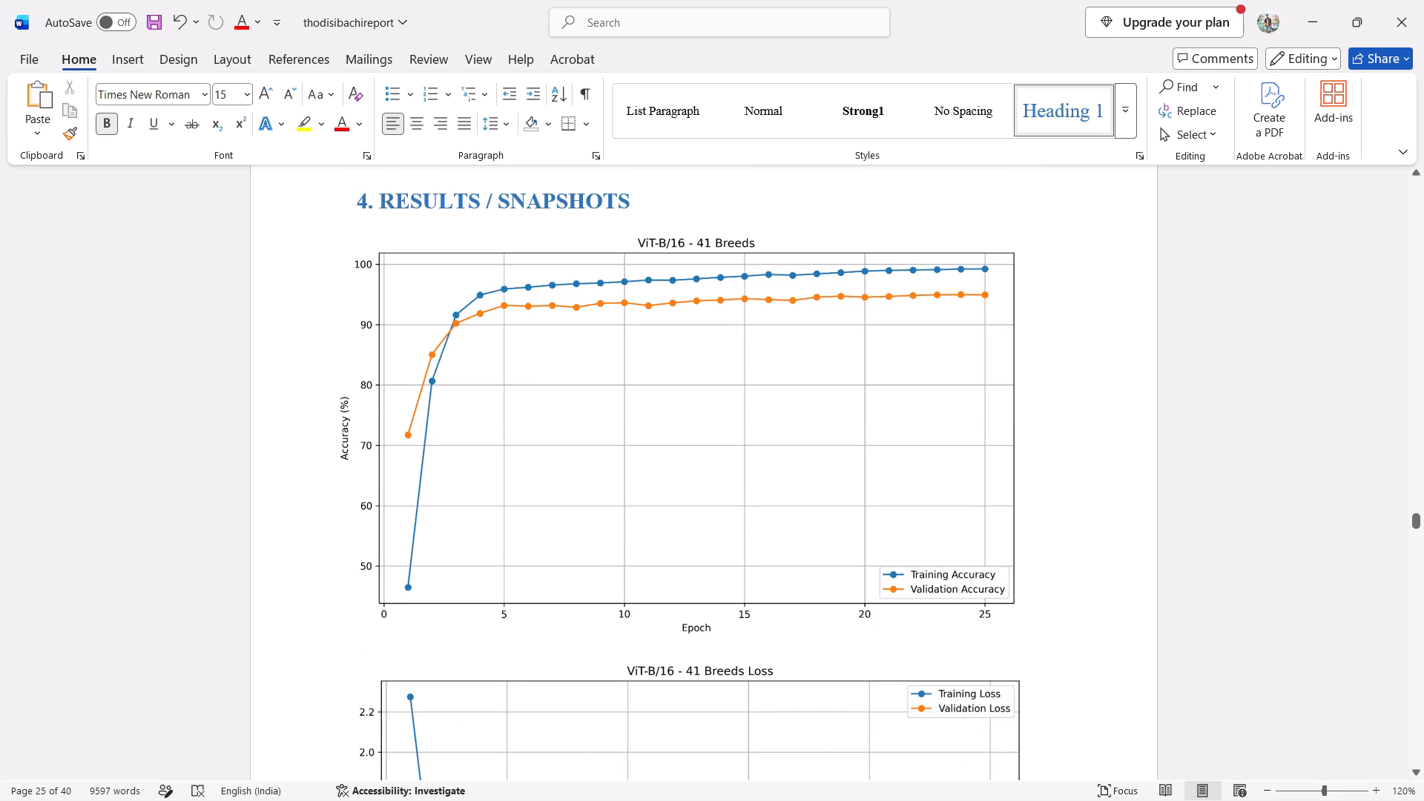
Delete the 4.1 Graphs / Output S heading and the blank lines before the 4.2 Comparison / Test Results heading.
scroll(654, 492, "down", 3)
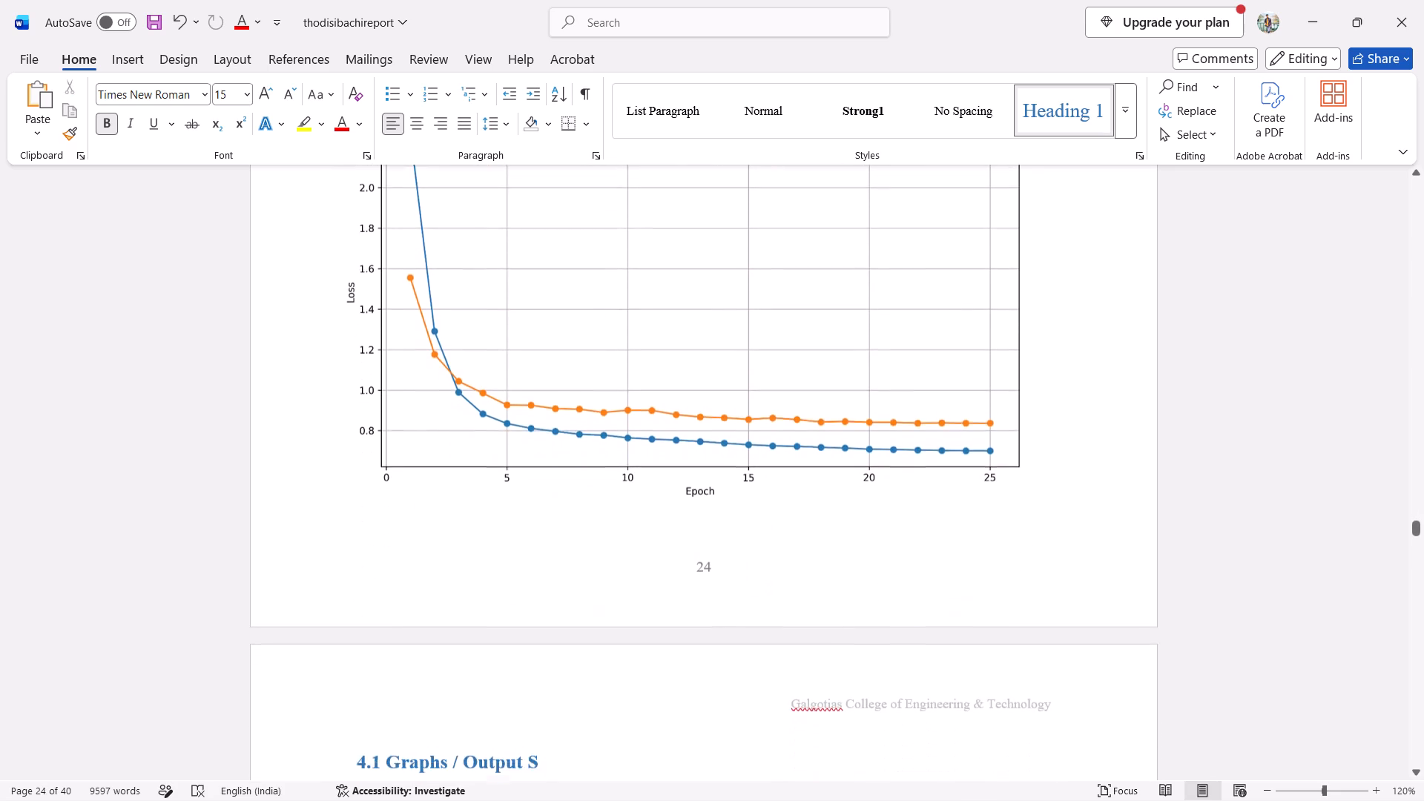
scroll(654, 492, "down", 1)
left_click(535, 350)
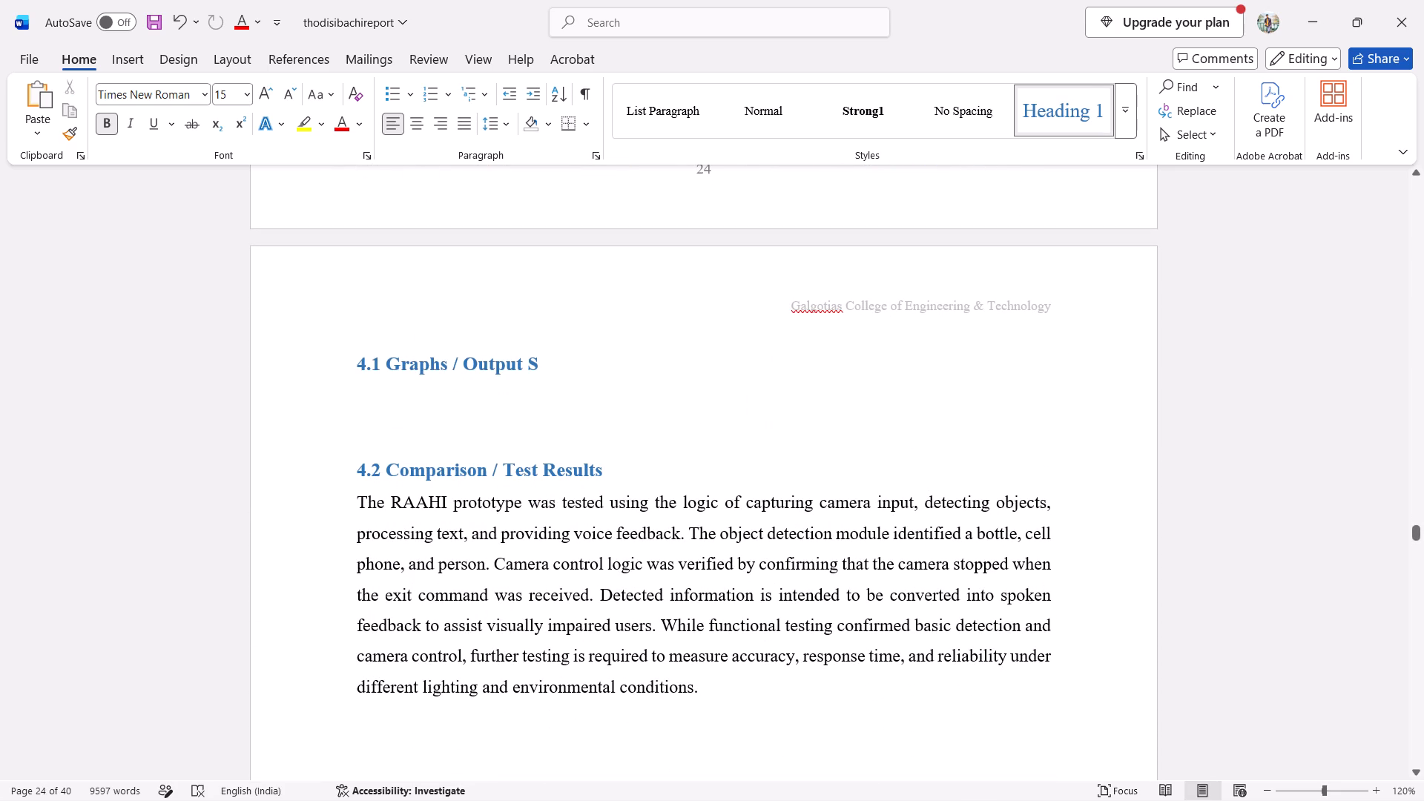
left_click(355, 455)
key("BackSpace")
key("BackSpace")
key("BackSpace")
key("BackSpace")
key("BackSpace")
key("BackSpace")
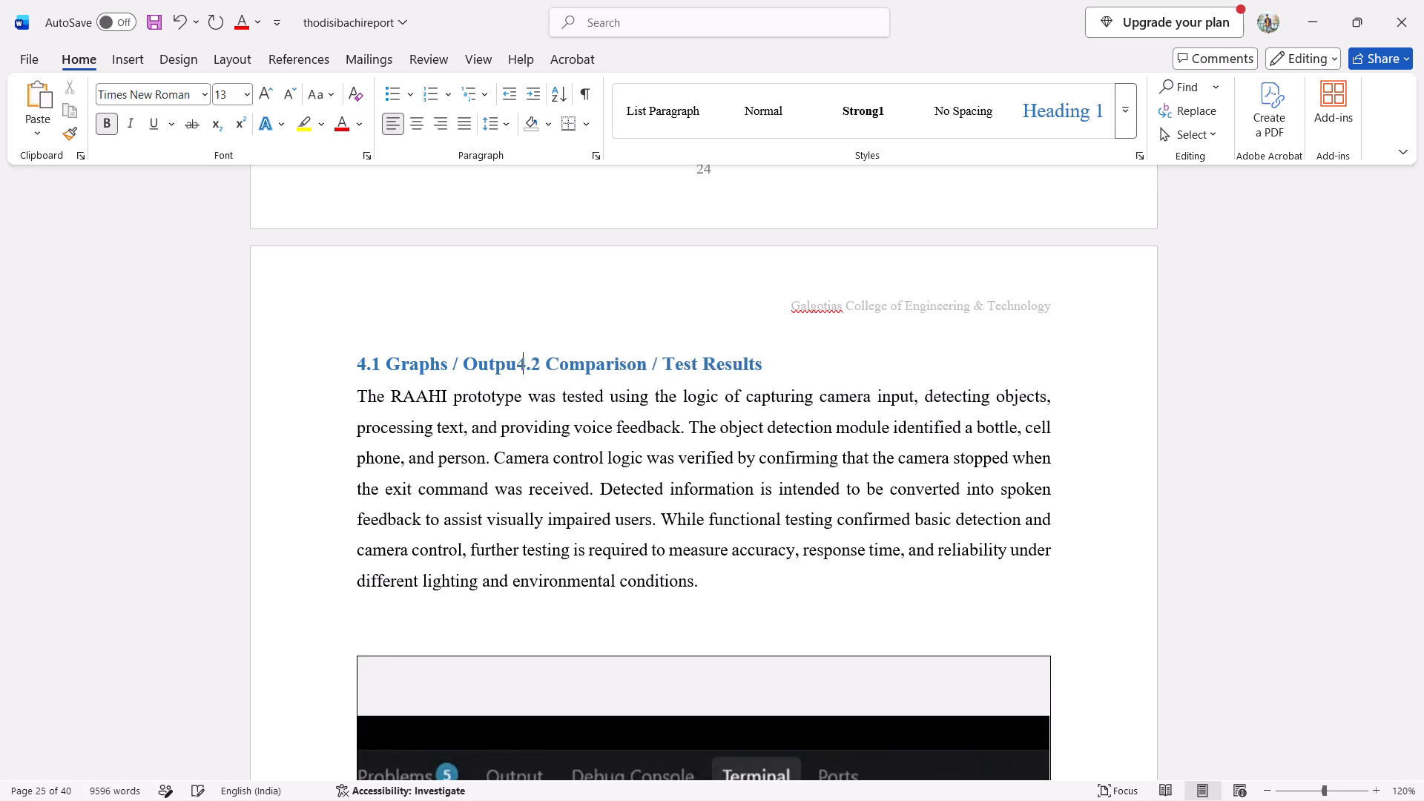
key("BackSpace")
key("BackSpace")
key("BackSpace")
key("BackSpace")
key("BackSpace")
key("BackSpace")
key("BackSpace")
key("BackSpace")
key("BackSpace")
key("BackSpace")
key("BackSpace")
key("BackSpace")
key("BackSpace")
key("BackSpace")
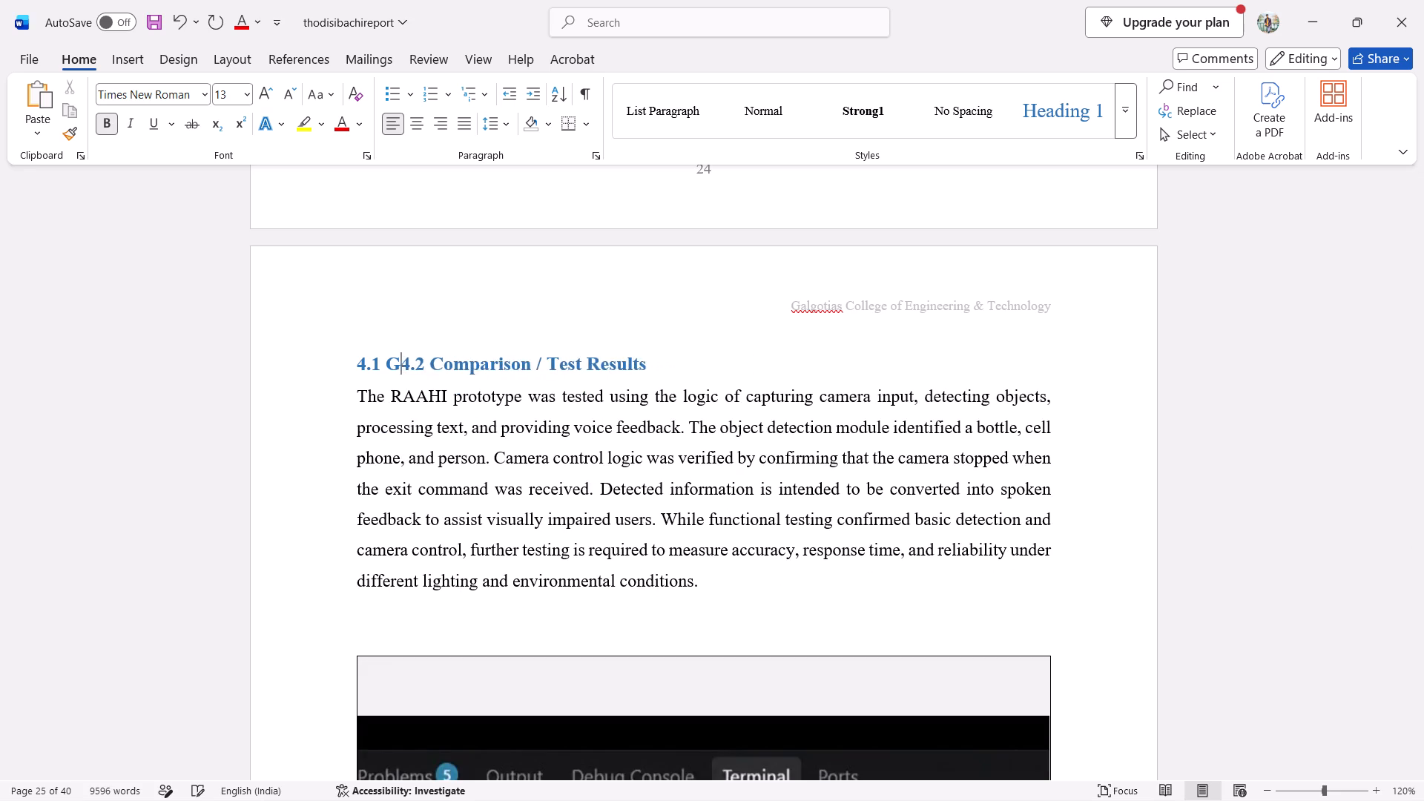
key("BackSpace")
key("BackSpace")
key("BackSpace")
key("BackSpace")
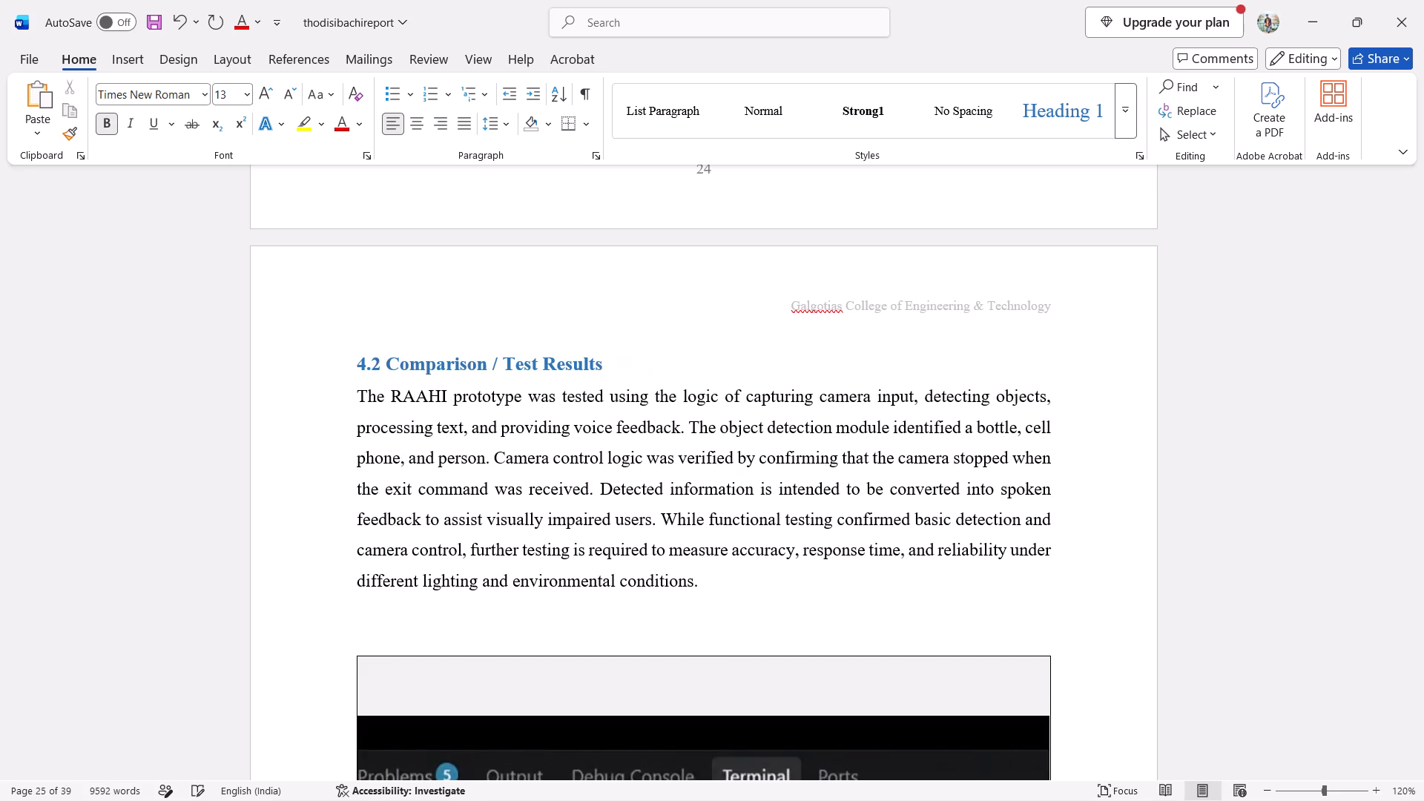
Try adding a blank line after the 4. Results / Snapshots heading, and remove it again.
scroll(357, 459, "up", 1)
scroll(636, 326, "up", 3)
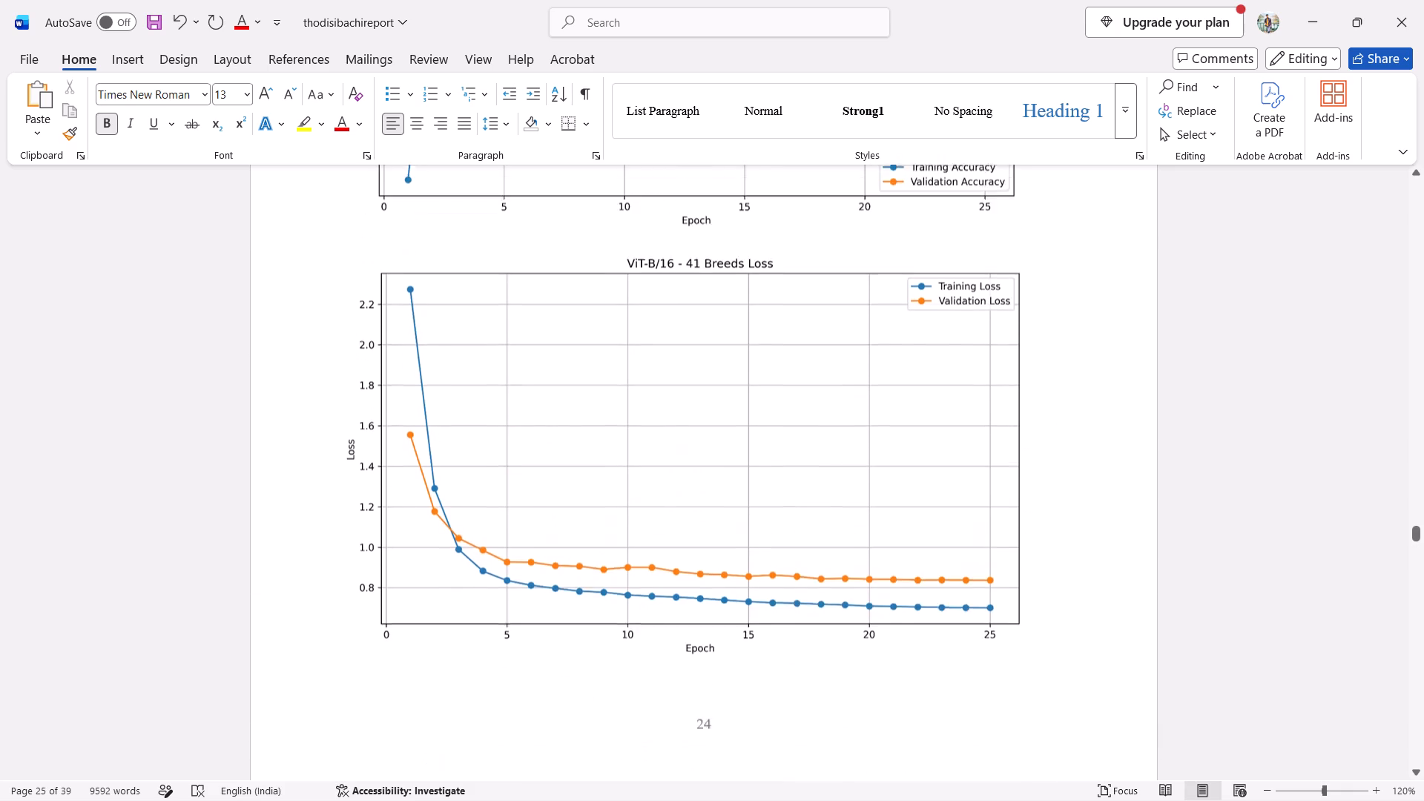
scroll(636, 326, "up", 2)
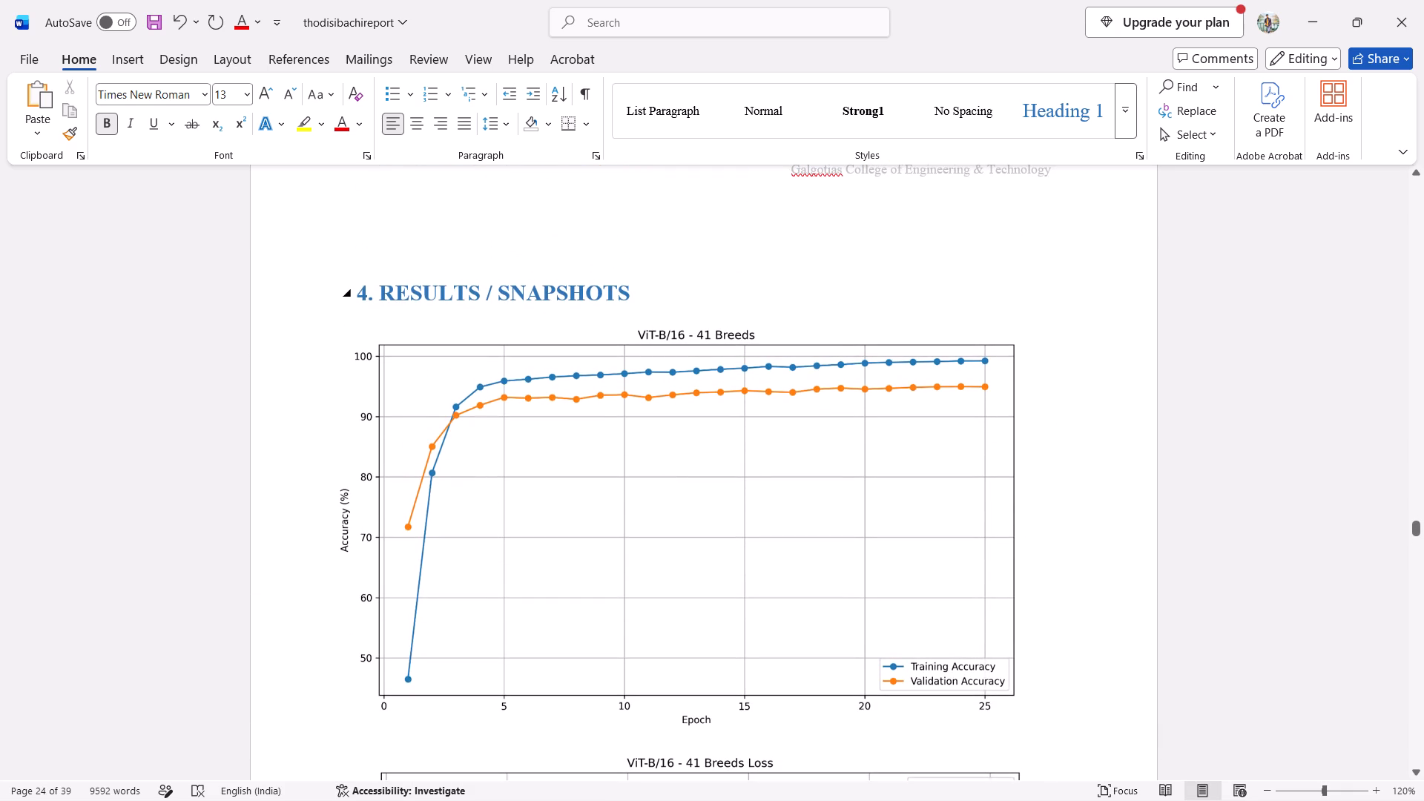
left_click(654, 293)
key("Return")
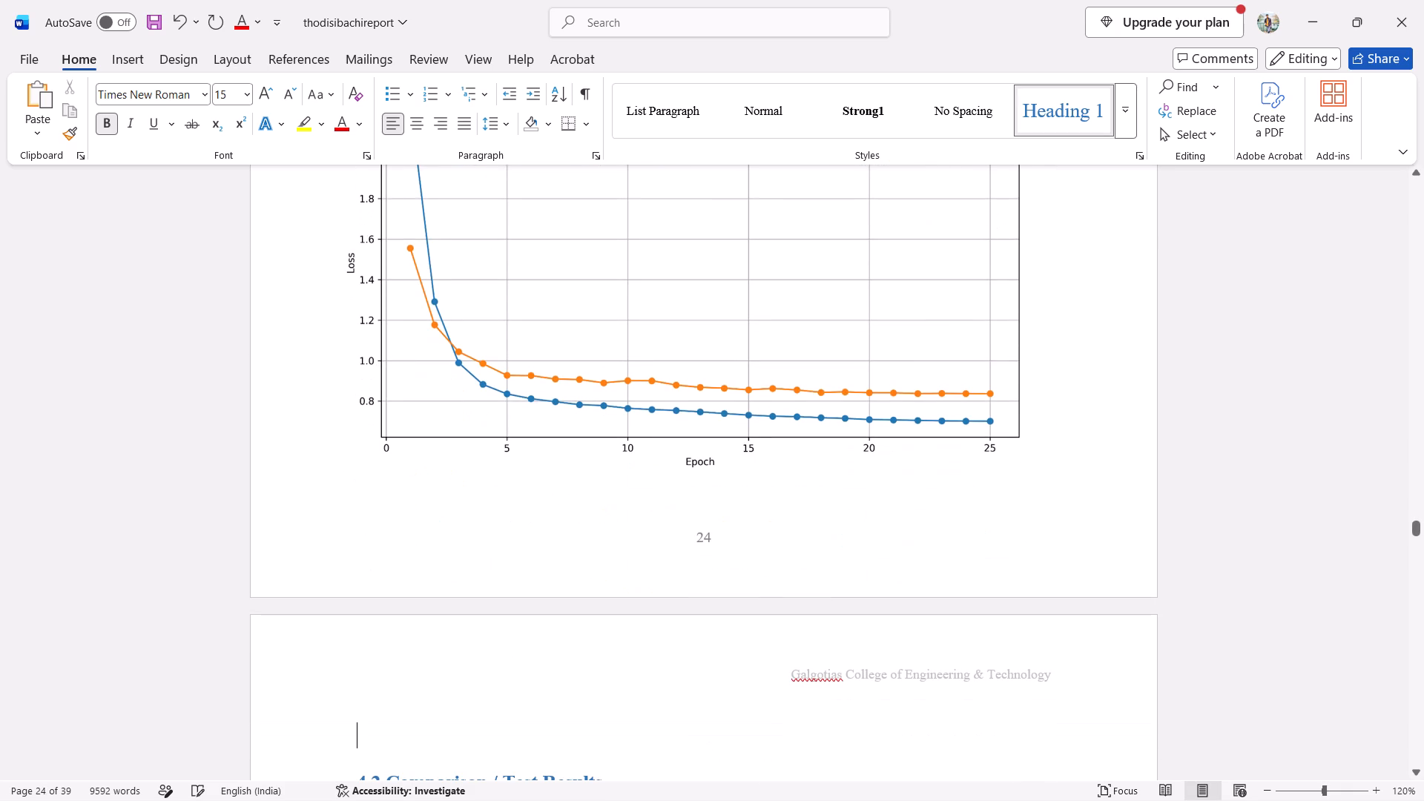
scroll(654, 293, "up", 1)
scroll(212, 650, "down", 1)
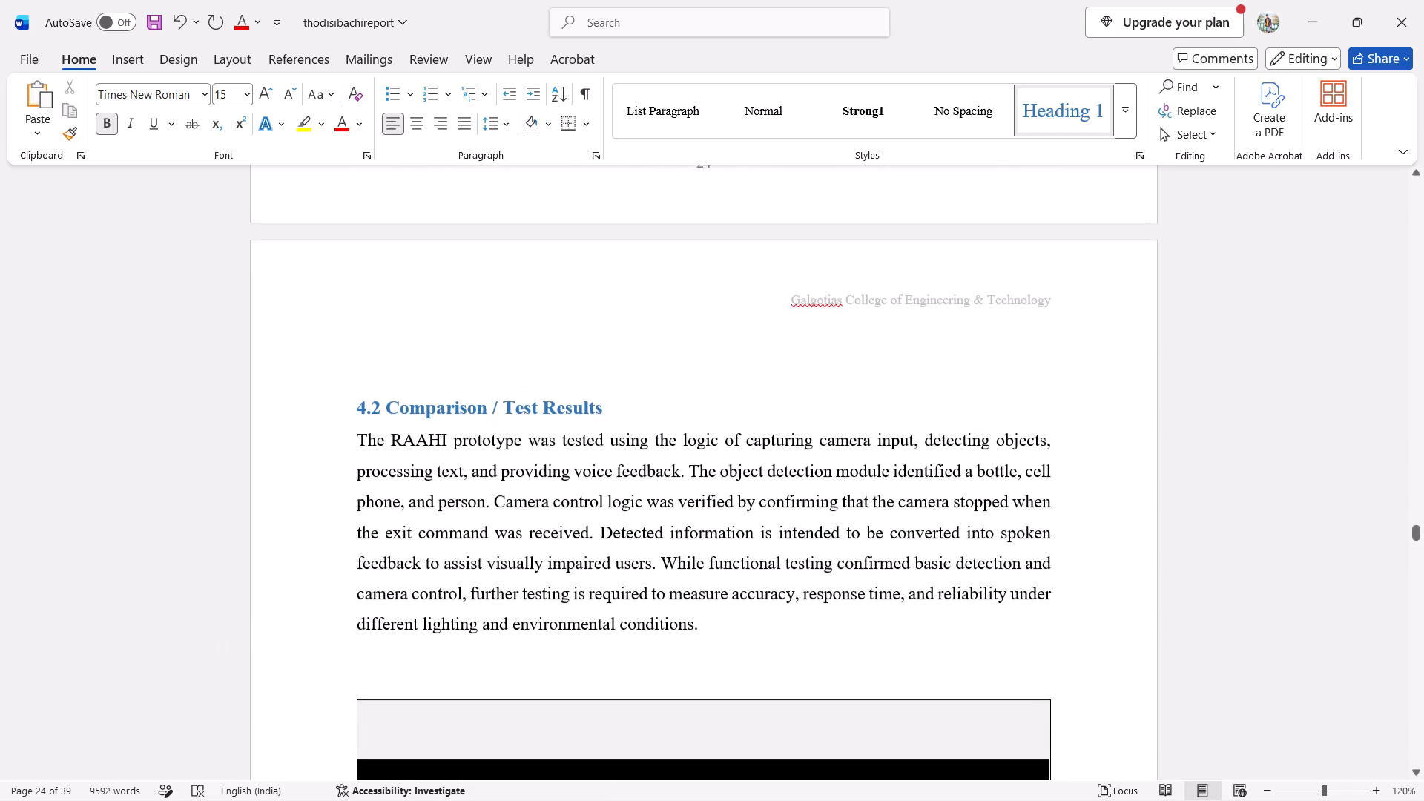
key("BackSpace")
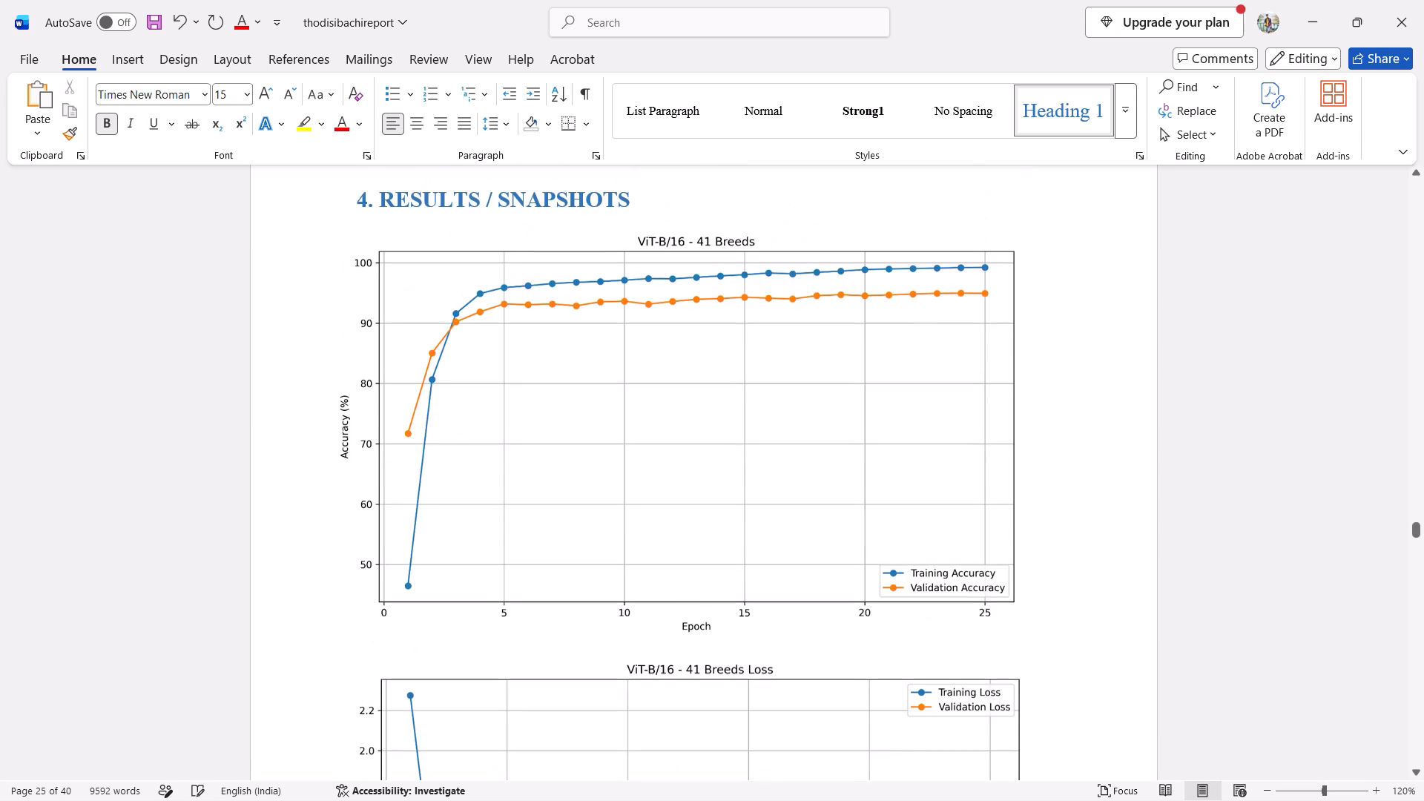
Add a blank line after the 4. Results / Snapshots heading and shift the accuracy graph down to make room for the 4.2 heading.
left_click(664, 185)
scroll(637, 207, "up", 2)
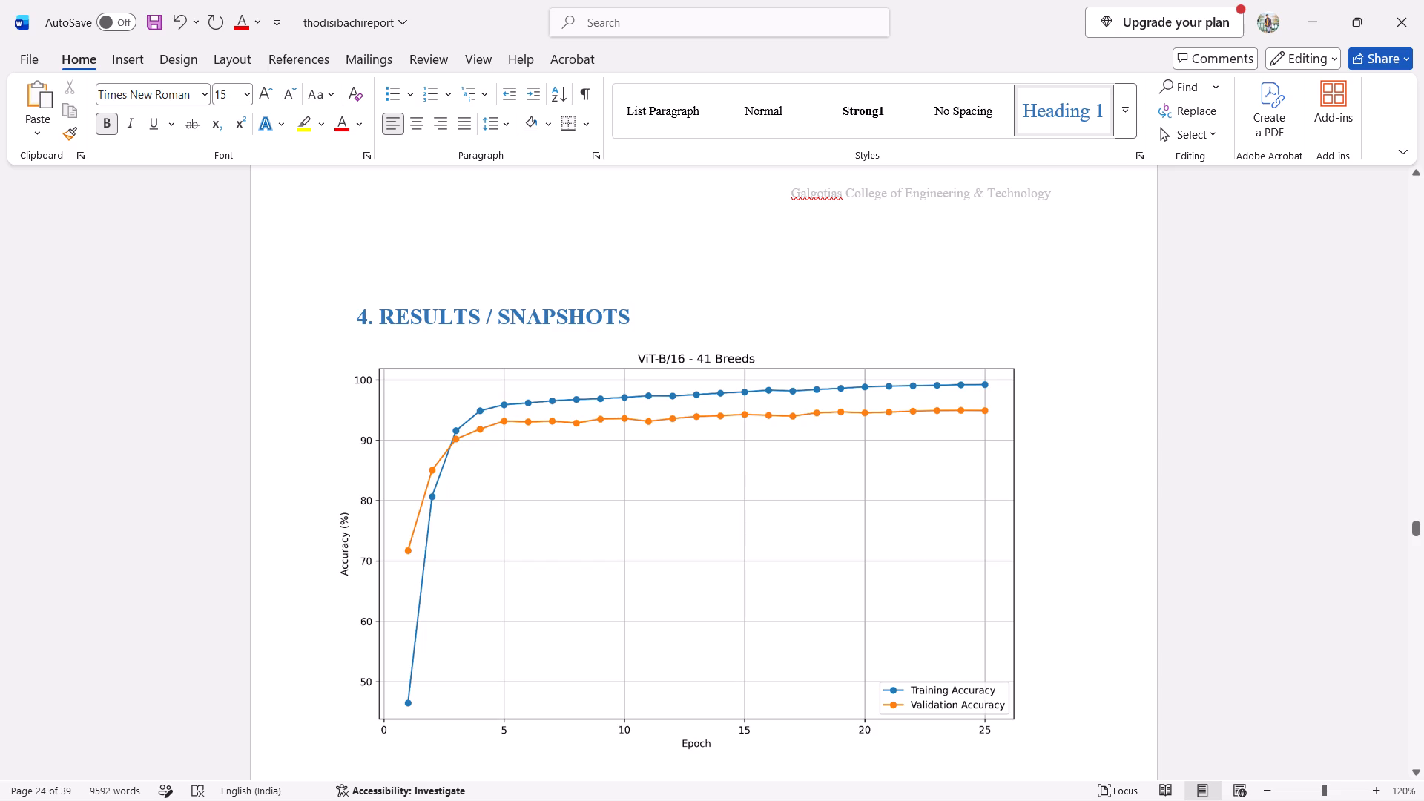
key("Return")
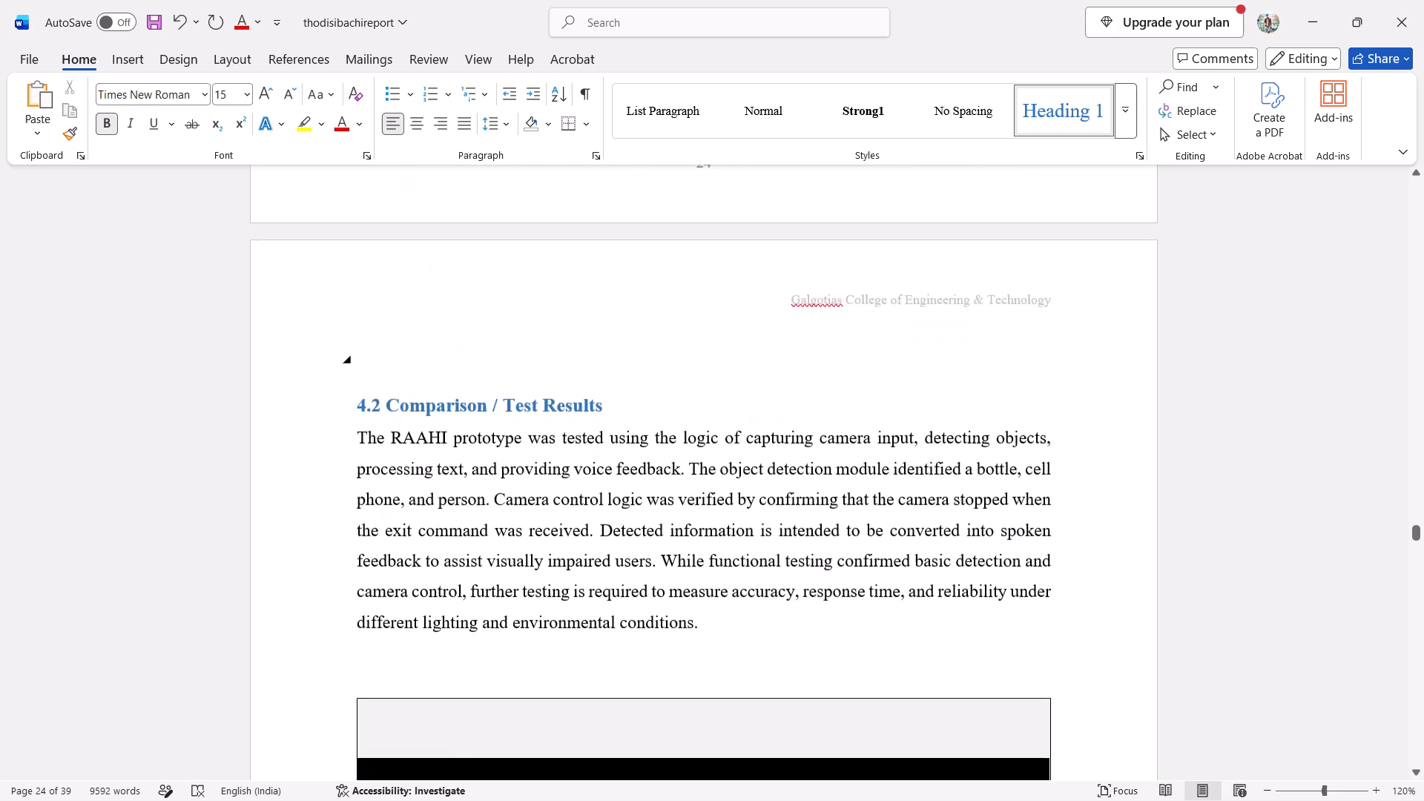
scroll(653, 351, "up", 2)
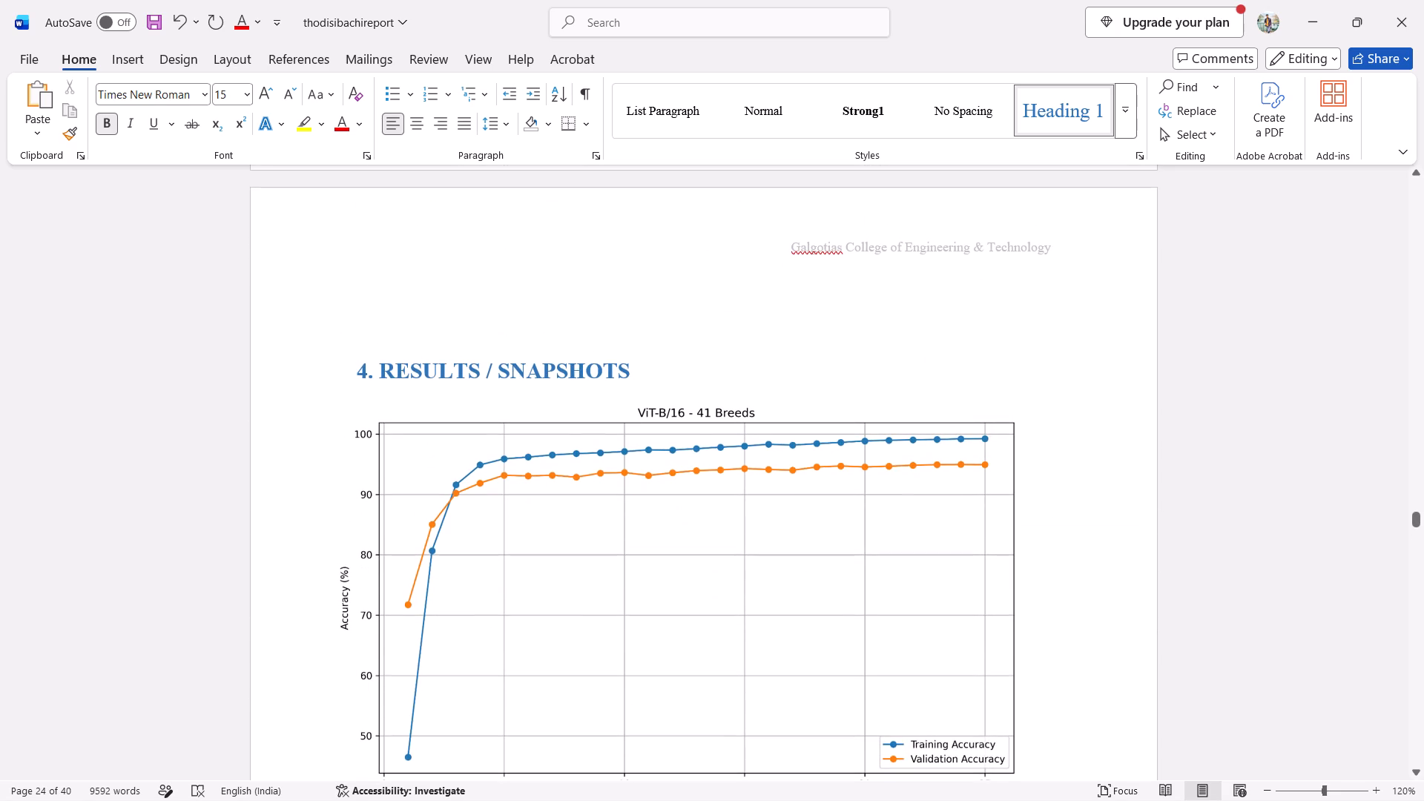
left_click_drag(558, 495, 564, 630)
scroll(564, 630, "up", 1)
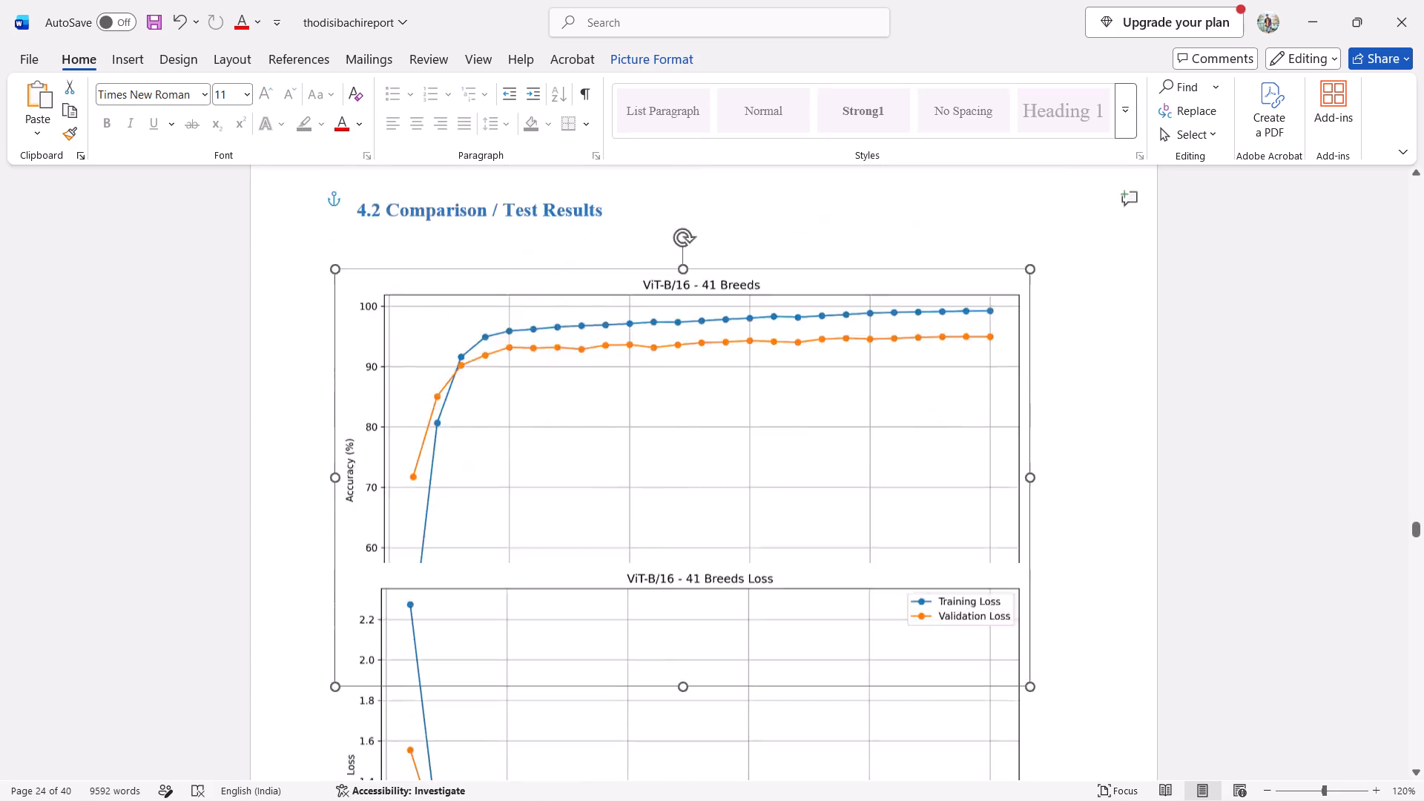
scroll(564, 630, "up", 1)
Remove the blank line between the 4. Results / Snapshots and 4.2 Comparison / Test Results headings.
left_click(595, 375)
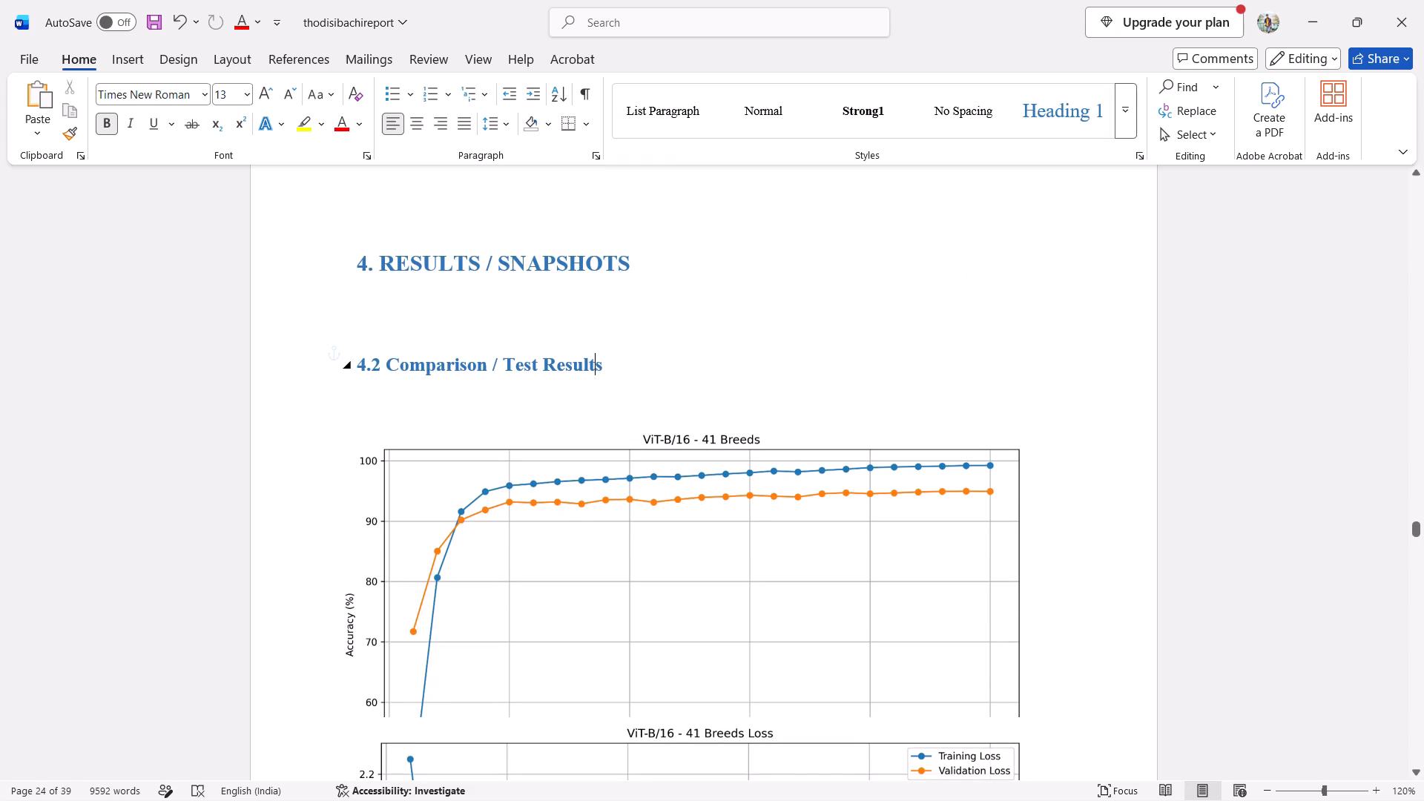
left_click(625, 363)
scroll(624, 363, "down", 4)
scroll(624, 363, "up", 1)
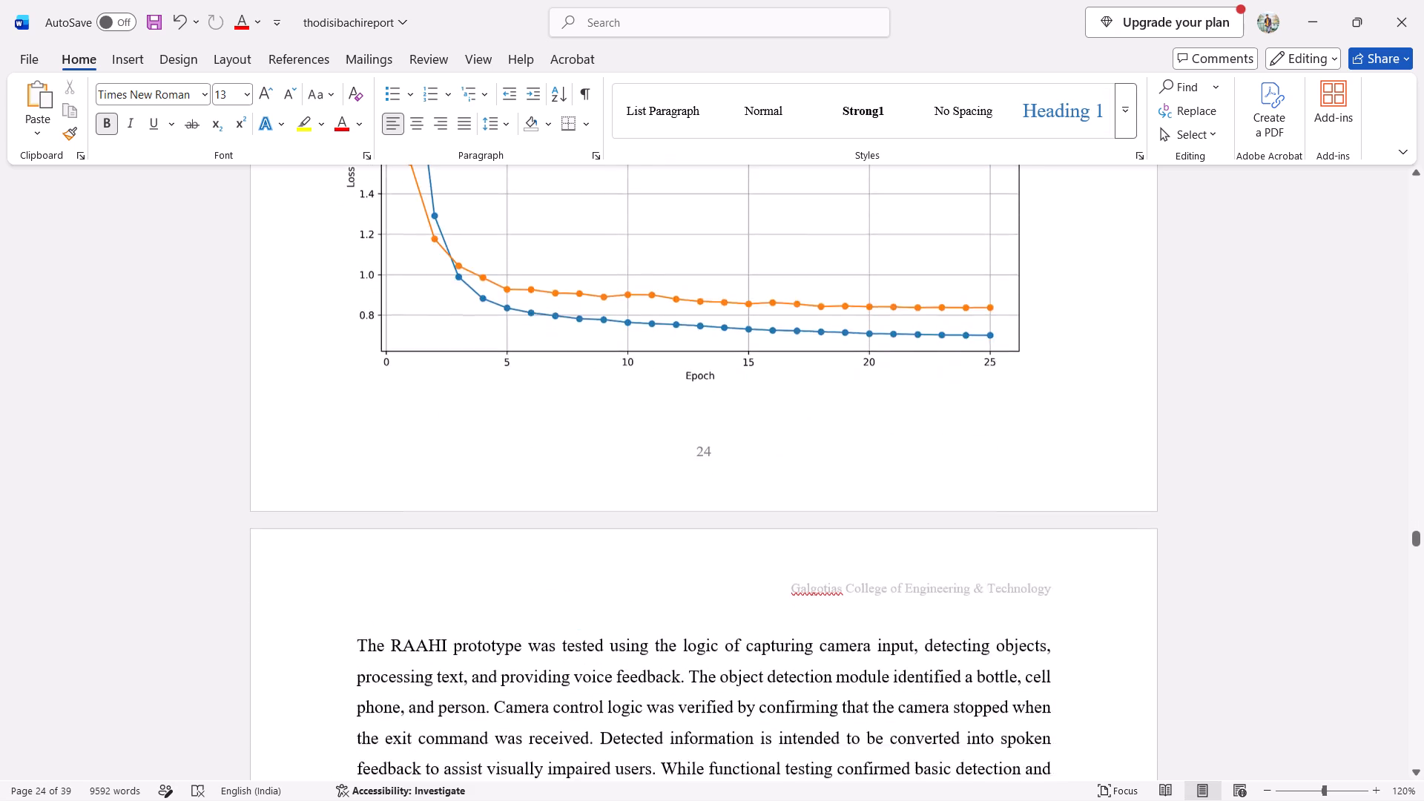
scroll(624, 363, "up", 1)
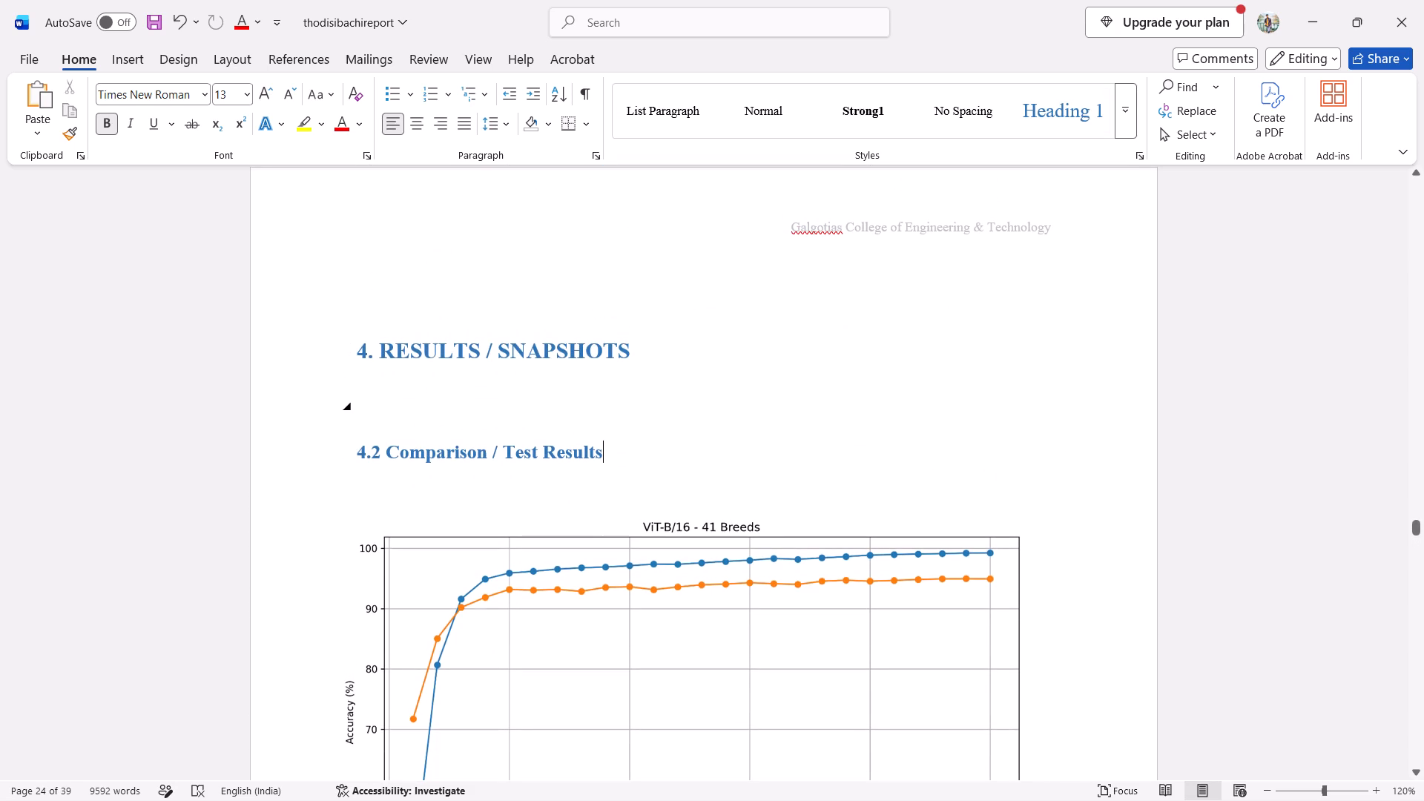
left_click(357, 446)
key("BackSpace")
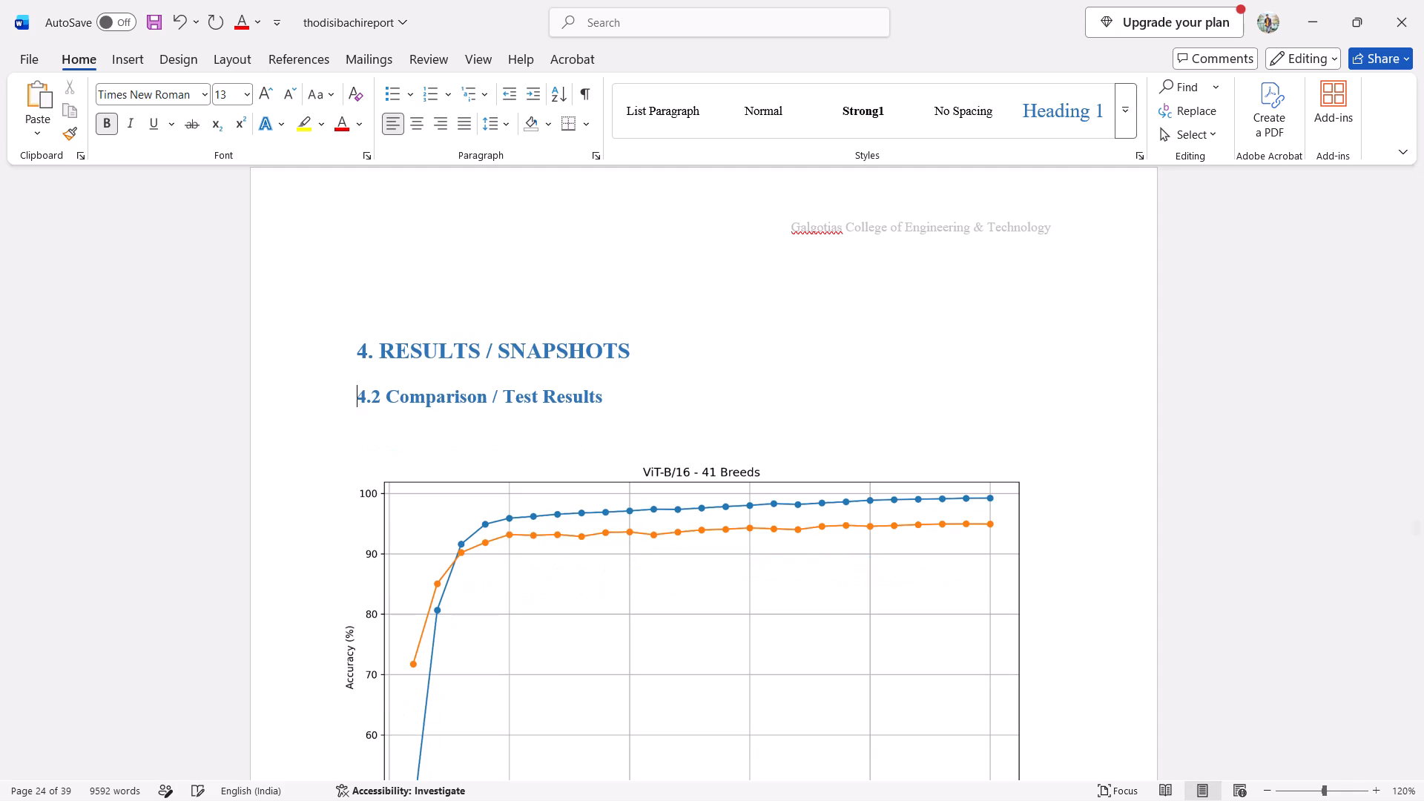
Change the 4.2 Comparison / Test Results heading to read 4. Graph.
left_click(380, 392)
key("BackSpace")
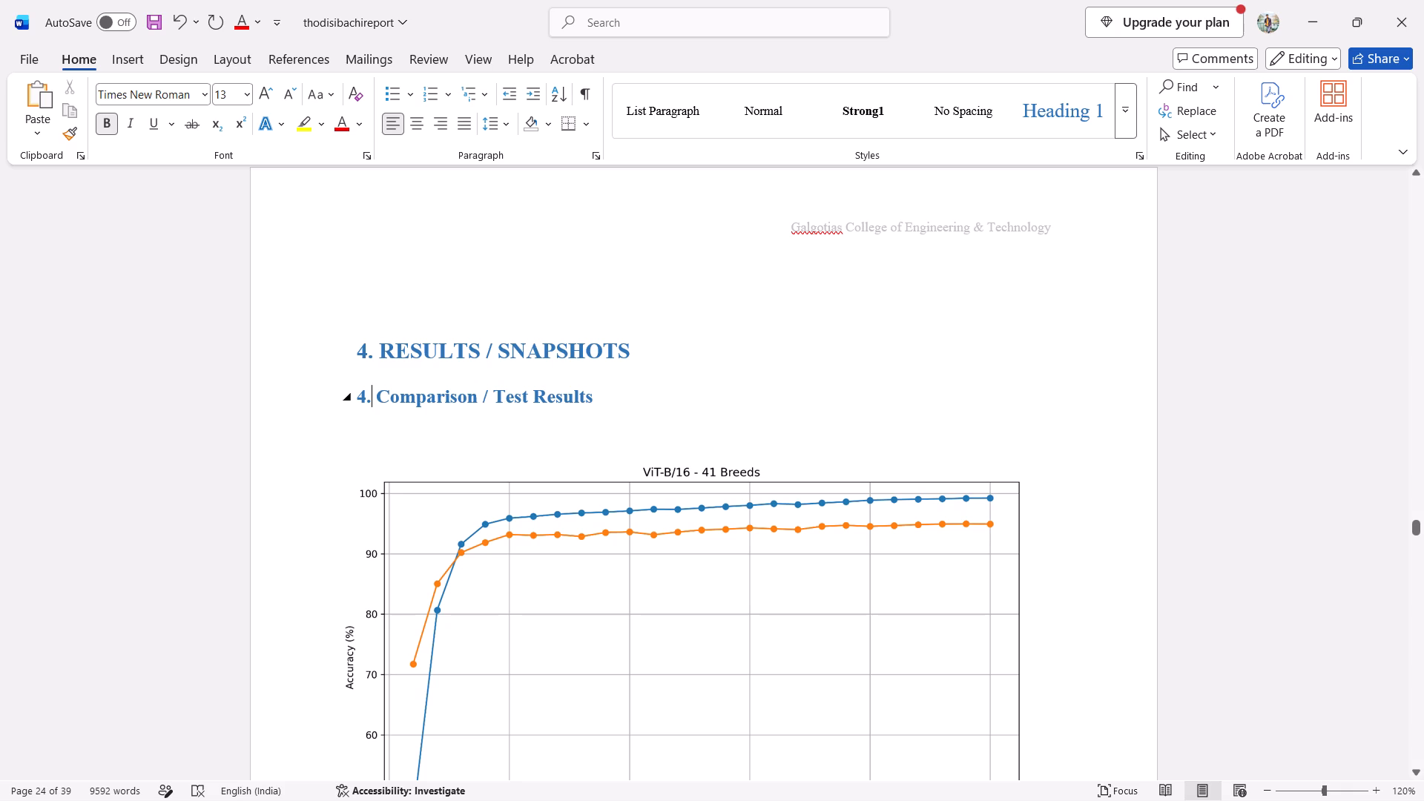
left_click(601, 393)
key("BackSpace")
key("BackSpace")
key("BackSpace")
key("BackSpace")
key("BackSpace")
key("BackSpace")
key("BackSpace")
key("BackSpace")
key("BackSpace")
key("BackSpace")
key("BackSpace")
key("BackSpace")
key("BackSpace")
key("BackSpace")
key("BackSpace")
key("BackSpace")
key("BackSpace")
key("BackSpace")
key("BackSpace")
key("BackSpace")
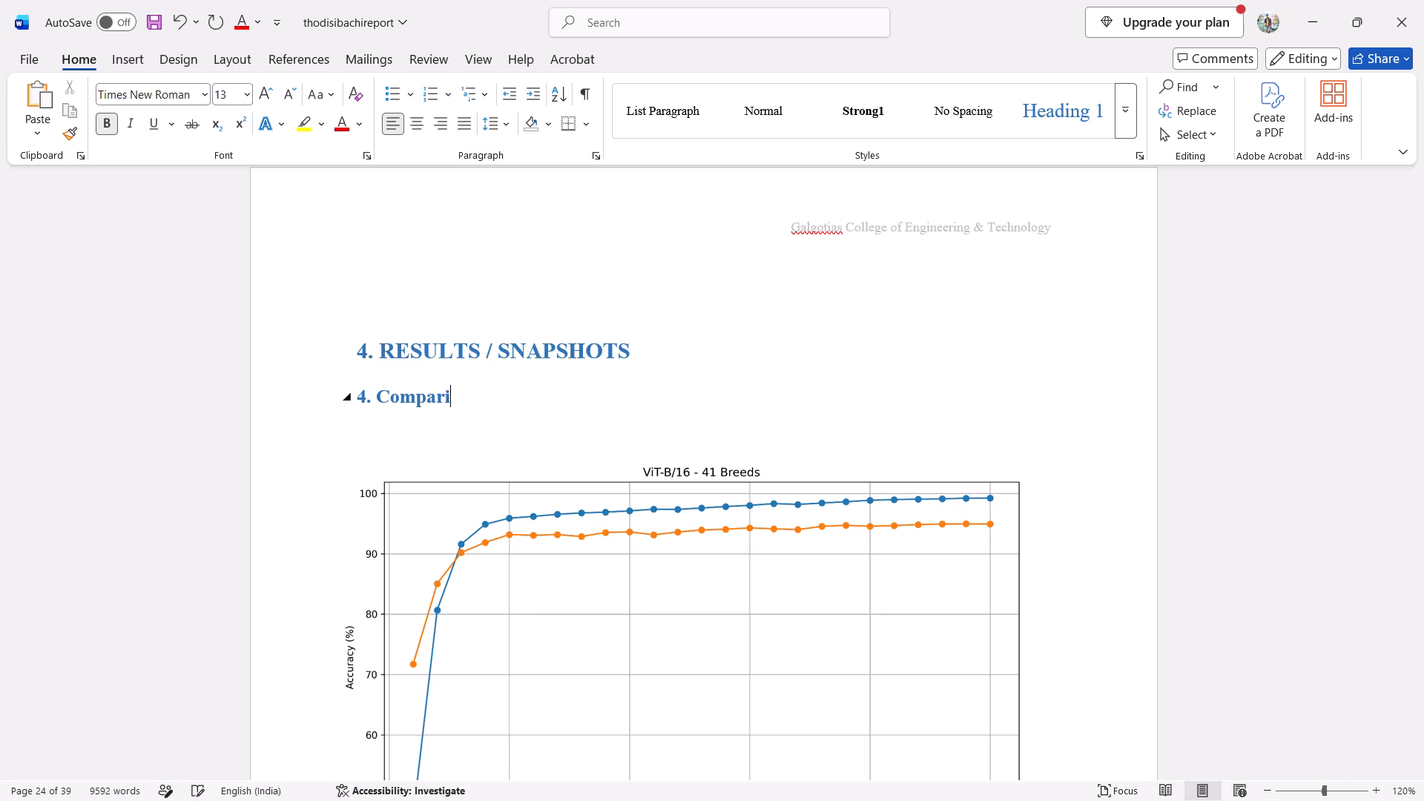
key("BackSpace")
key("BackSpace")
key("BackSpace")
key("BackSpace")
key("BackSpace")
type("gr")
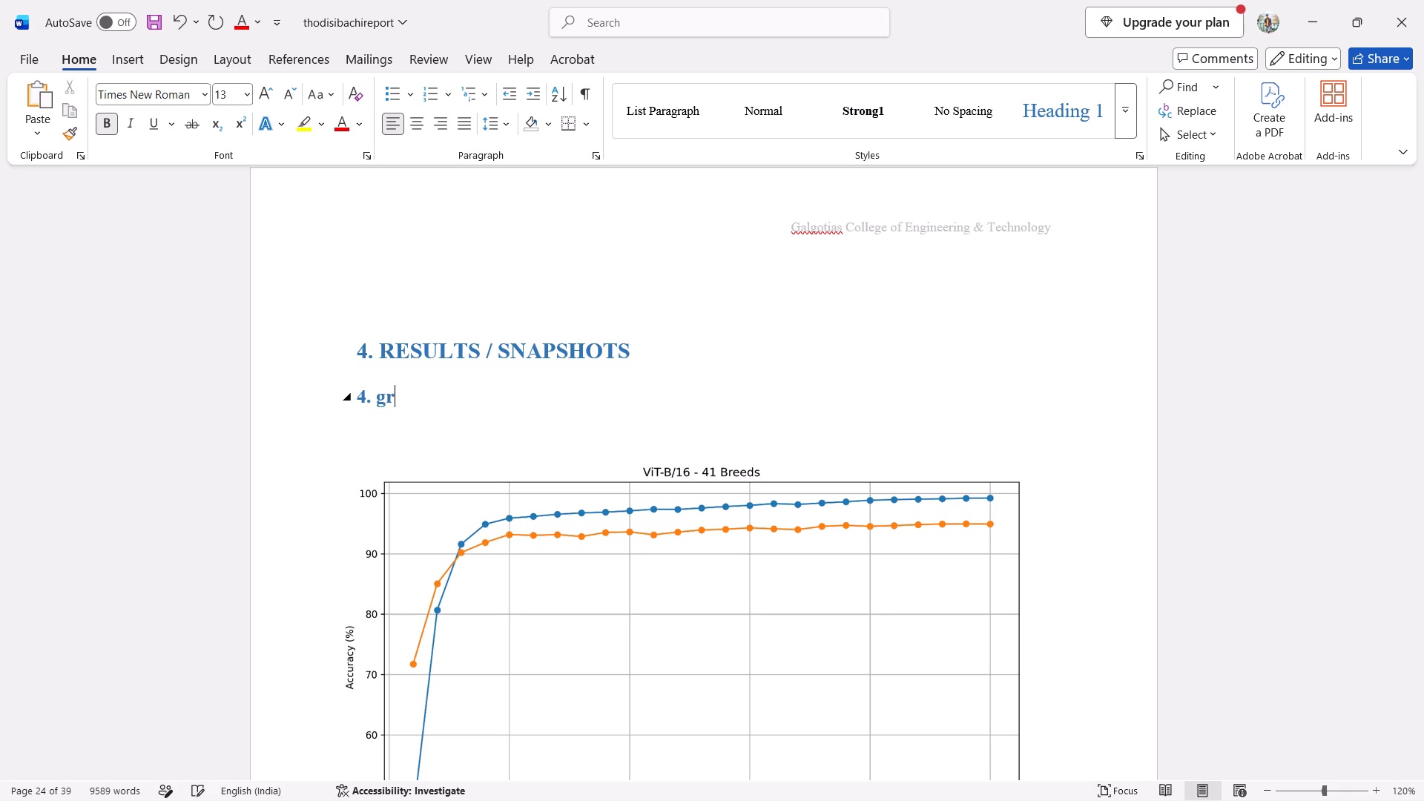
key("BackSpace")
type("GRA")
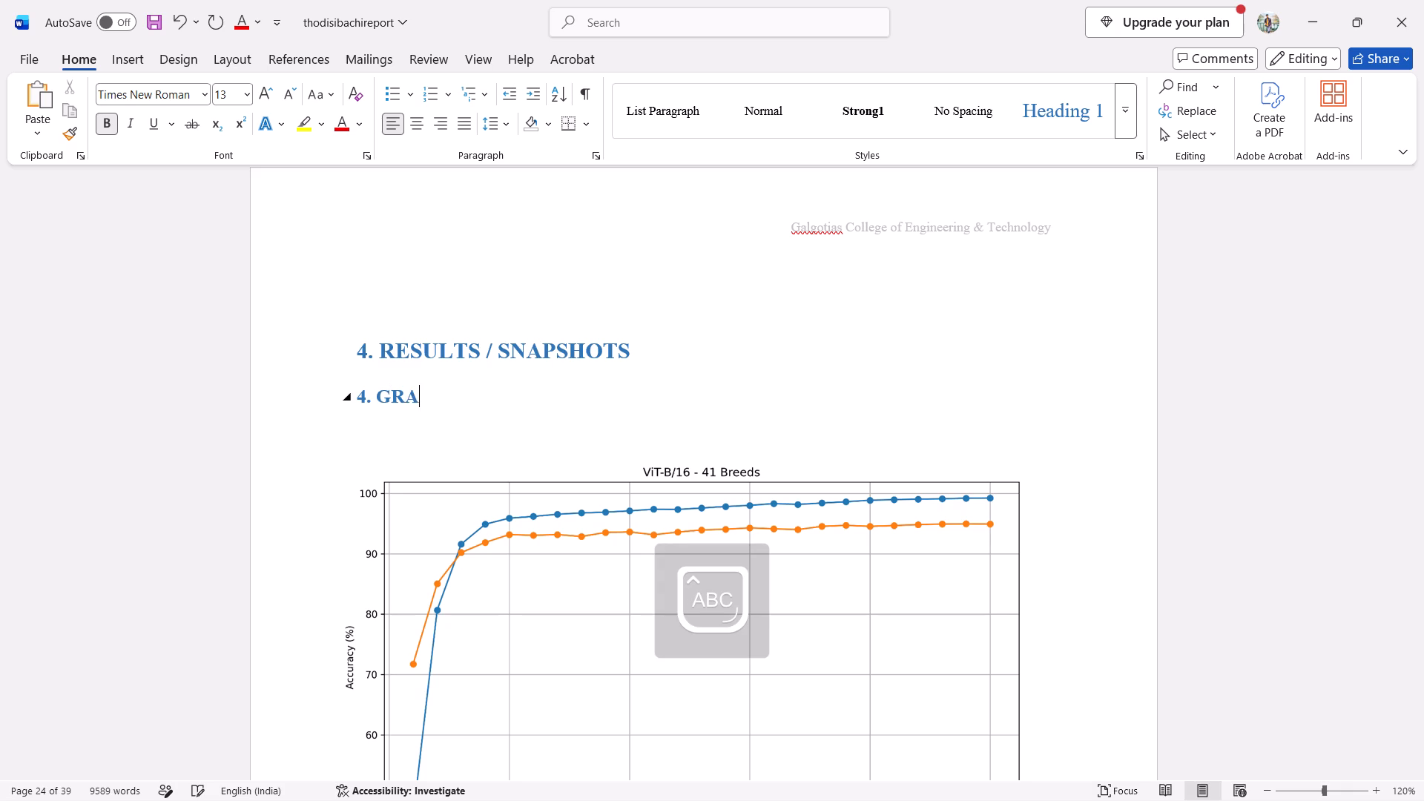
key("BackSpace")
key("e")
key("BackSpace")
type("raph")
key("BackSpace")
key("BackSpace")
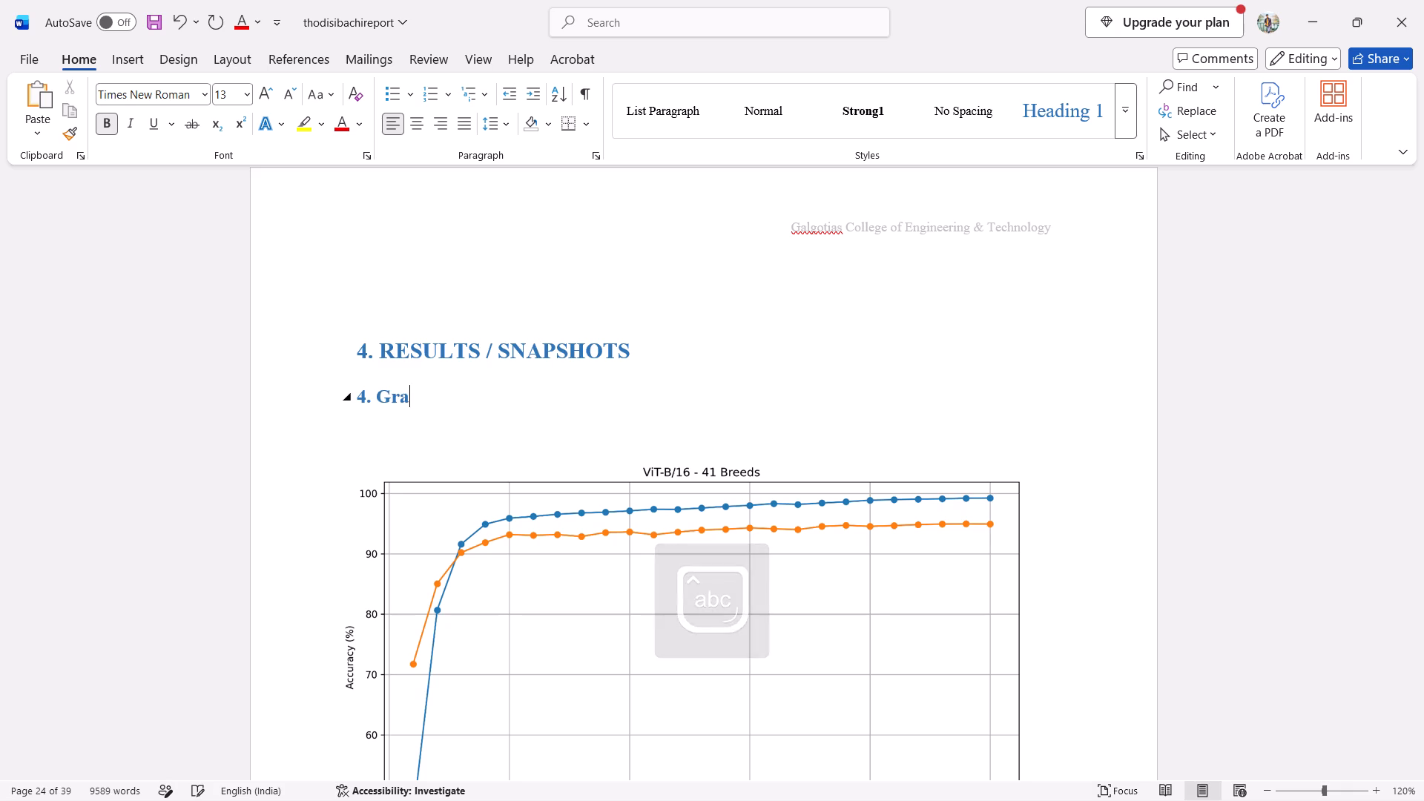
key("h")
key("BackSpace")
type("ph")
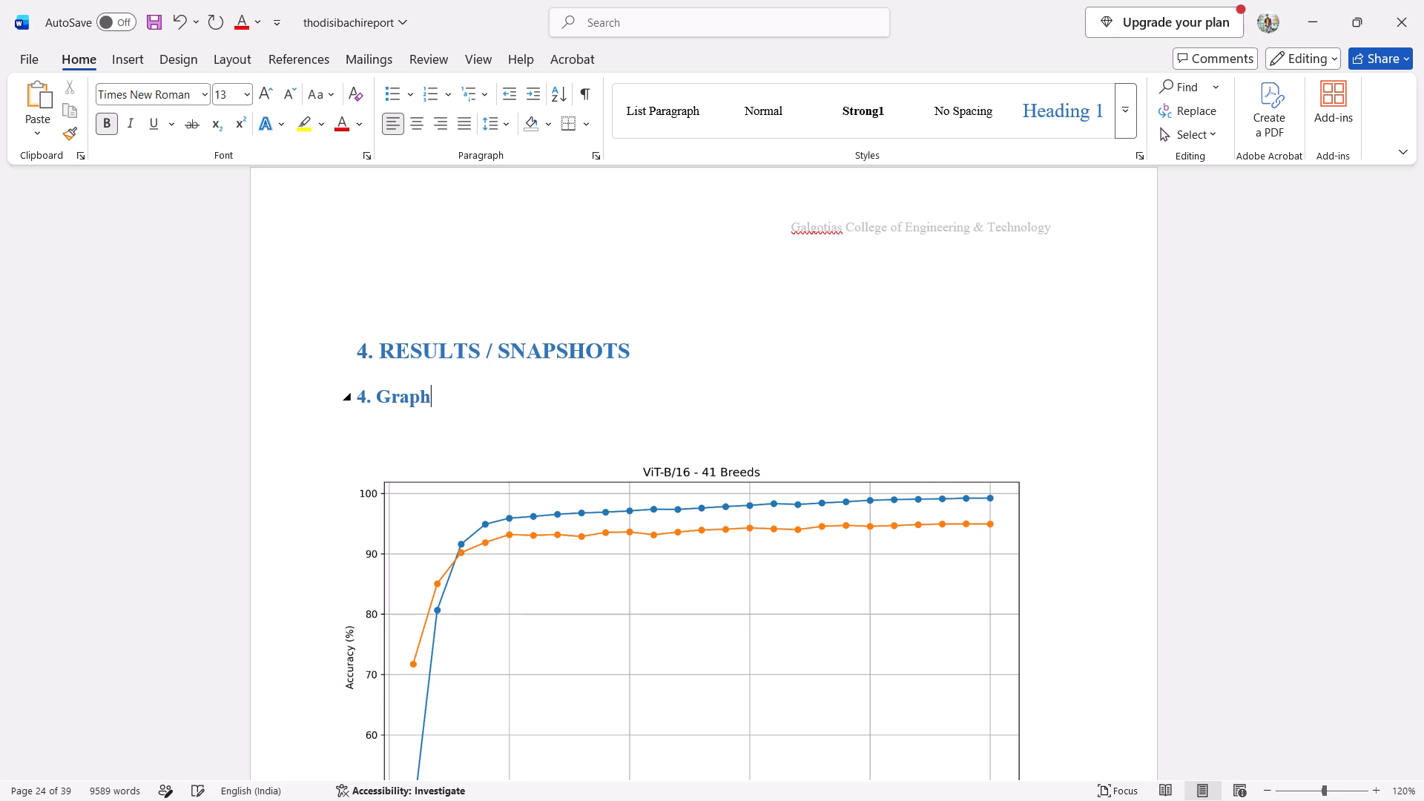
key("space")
Delete the 4. Graph heading and its line between the 4. Results / Snapshots heading and the accuracy graph.
key("BackSpace")
key("BackSpace")
key("BackSpace")
key("BackSpace")
key("BackSpace")
key("BackSpace")
key("BackSpace")
key("BackSpace")
key("BackSpace")
key("BackSpace")
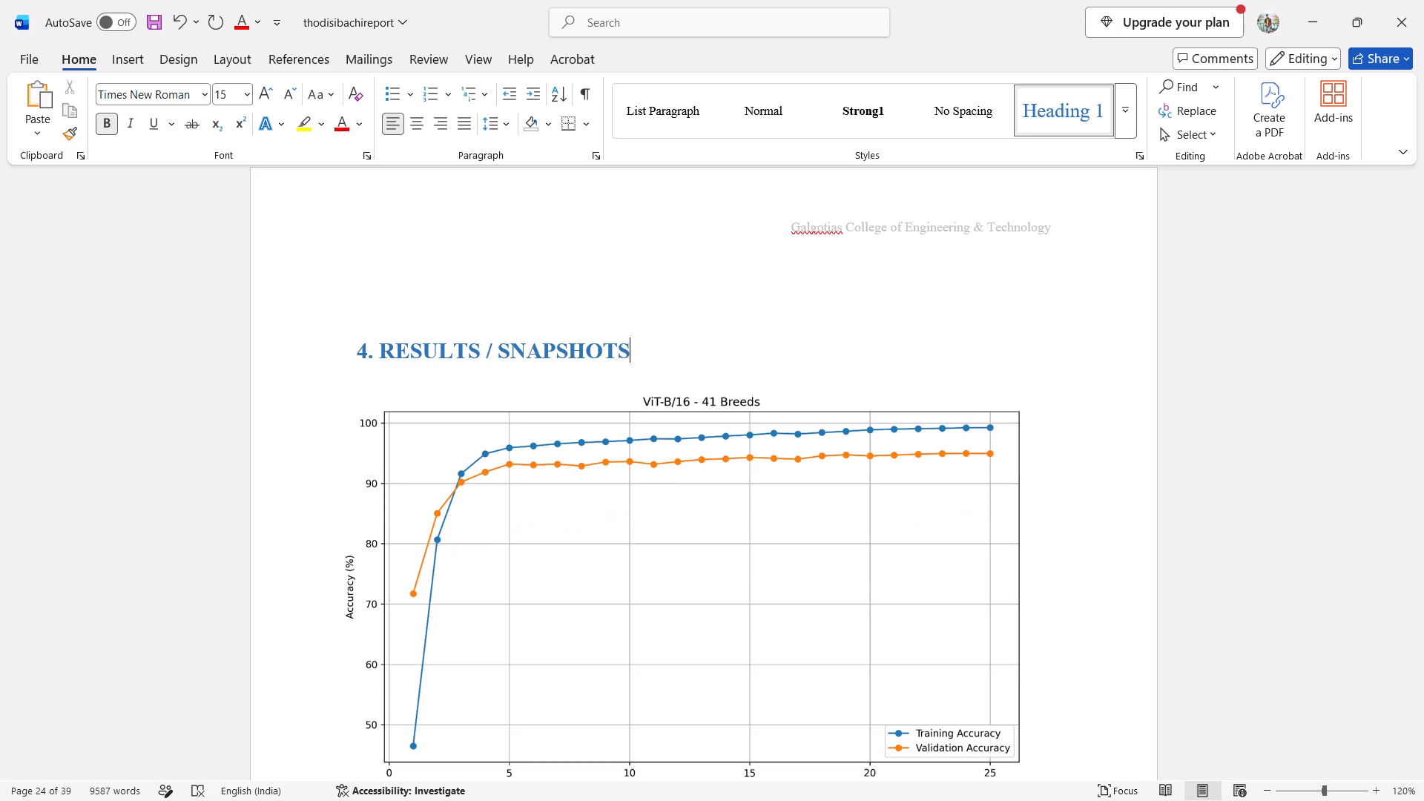
Examine the RAAHI prototype testing paragraph and Fig 4.2 after the graphs, along with the preceding code section pages.
scroll(601, 393, "down", 2)
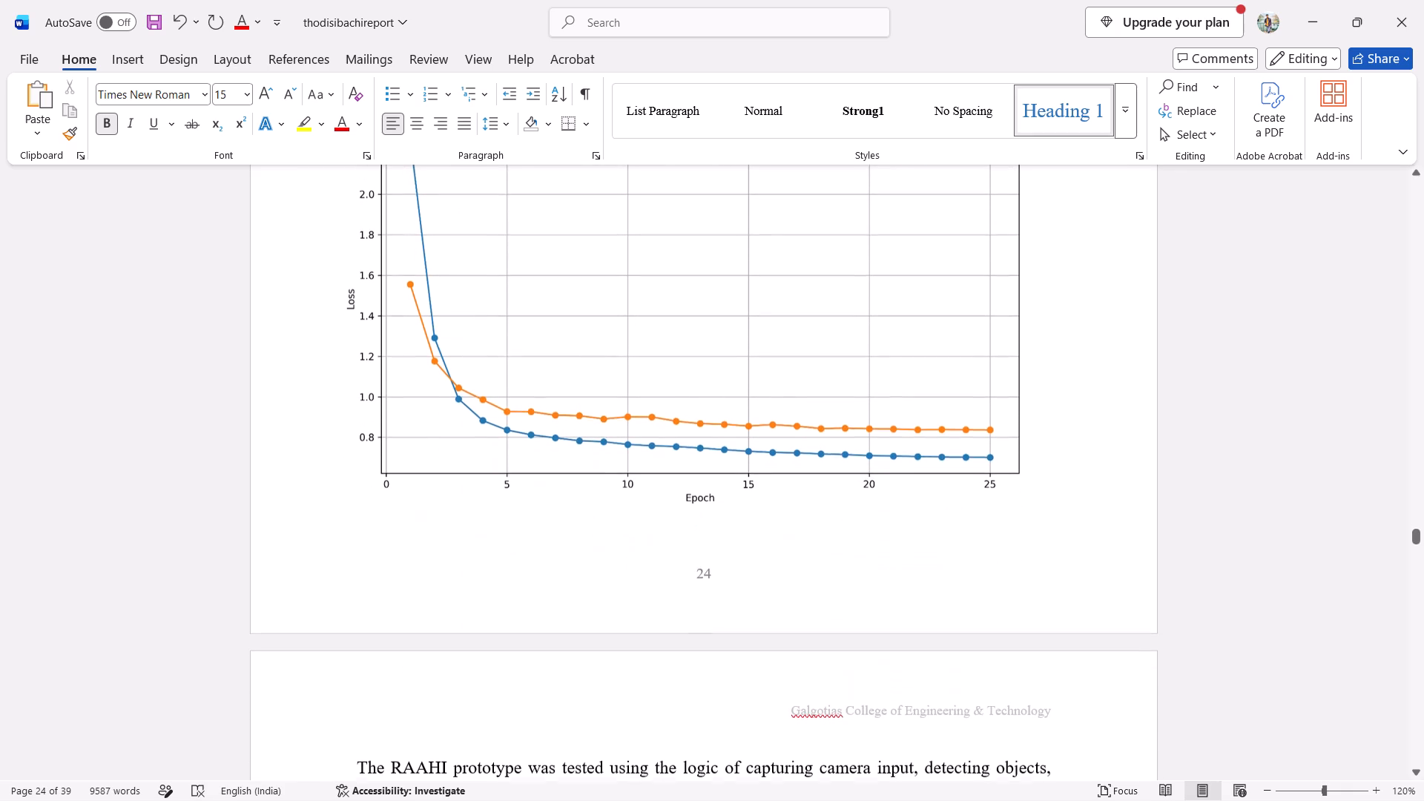
left_click(339, 716)
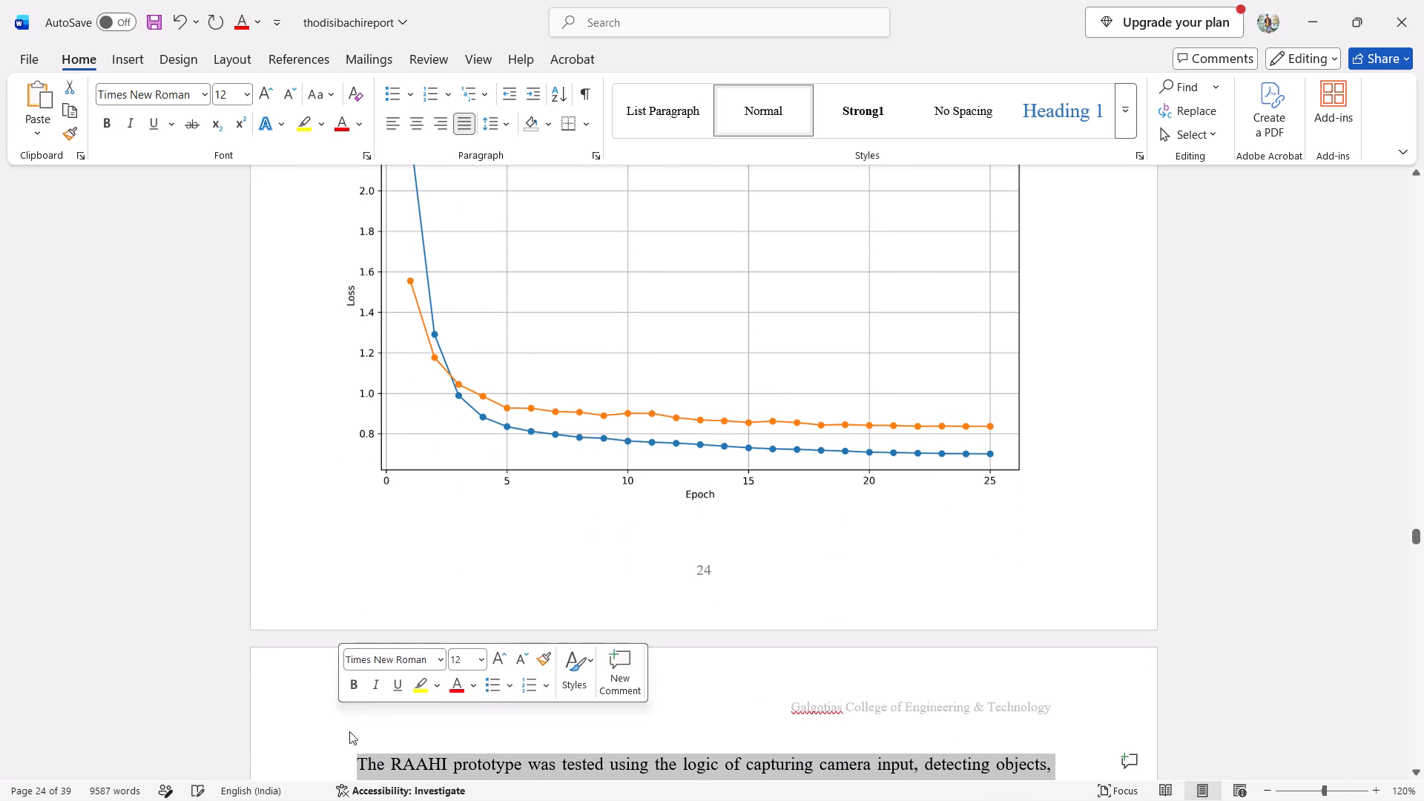
scroll(401, 709, "down", 2)
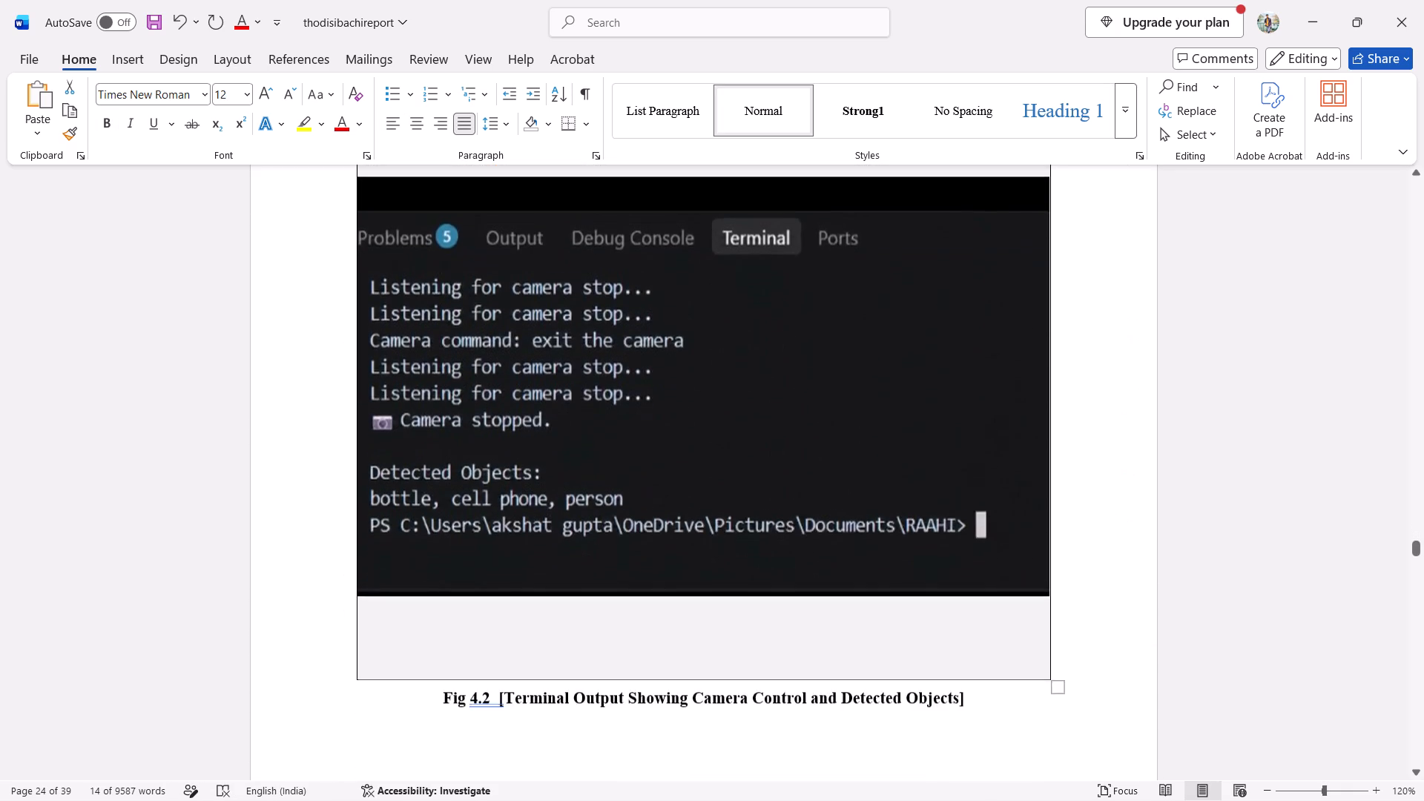
scroll(401, 709, "down", 1)
scroll(401, 709, "up", 1)
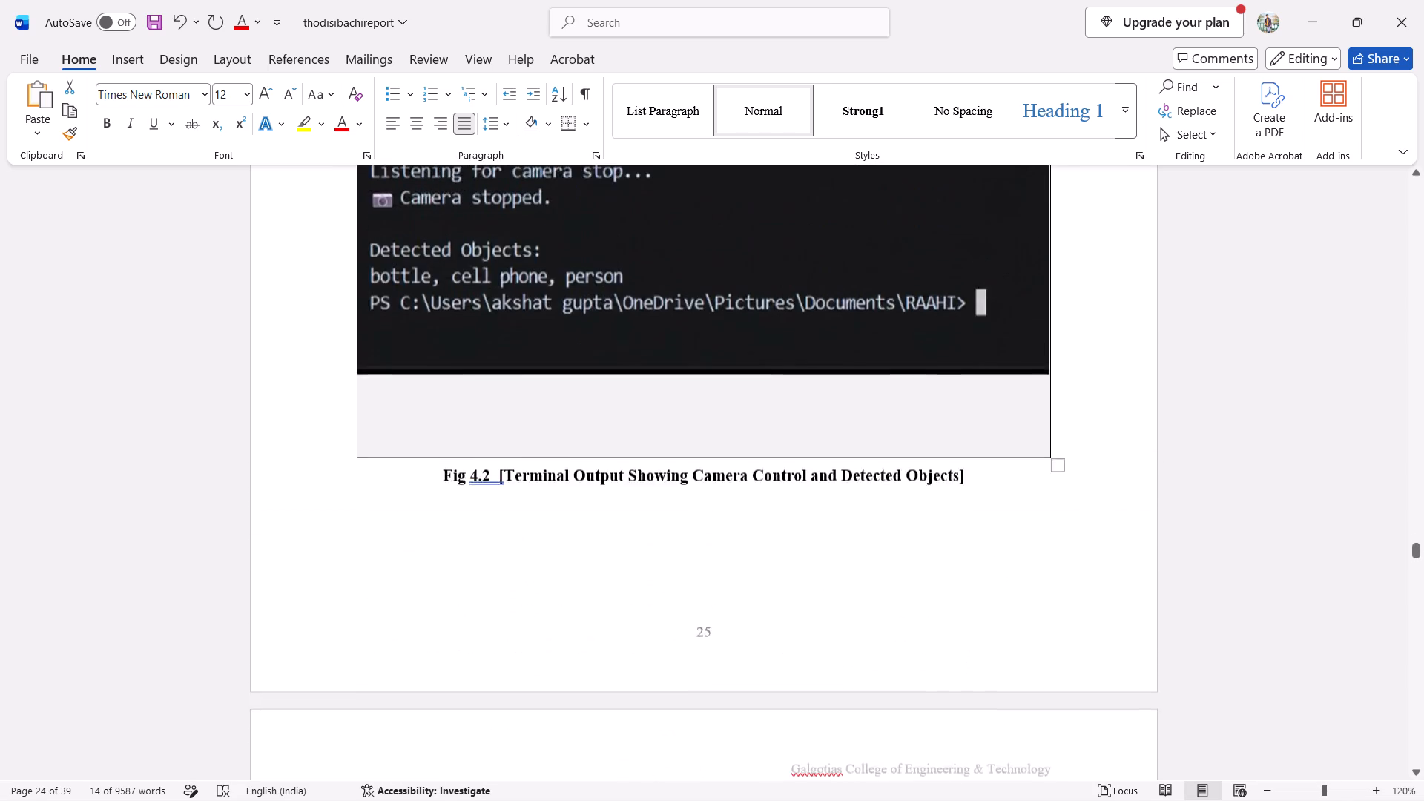
scroll(401, 709, "up", 1)
scroll(440, 800, "up", 1)
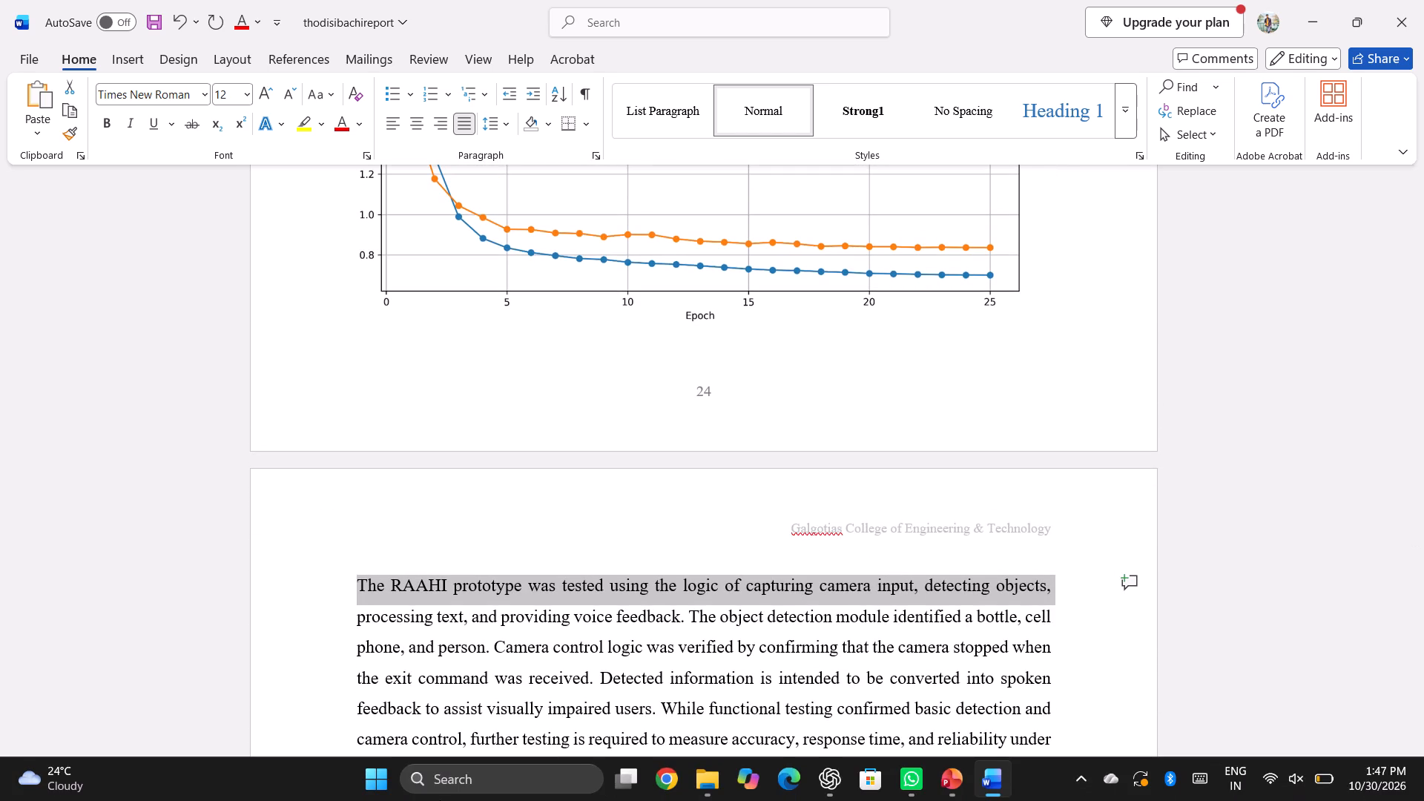
scroll(440, 800, "up", 1)
scroll(513, 534, "up", 3)
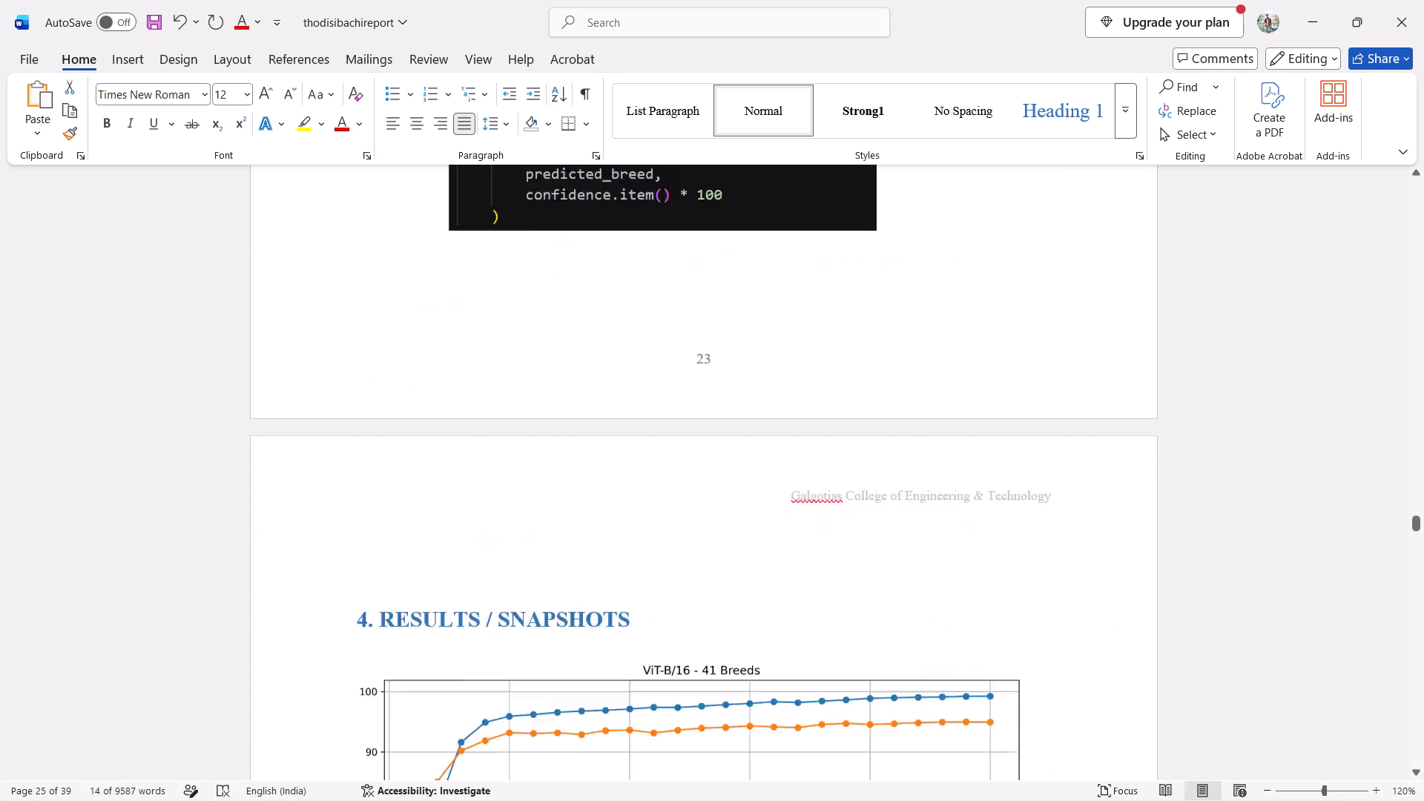
scroll(558, 627, "up", 1)
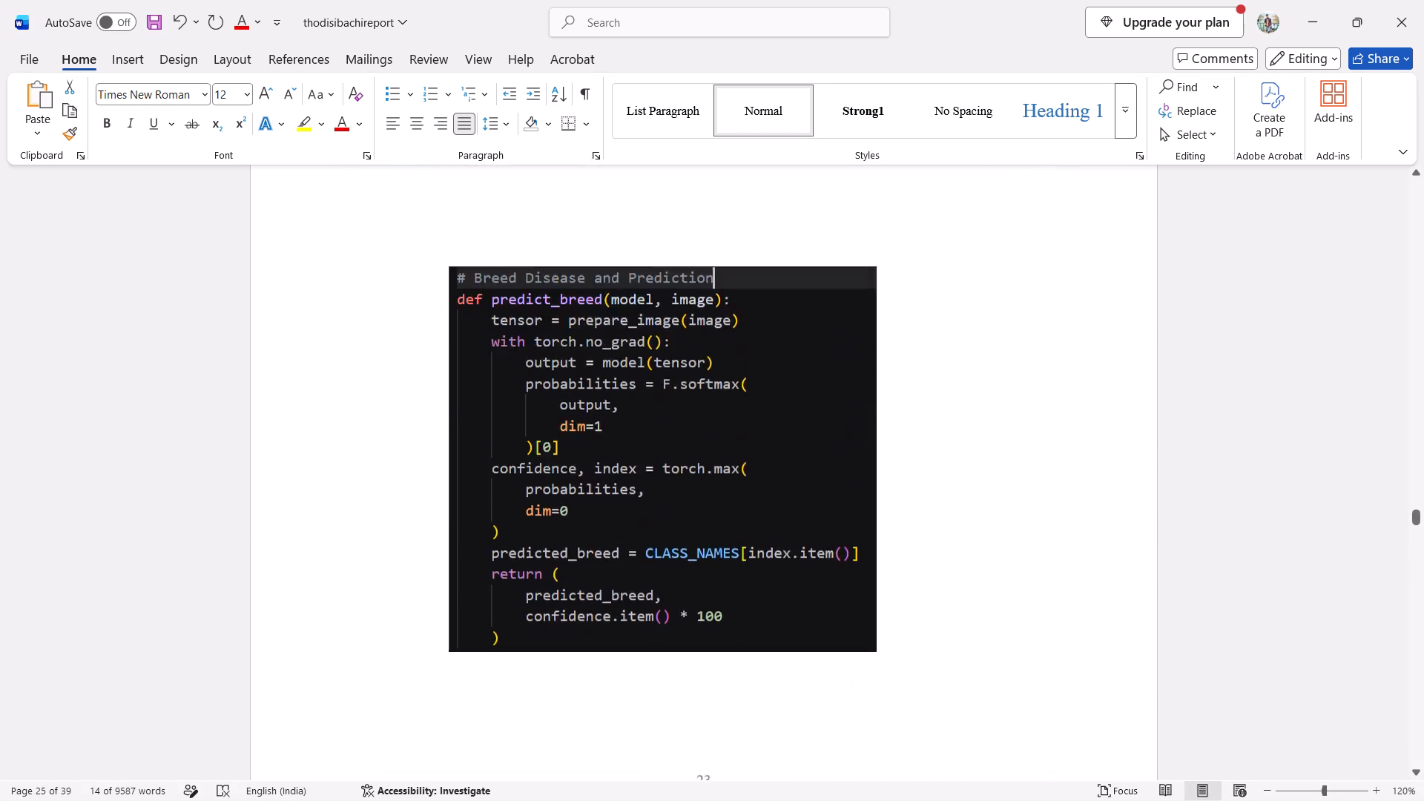
scroll(558, 627, "up", 3)
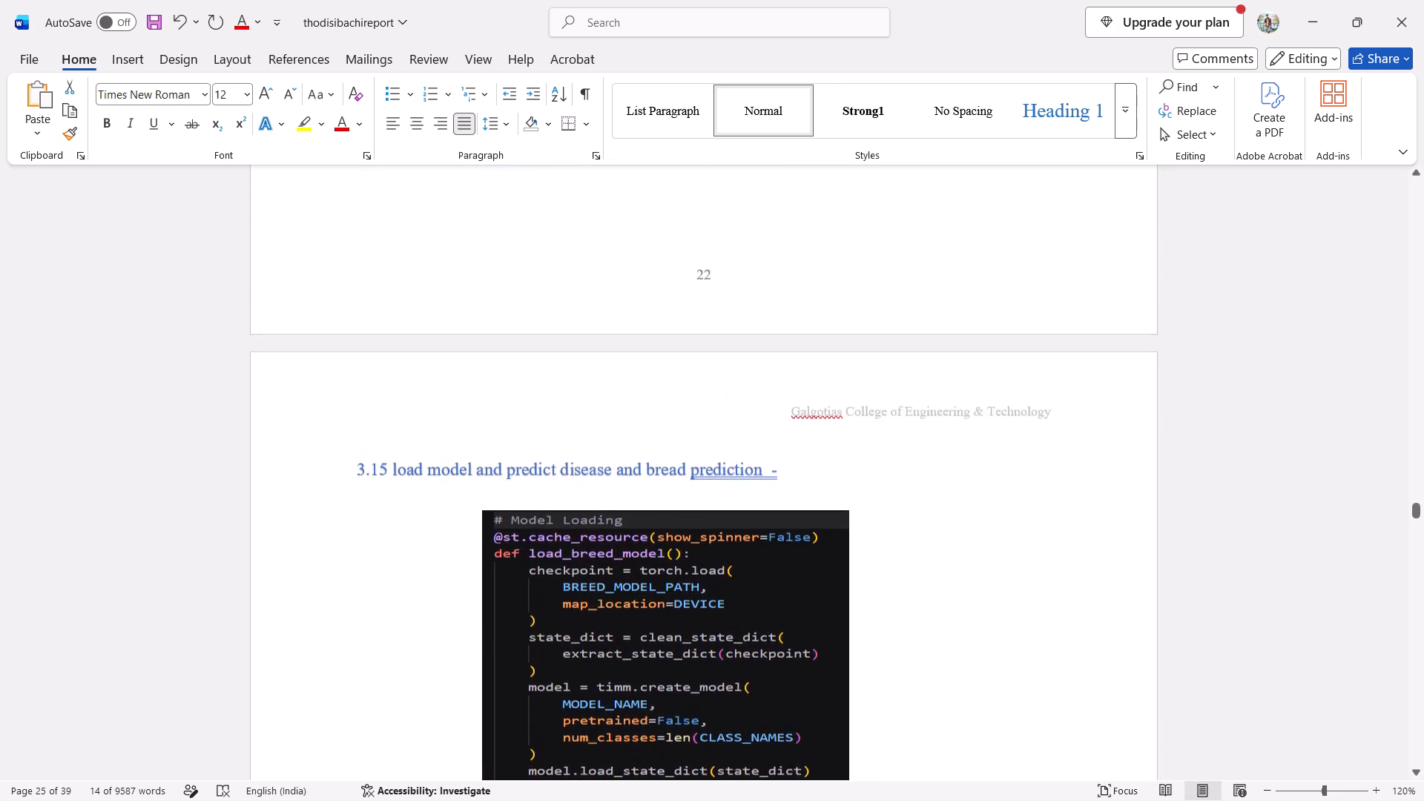
scroll(558, 627, "up", 2)
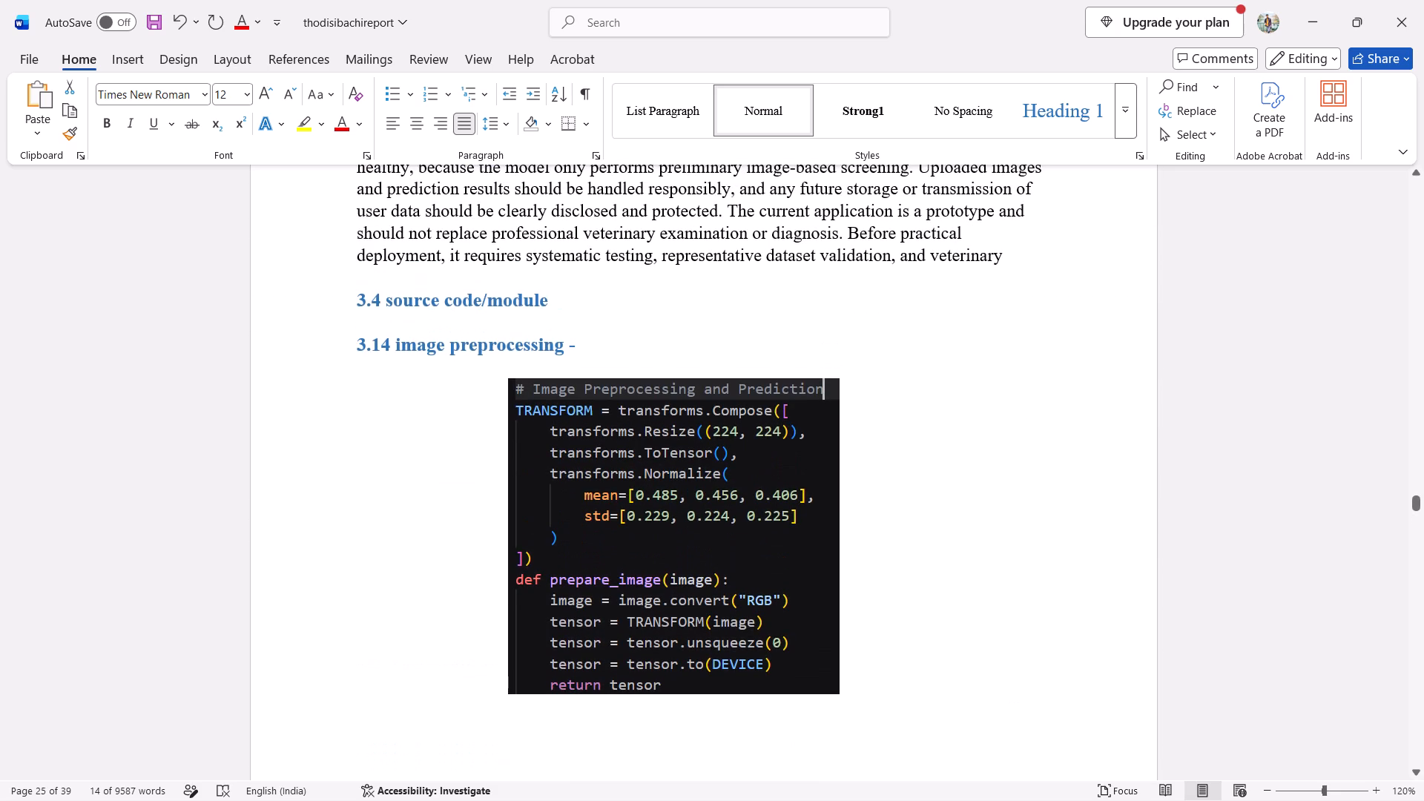
scroll(558, 627, "down", 3)
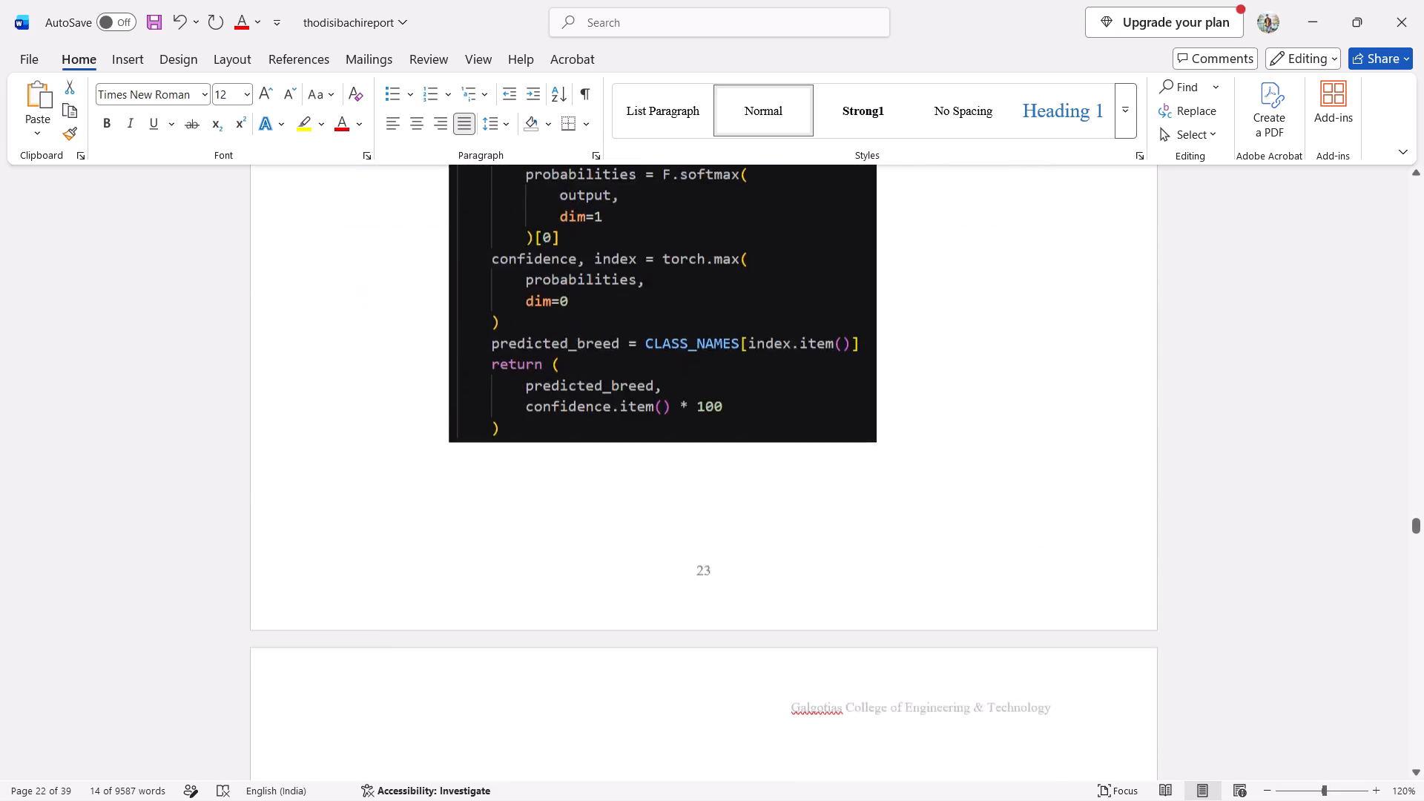
scroll(558, 627, "down", 4)
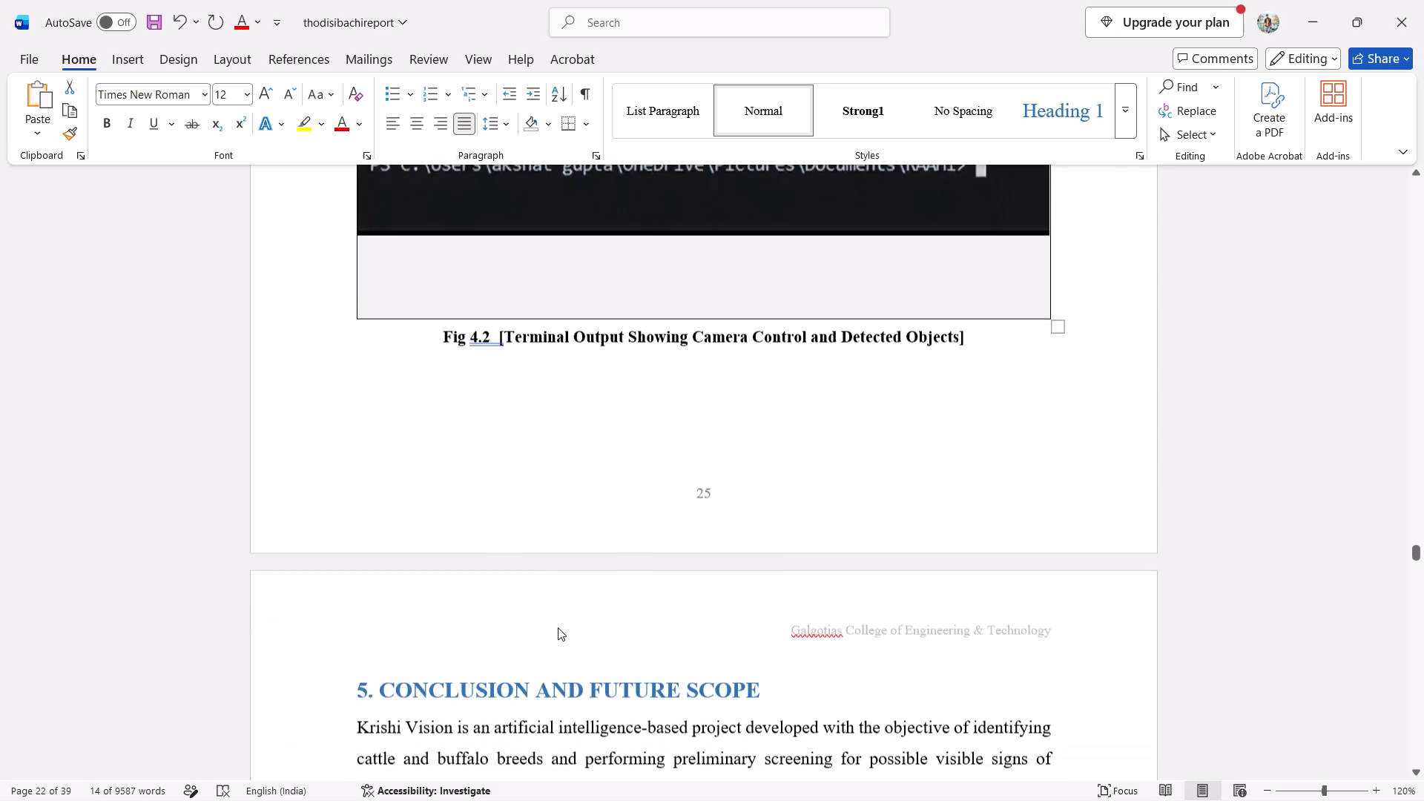
scroll(558, 627, "up", 3)
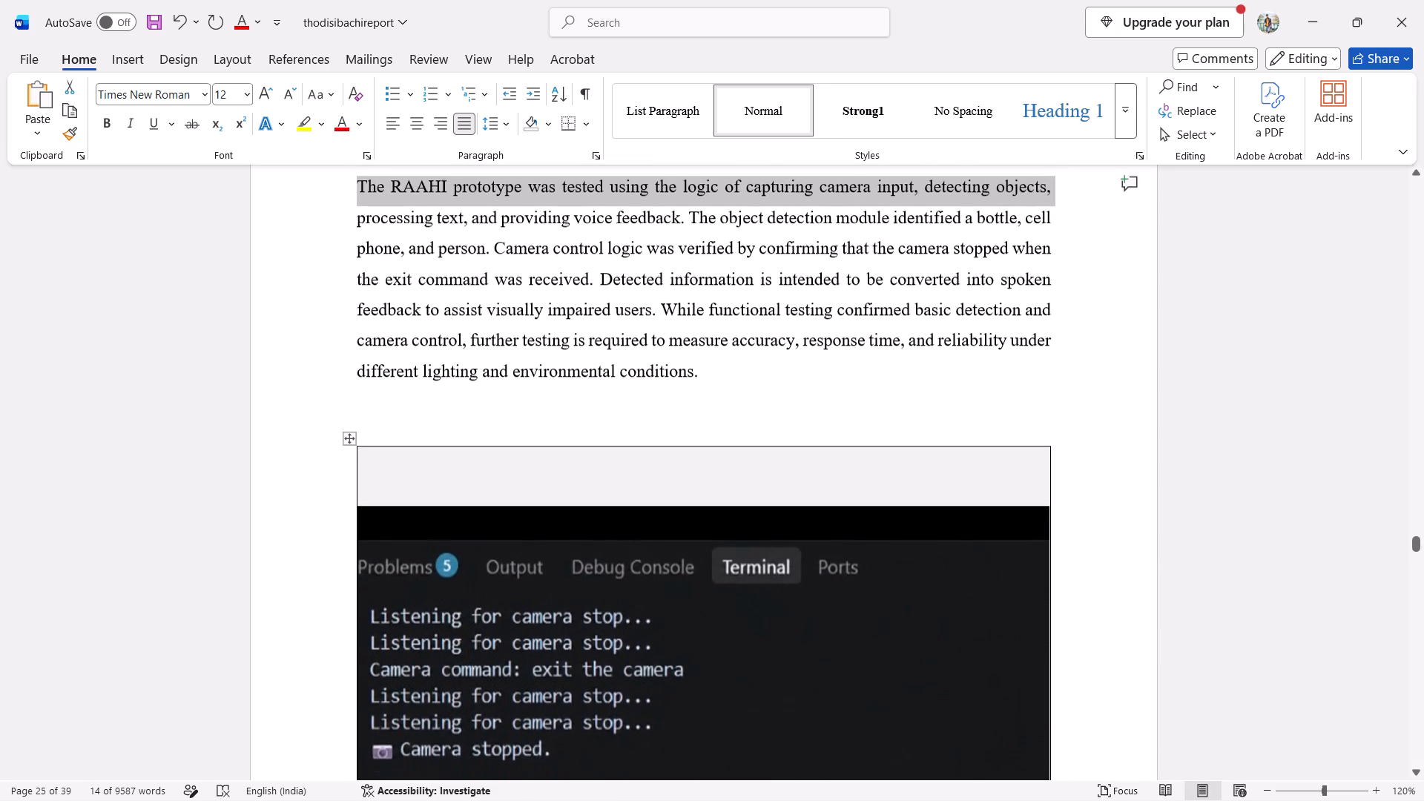
scroll(558, 627, "up", 1)
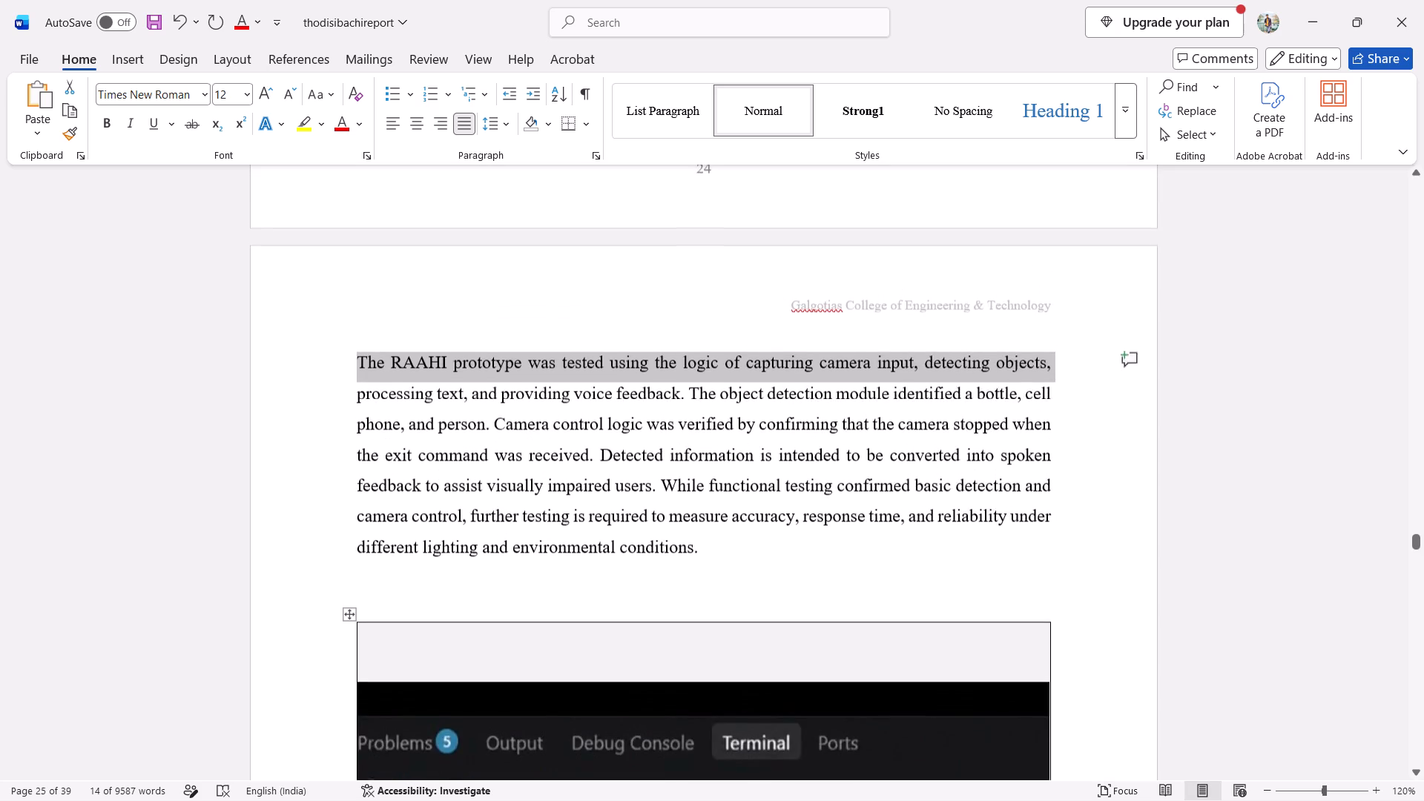
scroll(558, 627, "up", 2)
left_click(749, 678)
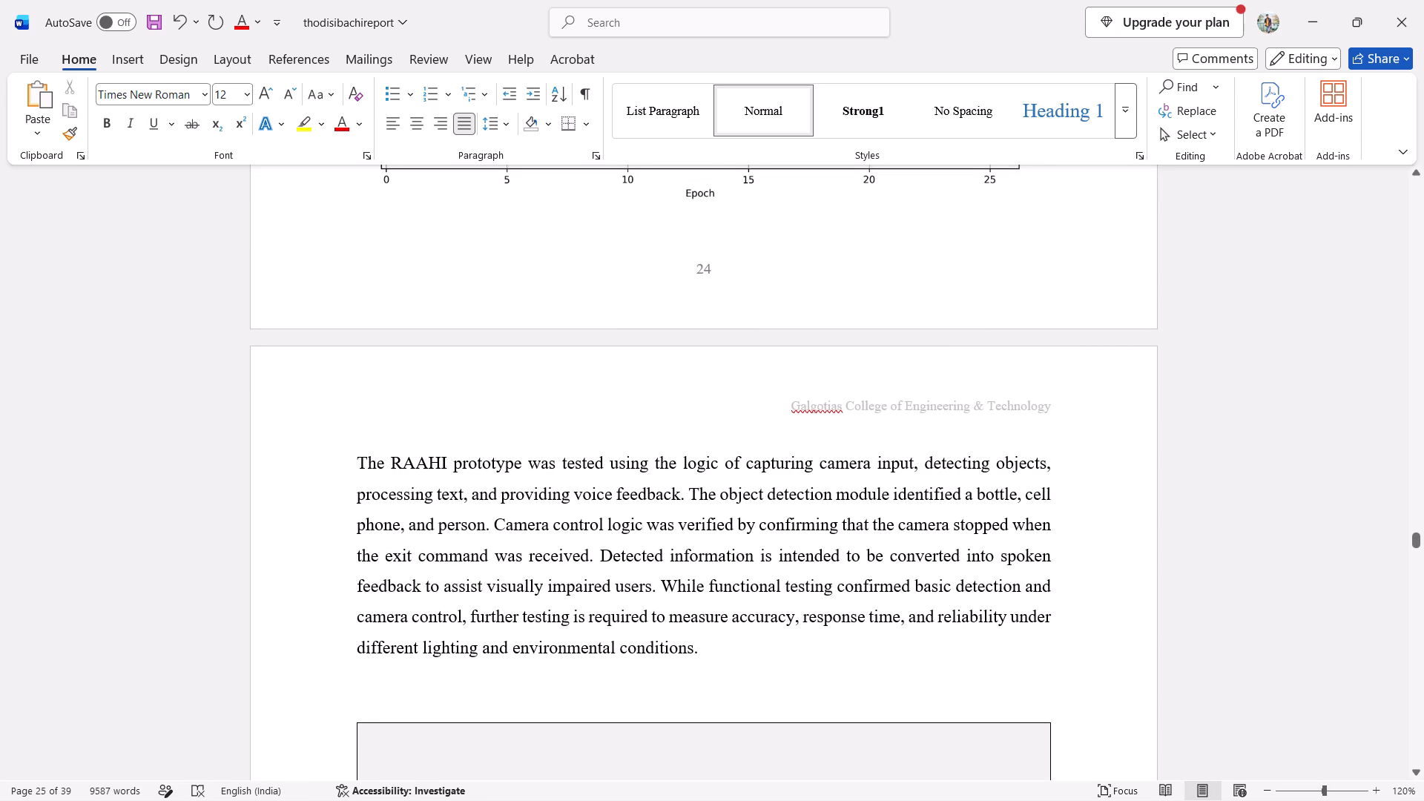
Review the pages from the 3.4 source code sections through the results graphs to the 5. Conclusion and Future Scope section.
scroll(734, 658, "up", 3)
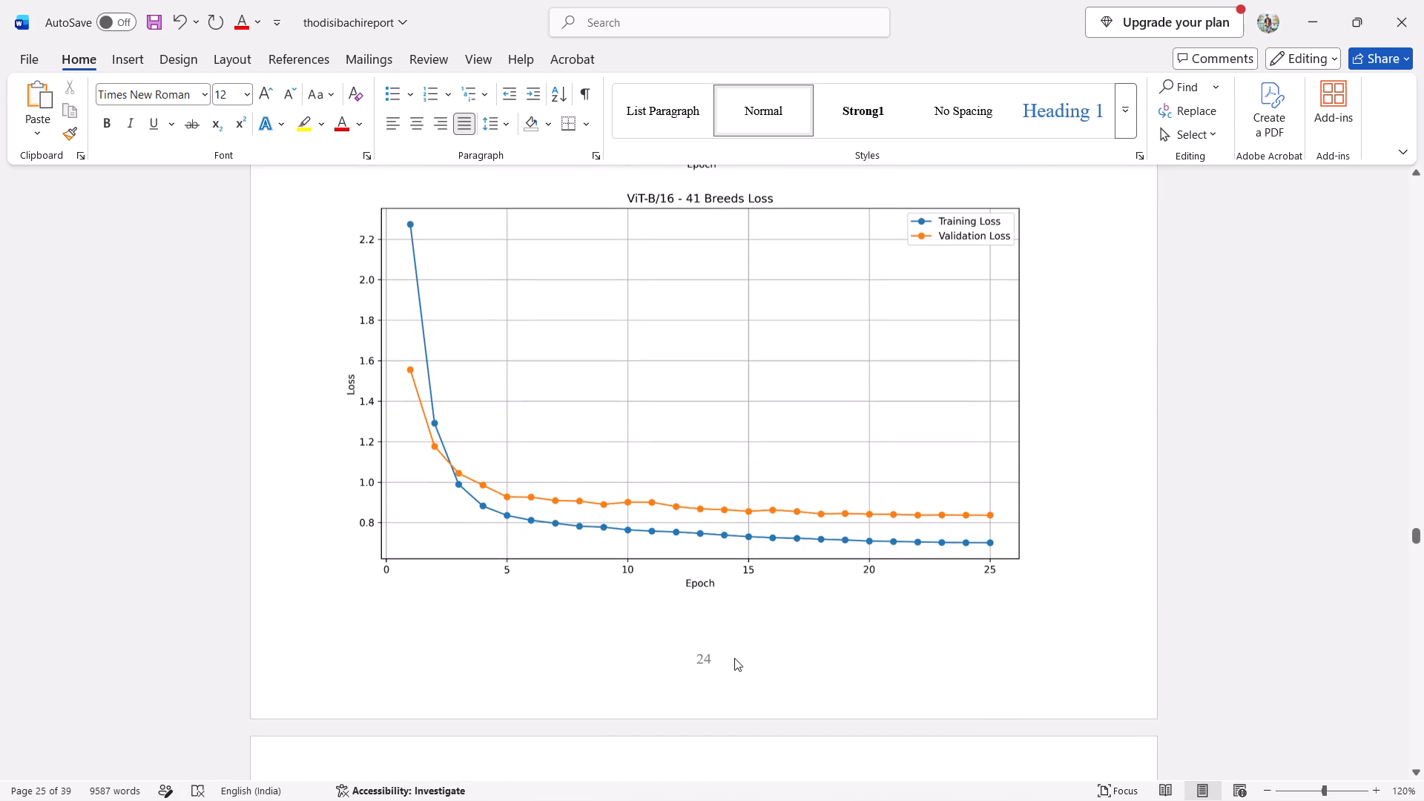
scroll(734, 658, "up", 3)
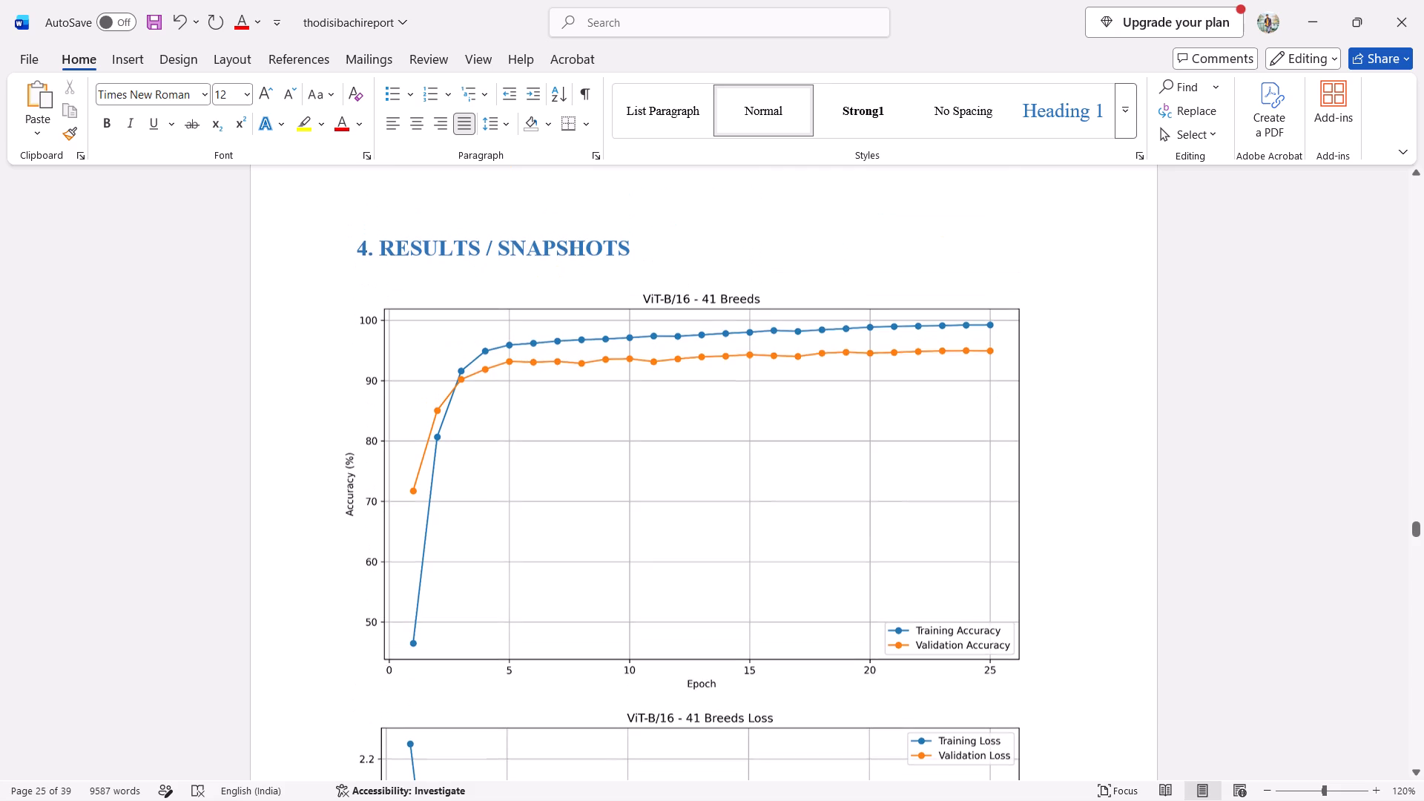
scroll(734, 658, "up", 3)
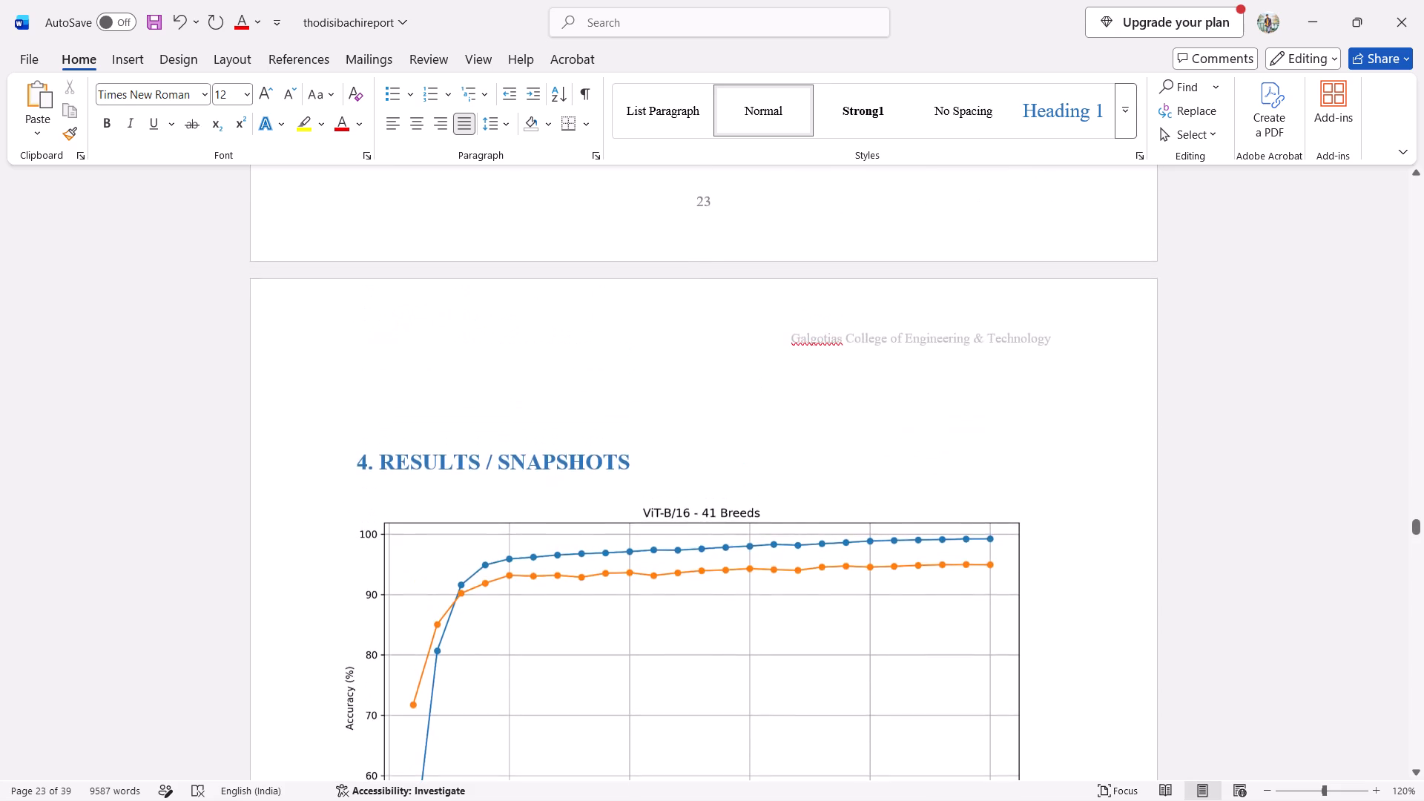
scroll(734, 658, "up", 2)
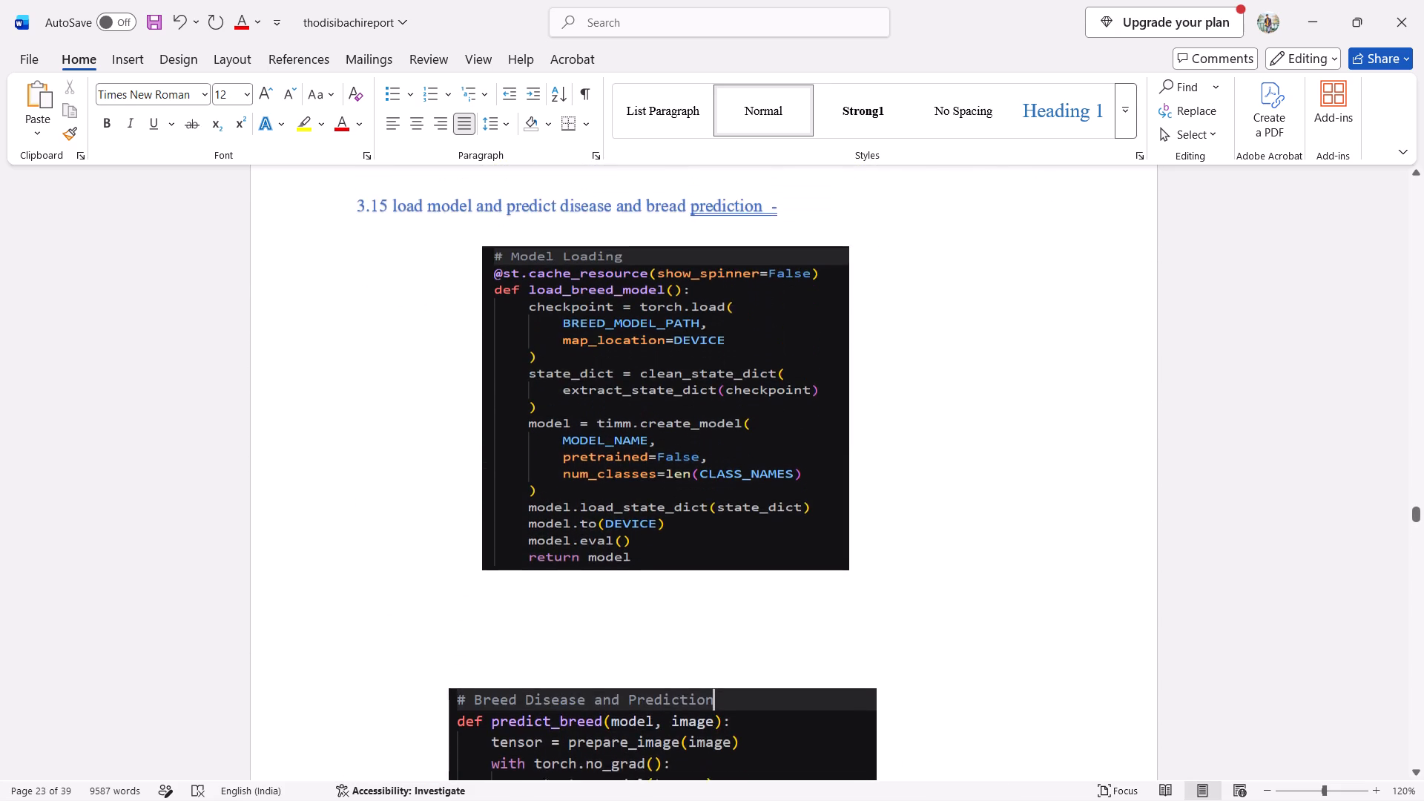
scroll(734, 658, "up", 2)
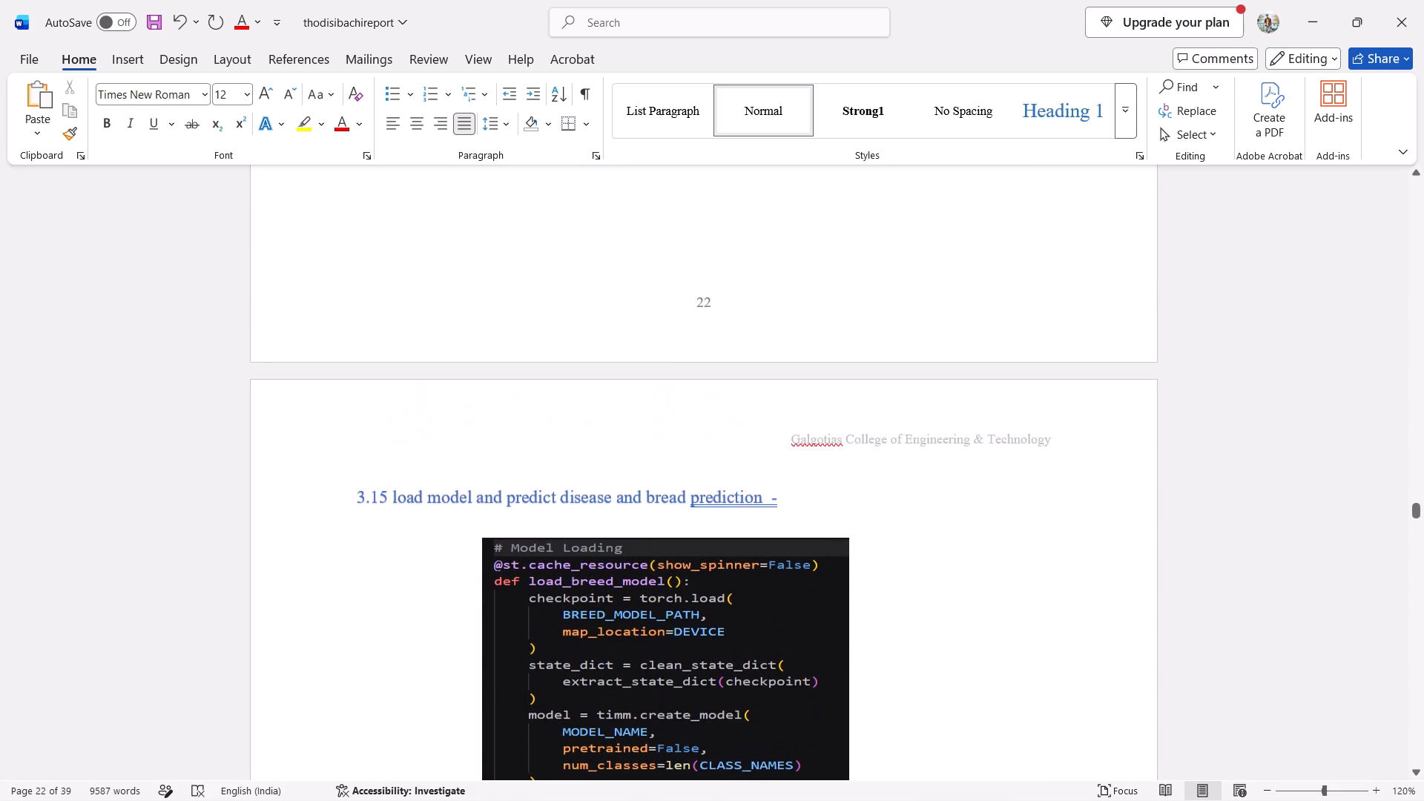
scroll(734, 658, "up", 2)
scroll(734, 658, "down", 1)
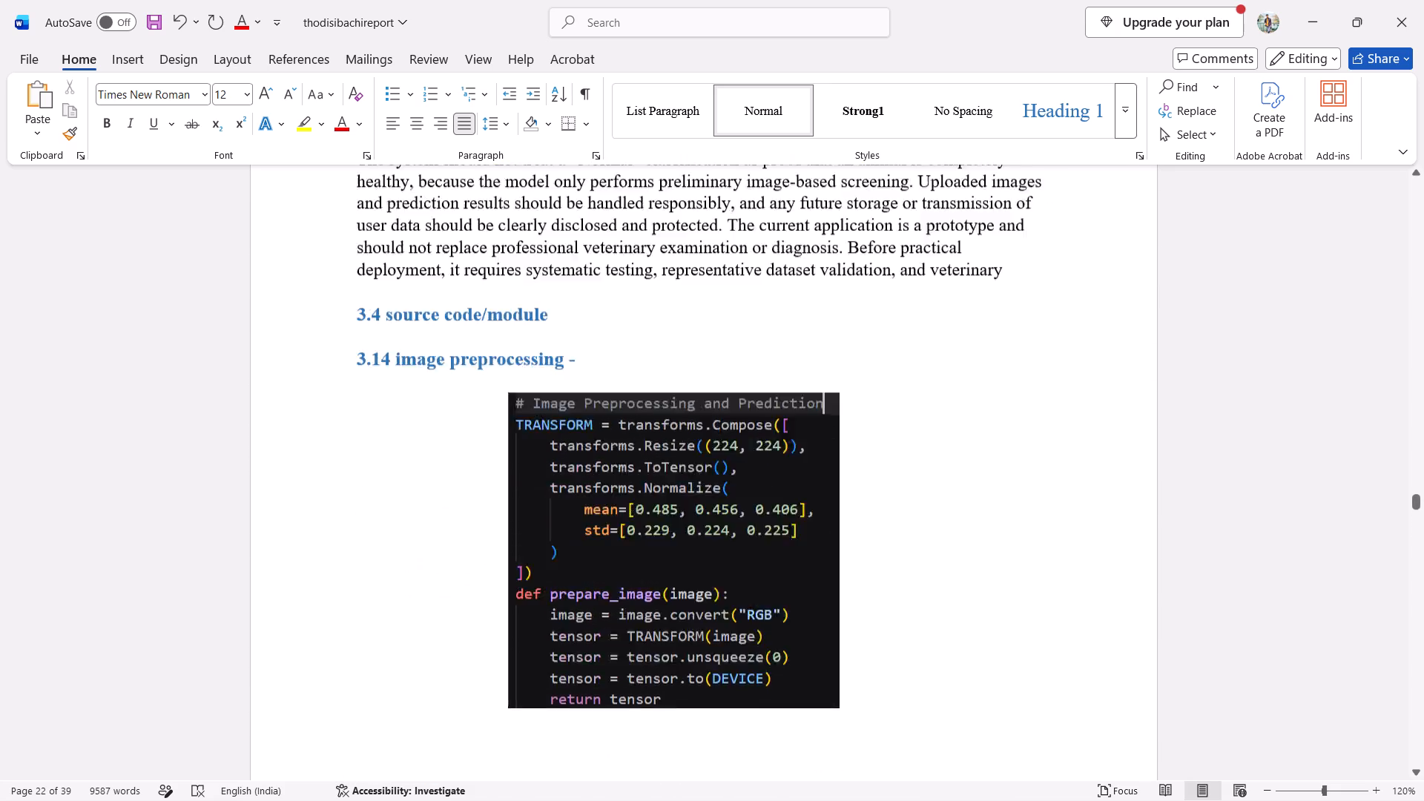
scroll(734, 658, "down", 2)
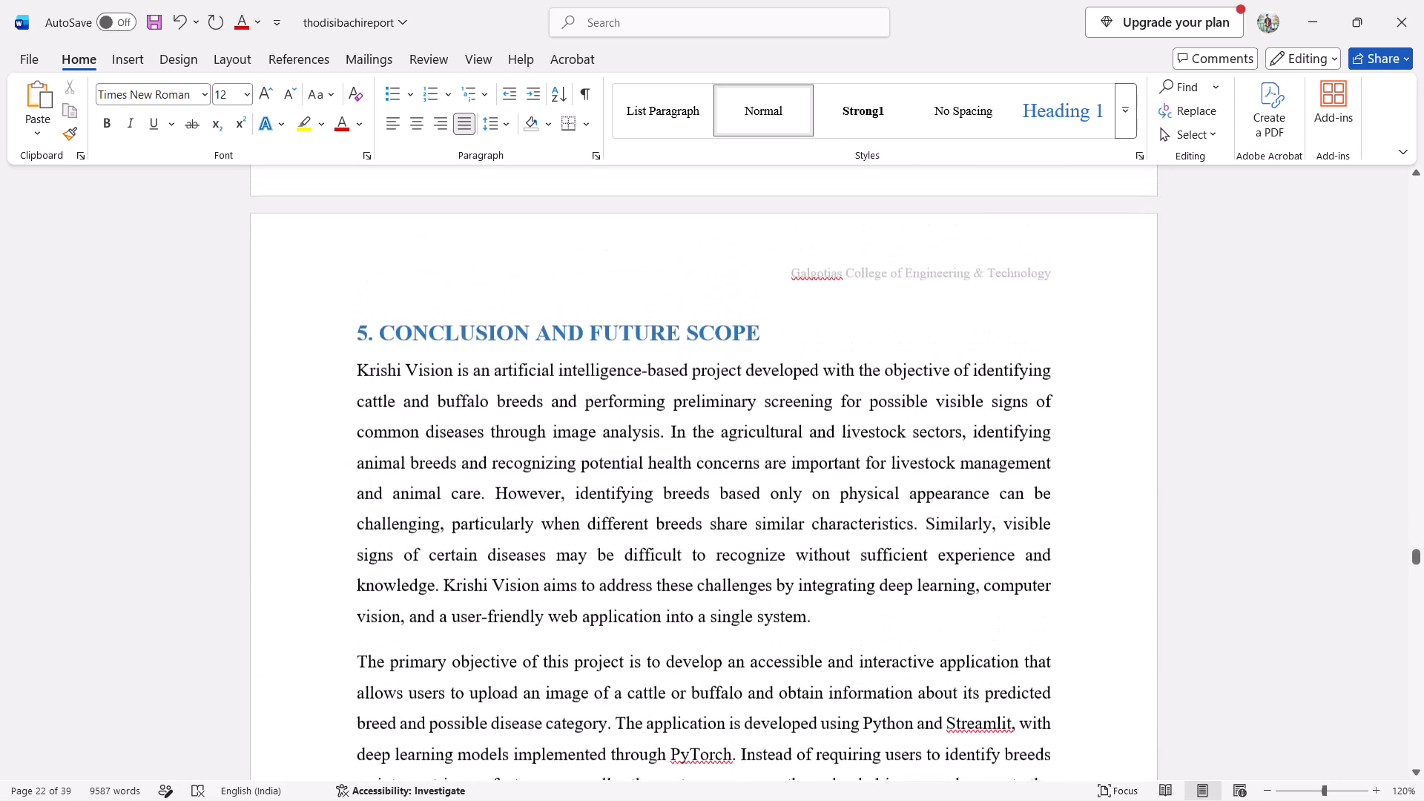
scroll(734, 658, "down", 1)
scroll(734, 658, "up", 1)
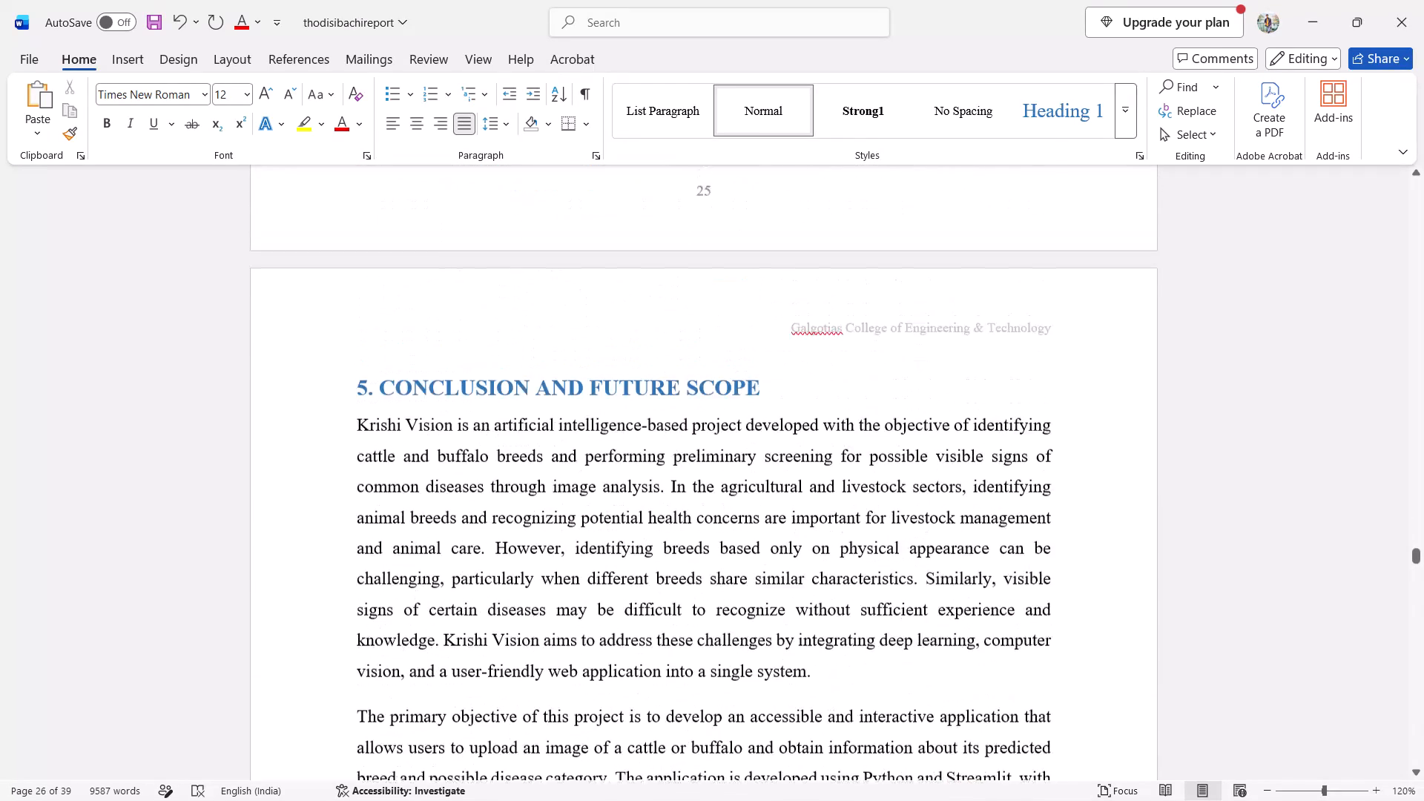
Delete the RAAHI prototype testing paragraph between the loss graph and the Fig 4.2 terminal screenshot.
scroll(734, 658, "up", 3)
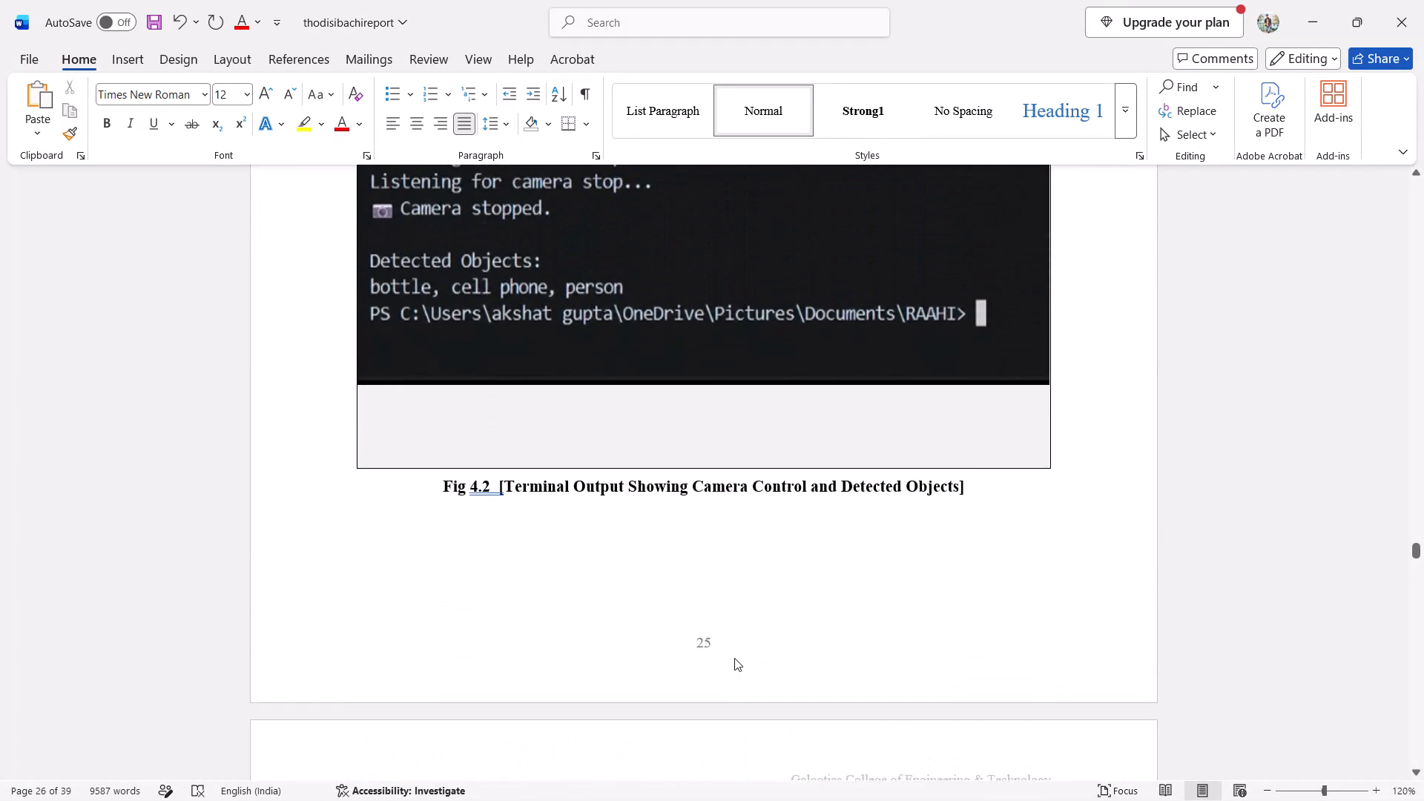
scroll(734, 658, "up", 1)
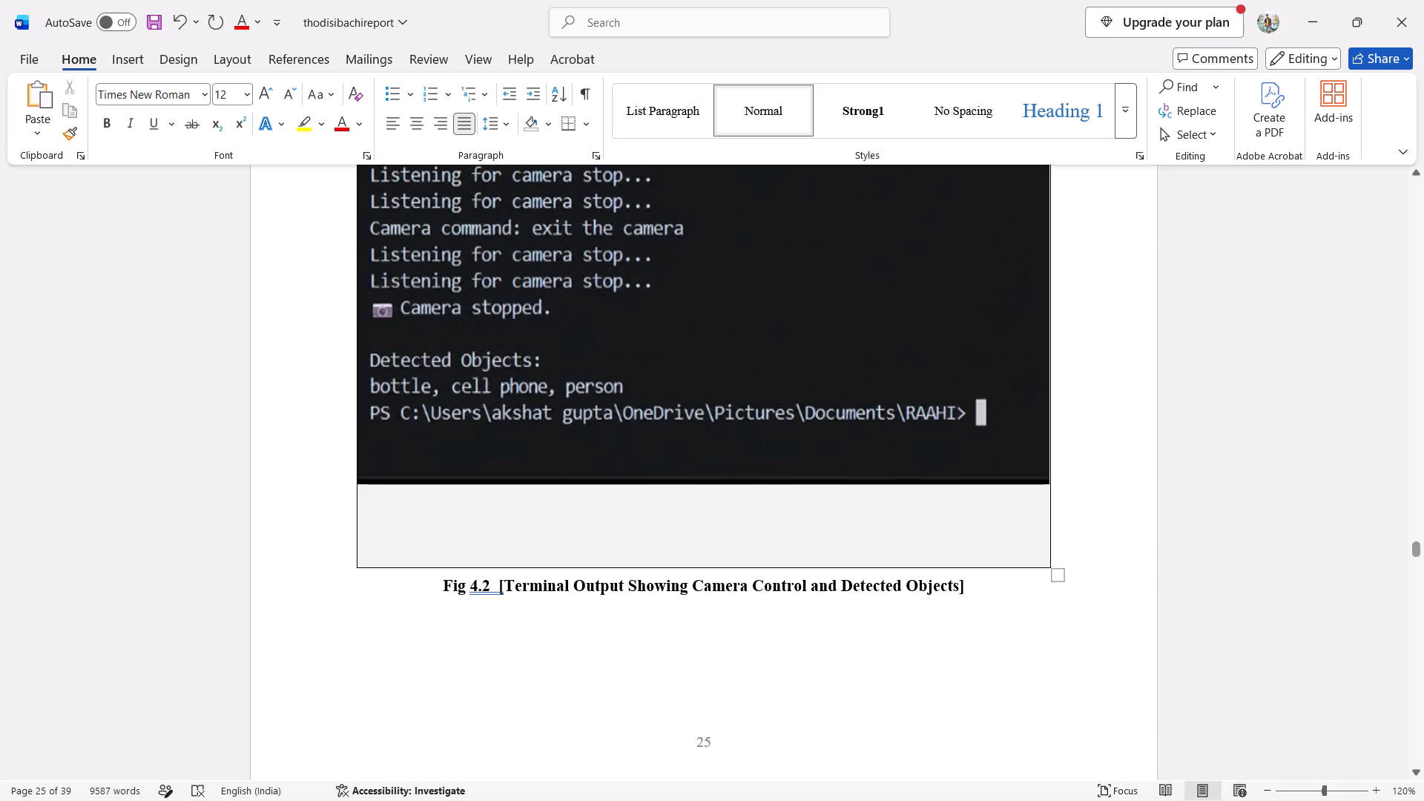
scroll(834, 563, "up", 1)
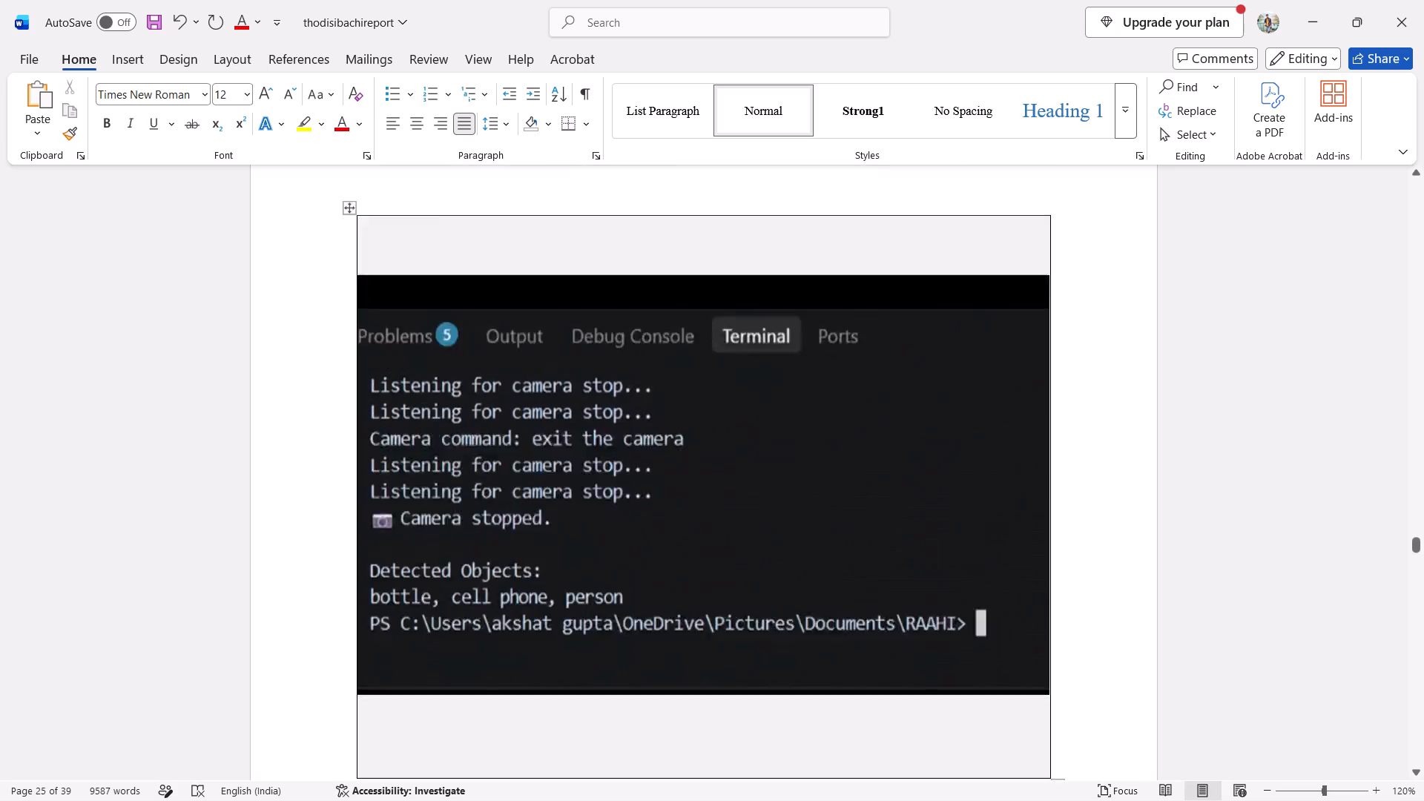
scroll(834, 563, "up", 1)
scroll(834, 563, "down", 1)
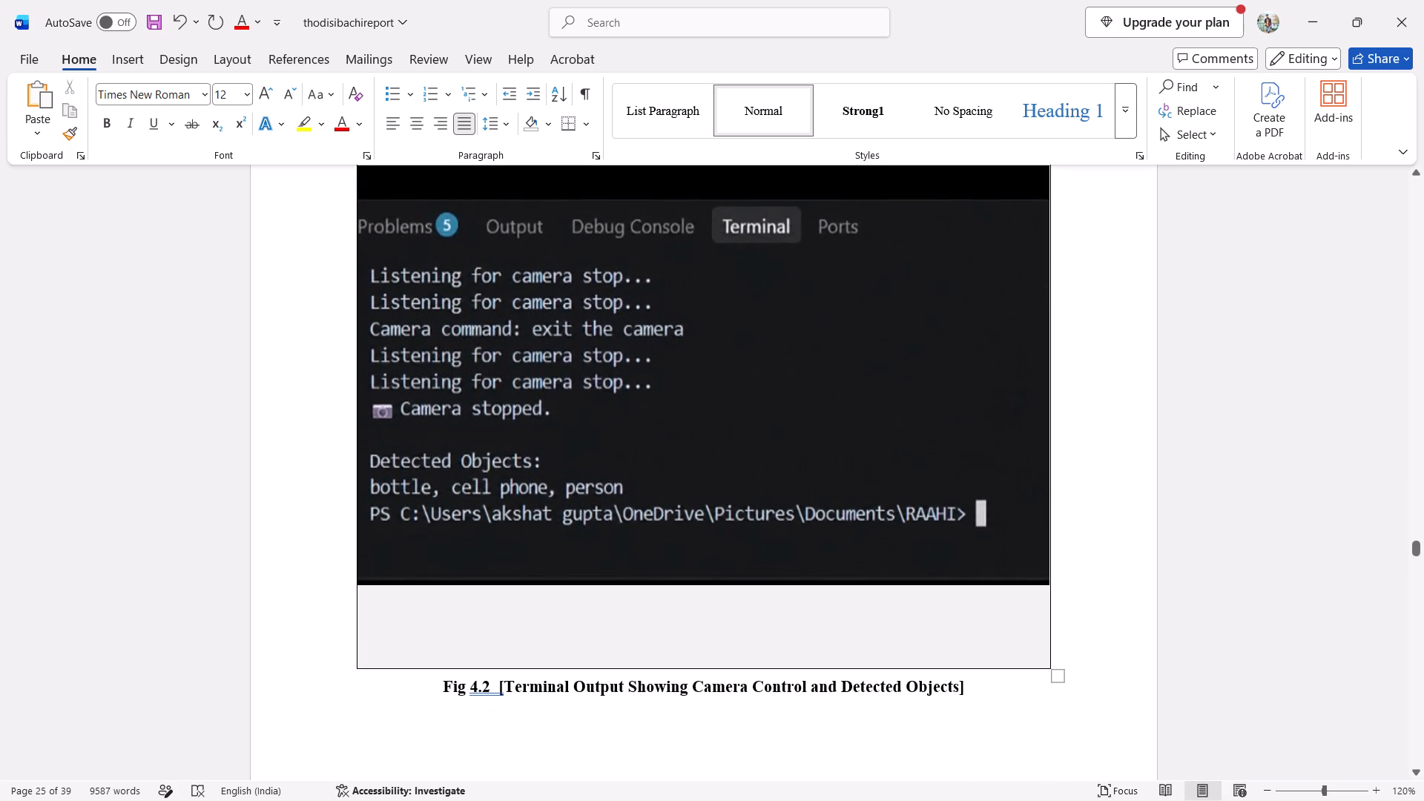
scroll(630, 507, "up", 3)
scroll(630, 507, "down", 1)
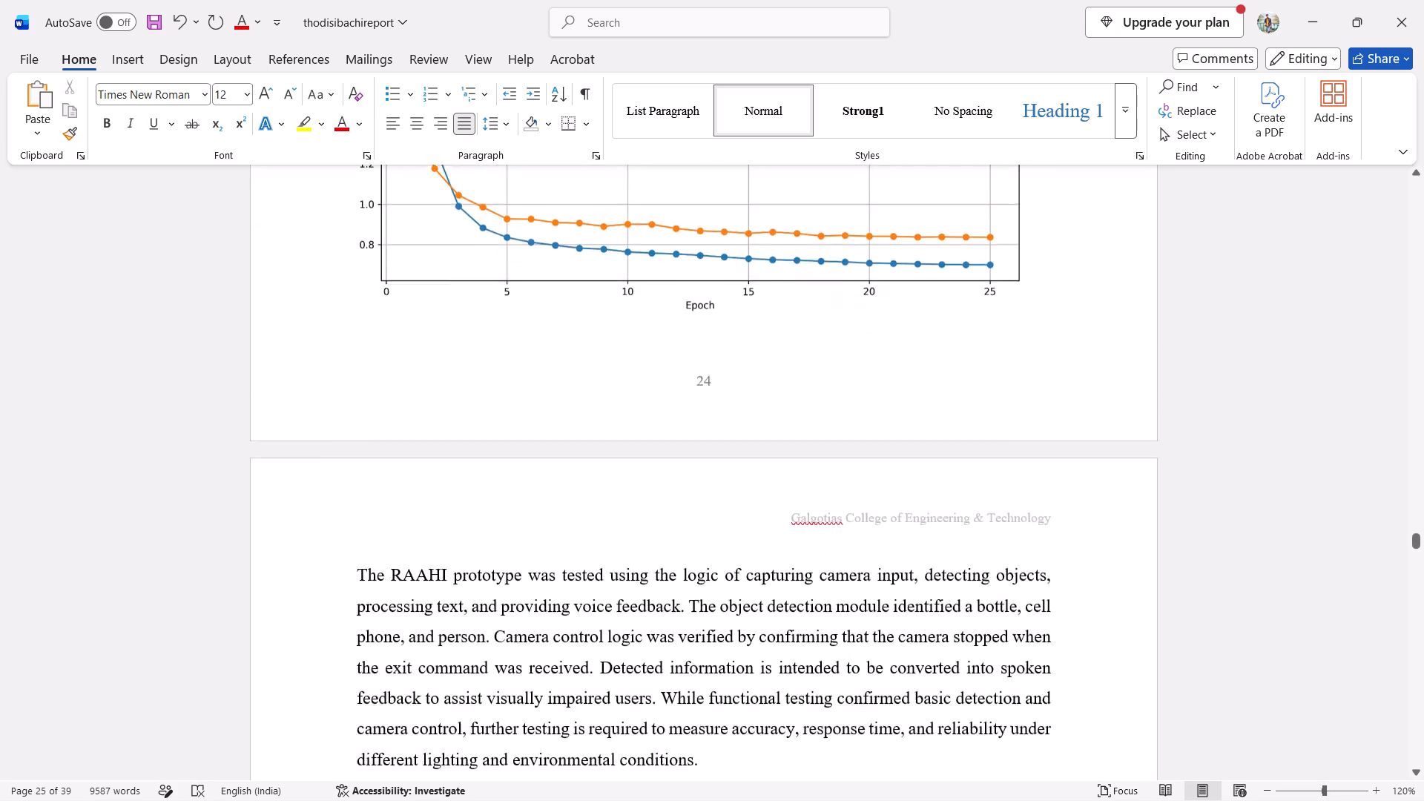
scroll(630, 507, "down", 1)
scroll(567, 554, "up", 1)
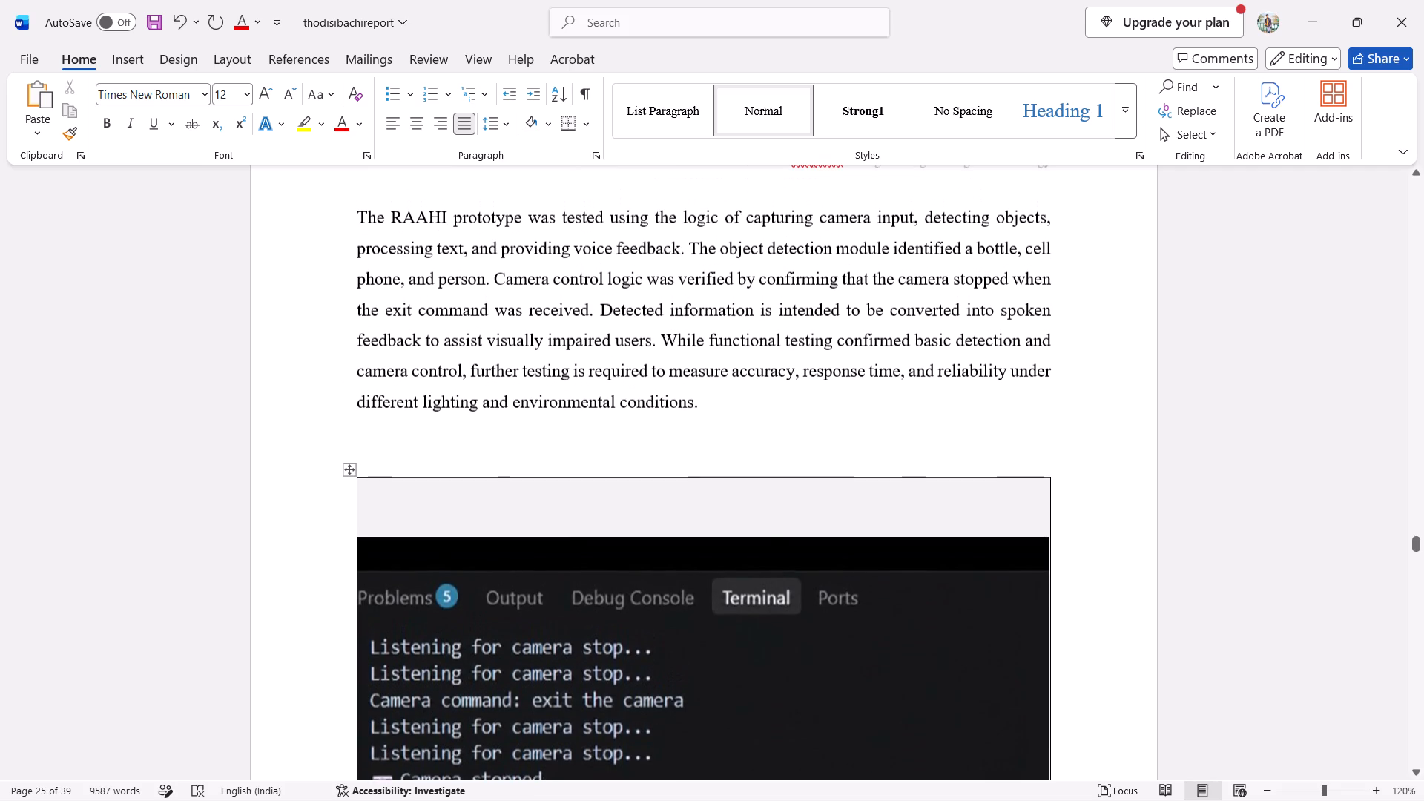
right_click(567, 554)
left_click(894, 408)
left_click_drag(800, 408, 406, 262)
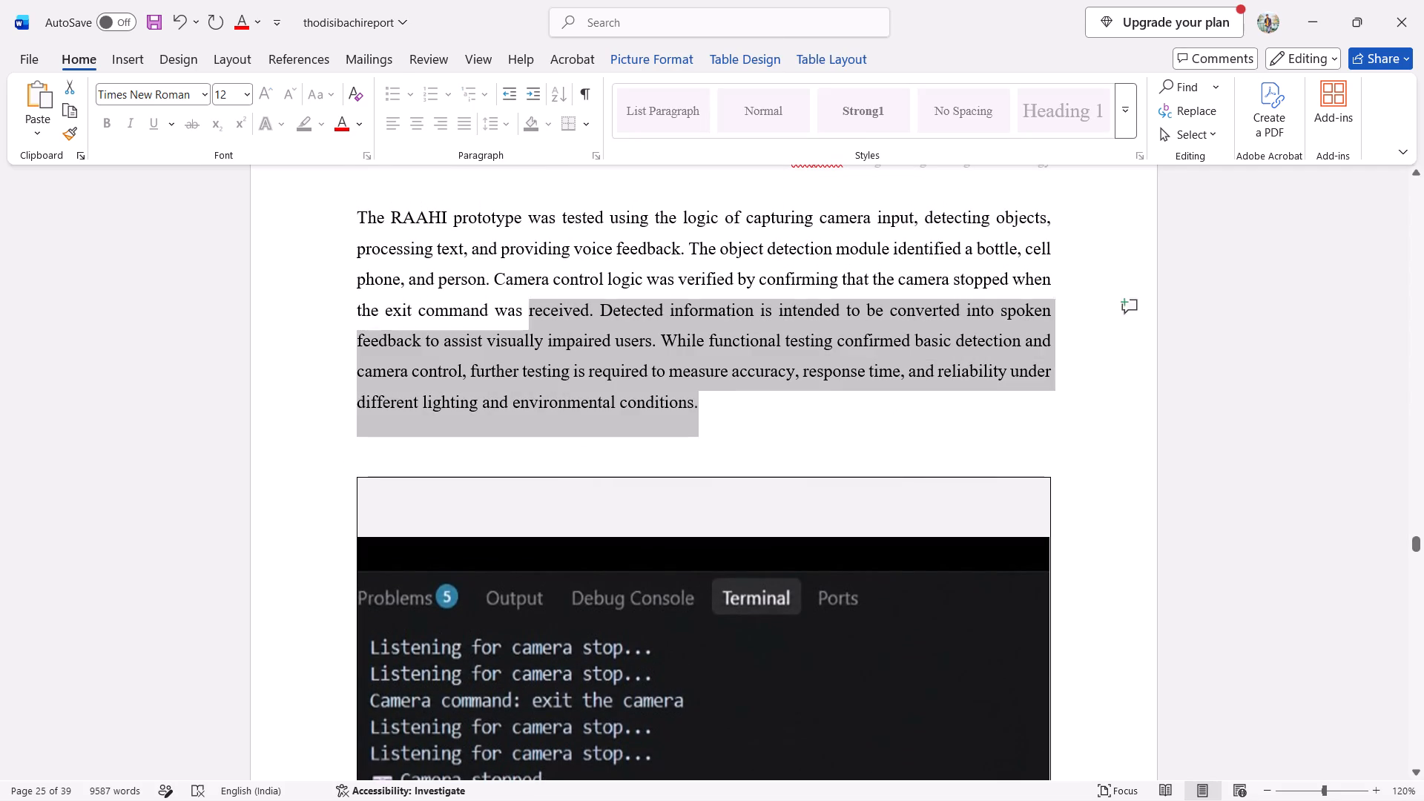
left_click_drag(406, 262, 303, 232)
key("BackSpace")
Review the report pages from the 4. Results / Snapshots graphs back to section 3.2 Methodology and Tools Used, checking the body text formatting.
scroll(303, 232, "up", 1)
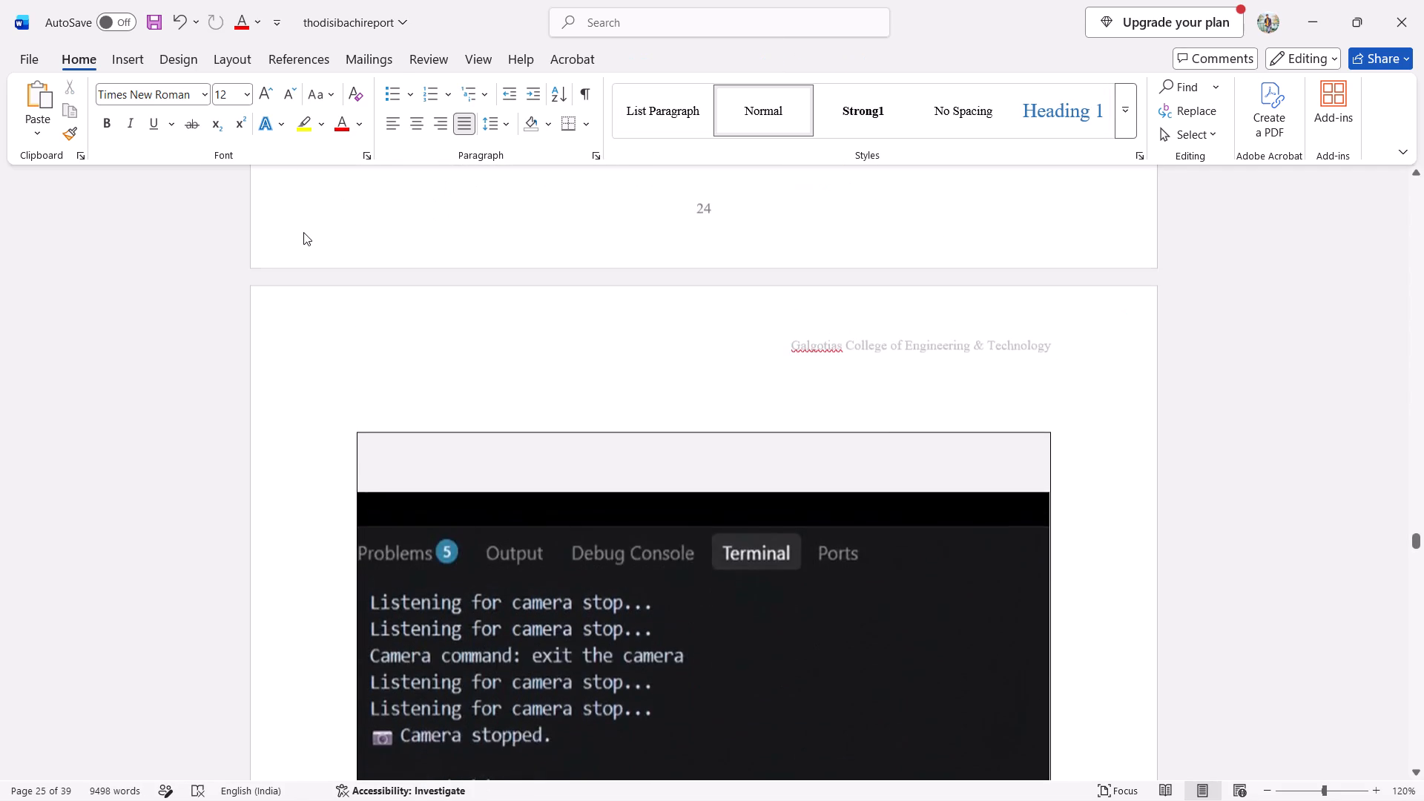
scroll(303, 232, "up", 4)
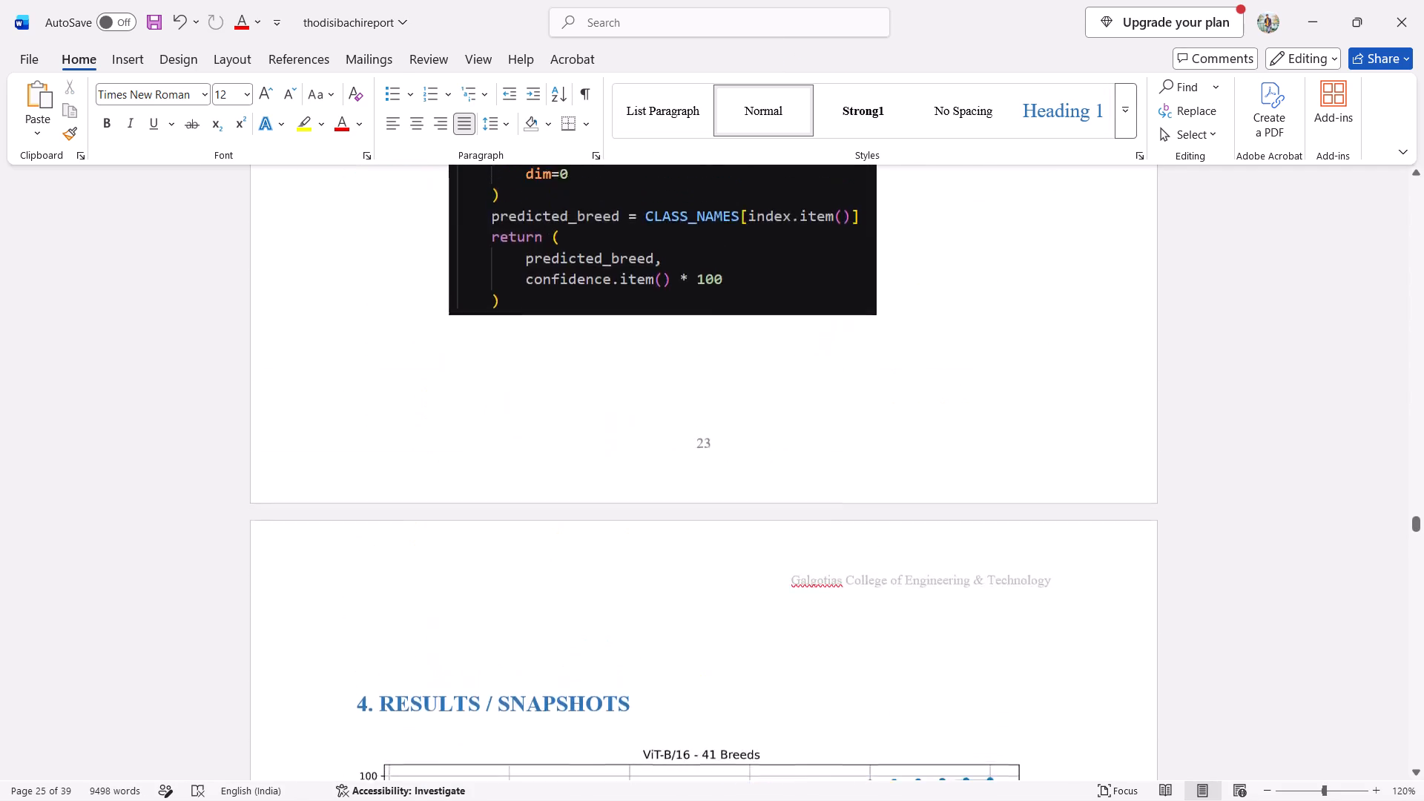
scroll(303, 232, "up", 3)
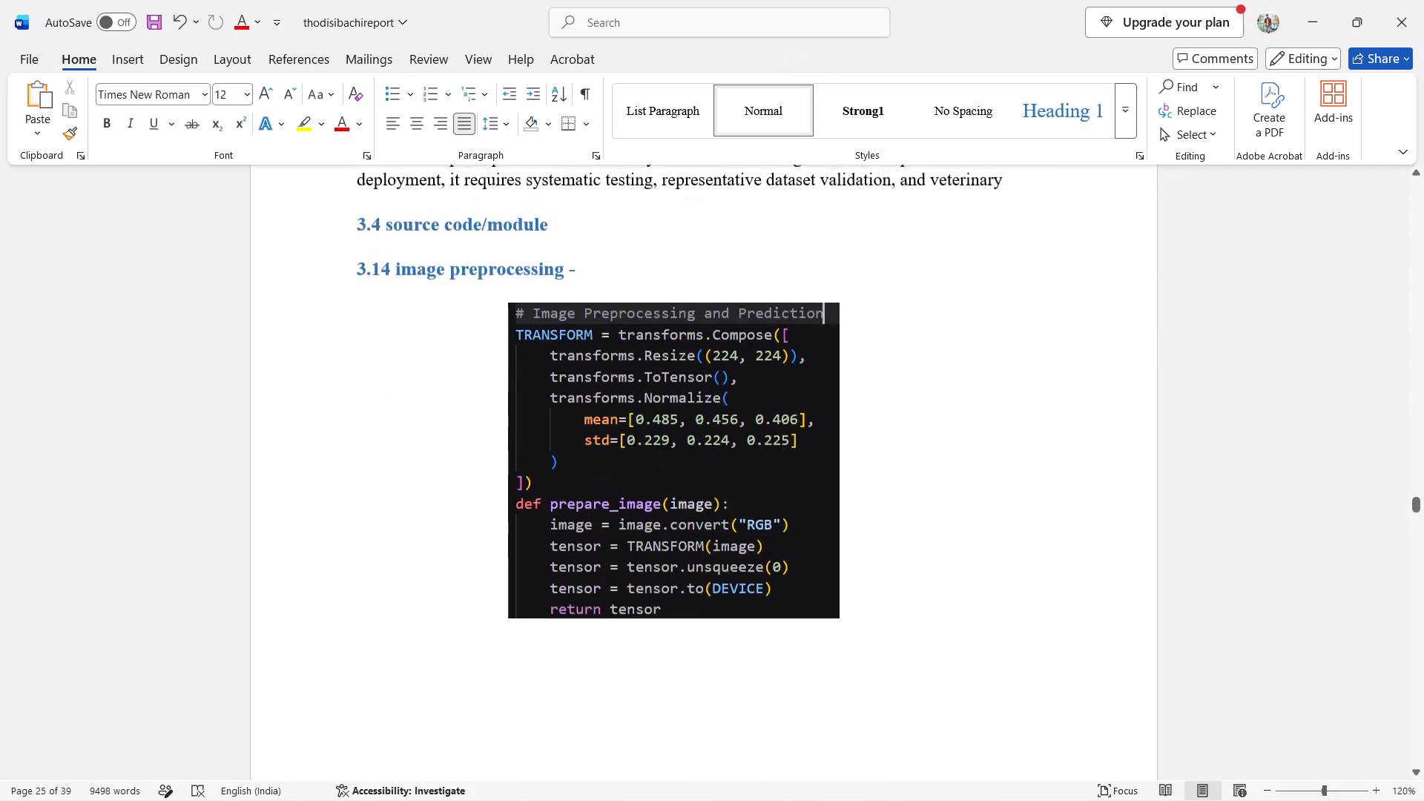
scroll(303, 232, "up", 4)
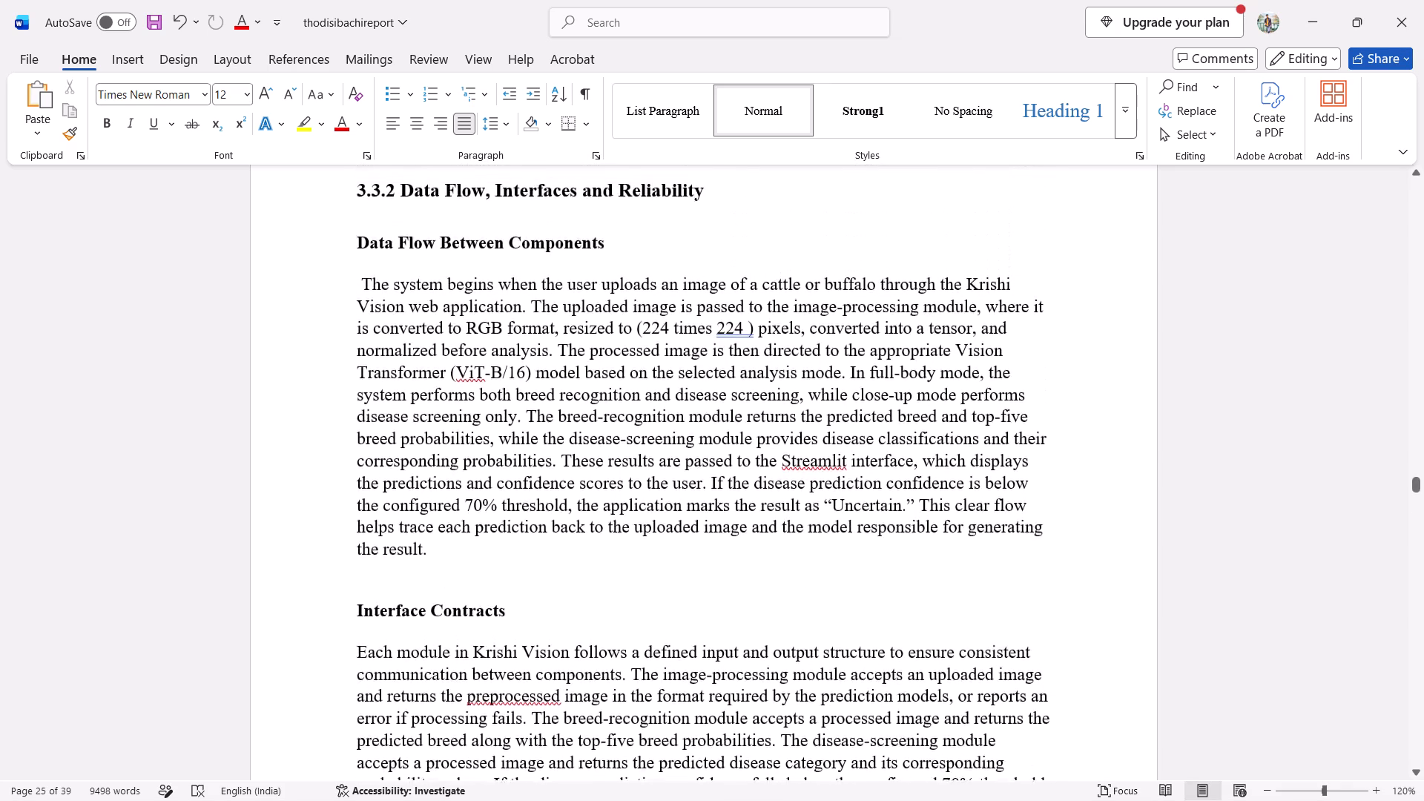
scroll(303, 232, "up", 5)
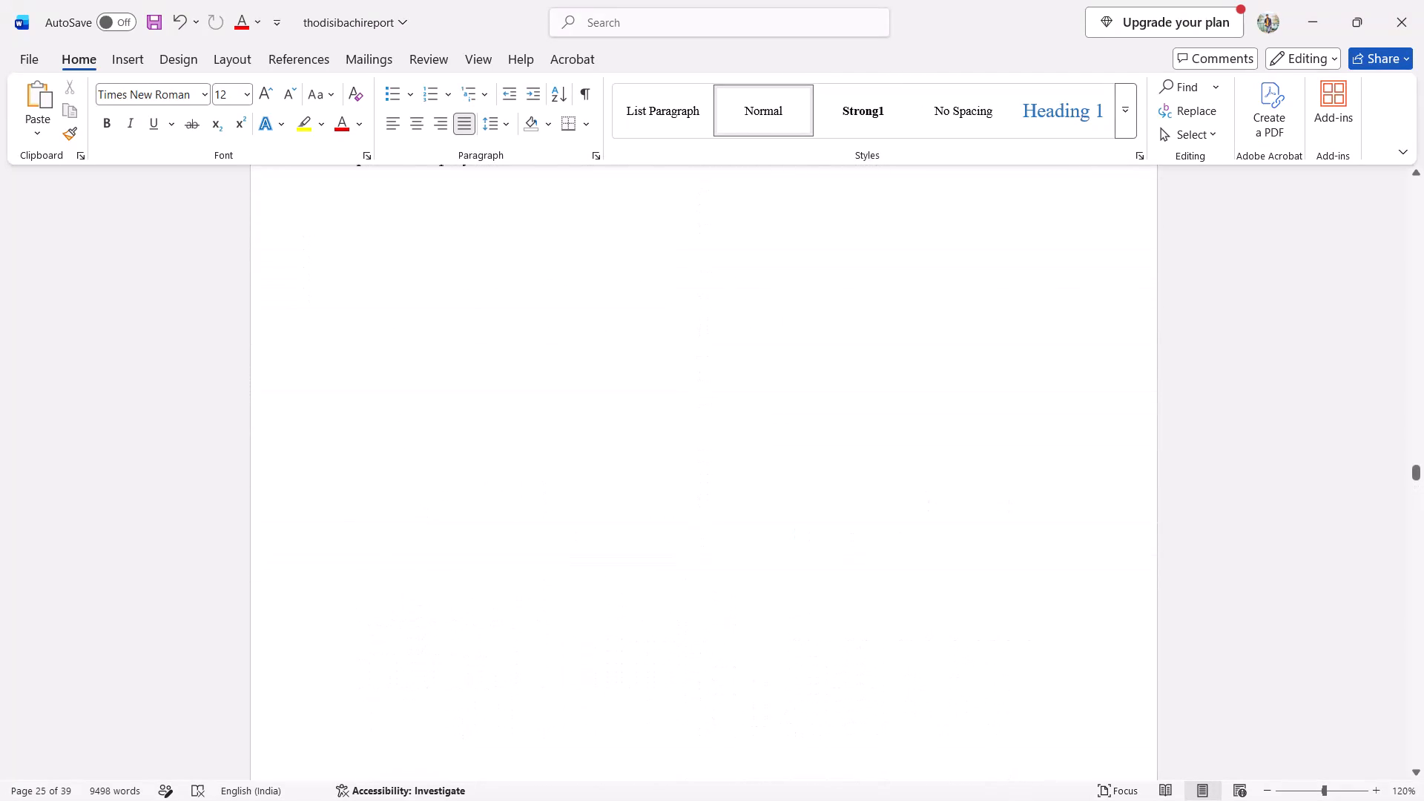
scroll(303, 232, "up", 3)
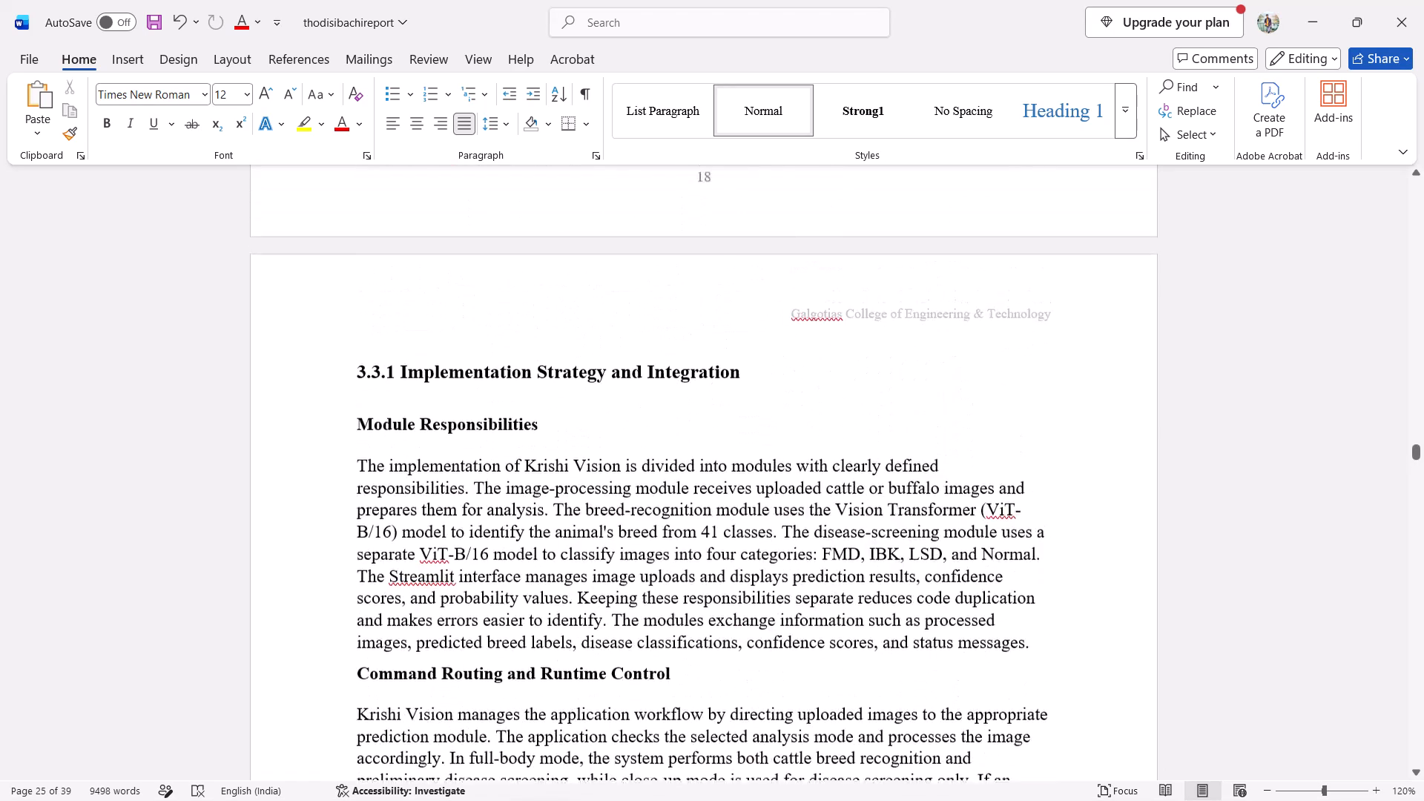
scroll(303, 232, "up", 4)
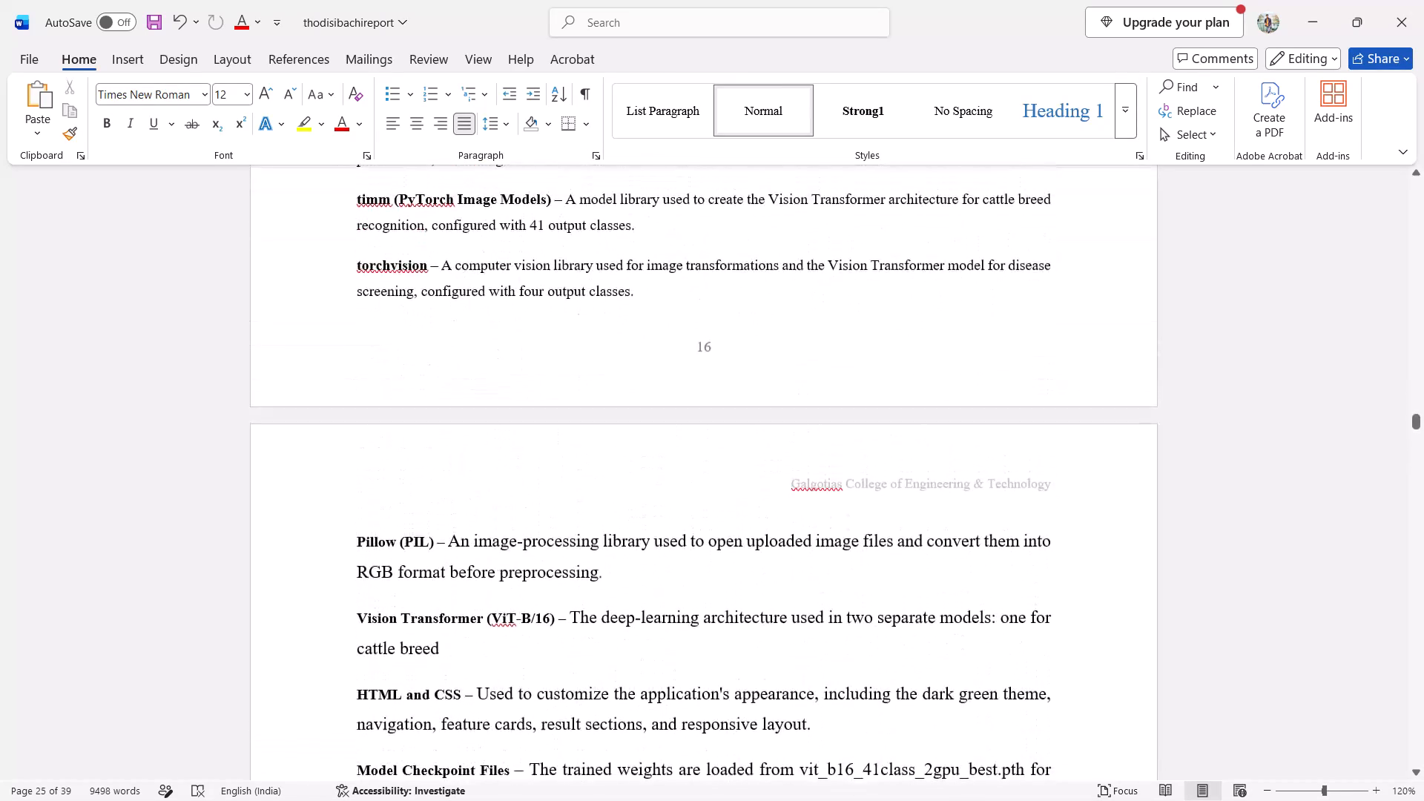
scroll(303, 232, "up", 4)
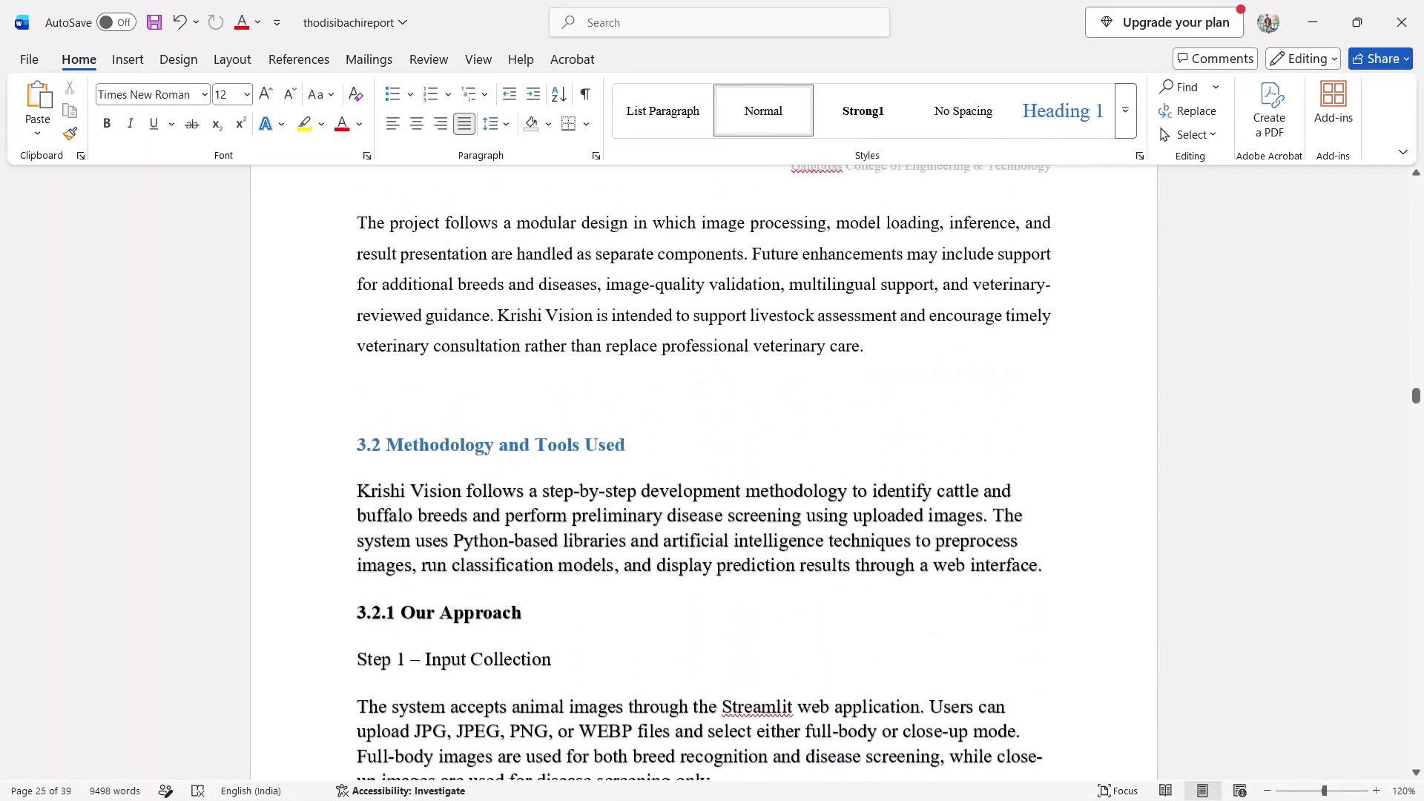
scroll(303, 232, "down", 1)
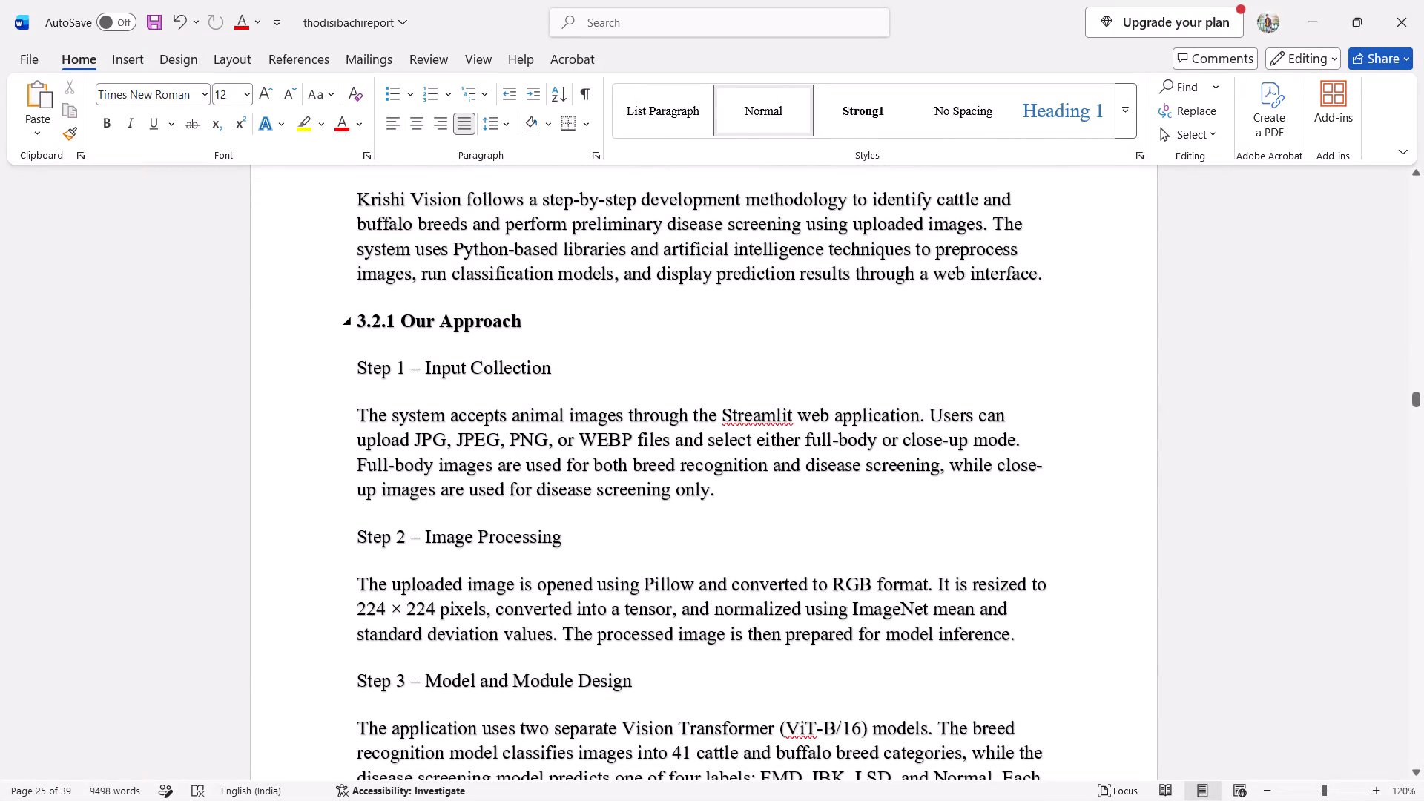
scroll(538, 330, "down", 3)
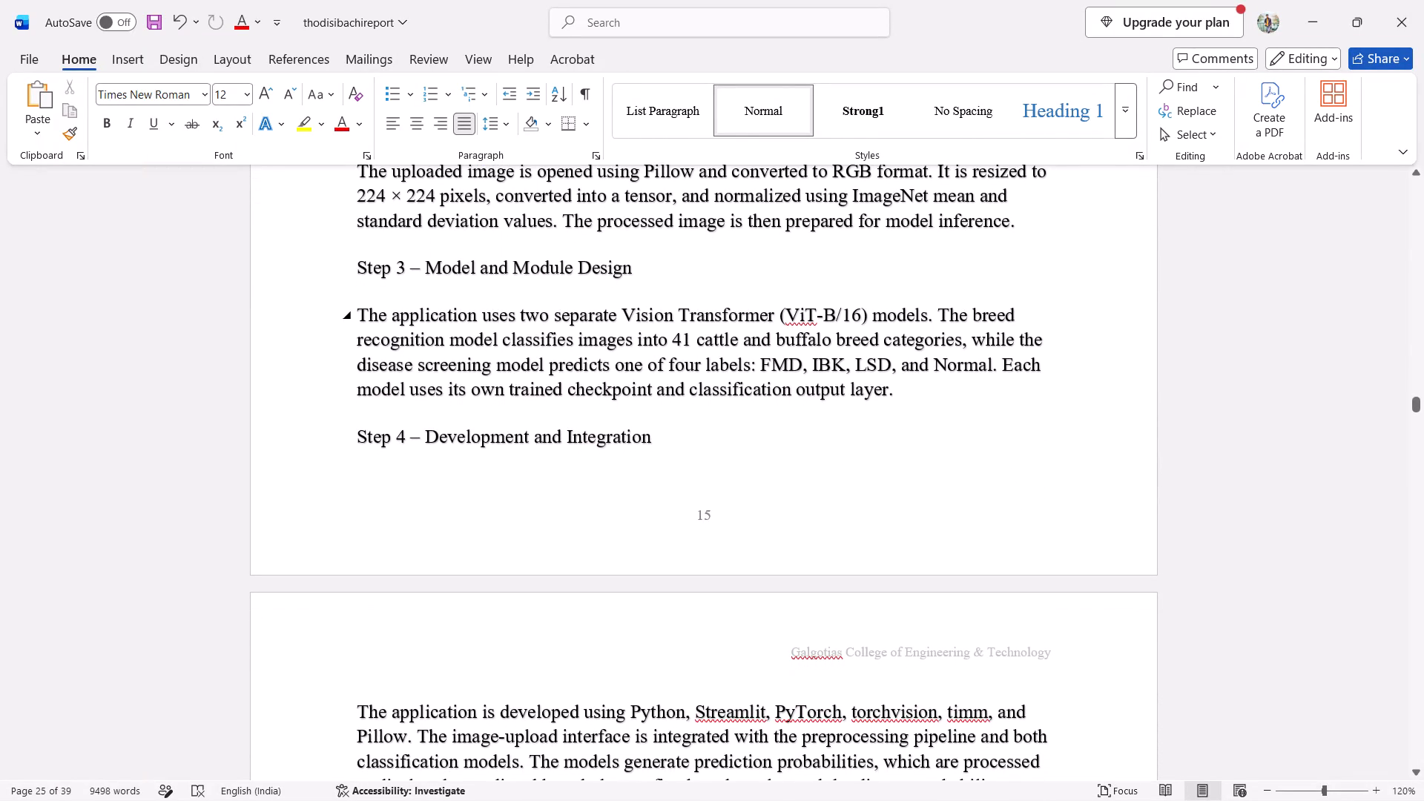
scroll(538, 330, "up", 1)
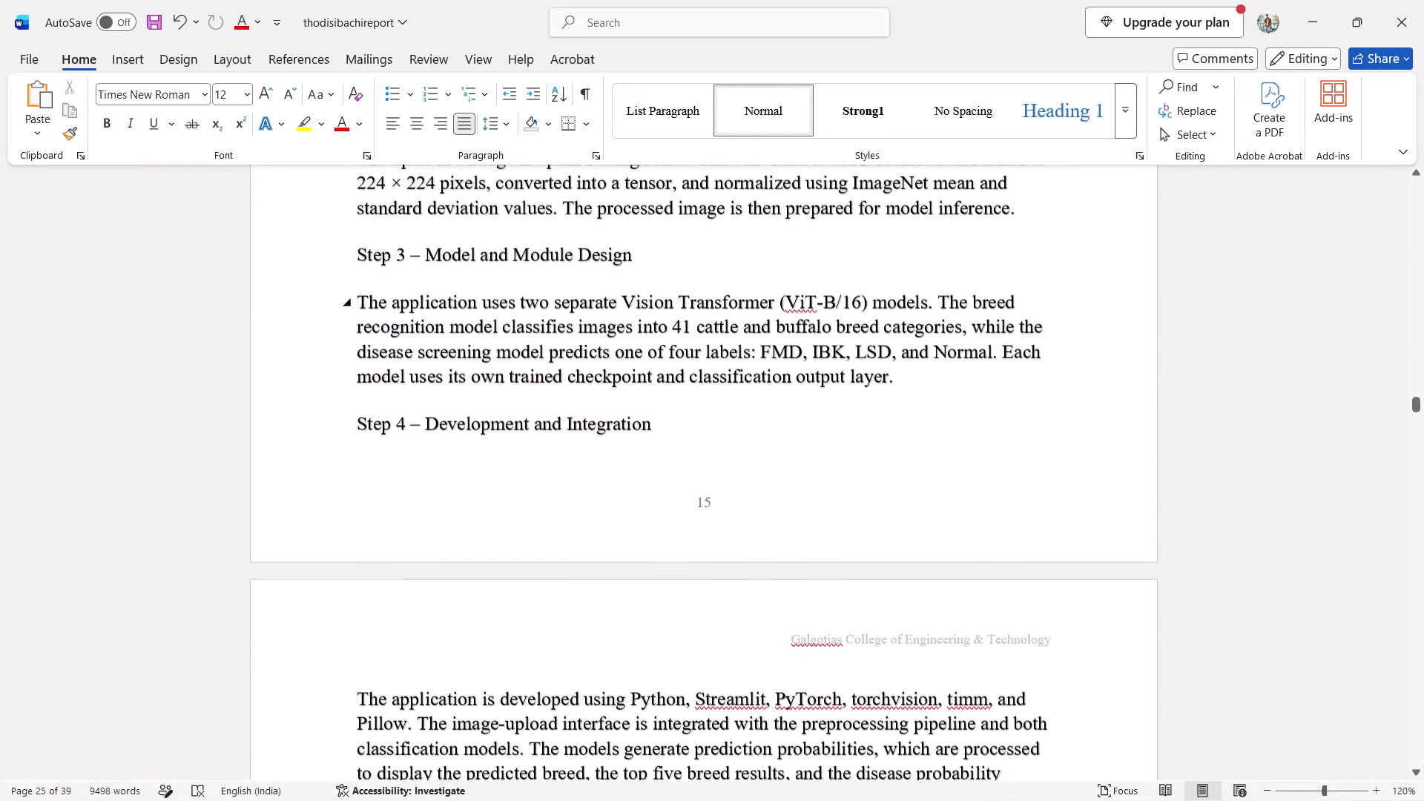
scroll(538, 330, "up", 3)
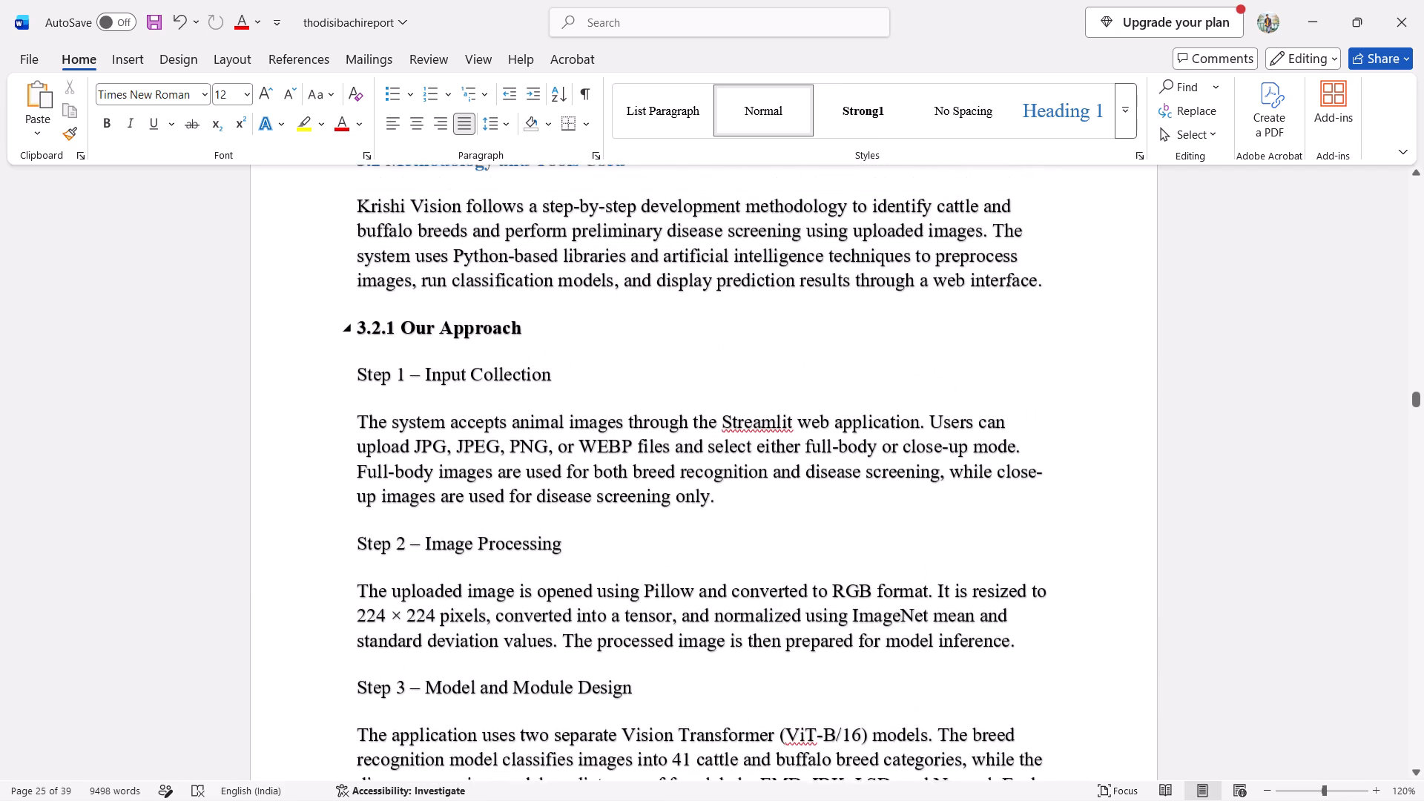
scroll(538, 330, "up", 4)
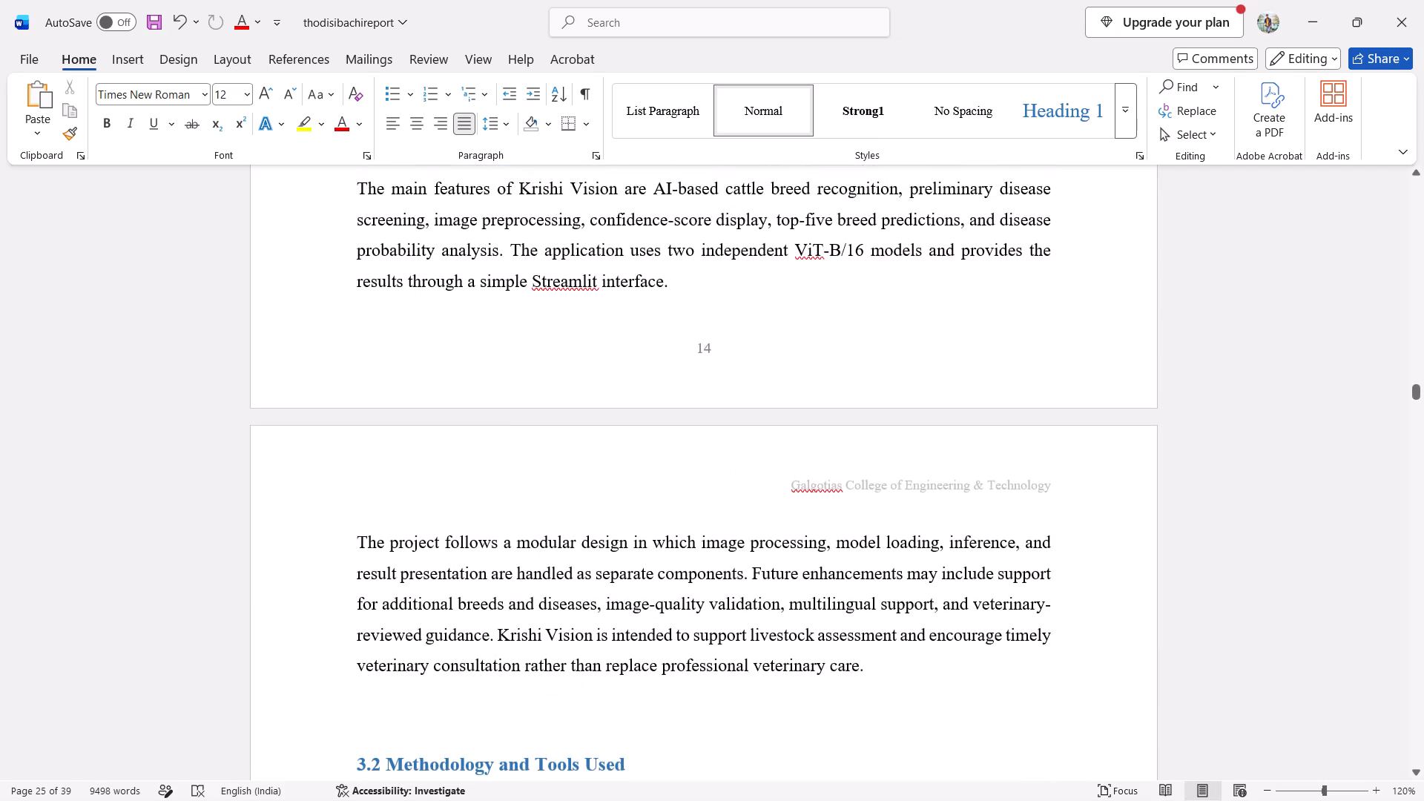
scroll(538, 330, "down", 2)
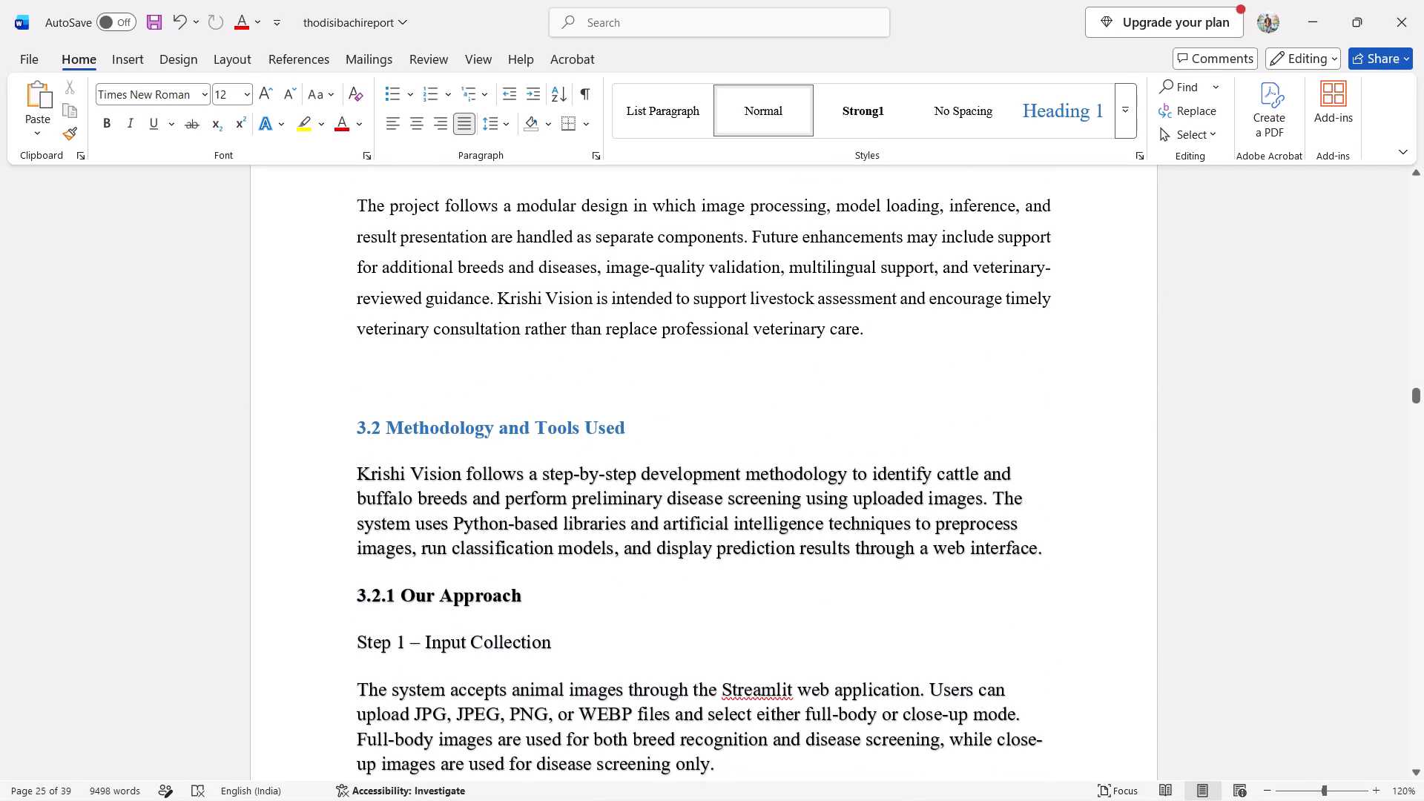
Set the introductory paragraph under 3.2 Methodology and Tools Used to font size 12, matching the paragraph above the heading.
left_click_drag(862, 332, 821, 328)
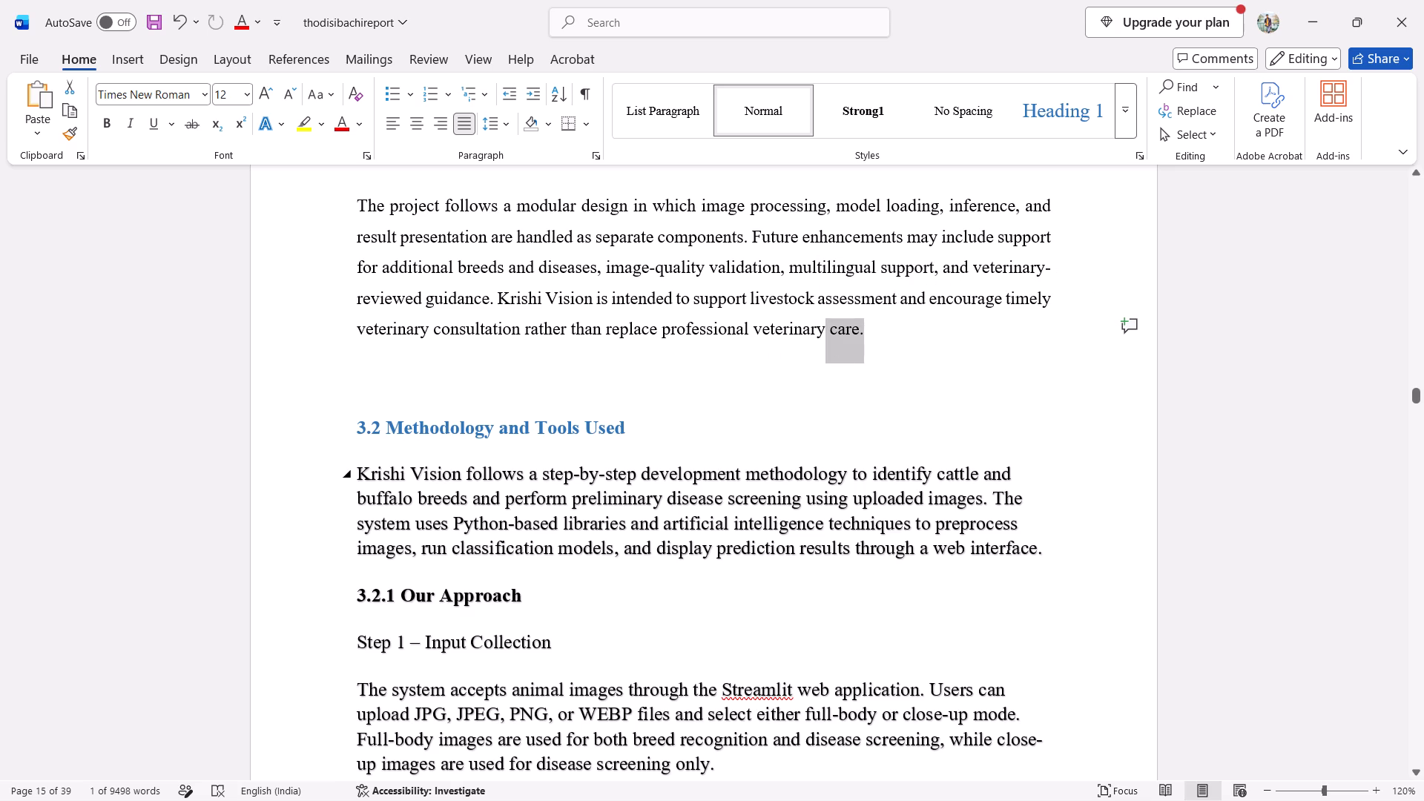
left_click_drag(1048, 558, 346, 481)
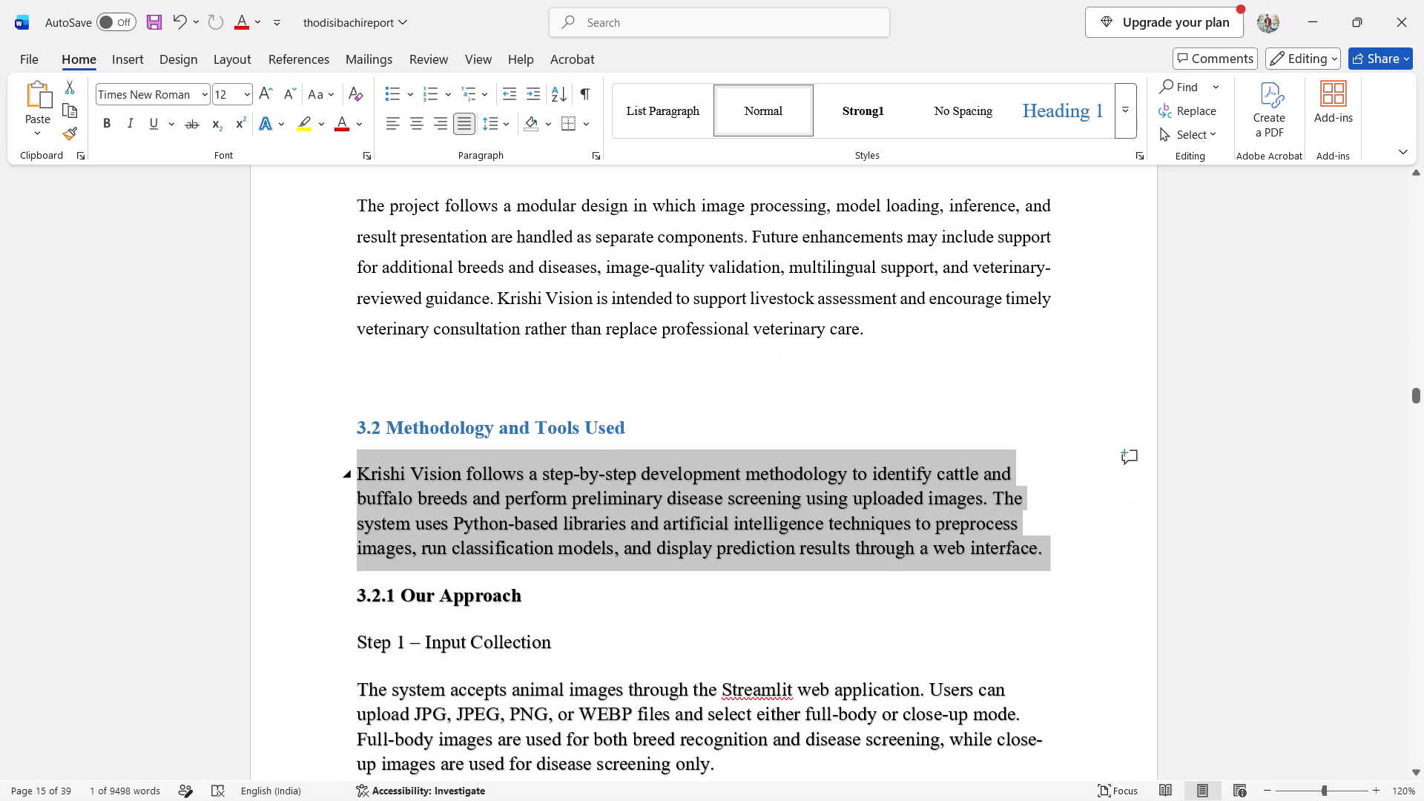
left_click_drag(346, 481, 348, 481)
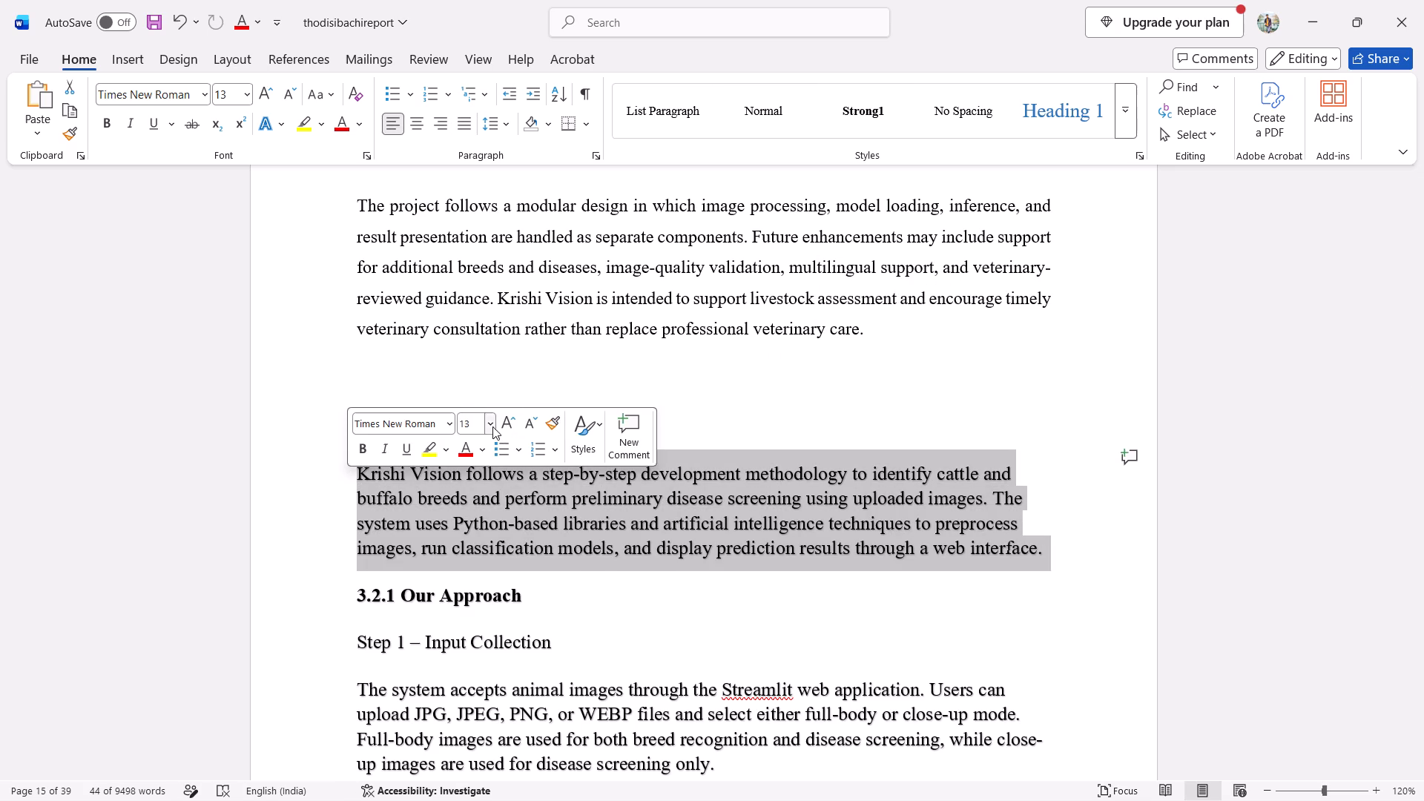
left_click(489, 425)
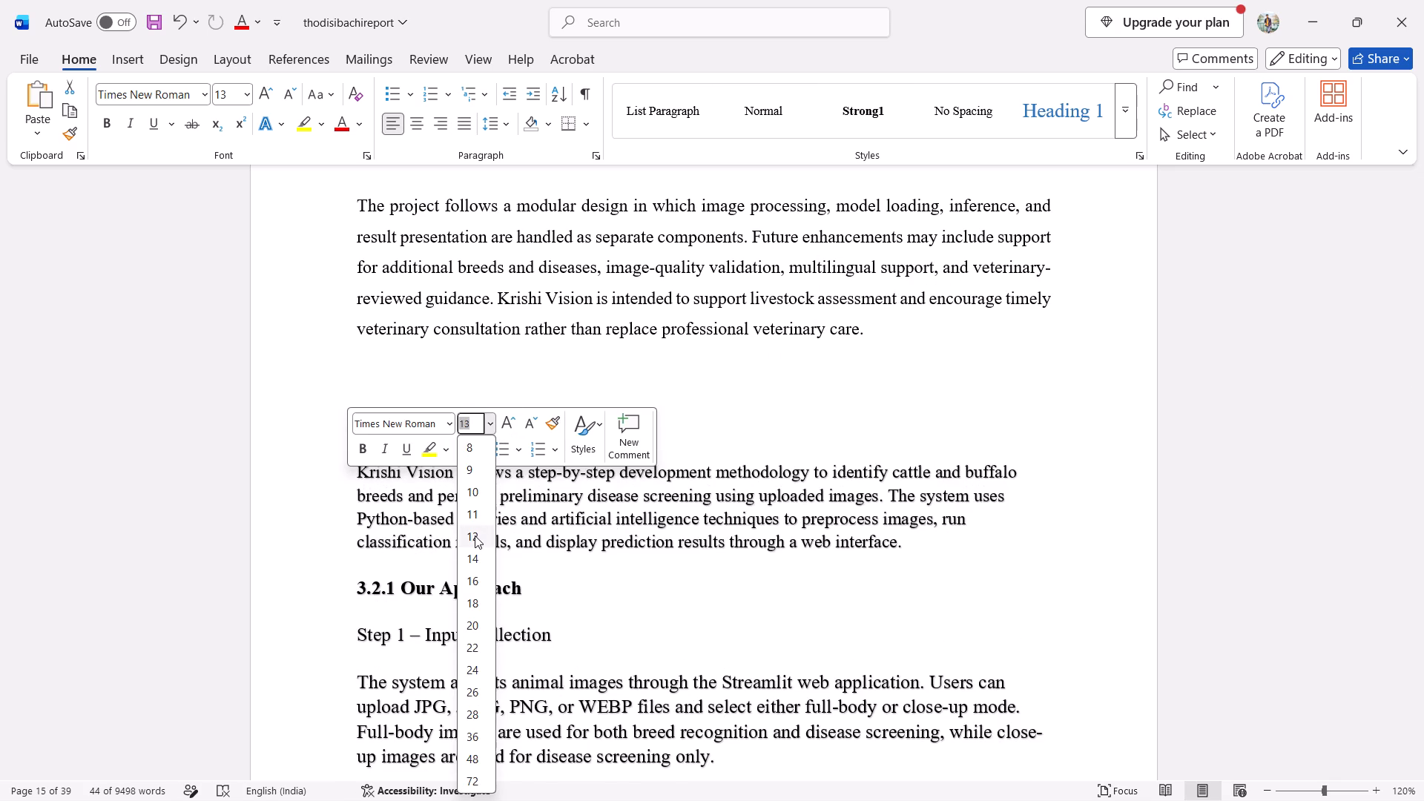
left_click(475, 535)
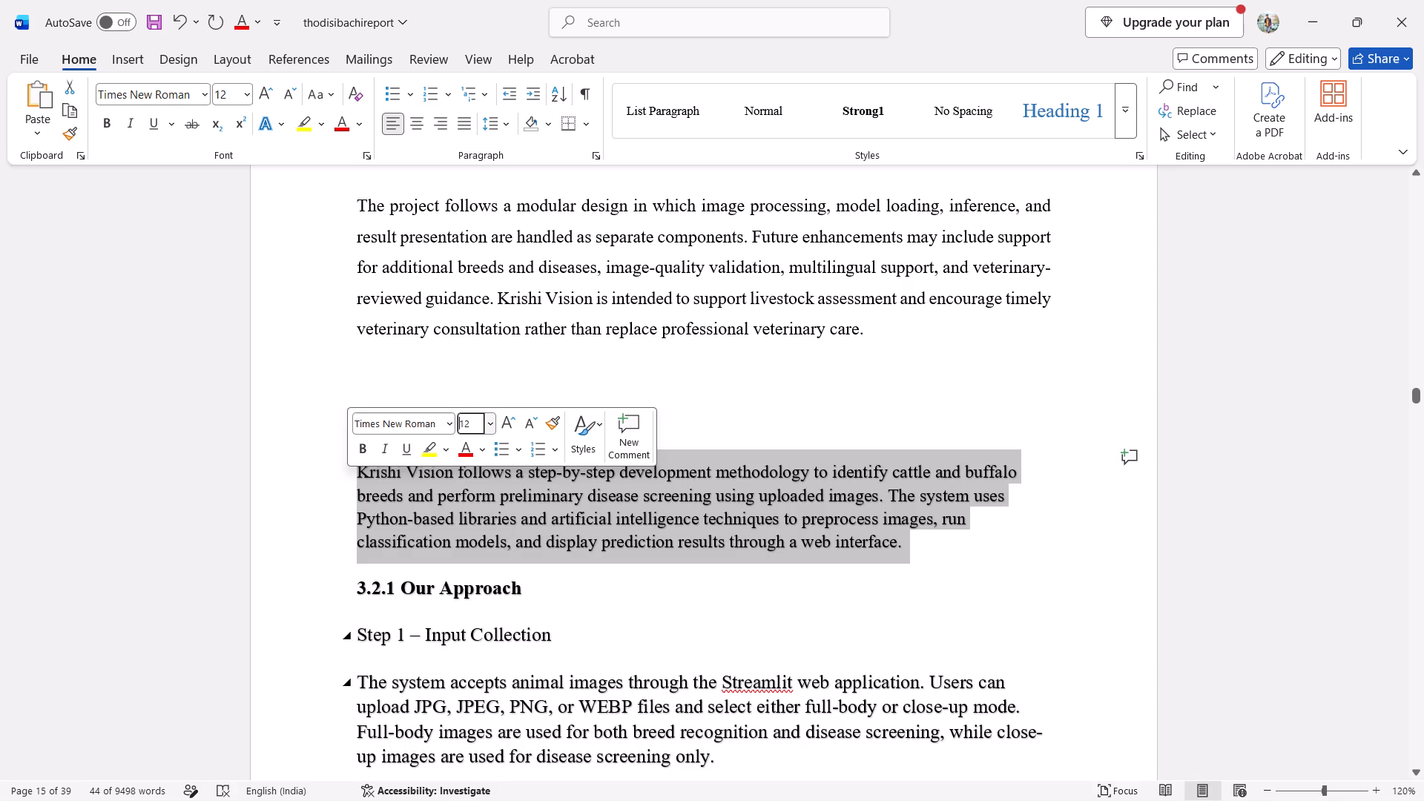
left_click(734, 684)
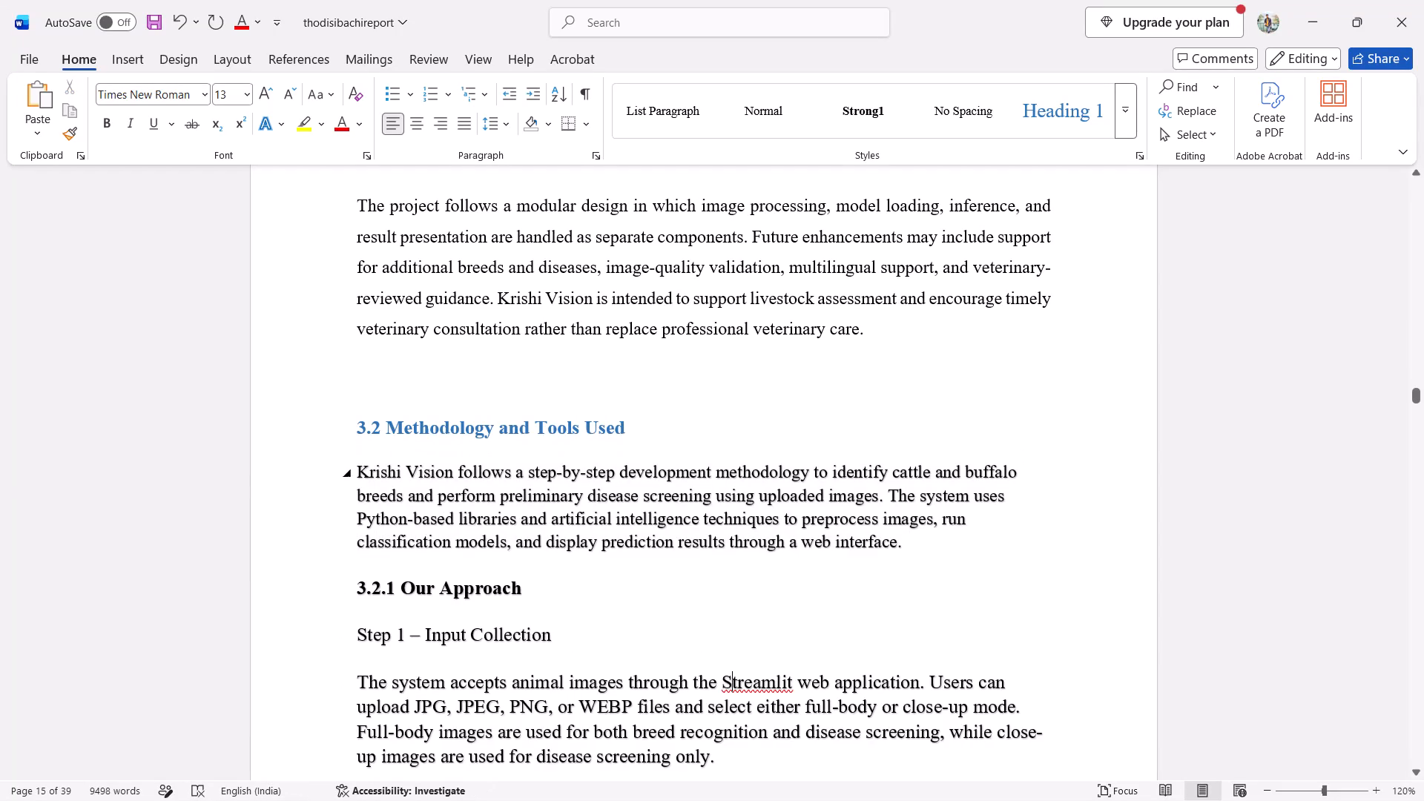
Compare the font size and font colour of the modular design paragraph and the introductory paragraph under 3.2 Methodology and Tools Used.
left_click_drag(904, 538, 375, 475)
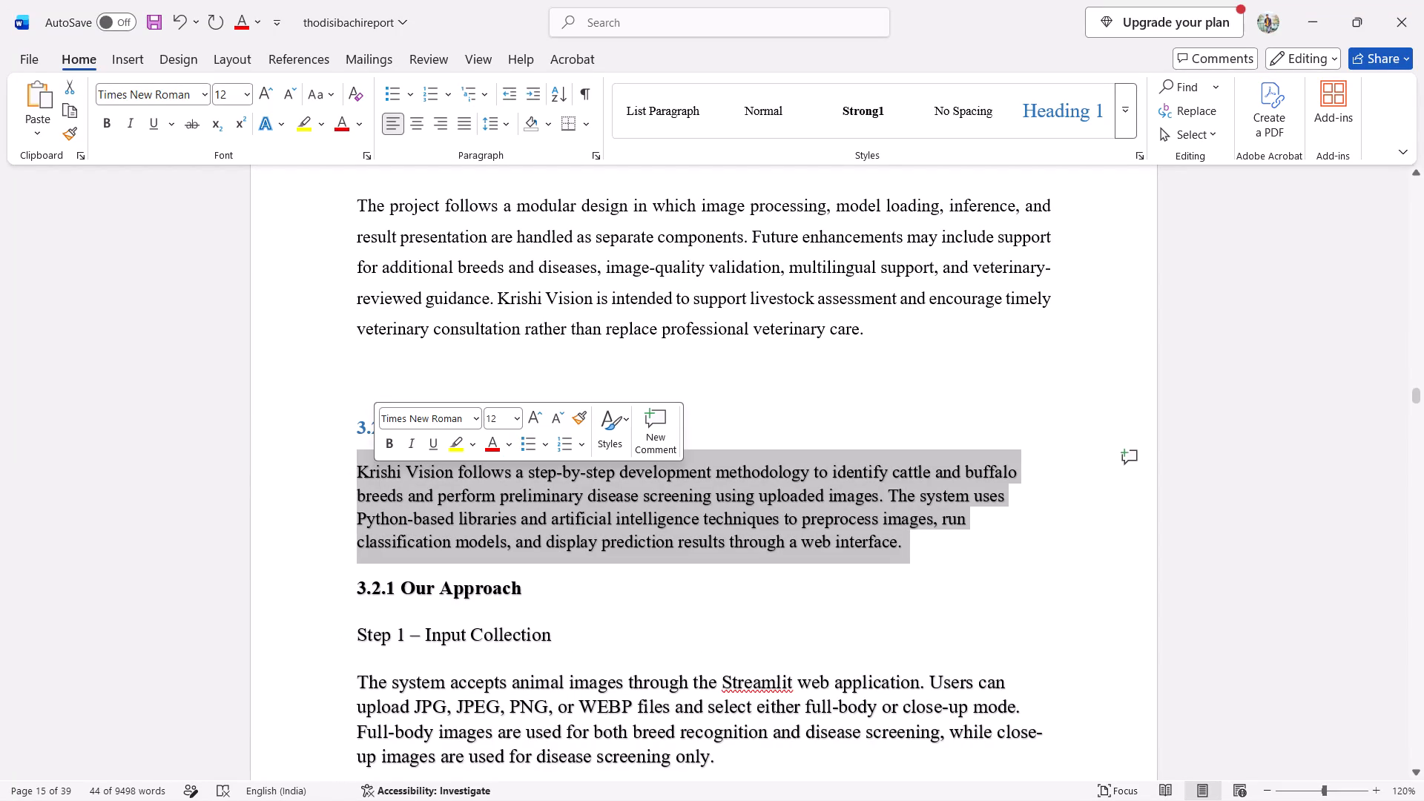
left_click(872, 338)
scroll(872, 338, "up", 1)
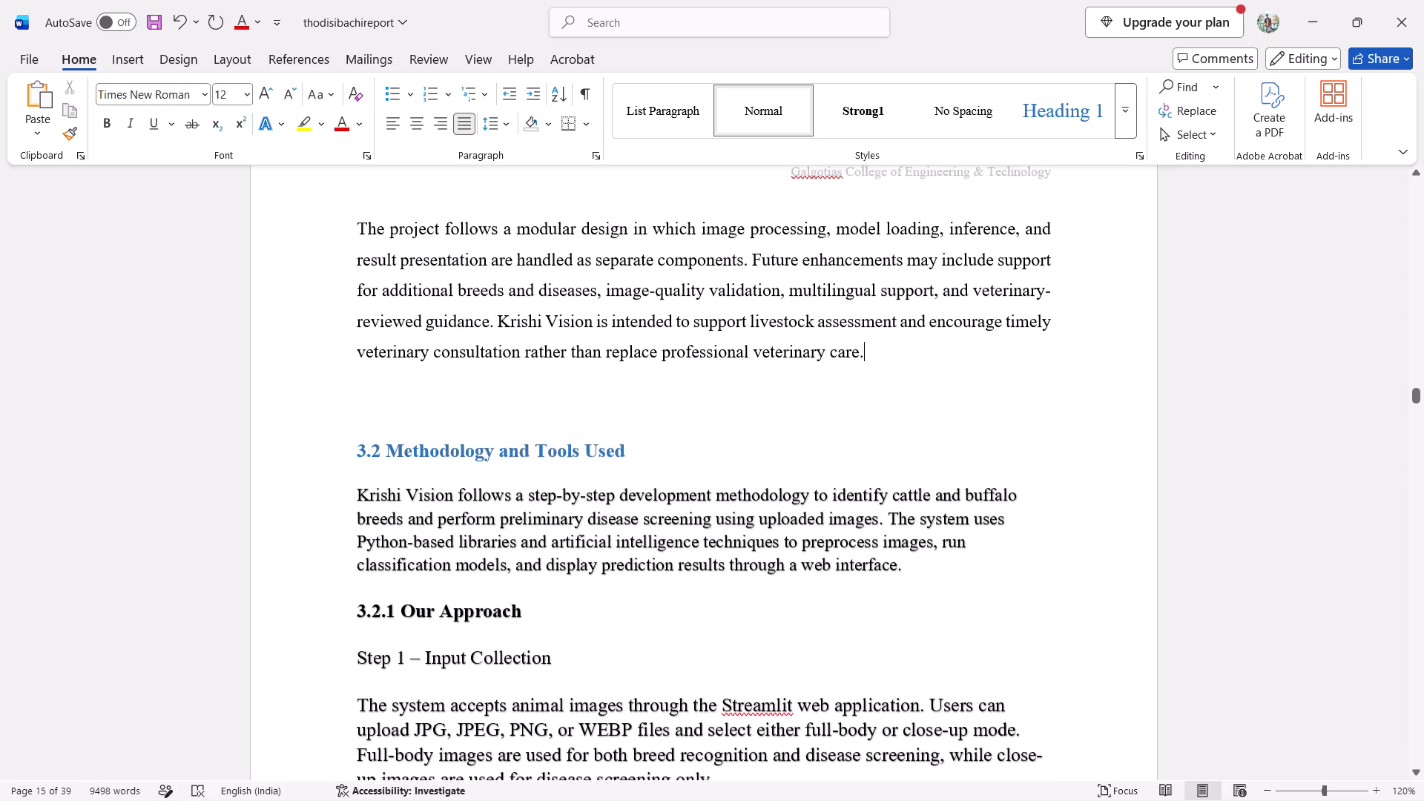
left_click_drag(872, 338, 782, 378)
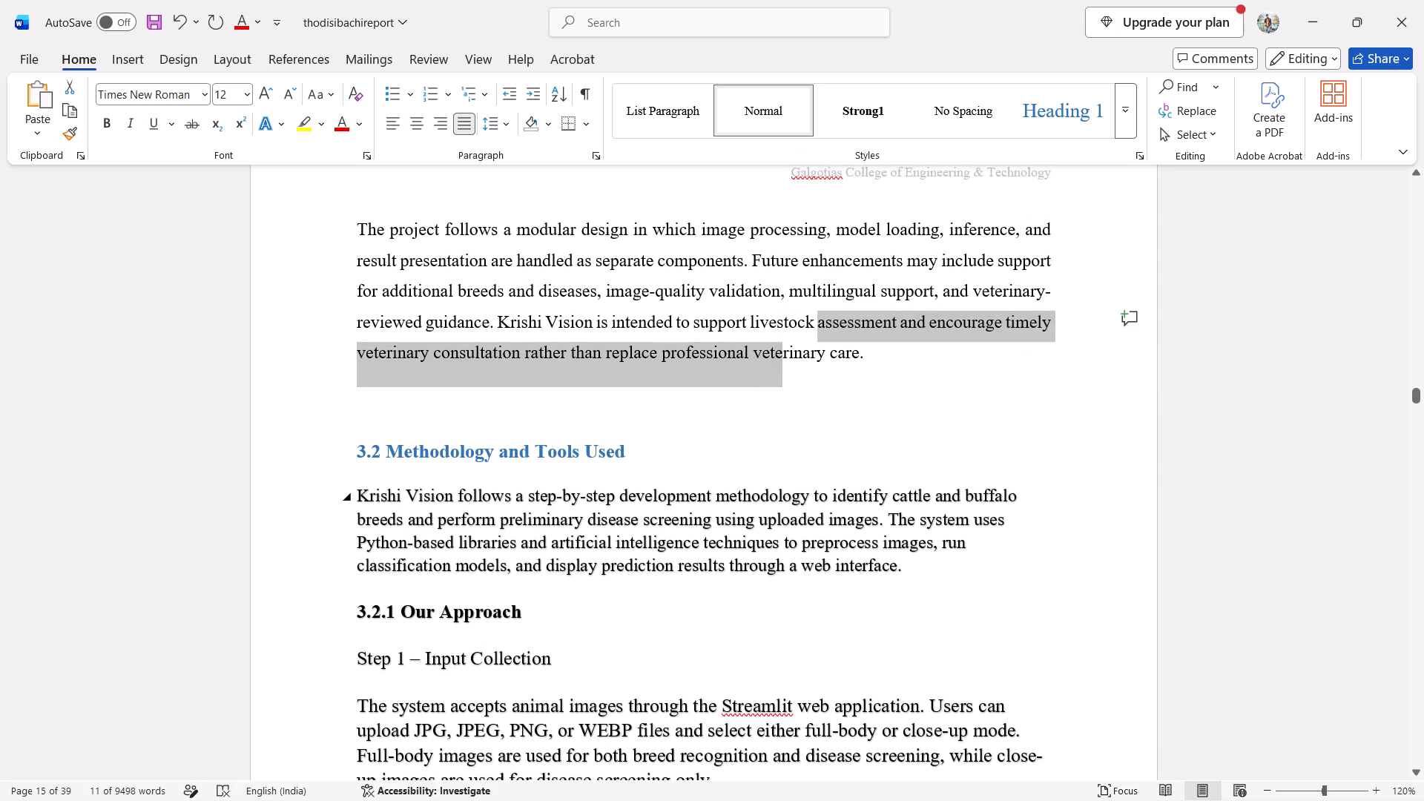
left_click_drag(967, 332, 940, 309)
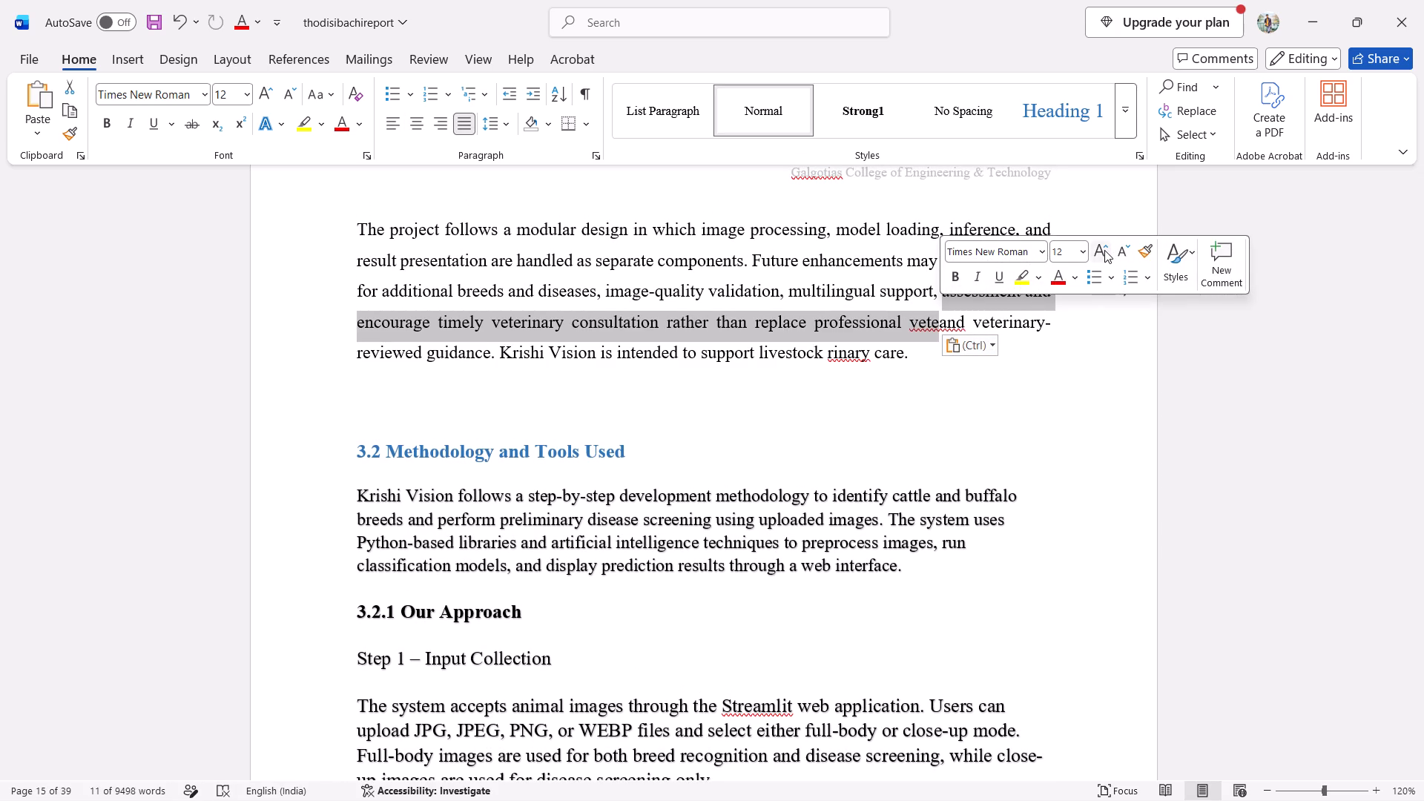
left_click(1072, 271)
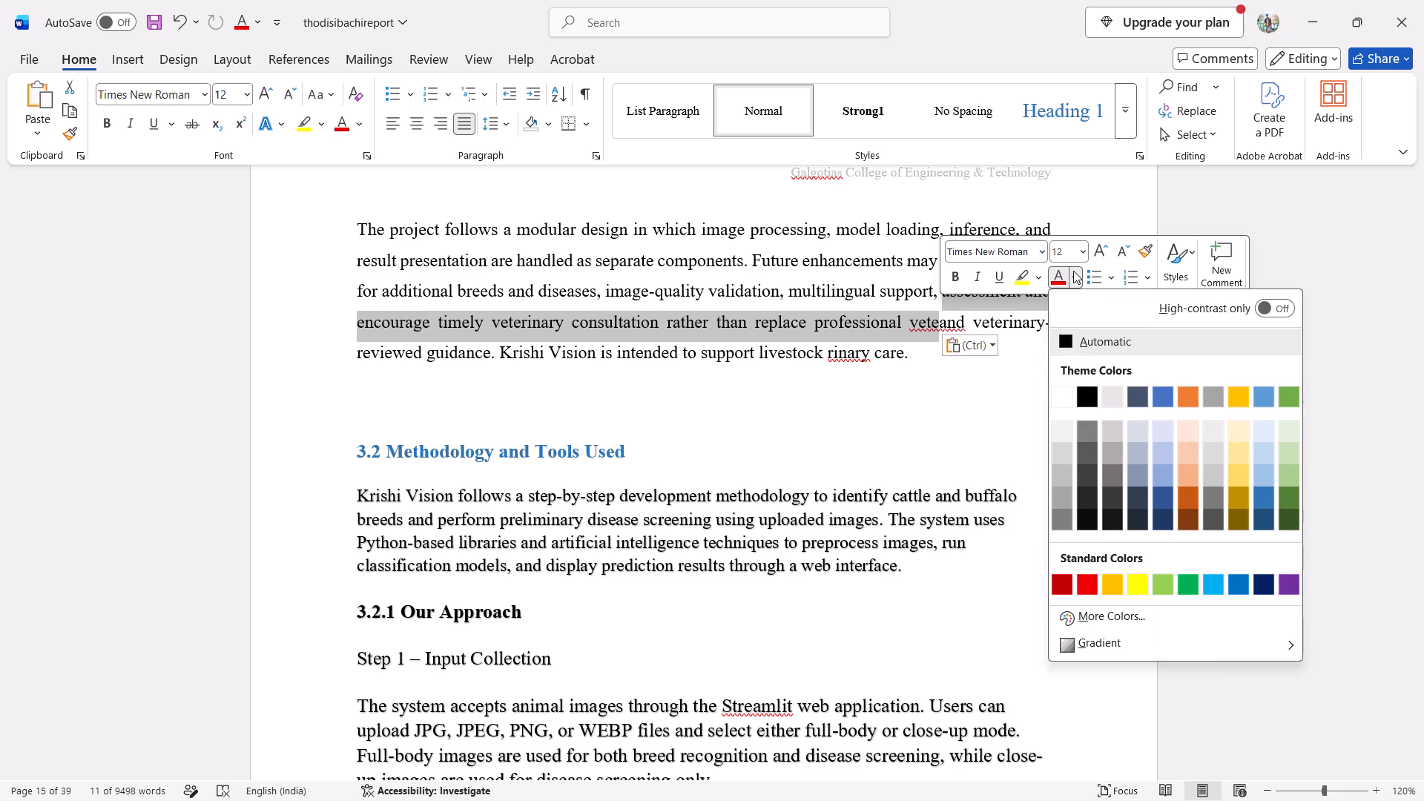
left_click(1074, 273)
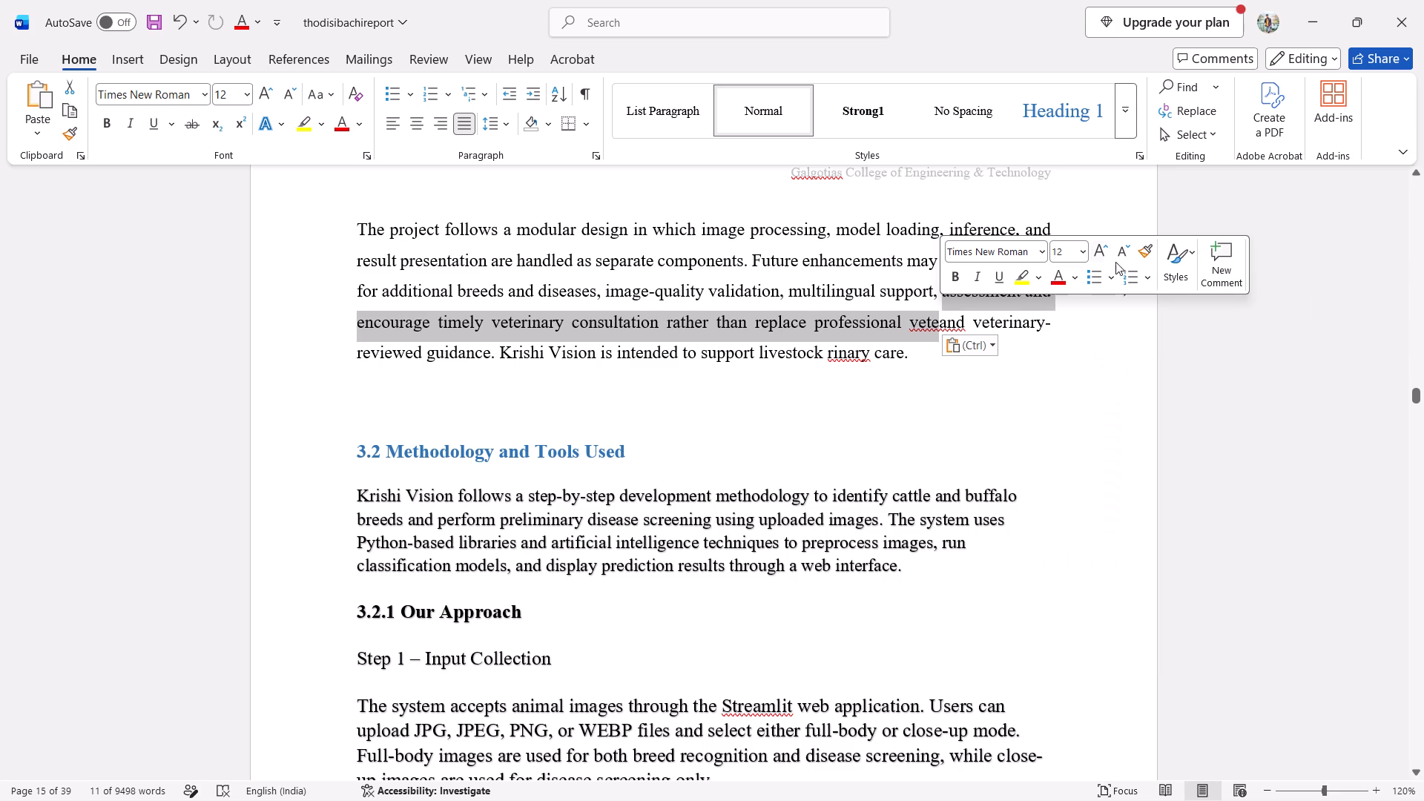
left_click(1078, 286)
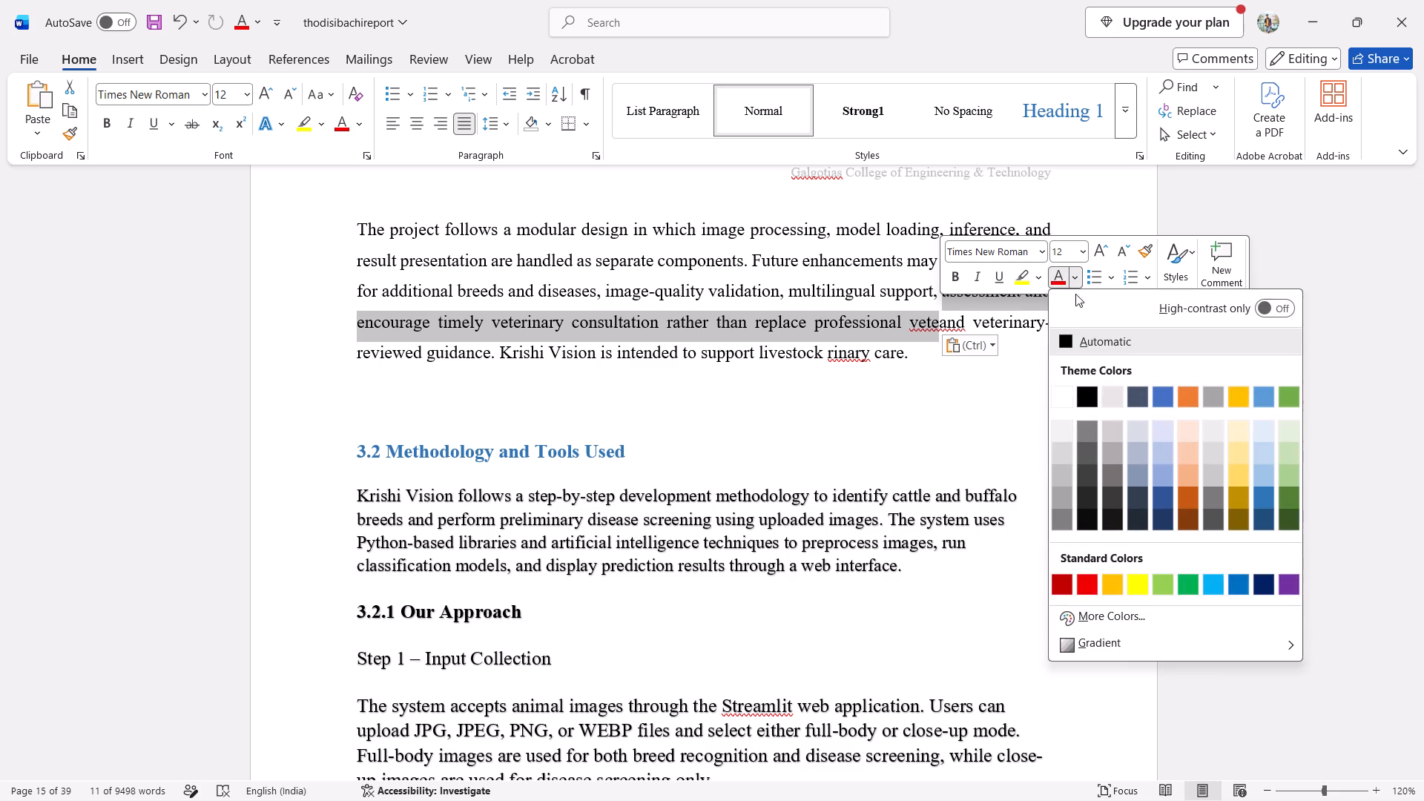
left_click(946, 573)
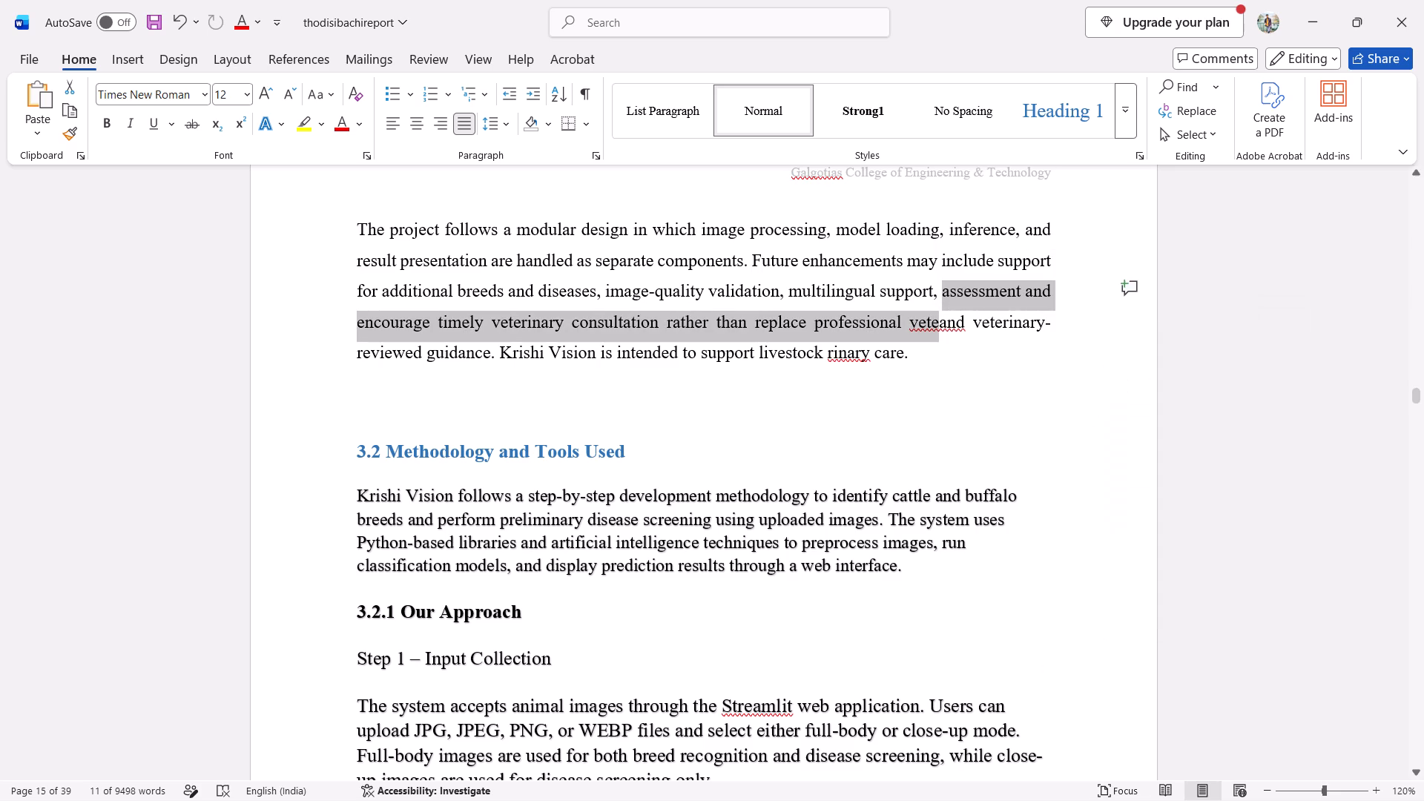
left_click_drag(946, 573, 856, 478)
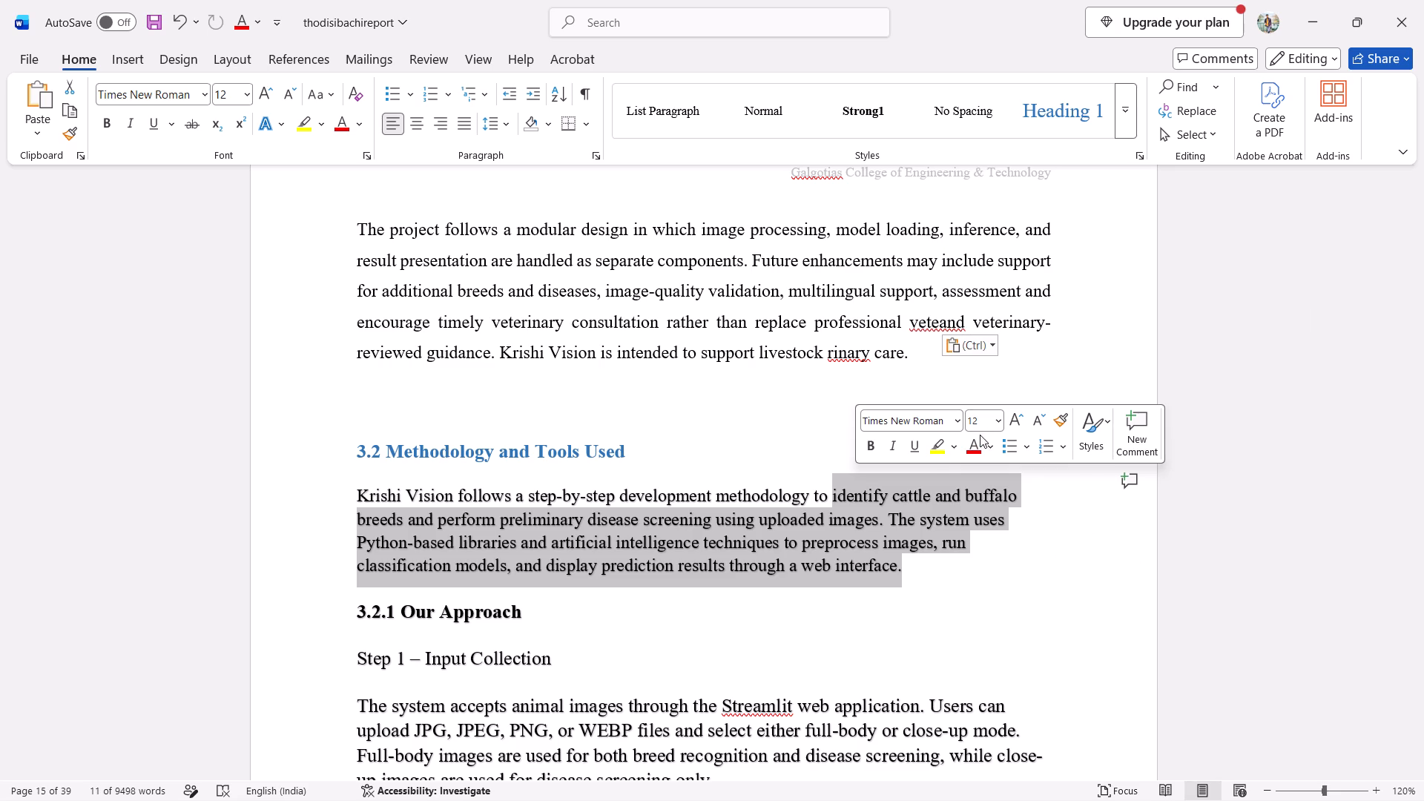
left_click(988, 434)
left_click(995, 441)
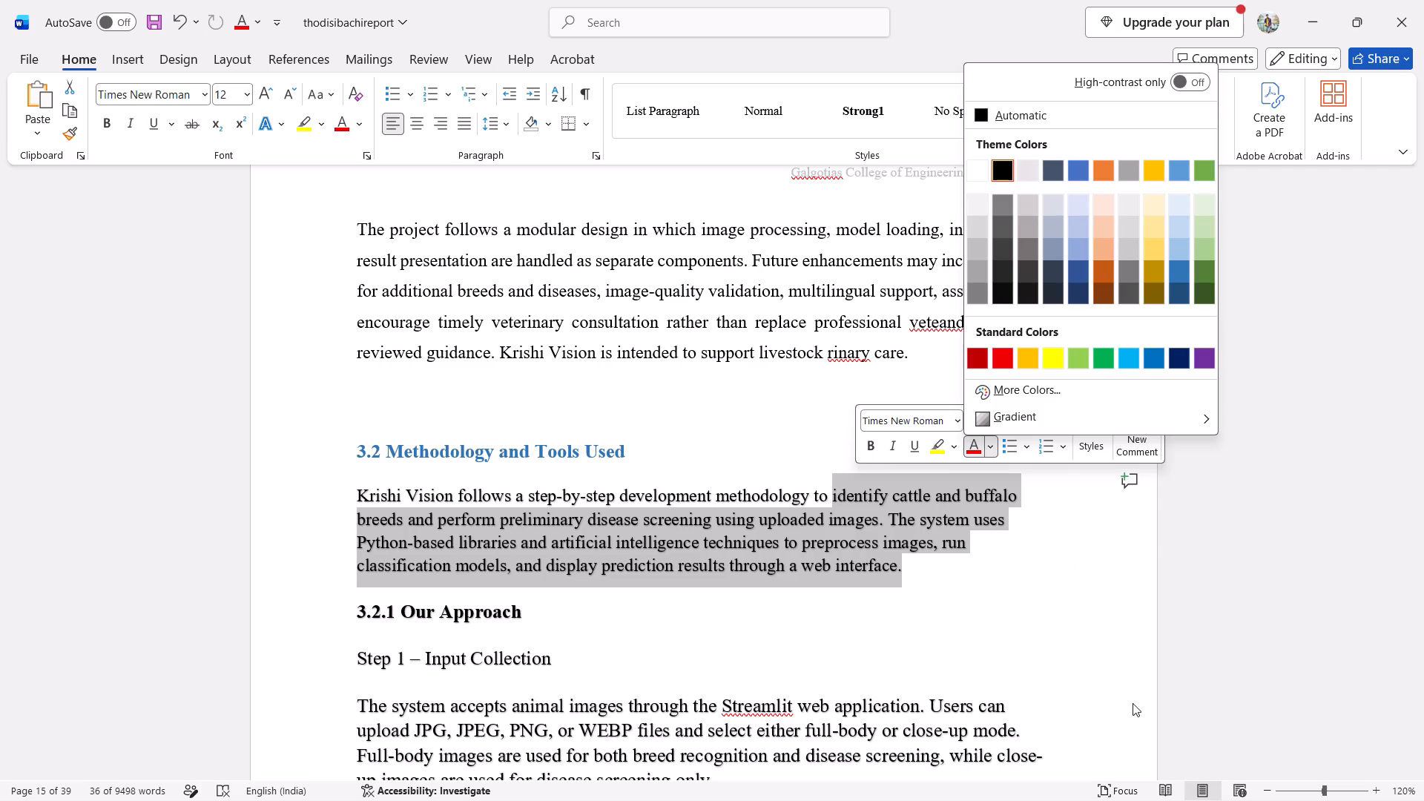
left_click(1116, 651)
left_click(1092, 586)
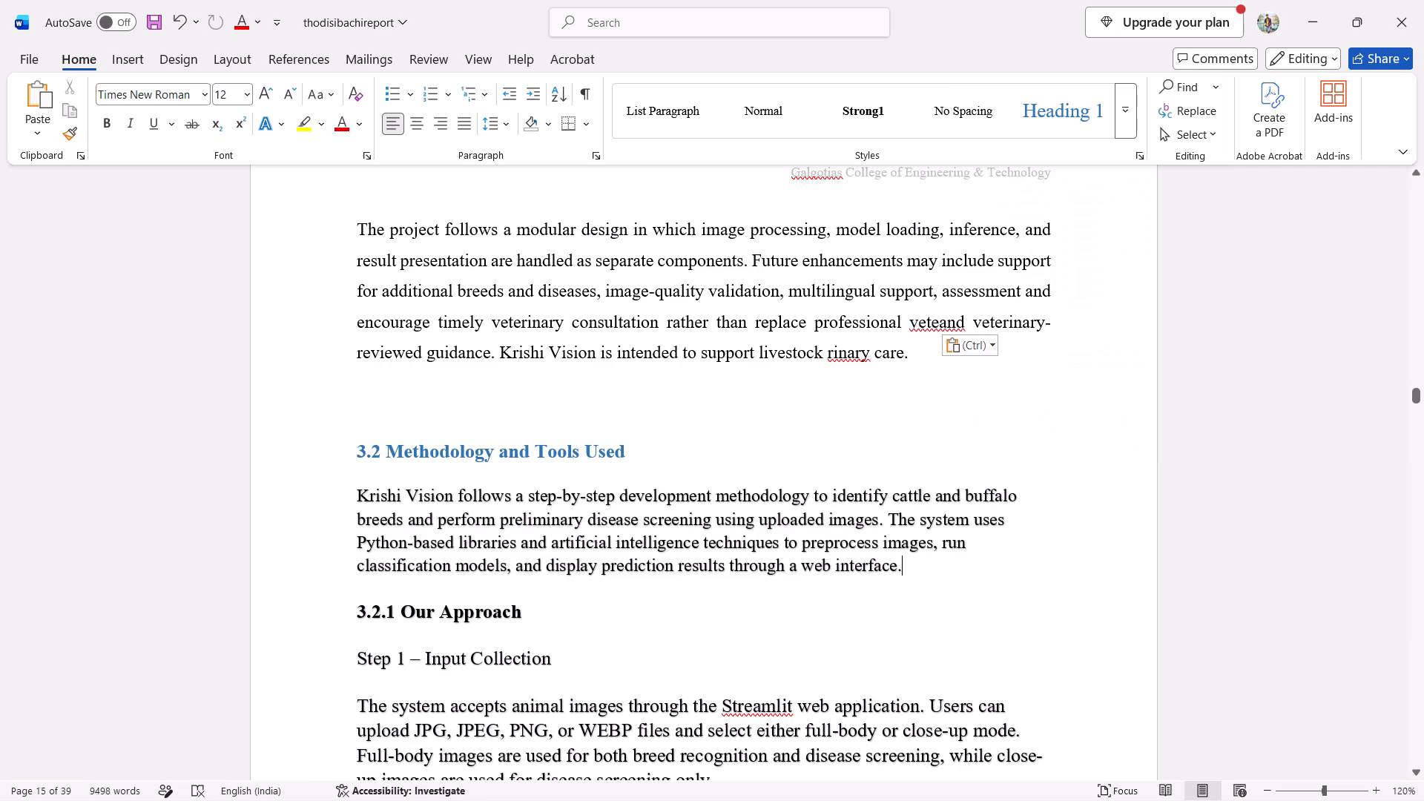
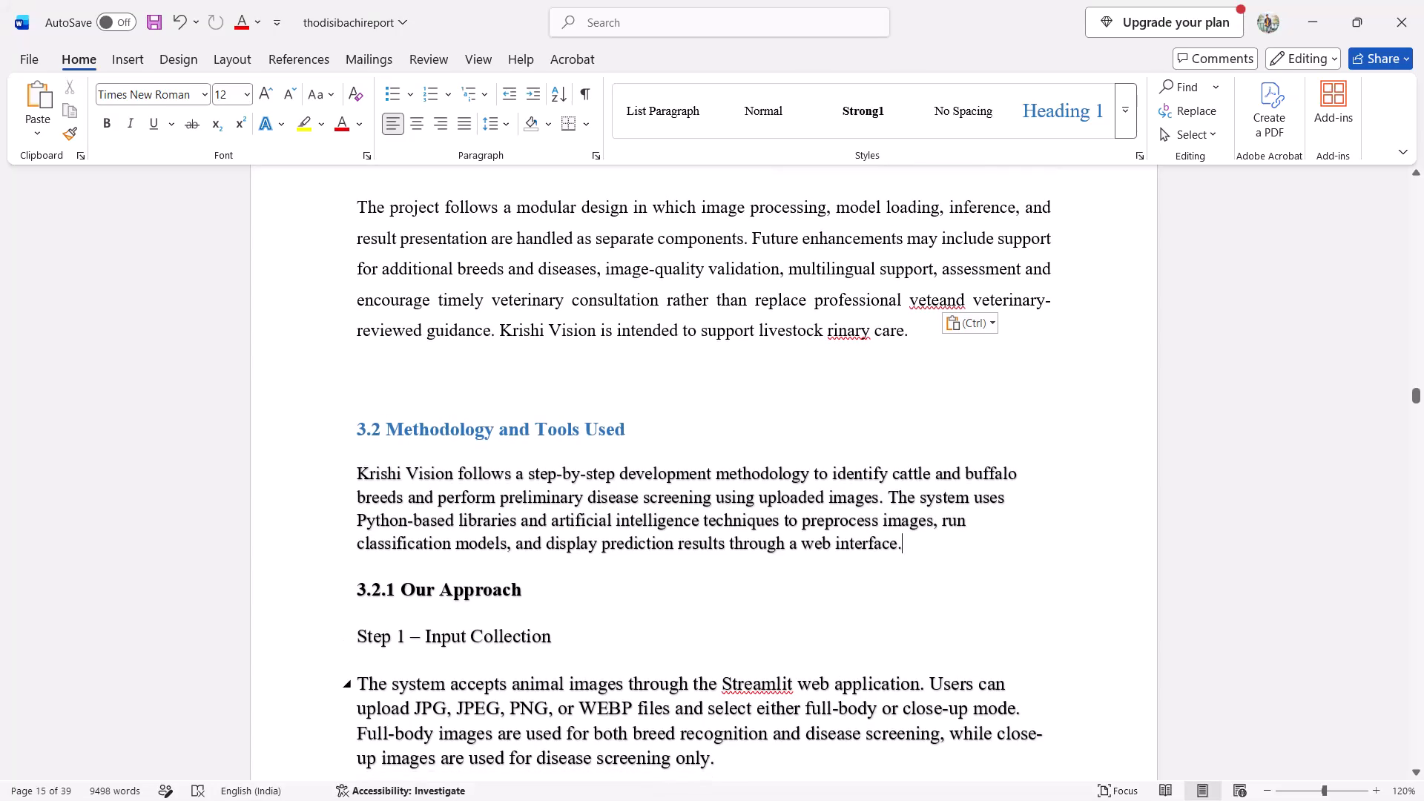
Check the font of the Step 4 – Development and Integration paragraph.
left_click(576, 622)
scroll(576, 622, "down", 1)
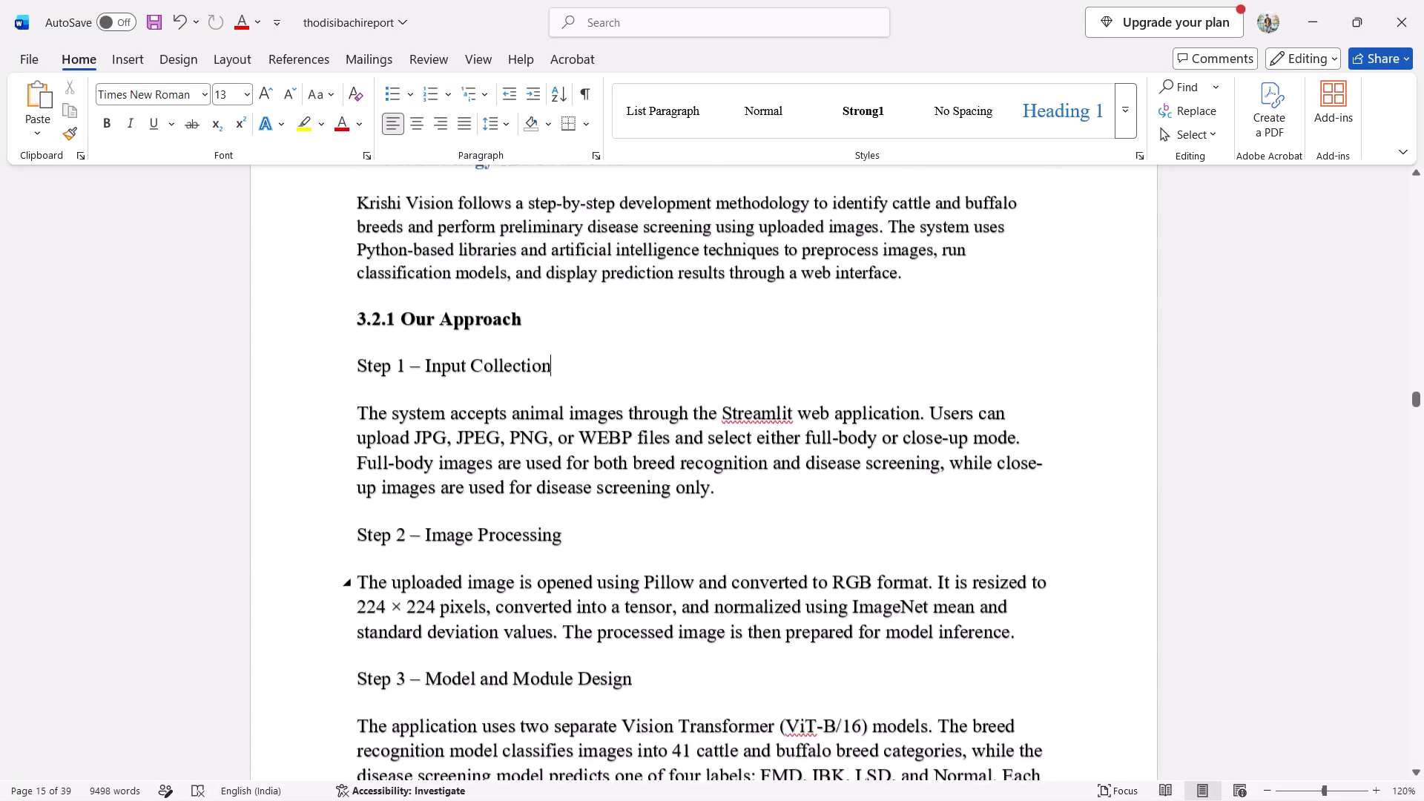
scroll(576, 622, "down", 2)
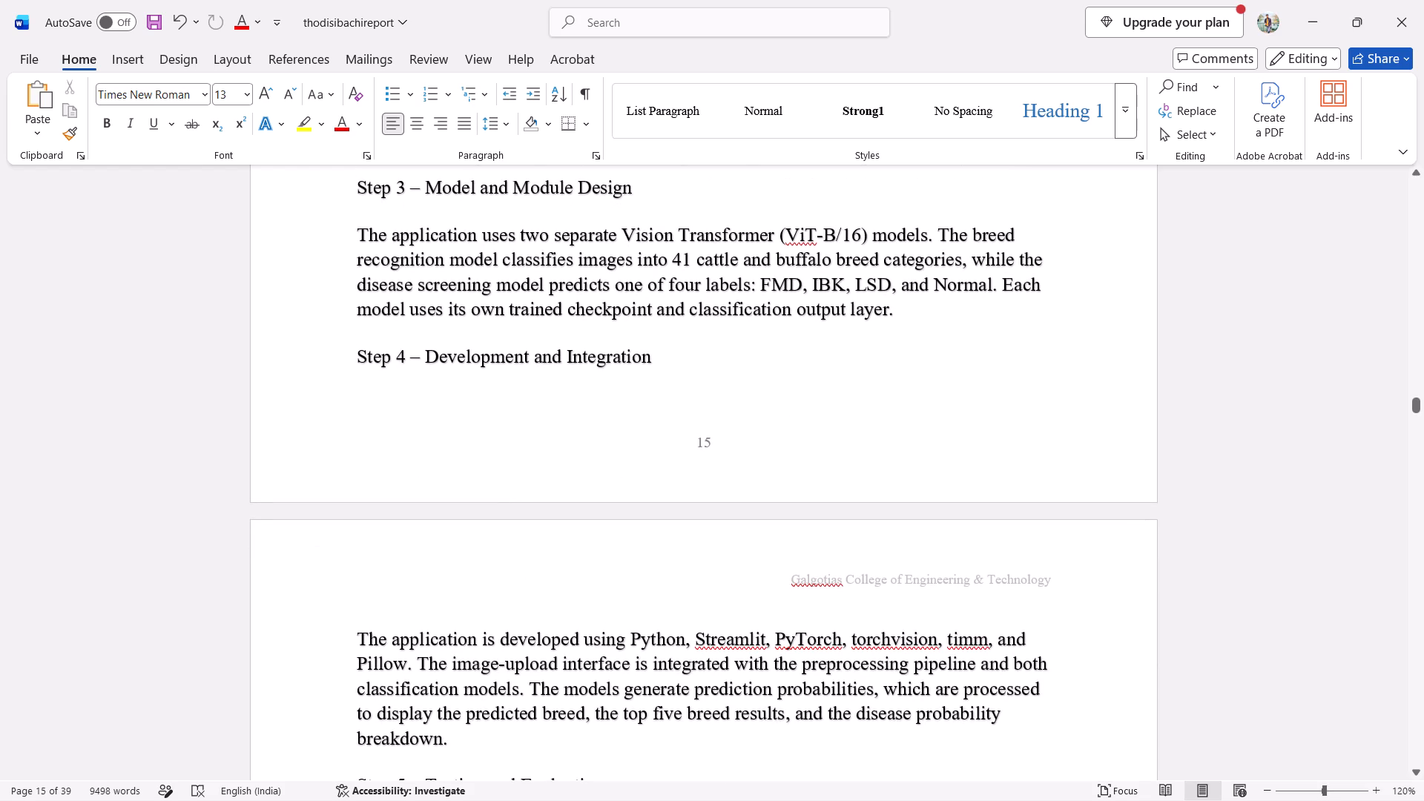
left_click_drag(591, 630, 524, 619)
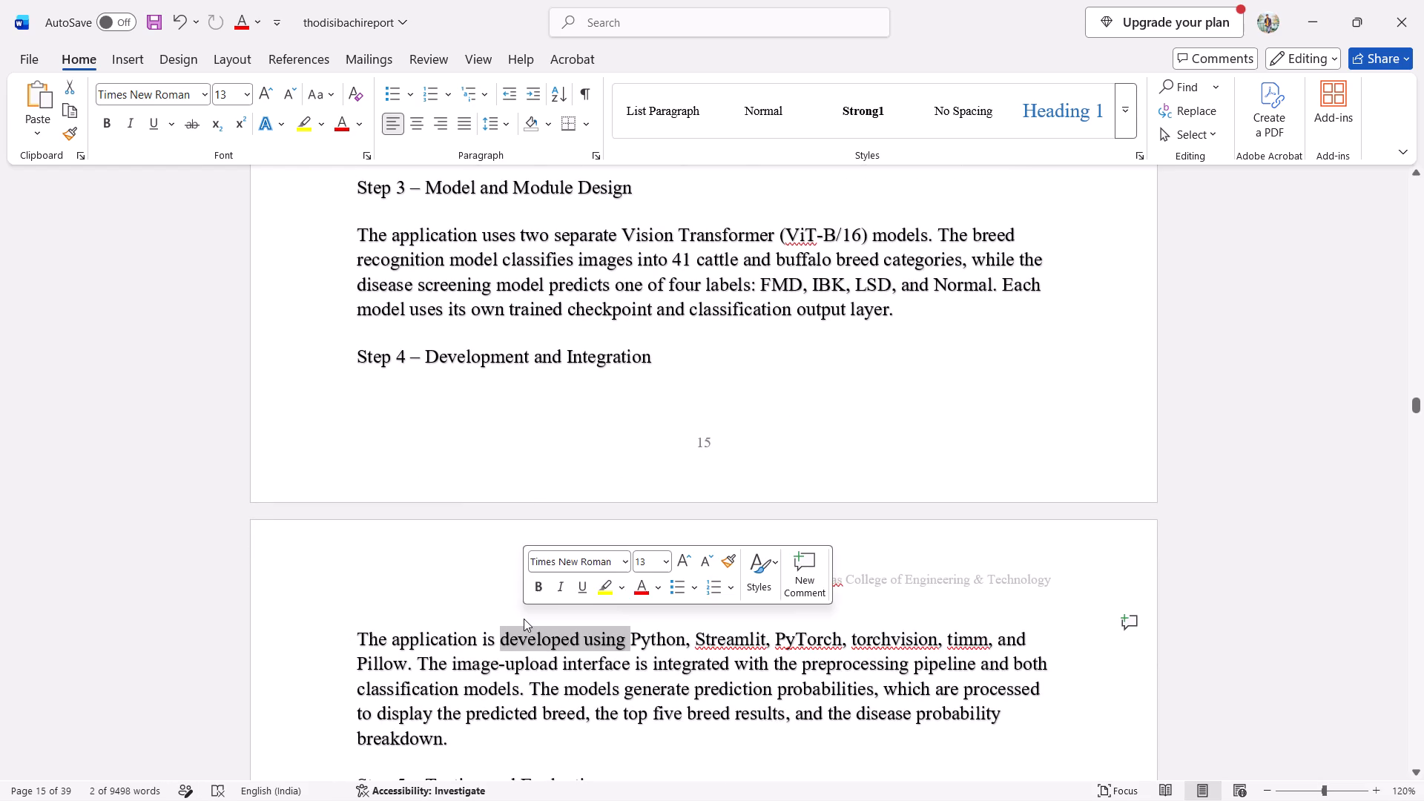
left_click(626, 556)
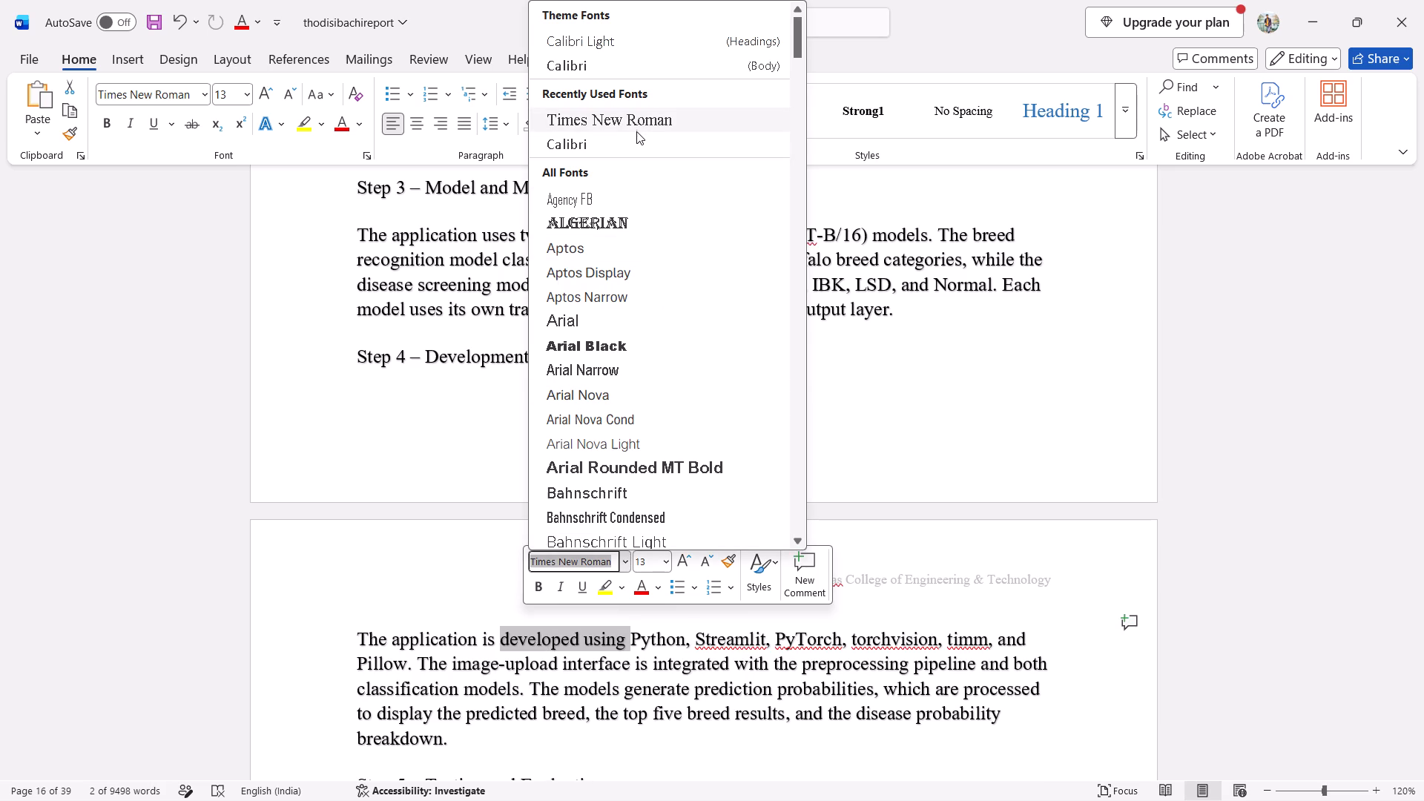
left_click(317, 563)
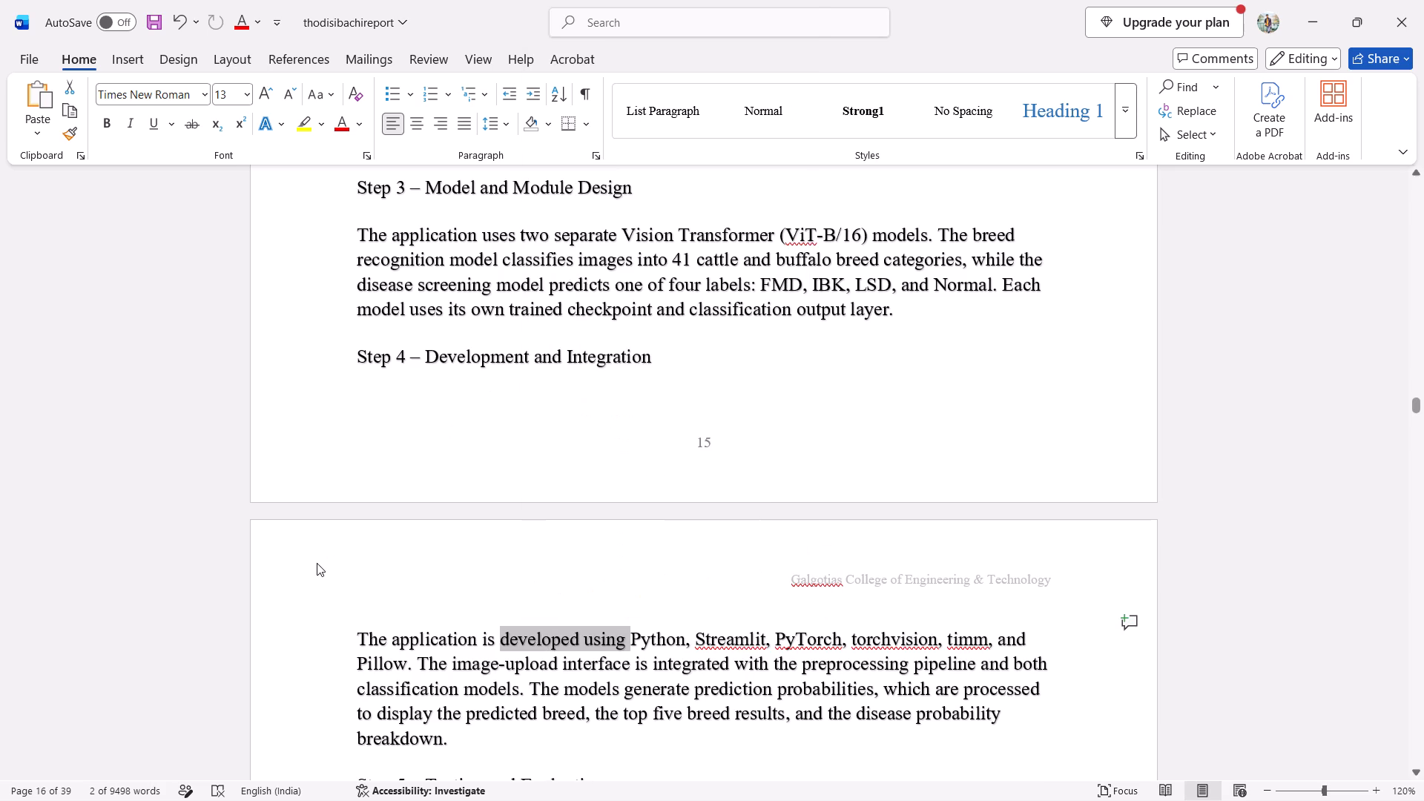
right_click(317, 563)
Review the body text formatting from 3.2 Methodology and Tools Used through 3.2.2 Technologies Used, checking the Step 6 – Execution and Results paragraph's font size.
scroll(601, 678, "down", 1)
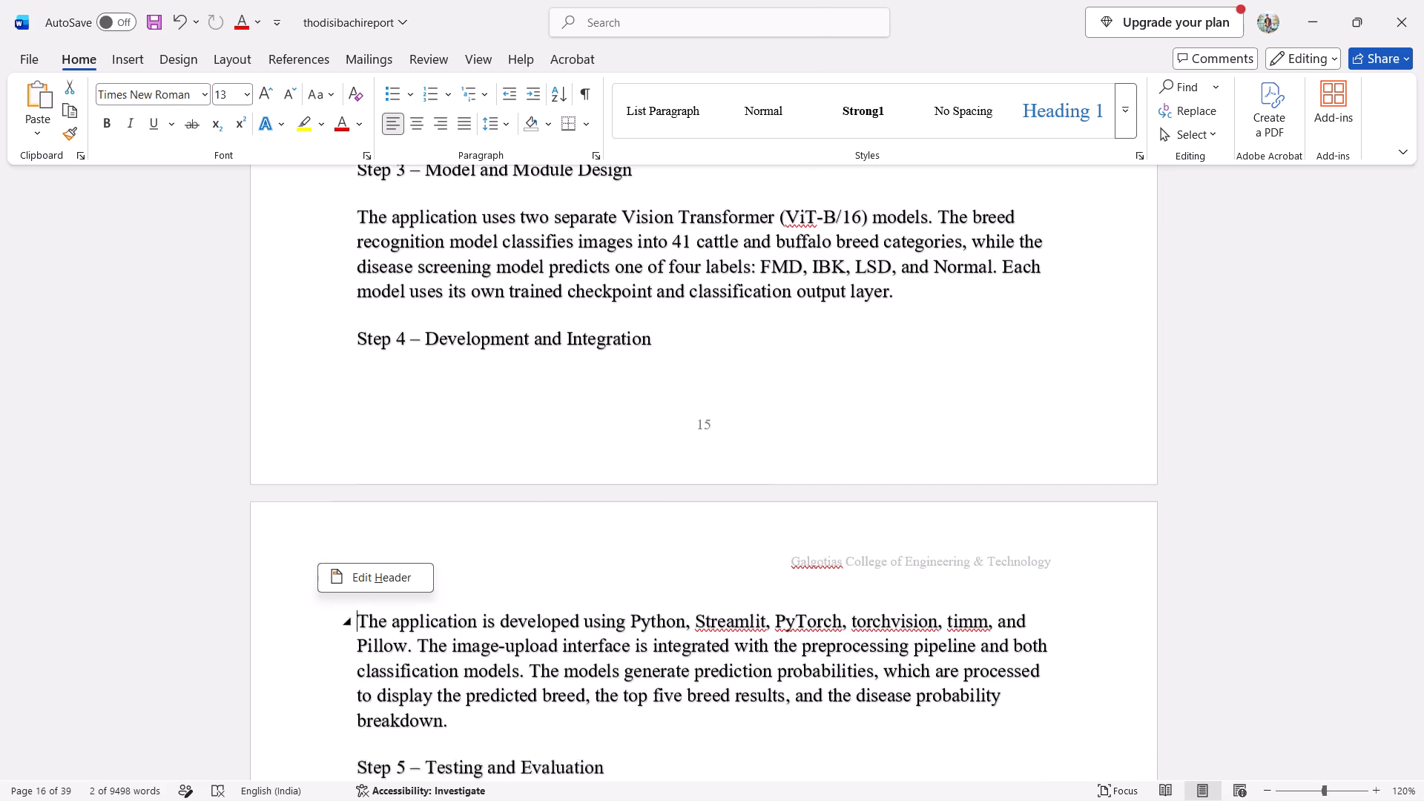
scroll(601, 678, "down", 4)
scroll(601, 678, "up", 1)
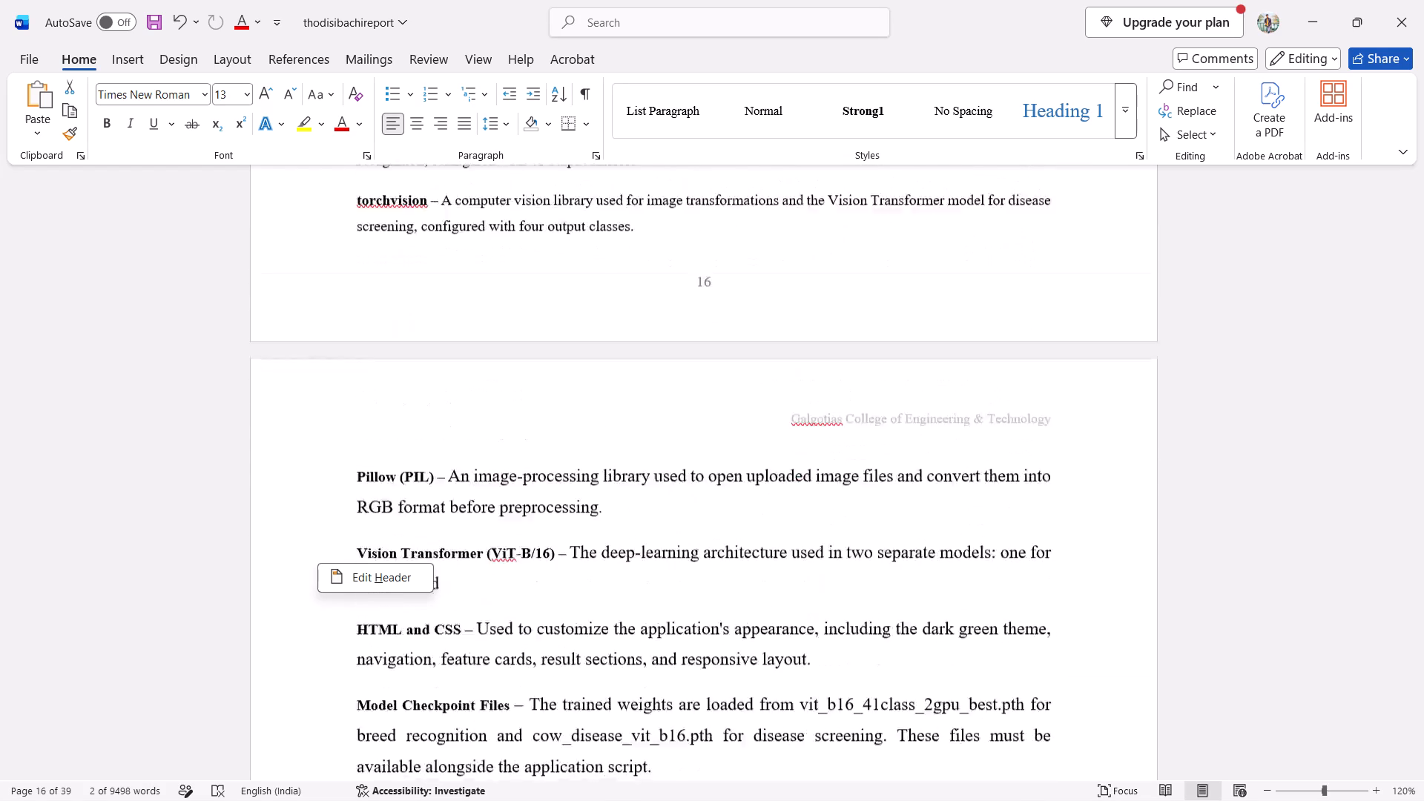
scroll(601, 678, "up", 2)
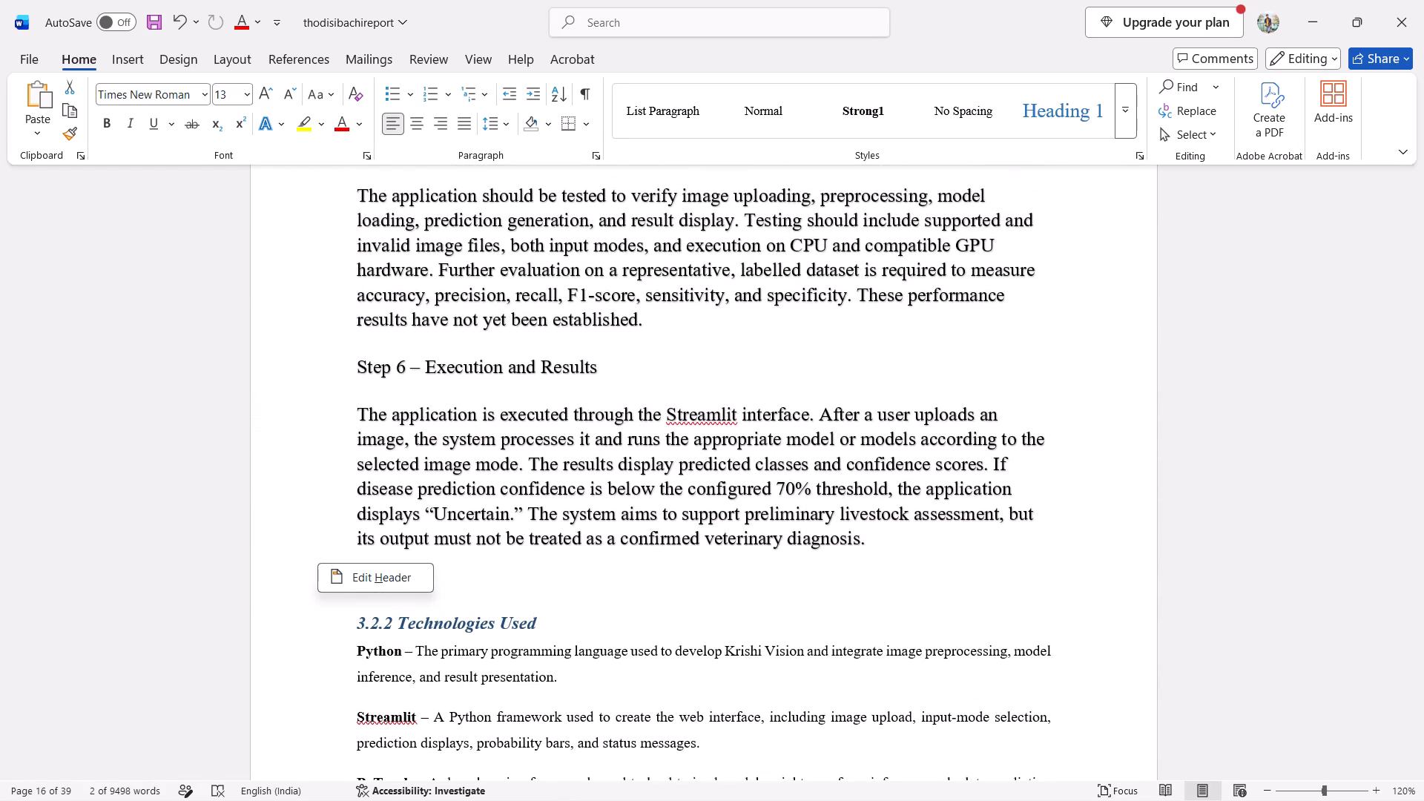
scroll(601, 678, "up", 1)
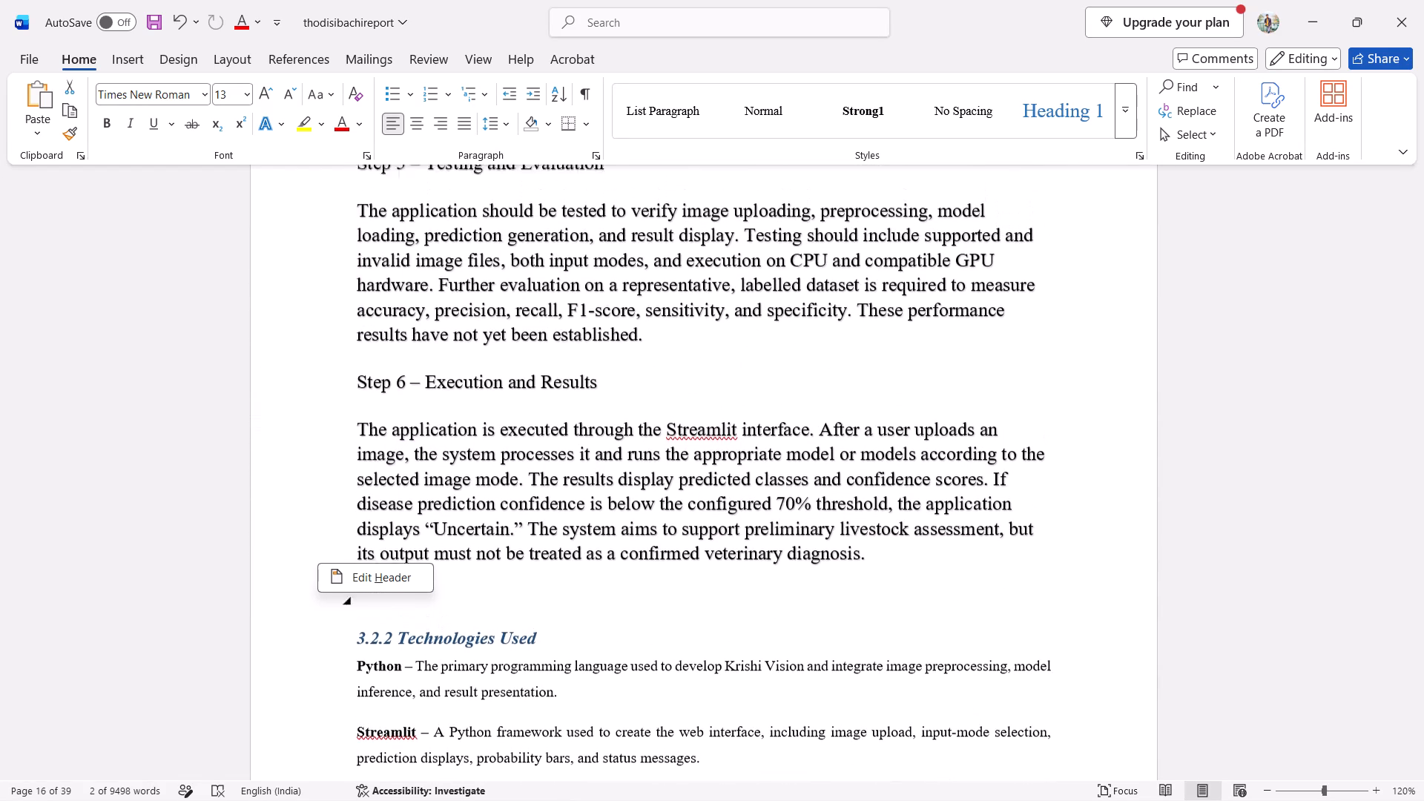
scroll(601, 678, "up", 2)
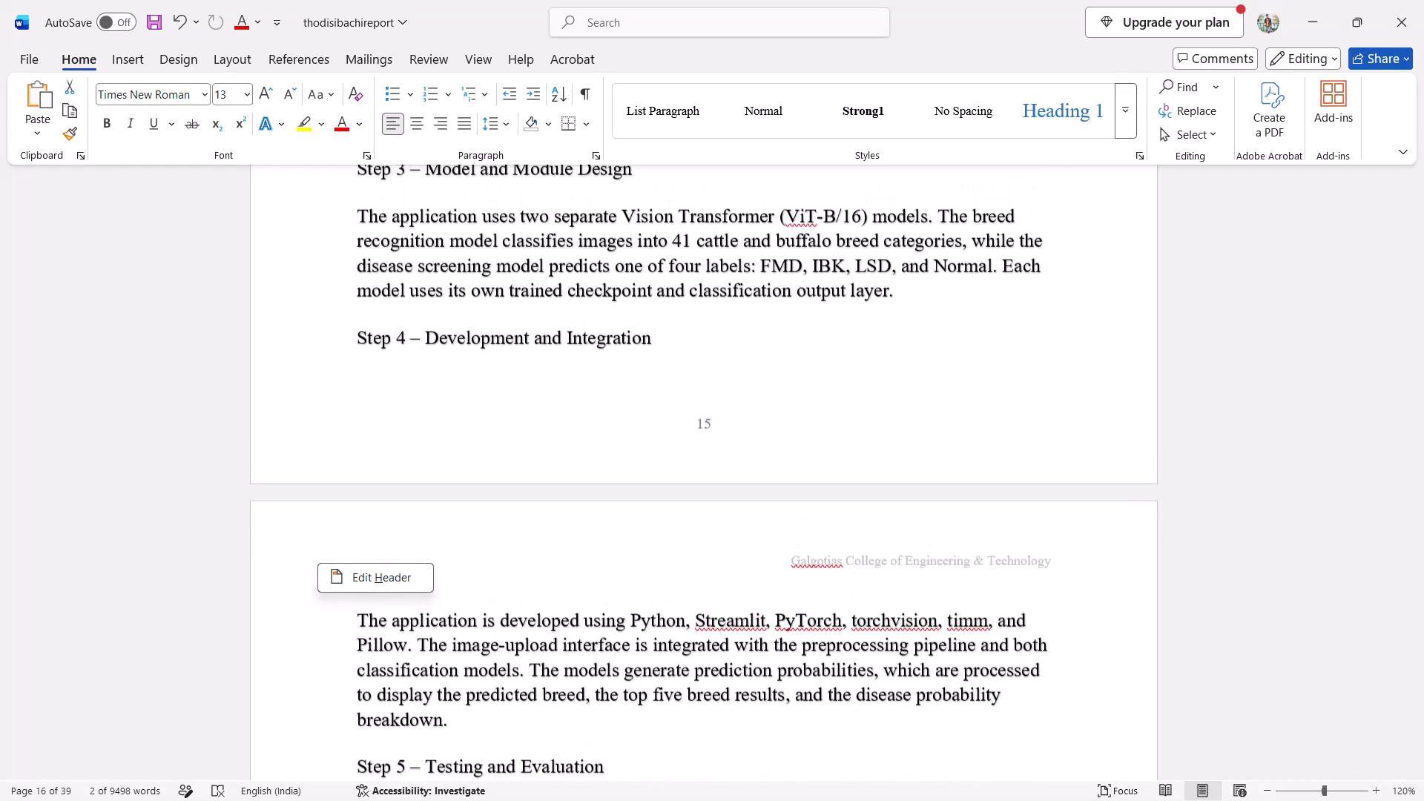
scroll(601, 678, "up", 1)
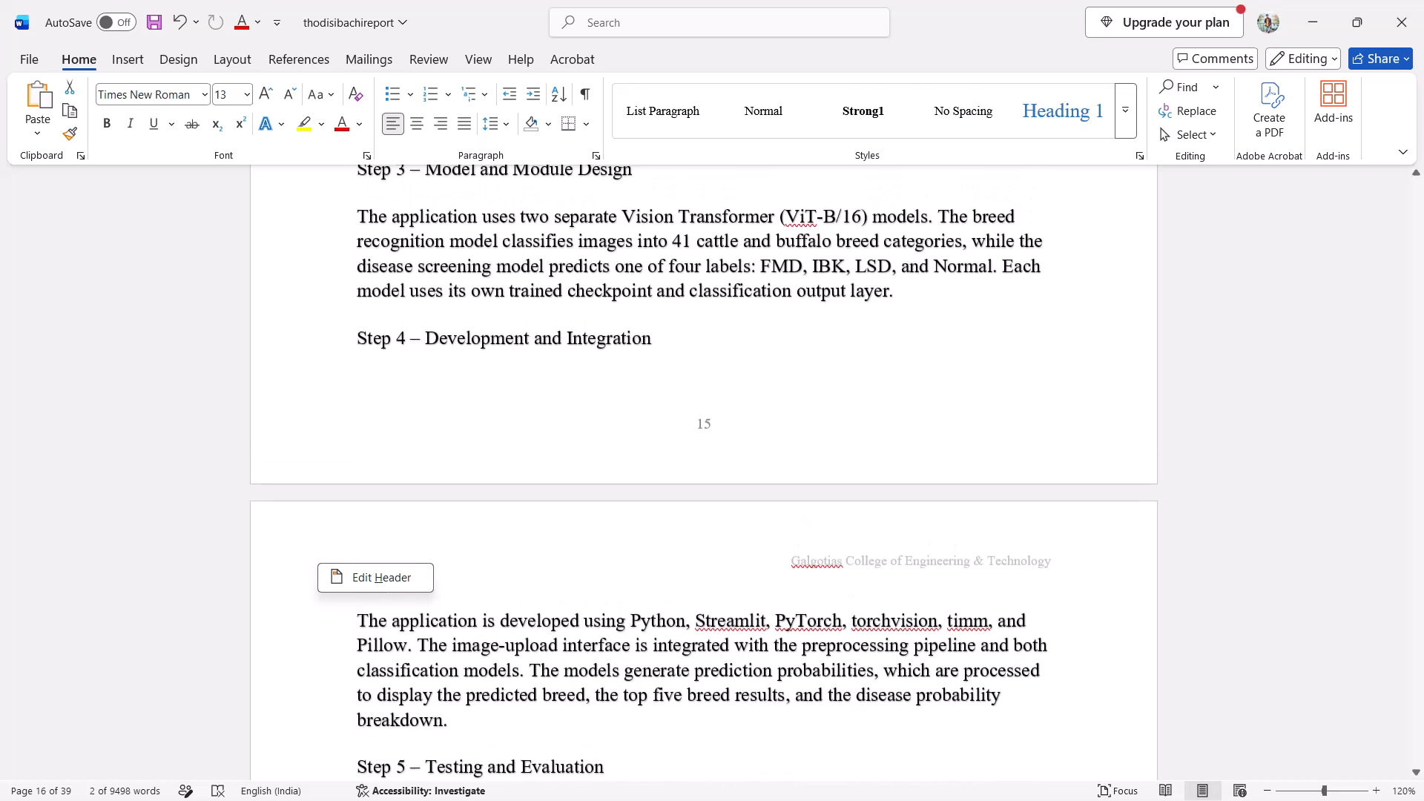
scroll(601, 678, "up", 3)
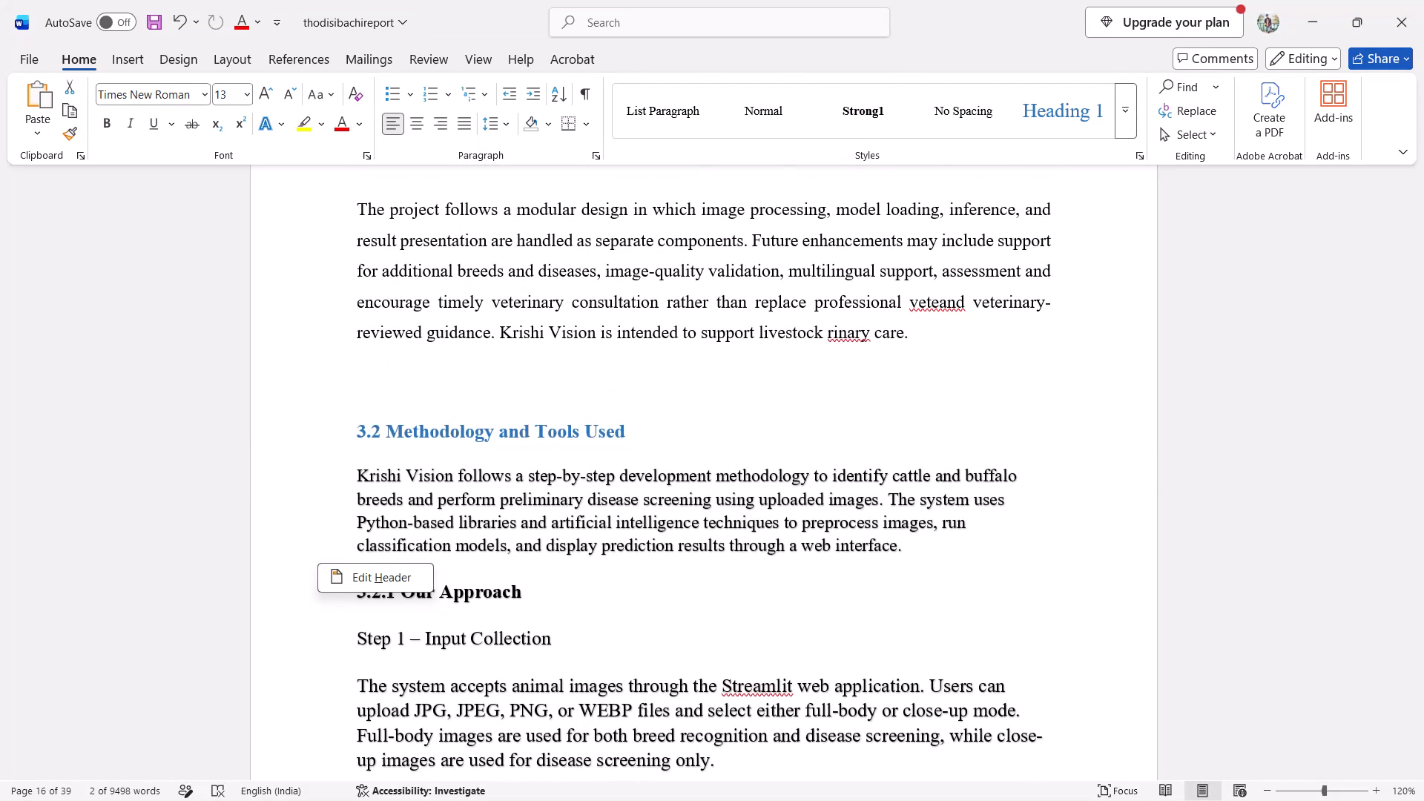
scroll(601, 678, "down", 4)
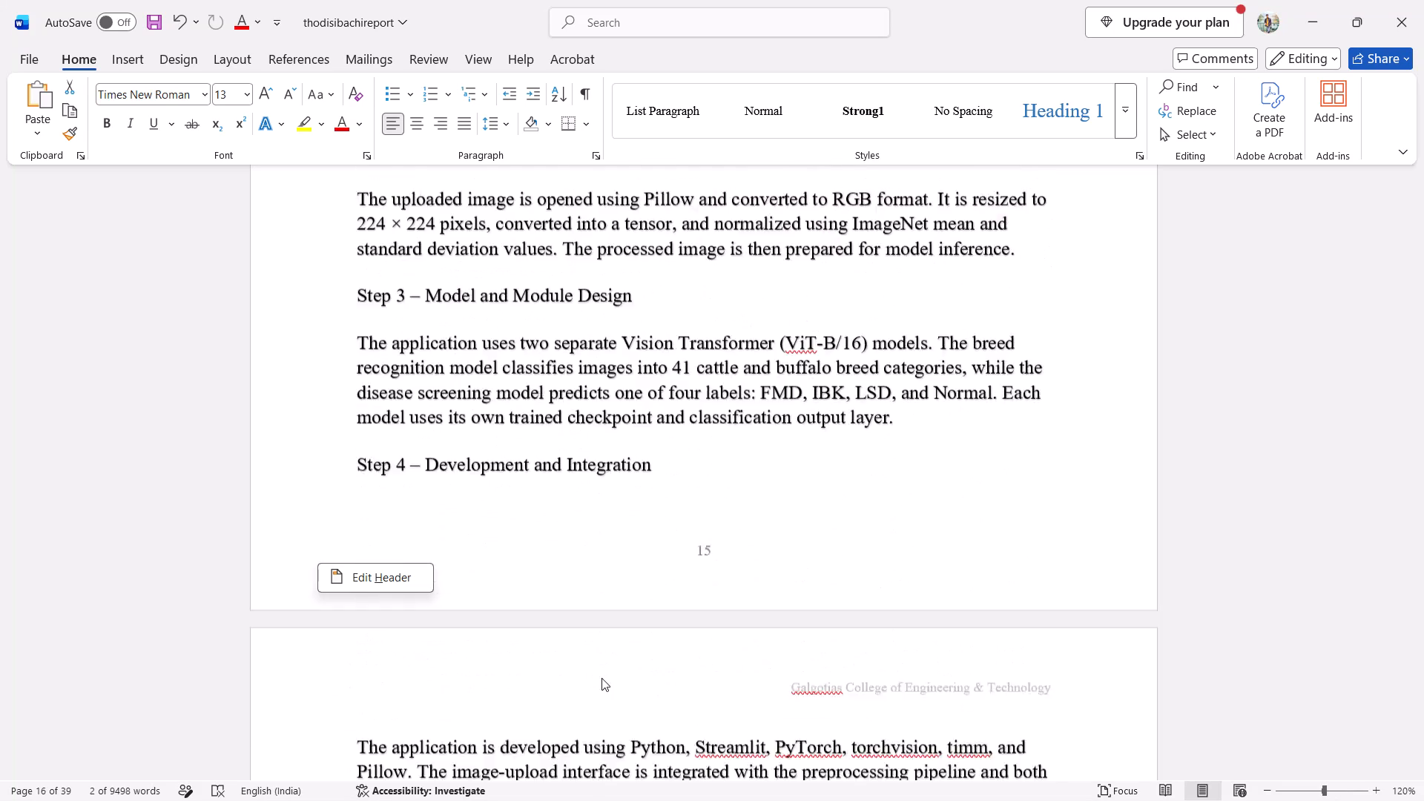
scroll(601, 678, "down", 4)
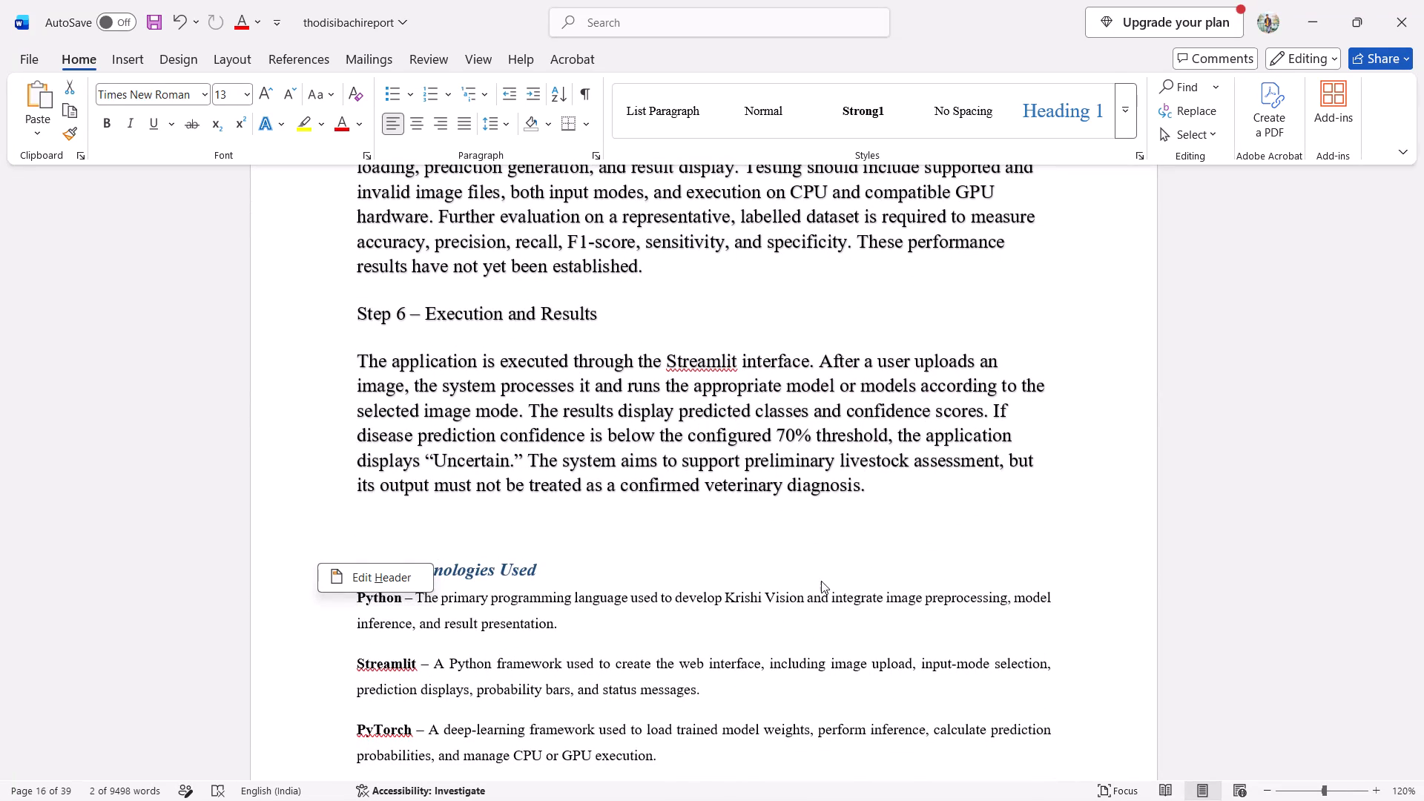
left_click_drag(866, 484, 1035, 581)
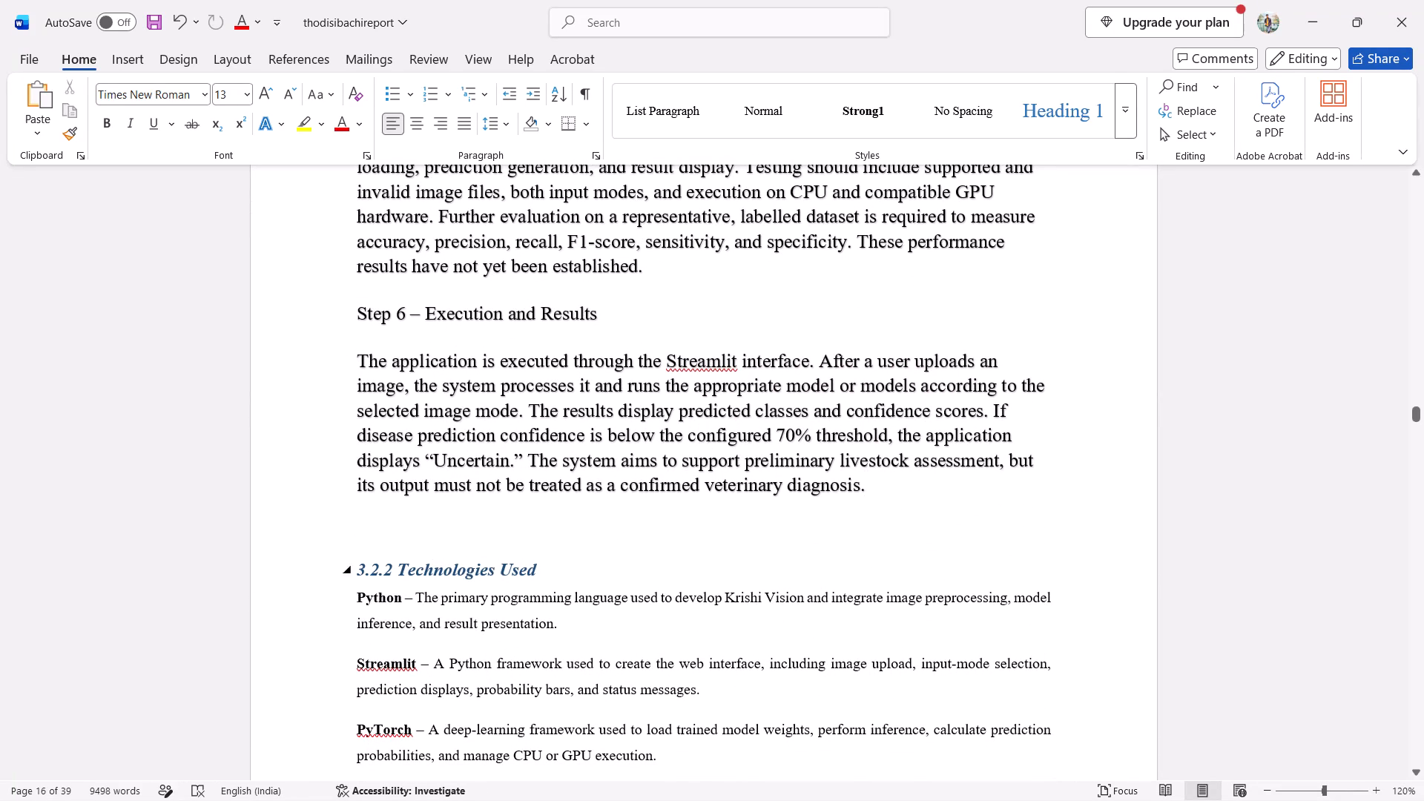
left_click_drag(1035, 581, 869, 493)
left_click(869, 493)
left_click_drag(869, 493, 352, 349)
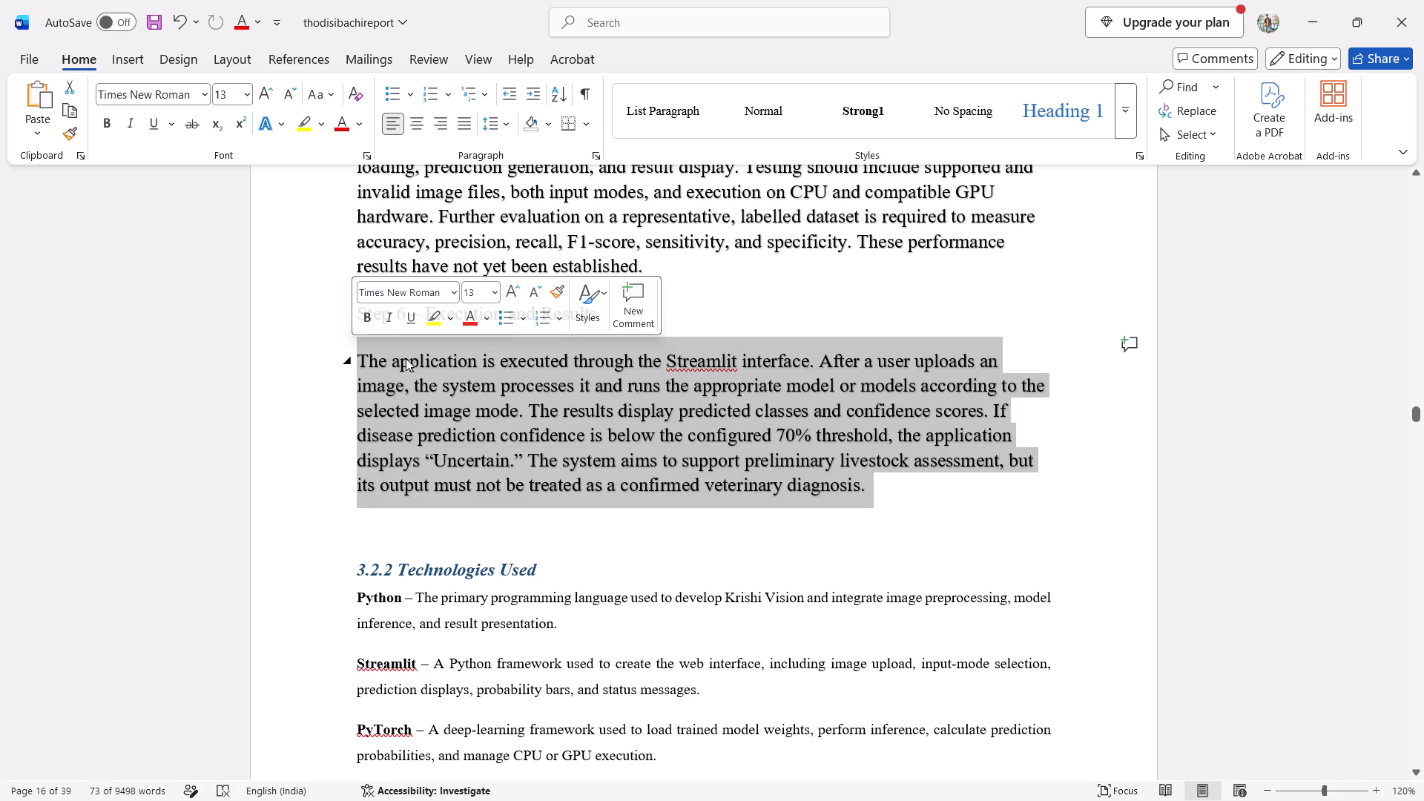
left_click(622, 529)
Set the Python description under 3.2.2 Technologies Used to font size 12.
left_click_drag(571, 624, 356, 602)
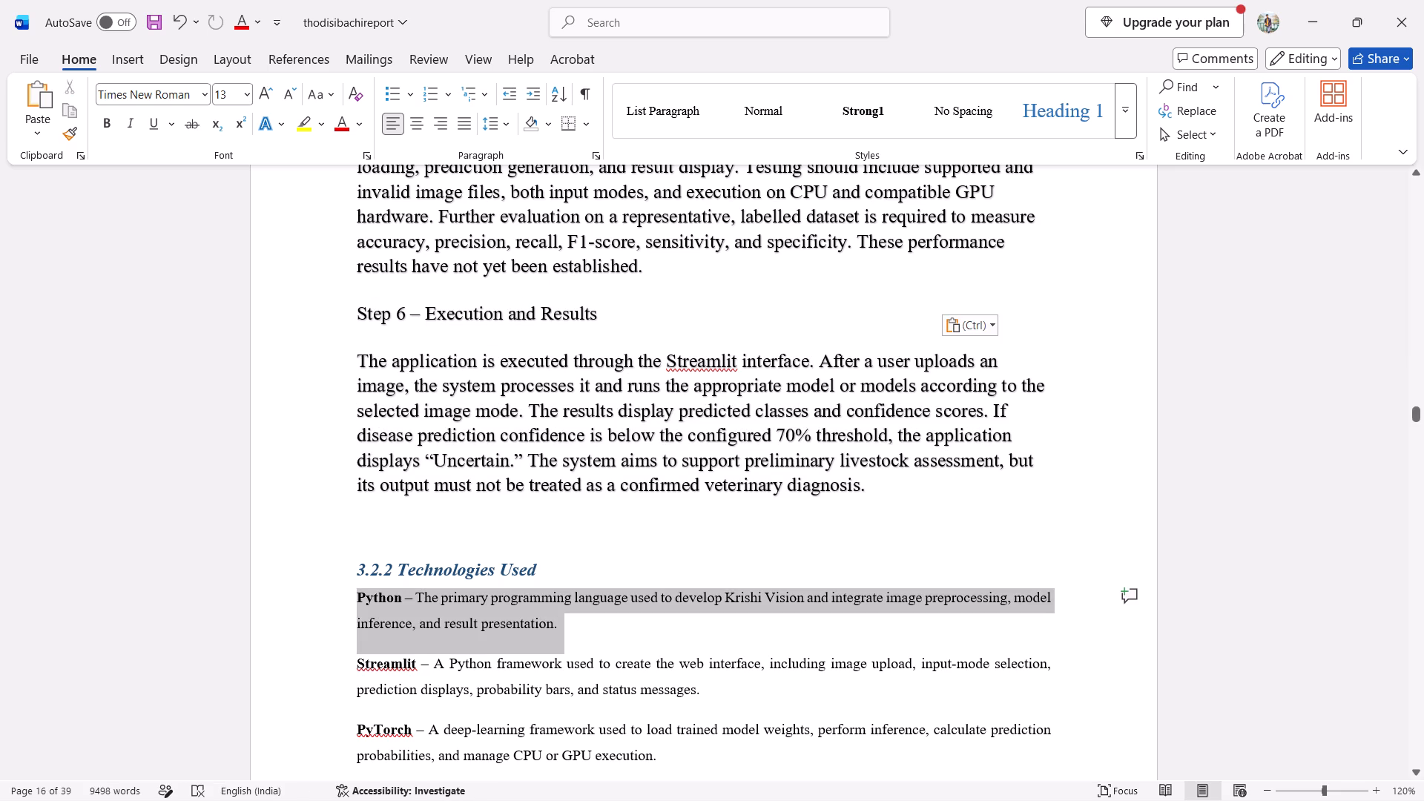
left_click_drag(356, 602, 357, 602)
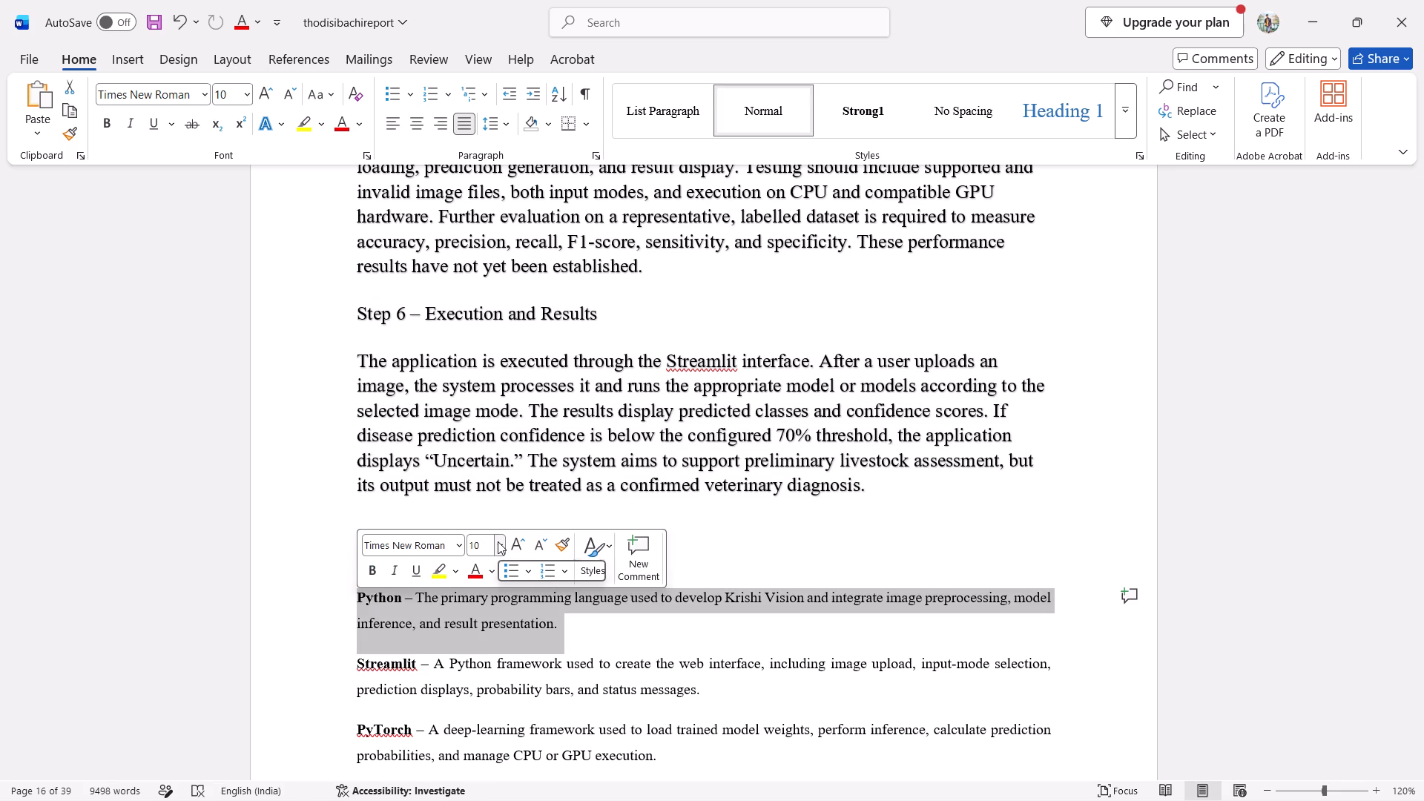
left_click(500, 541)
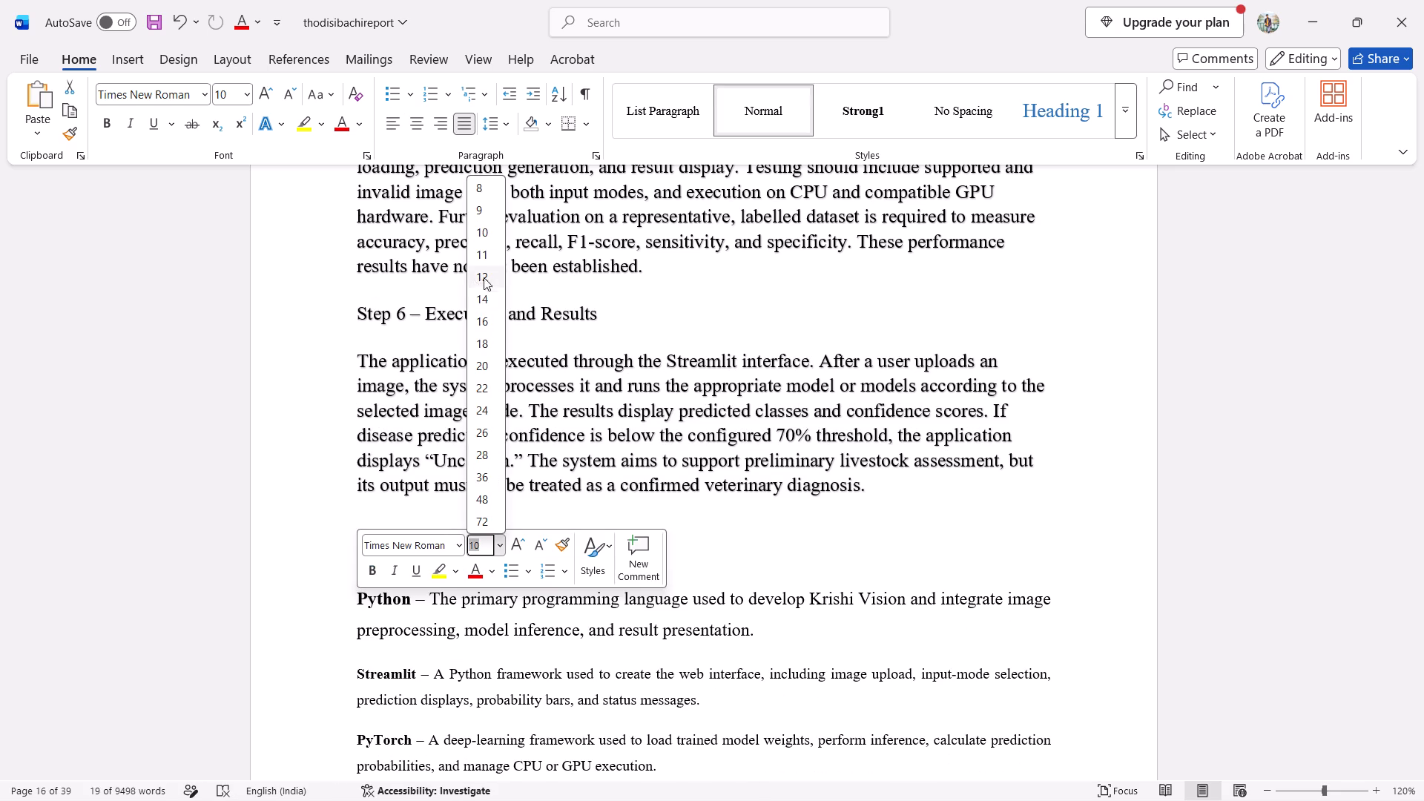
left_click(482, 270)
left_click(722, 548)
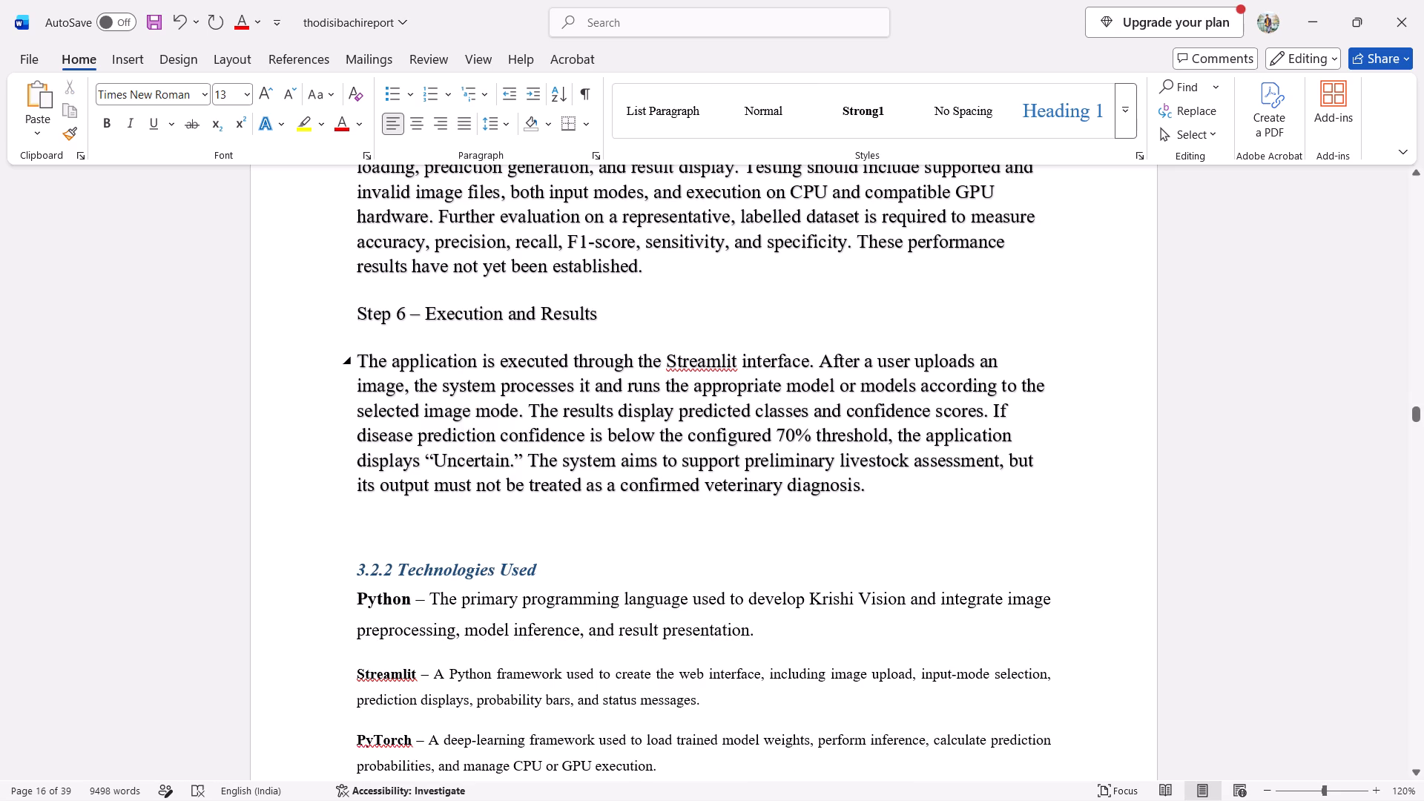
Remove bold from the text spanning the 3.2 introductory paragraph through the Step 1 – Input Collection paragraph, including the 3.2.1 Our Approach heading.
scroll(869, 485, "up", 4)
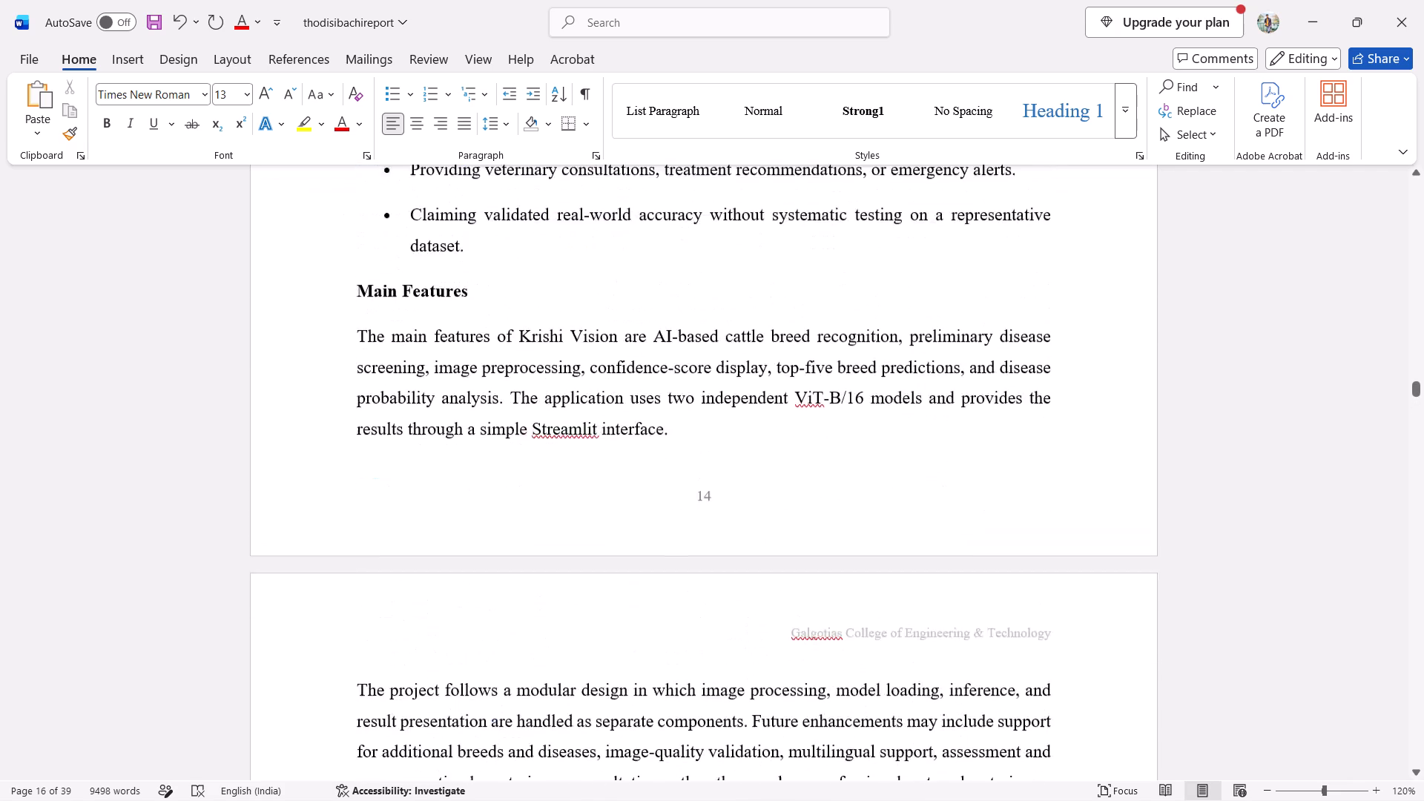
scroll(869, 485, "down", 4)
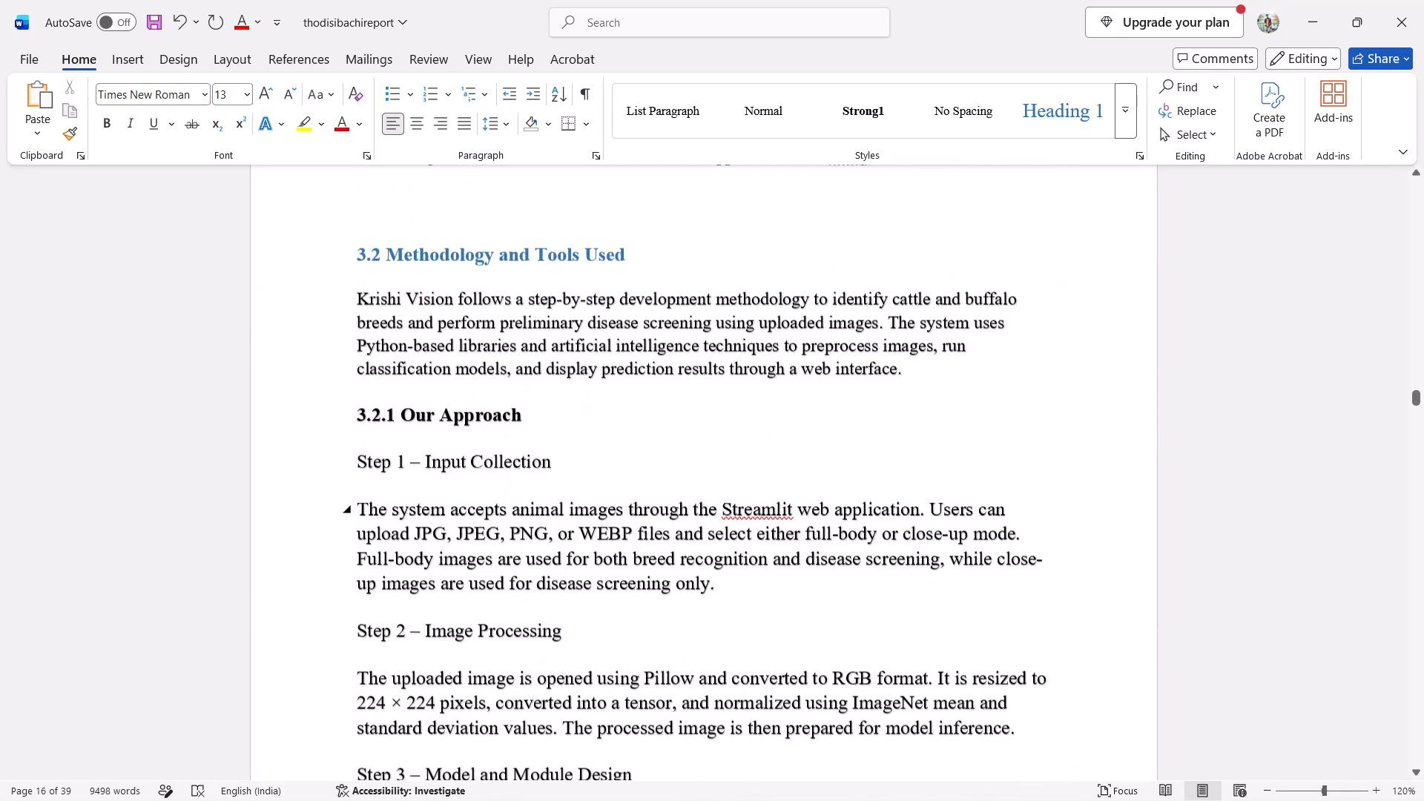
left_click(771, 586)
left_click_drag(771, 586, 289, 289)
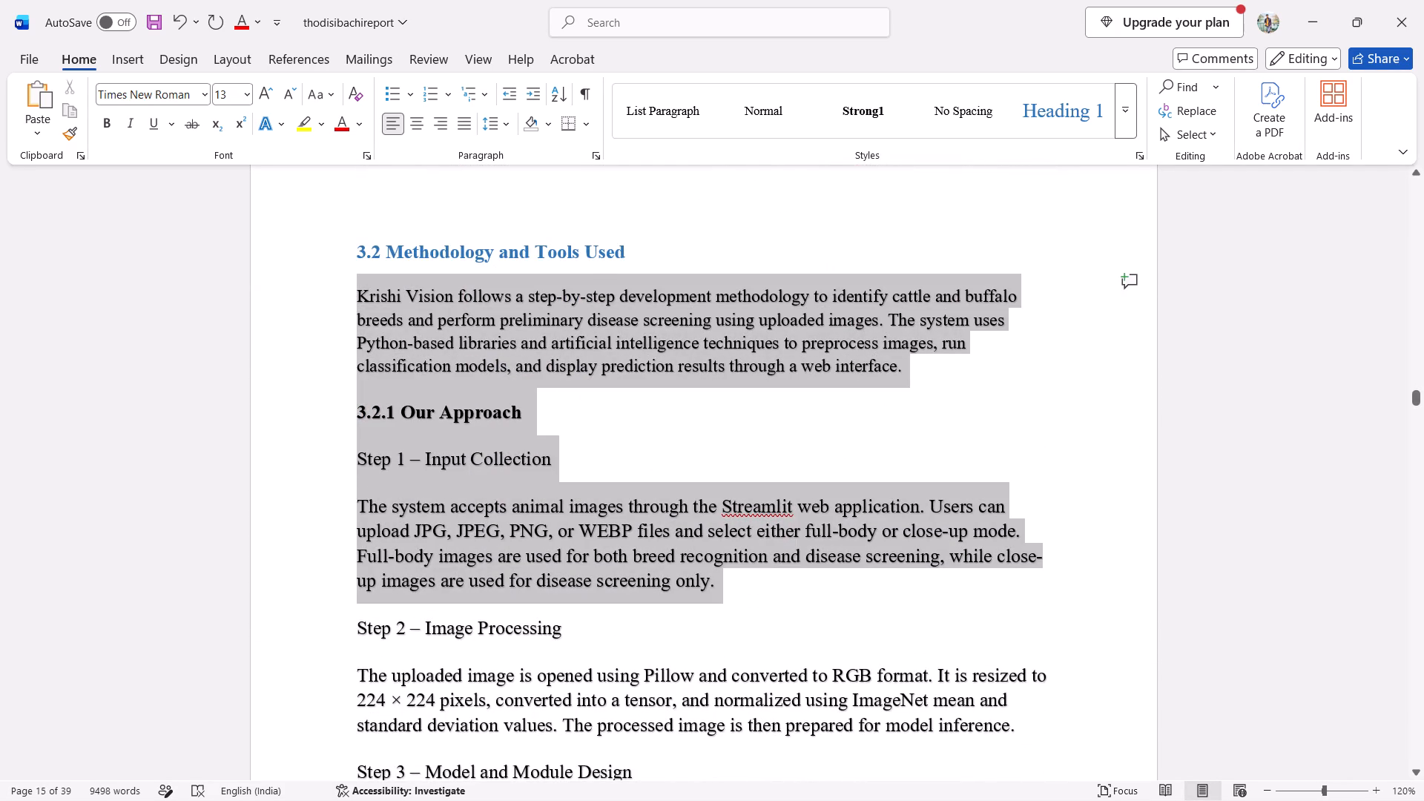
left_click_drag(289, 289, 289, 295)
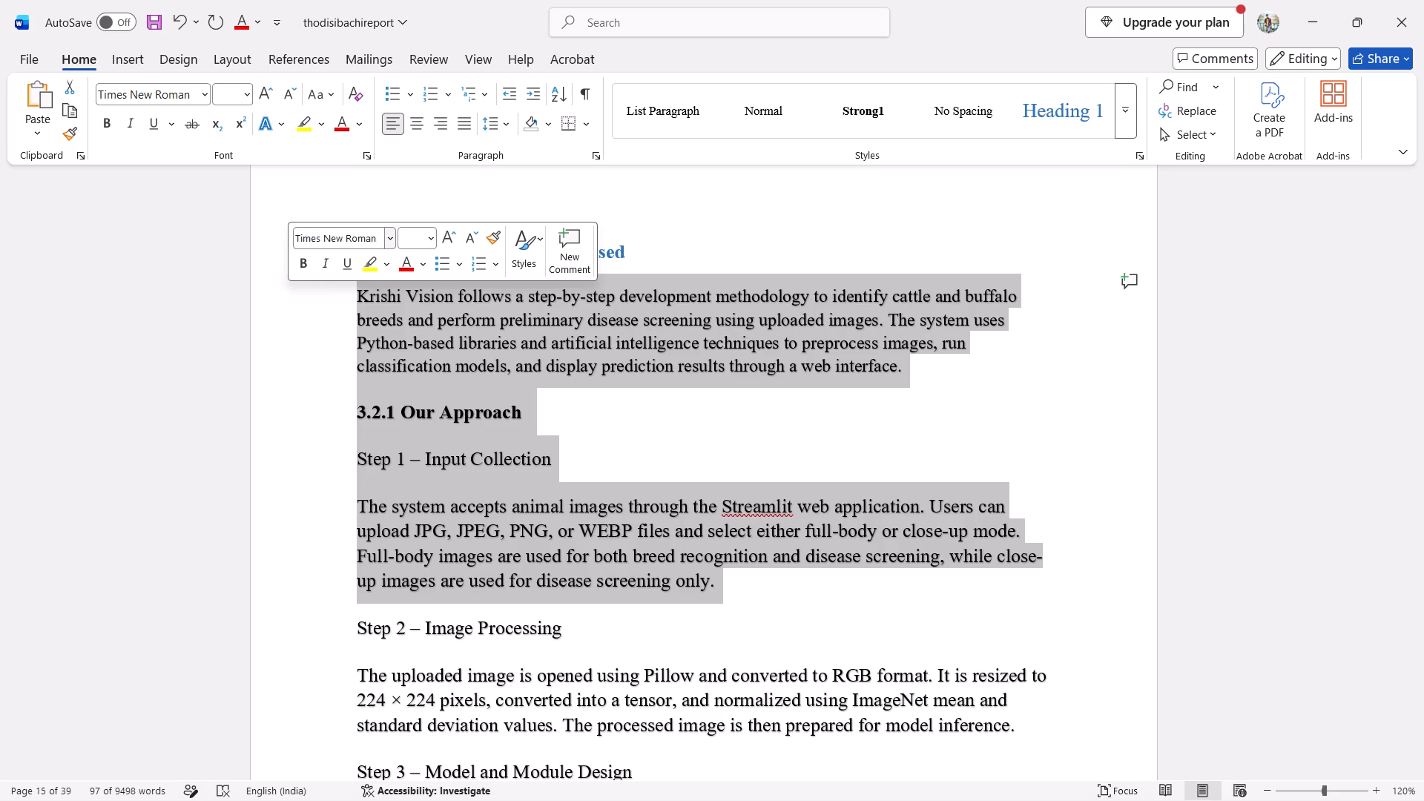
left_click(306, 262)
left_click(306, 262)
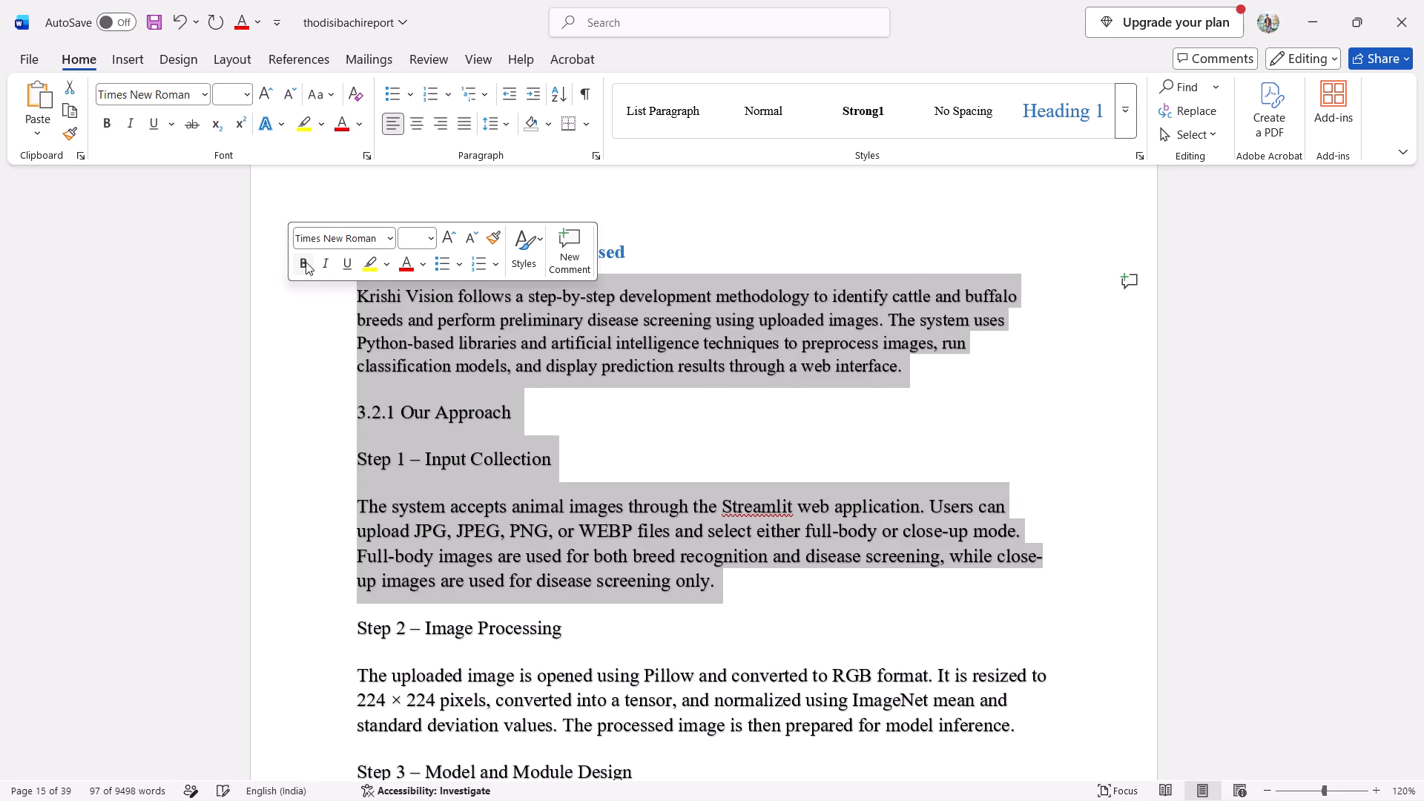
Change the font to Calibri from the 3.2 introductory paragraph through the end of the Step 1 – Input Collection paragraph.
left_click(289, 369)
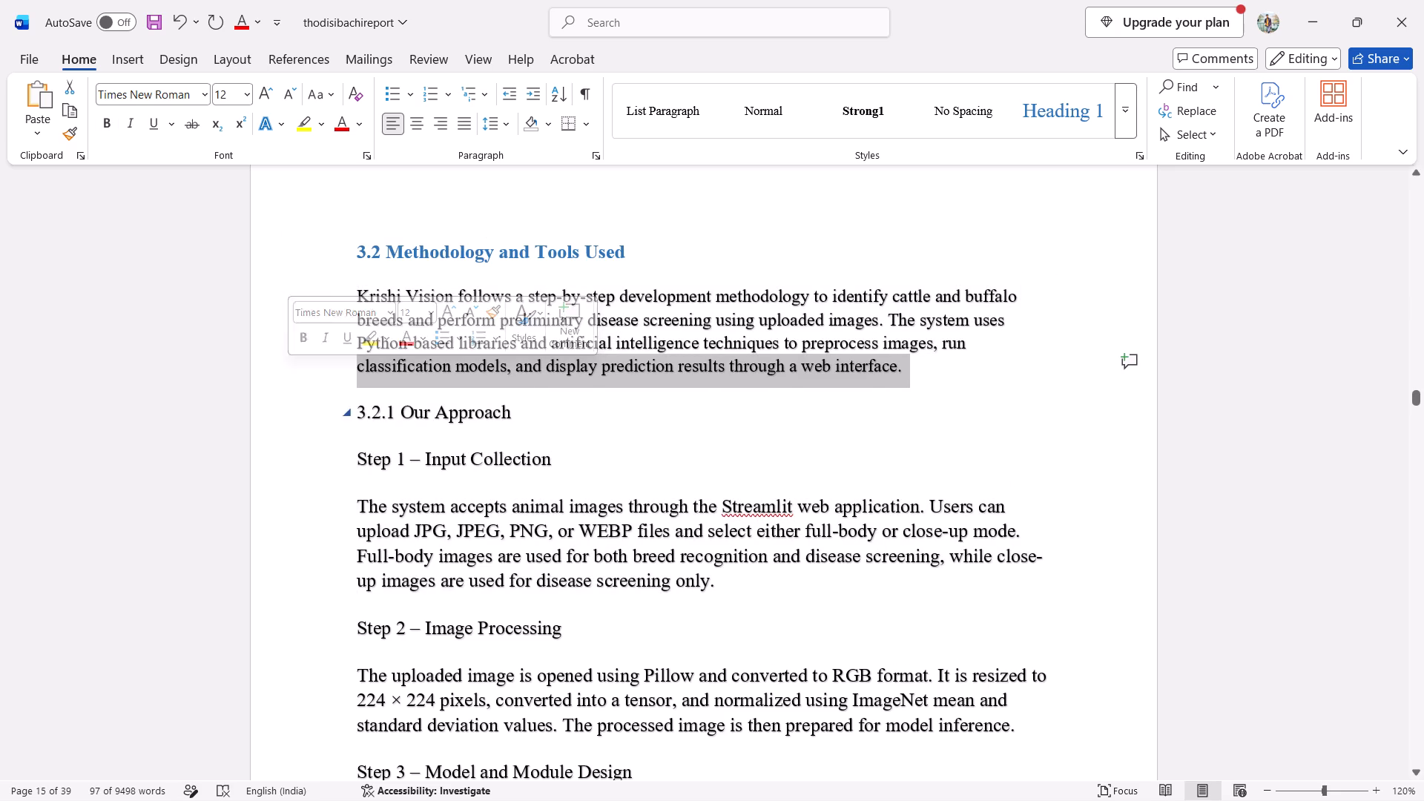
left_click(319, 541)
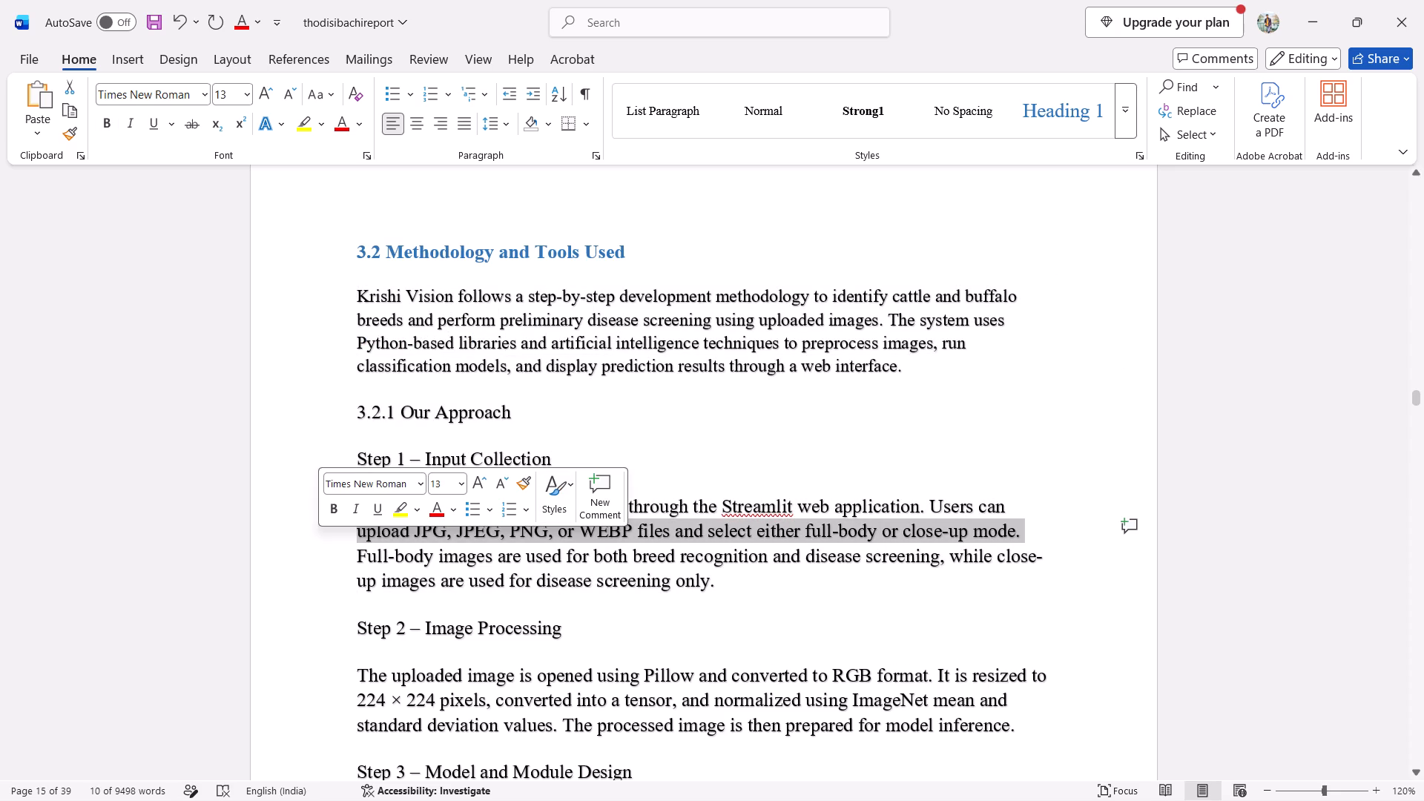
left_click(702, 598)
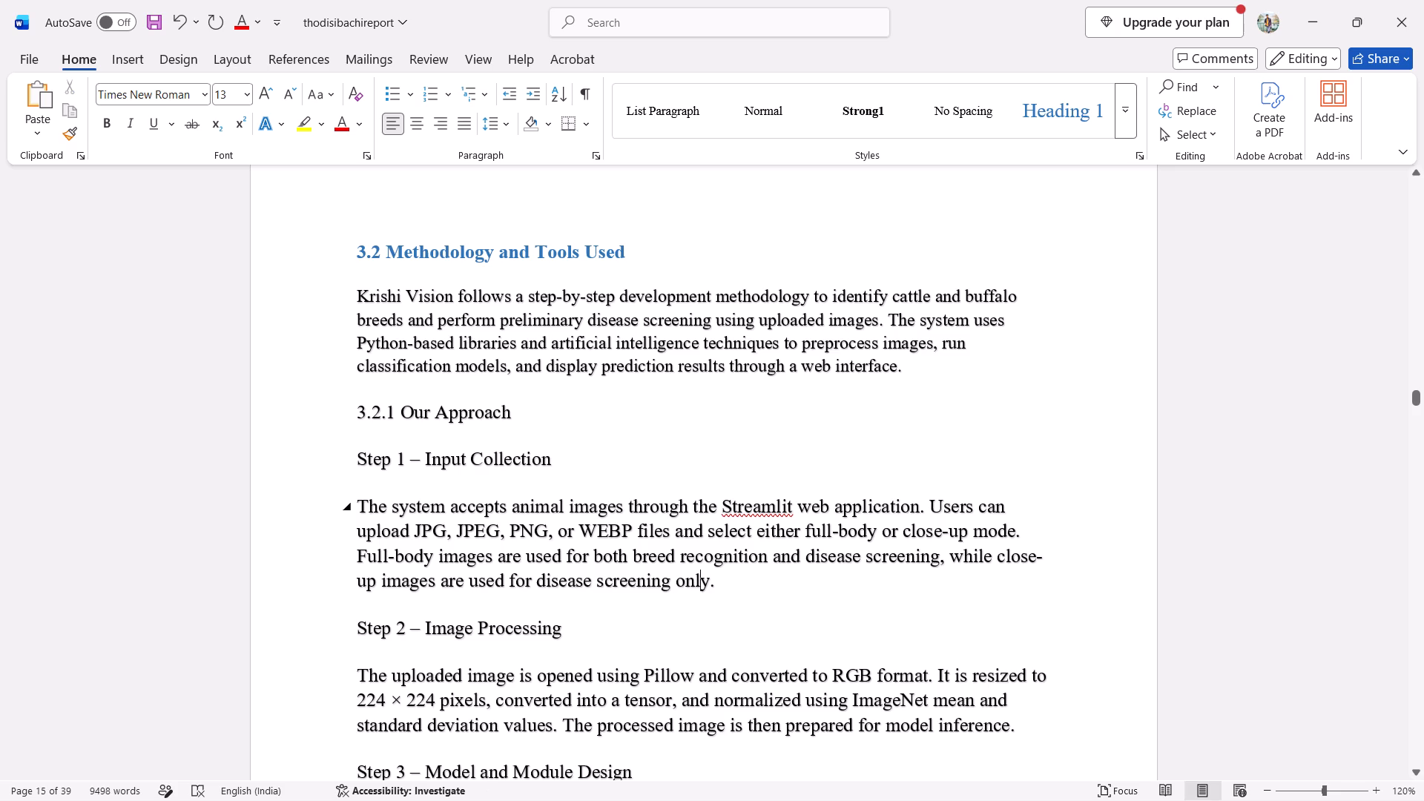
left_click(733, 583)
left_click_drag(733, 583, 355, 320)
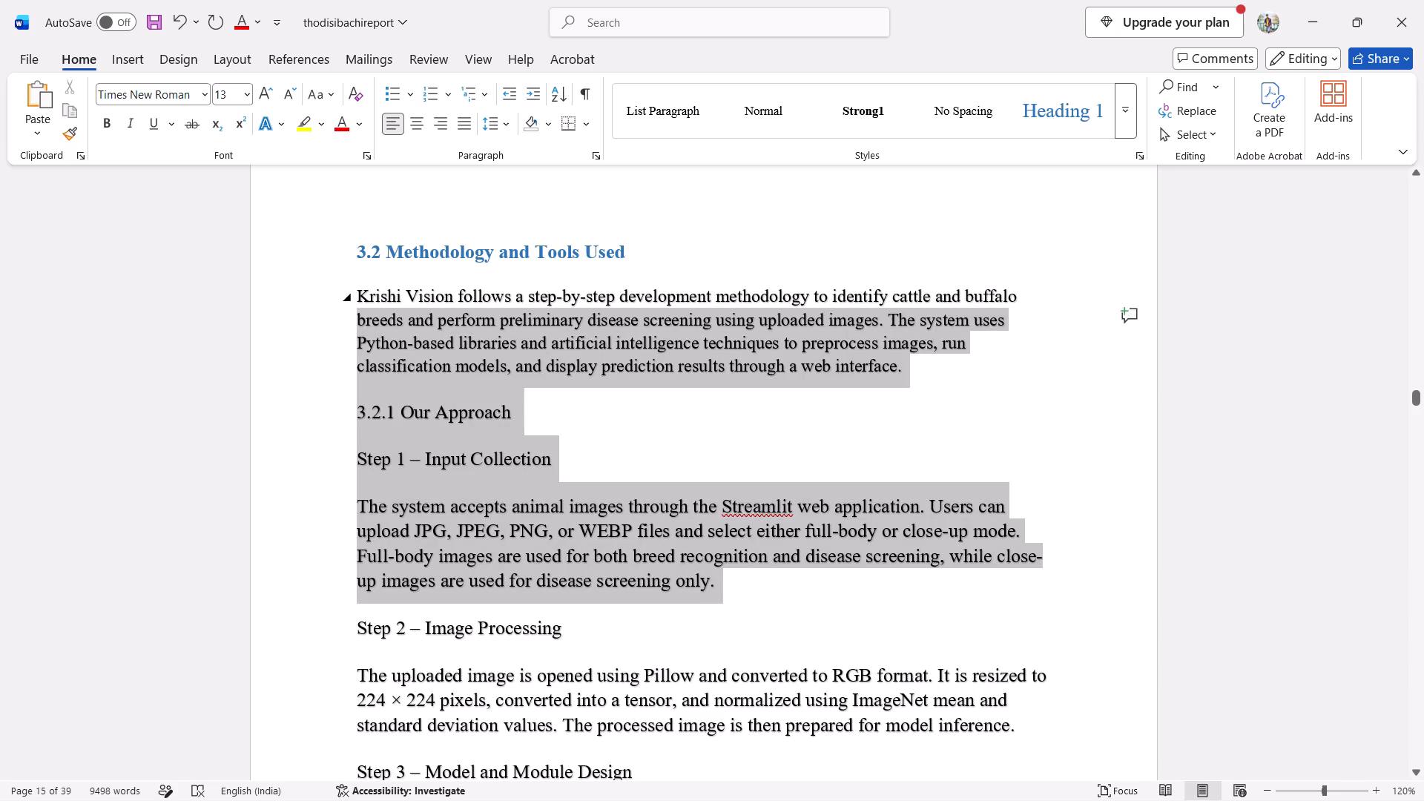
left_click_drag(355, 320, 352, 298)
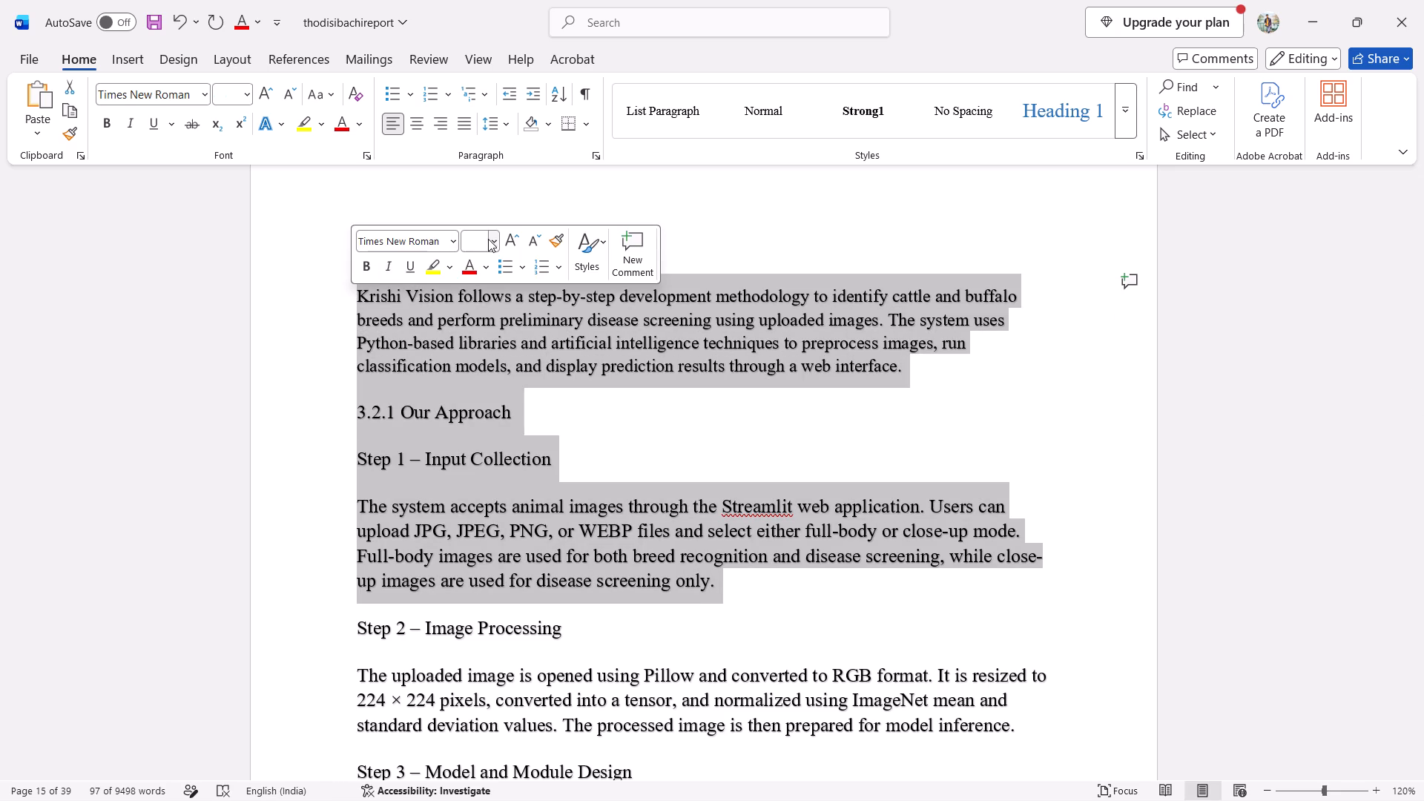
left_click(449, 240)
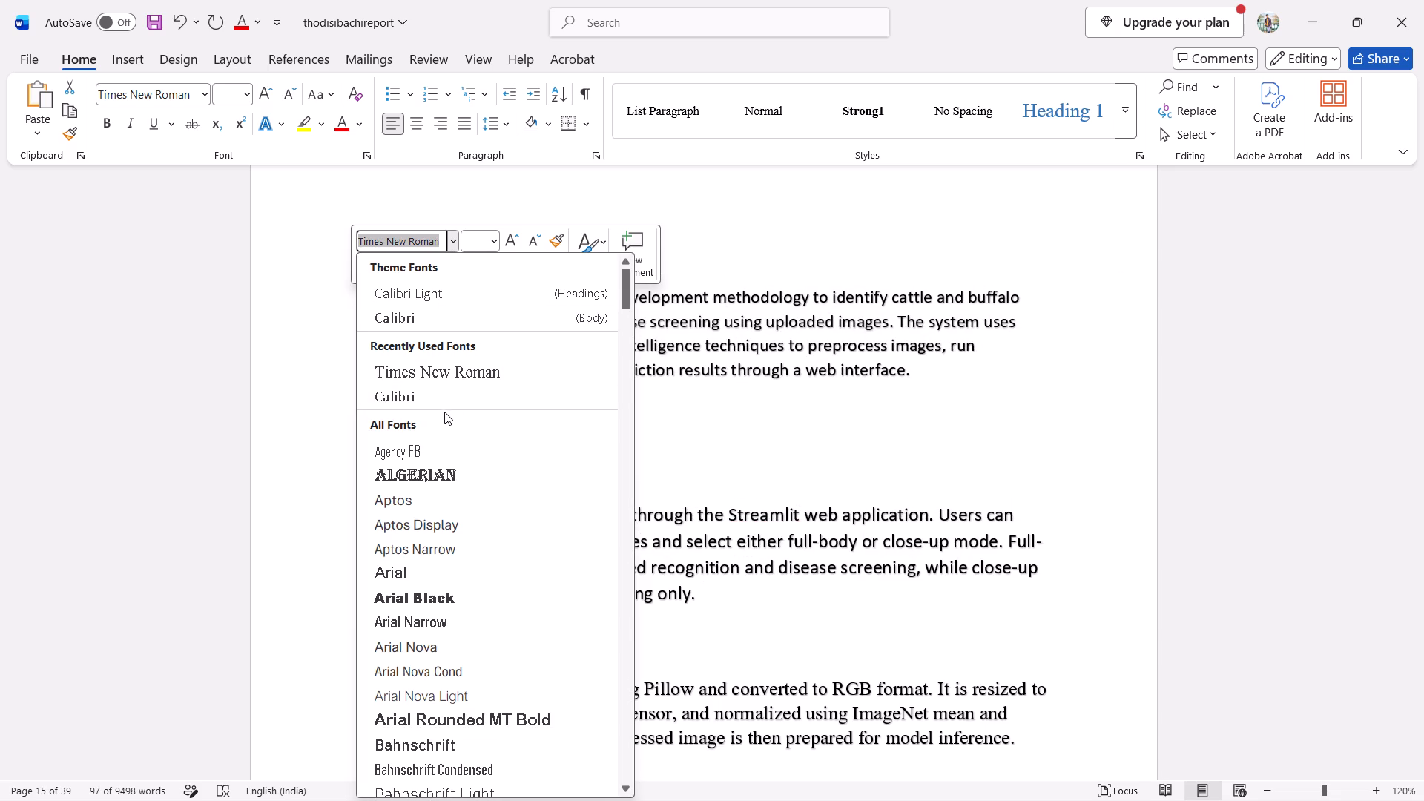
left_click(455, 389)
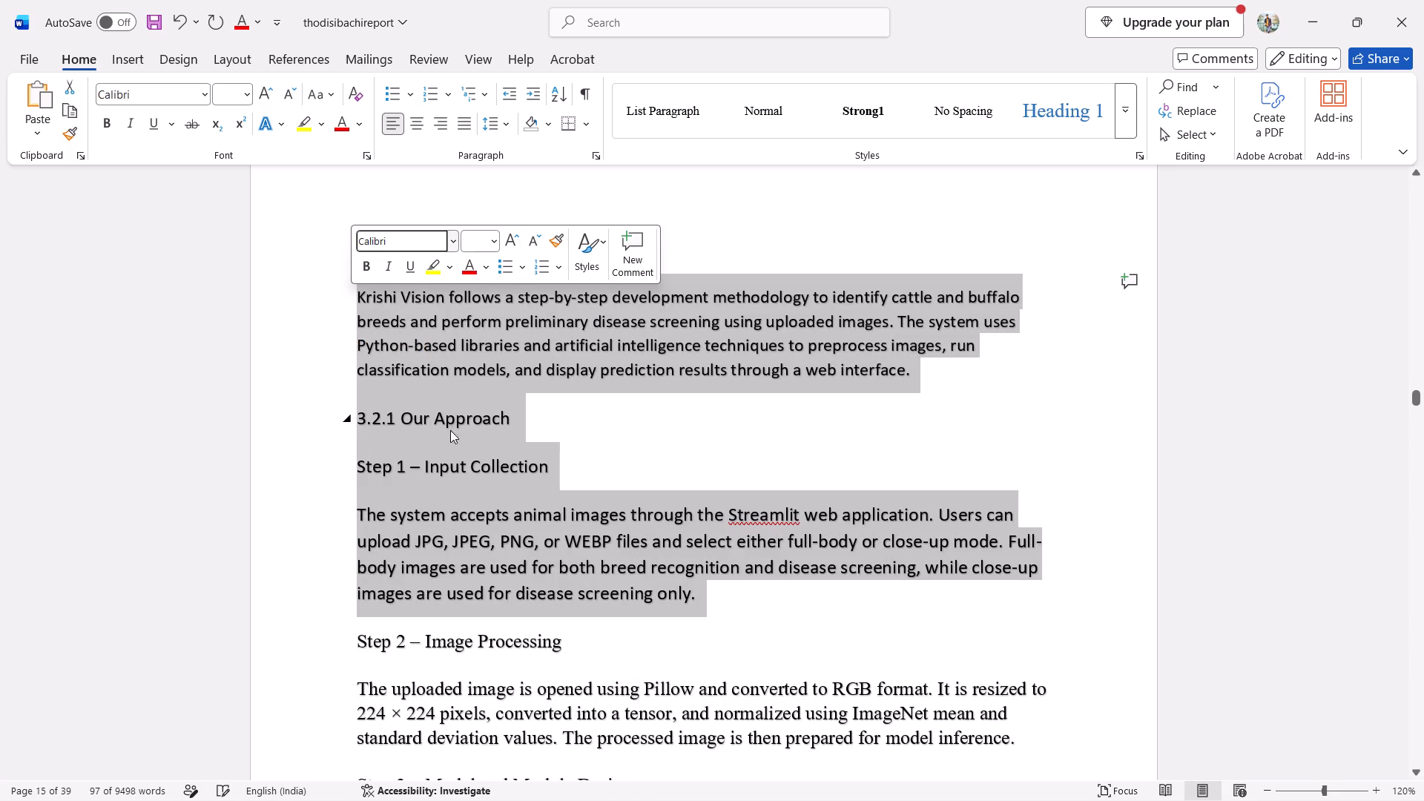
Undo the Calibri font change spanning the 3.2 introductory paragraph through the Step 1 – Input Collection paragraph.
key("ctrl+z")
left_click(710, 465)
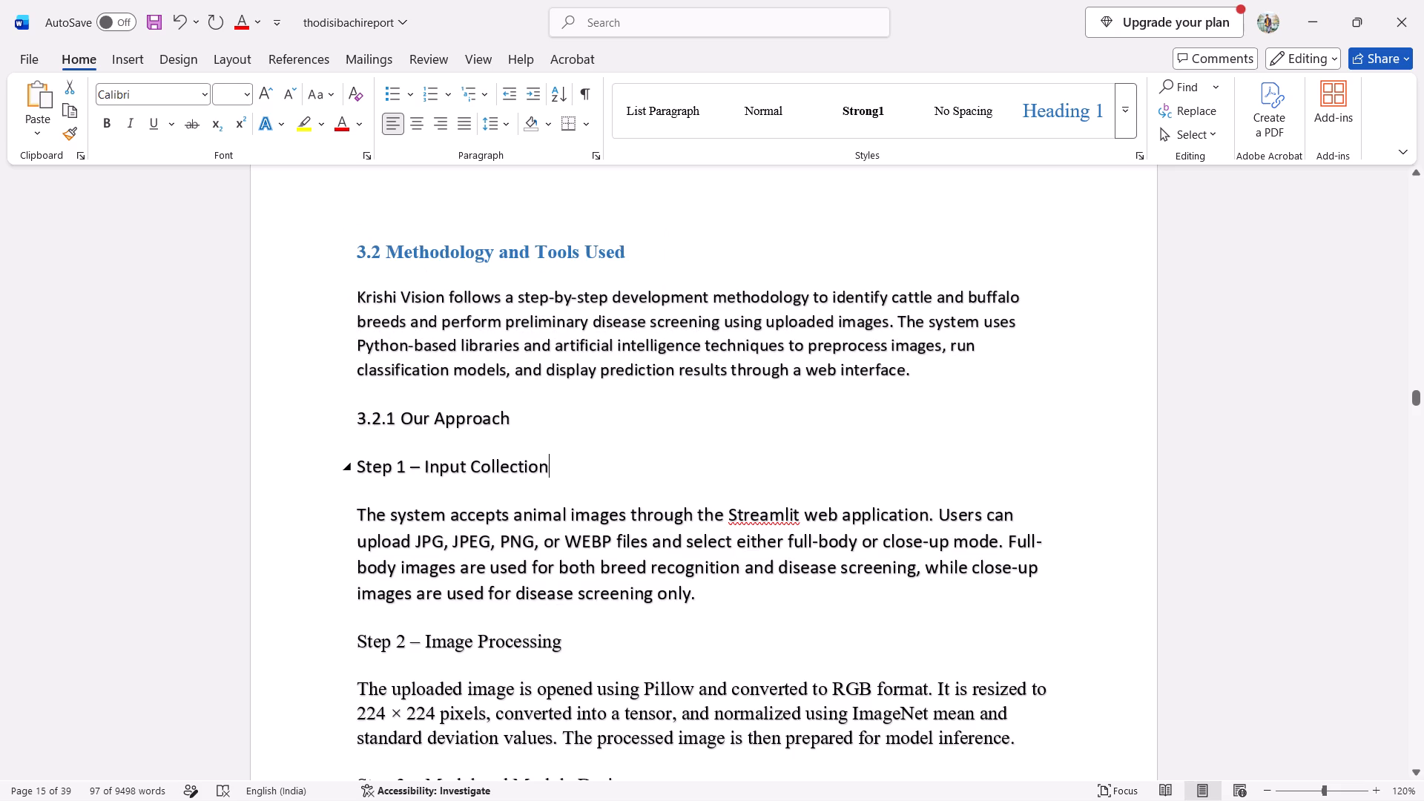
key("ctrl+z")
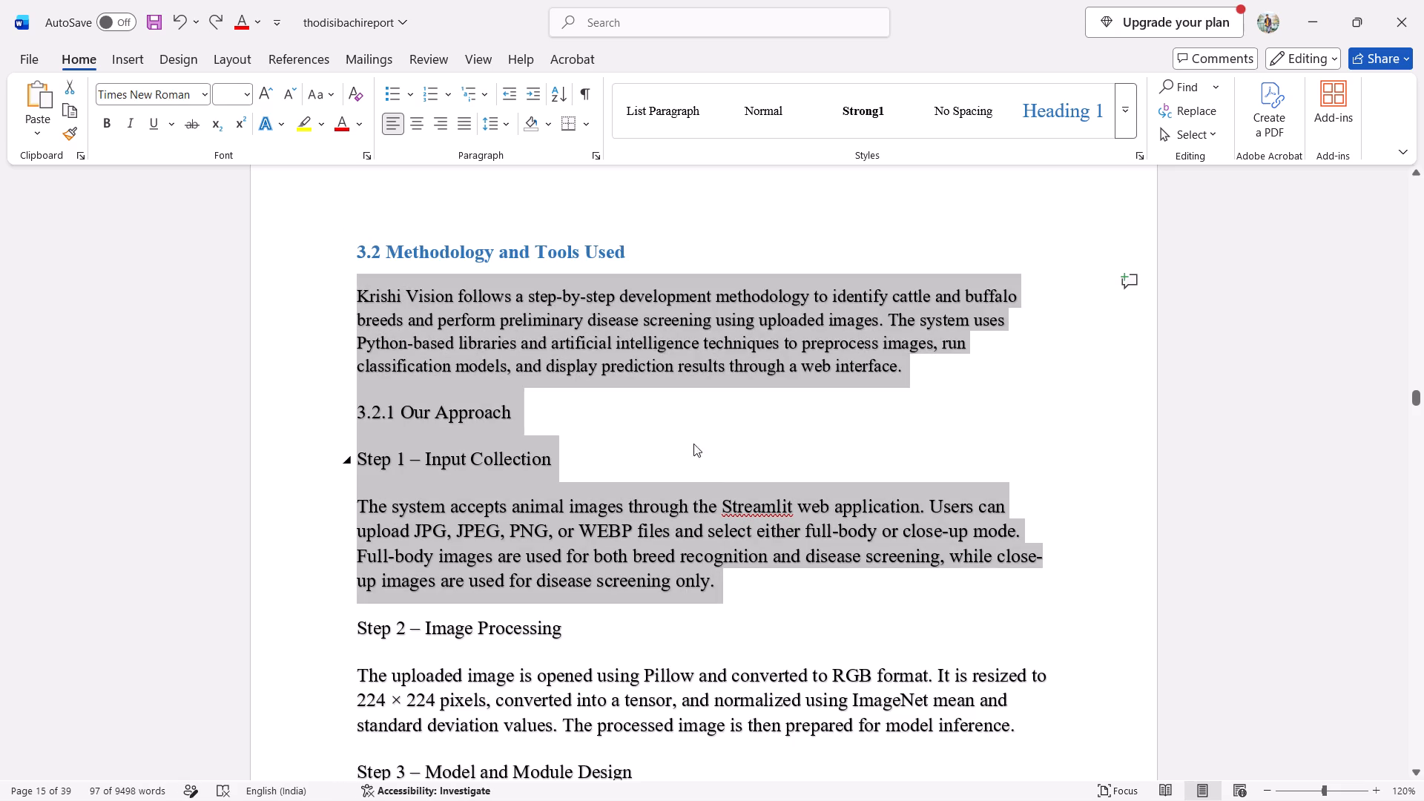
left_click(685, 426)
Examine the text preceding section 3.2, checking the font formatting of the Prediction and Confidence Scores through Module Integration paragraphs.
scroll(466, 370, "up", 1)
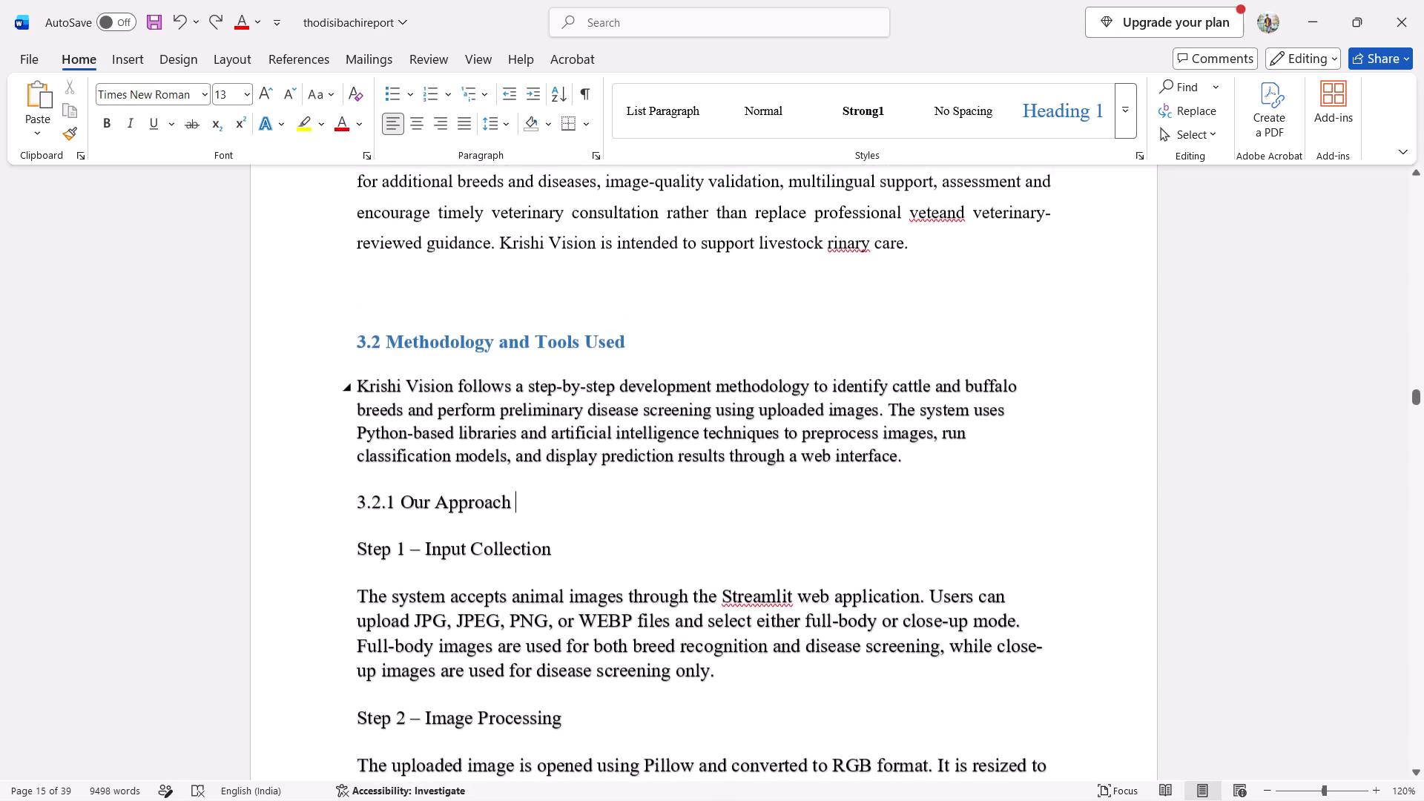
scroll(466, 370, "up", 1)
scroll(466, 370, "down", 1)
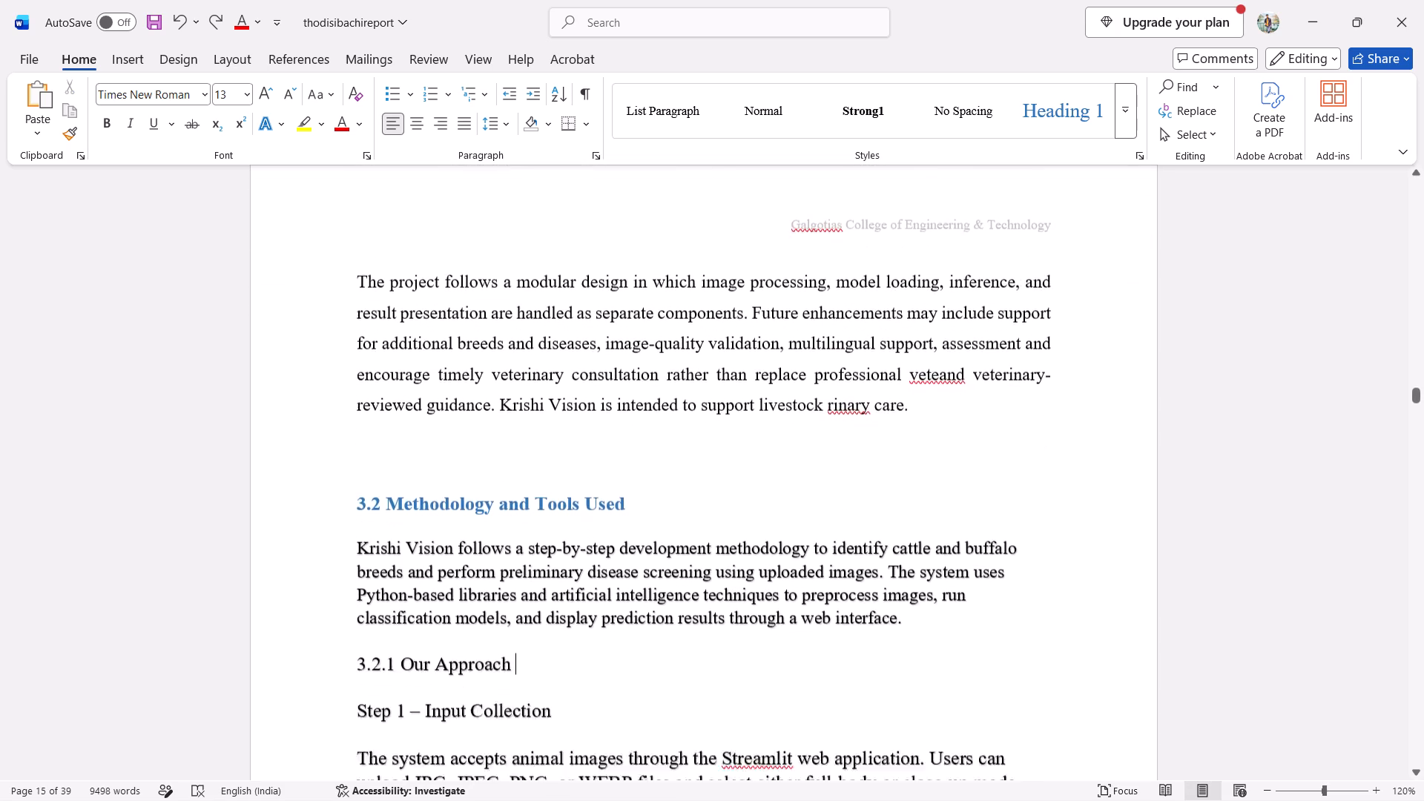
scroll(466, 370, "down", 1)
scroll(466, 370, "up", 1)
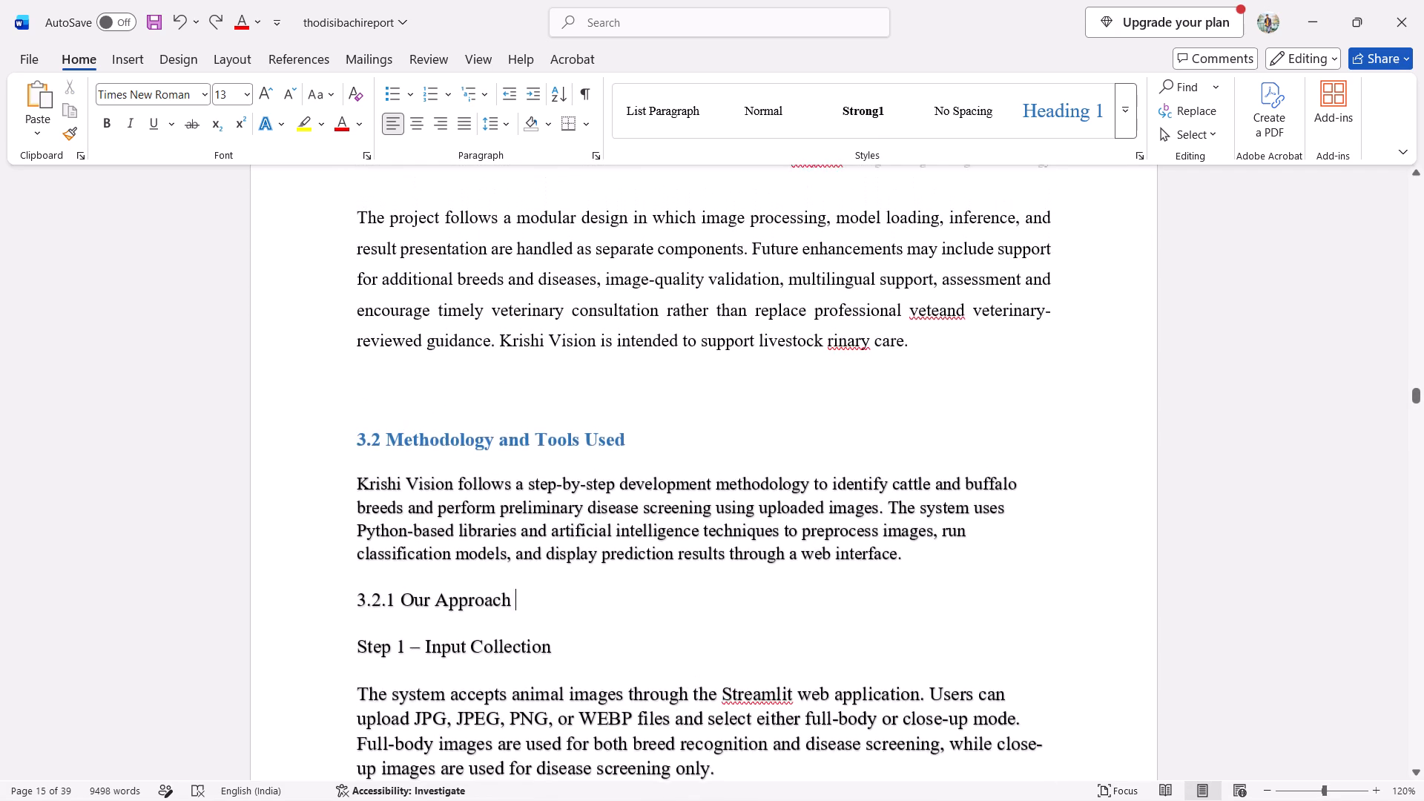
scroll(466, 370, "up", 5)
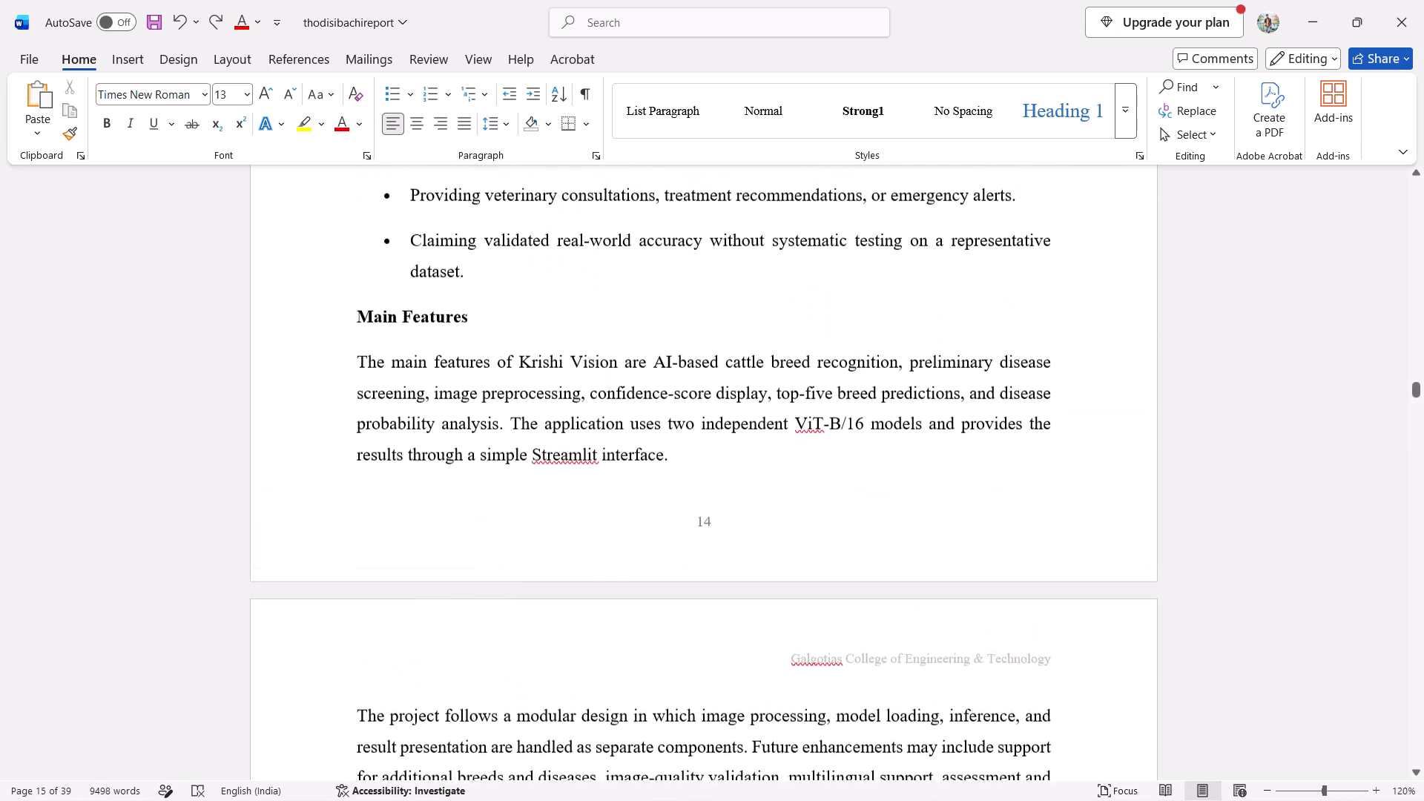
scroll(466, 370, "up", 7)
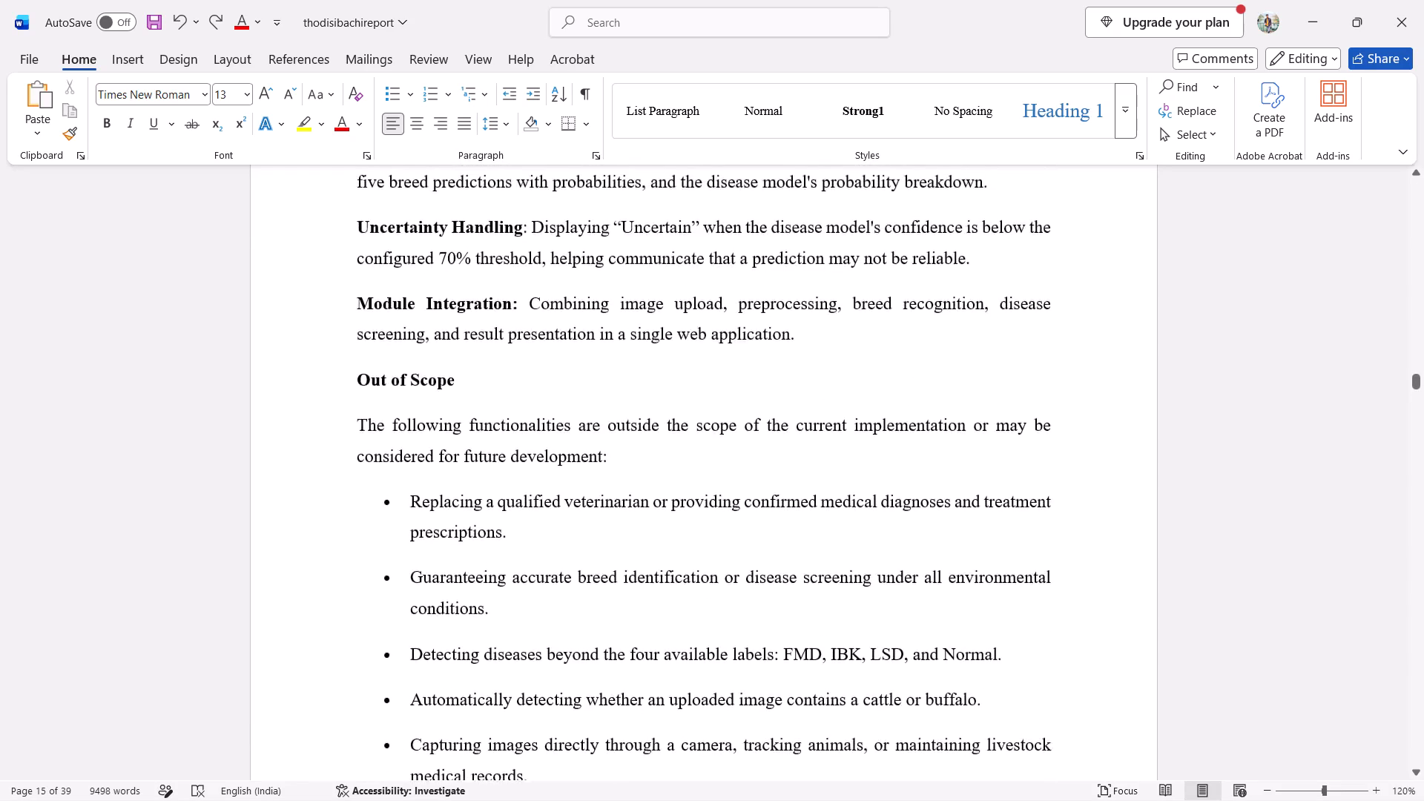
scroll(466, 370, "up", 2)
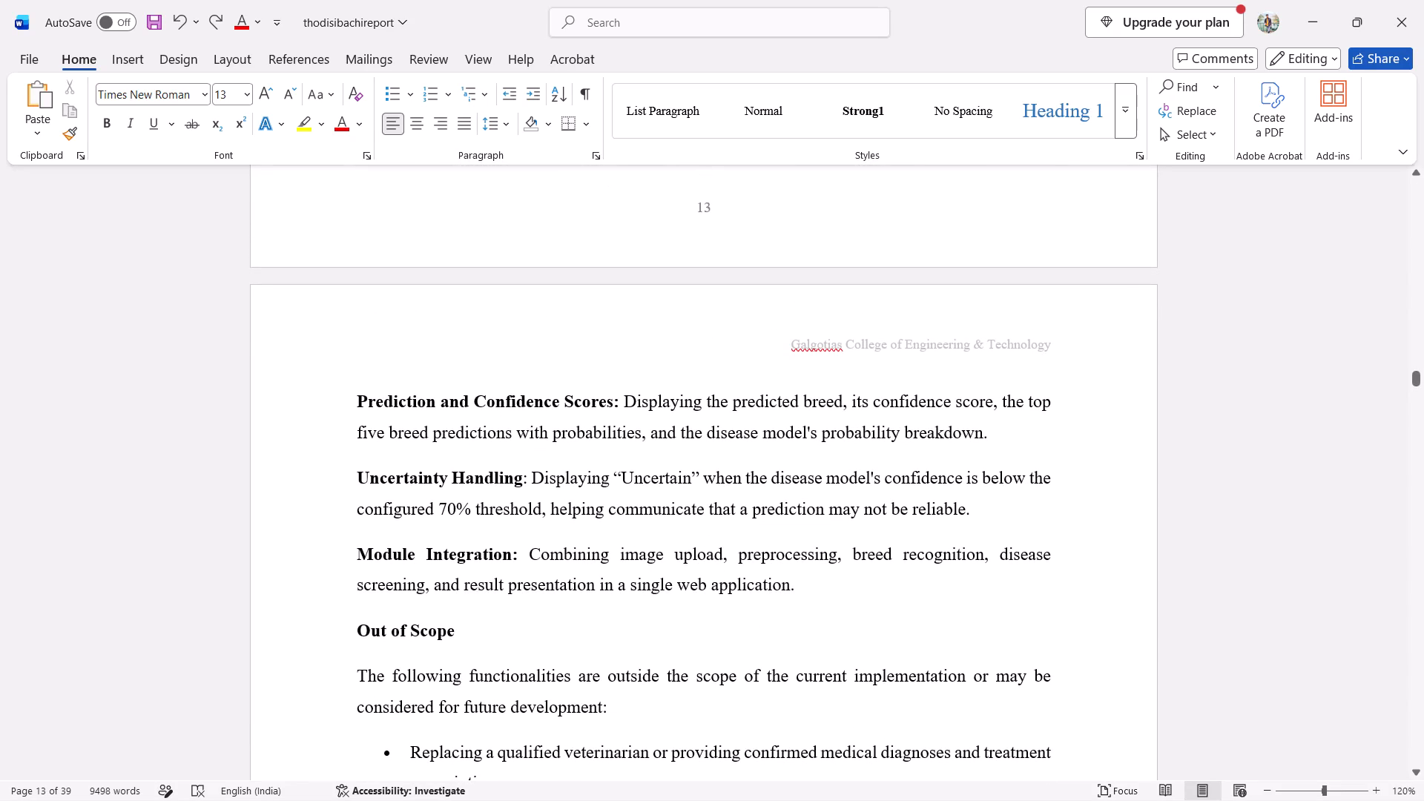
left_click(597, 624)
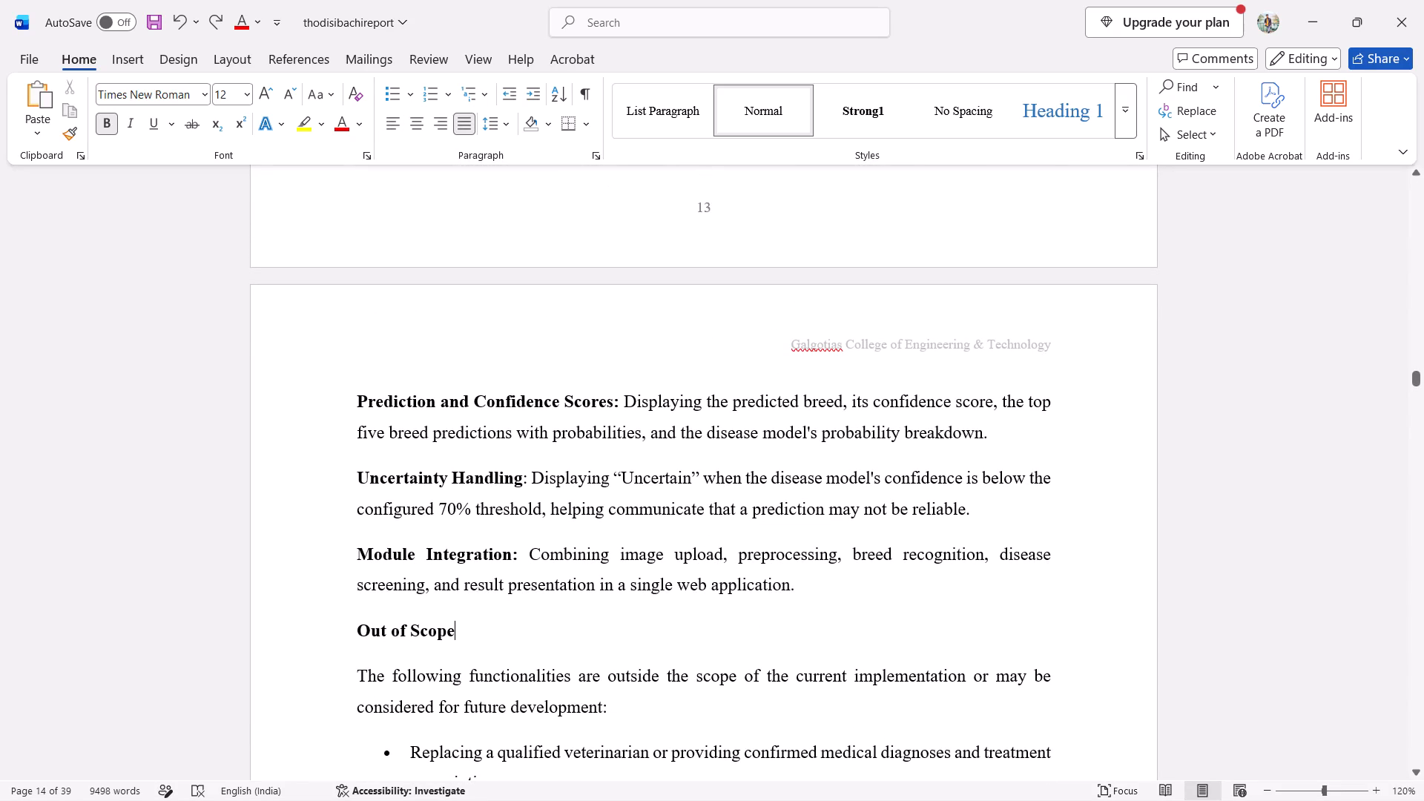
left_click(836, 586)
left_click_drag(836, 586, 275, 374)
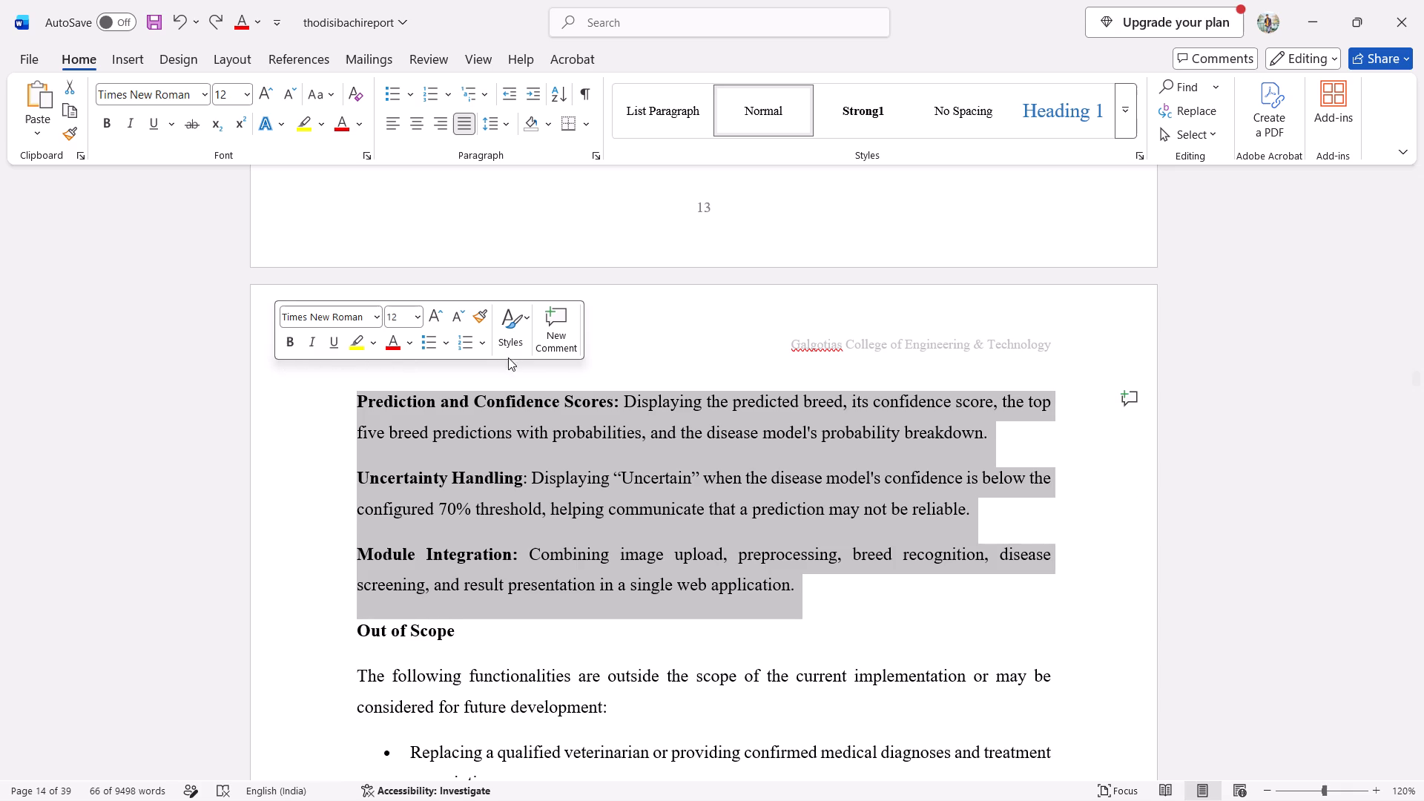
left_click(678, 343)
Review the text from Out of Scope through the 3.2.2 Technologies Used descriptions for formatting differences.
scroll(605, 508, "down", 1)
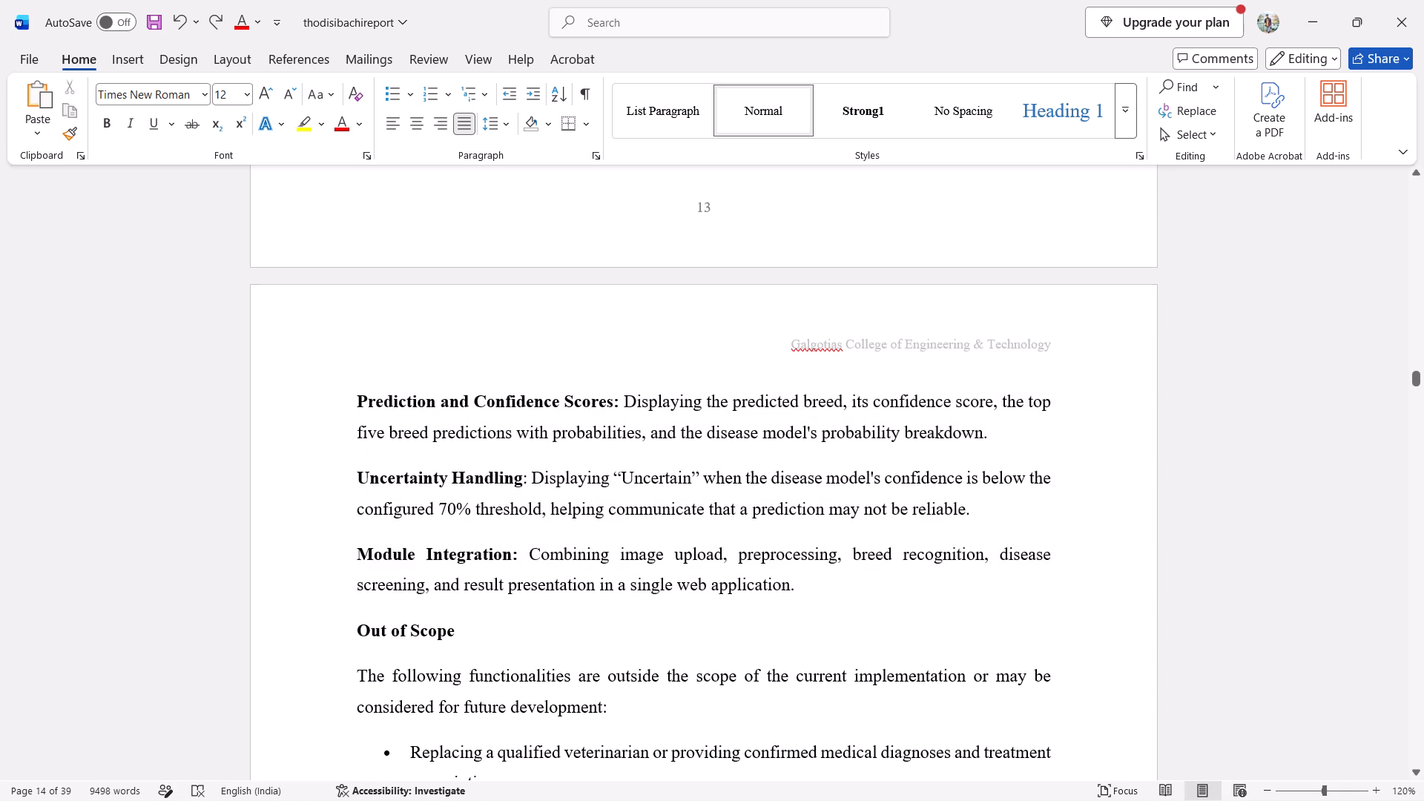
scroll(605, 508, "down", 6)
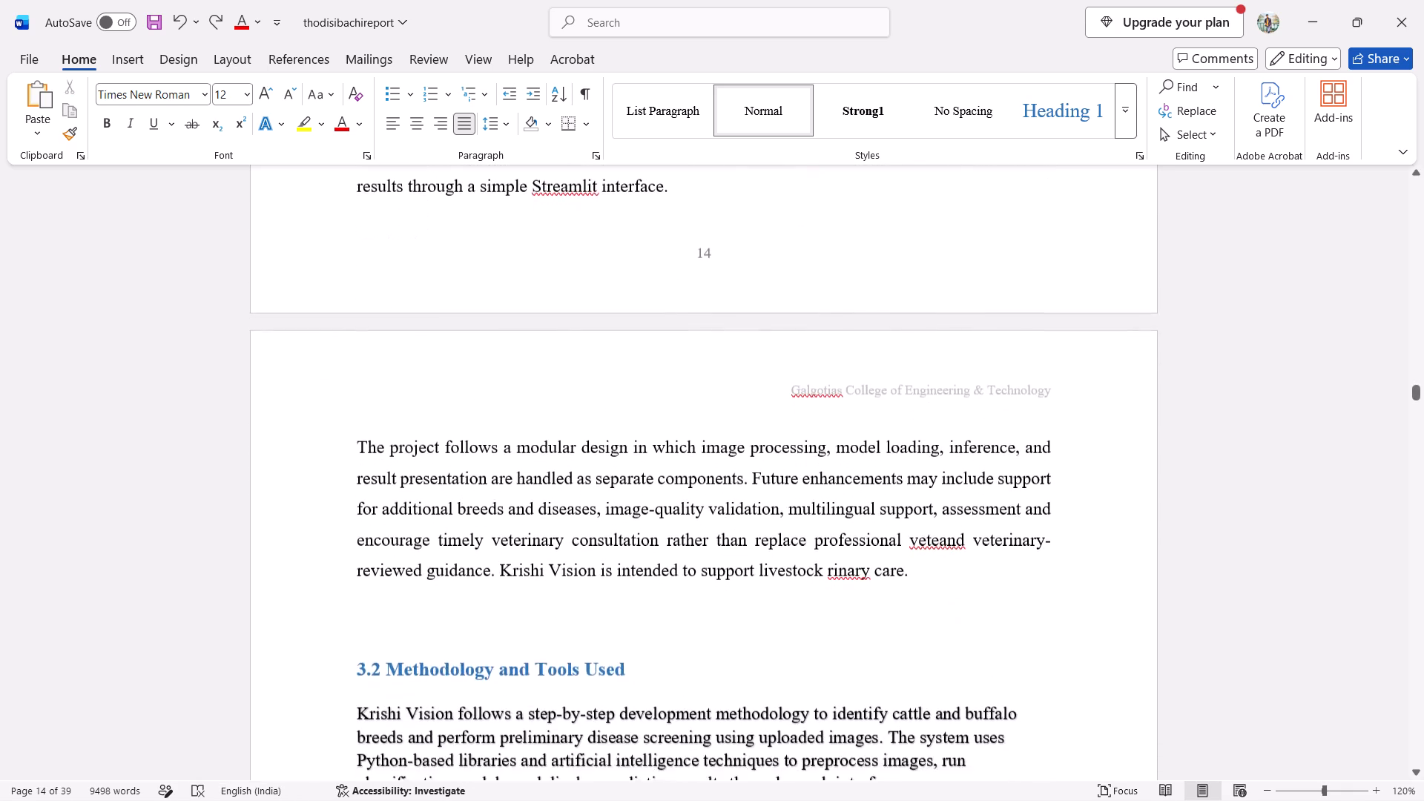
scroll(605, 508, "down", 3)
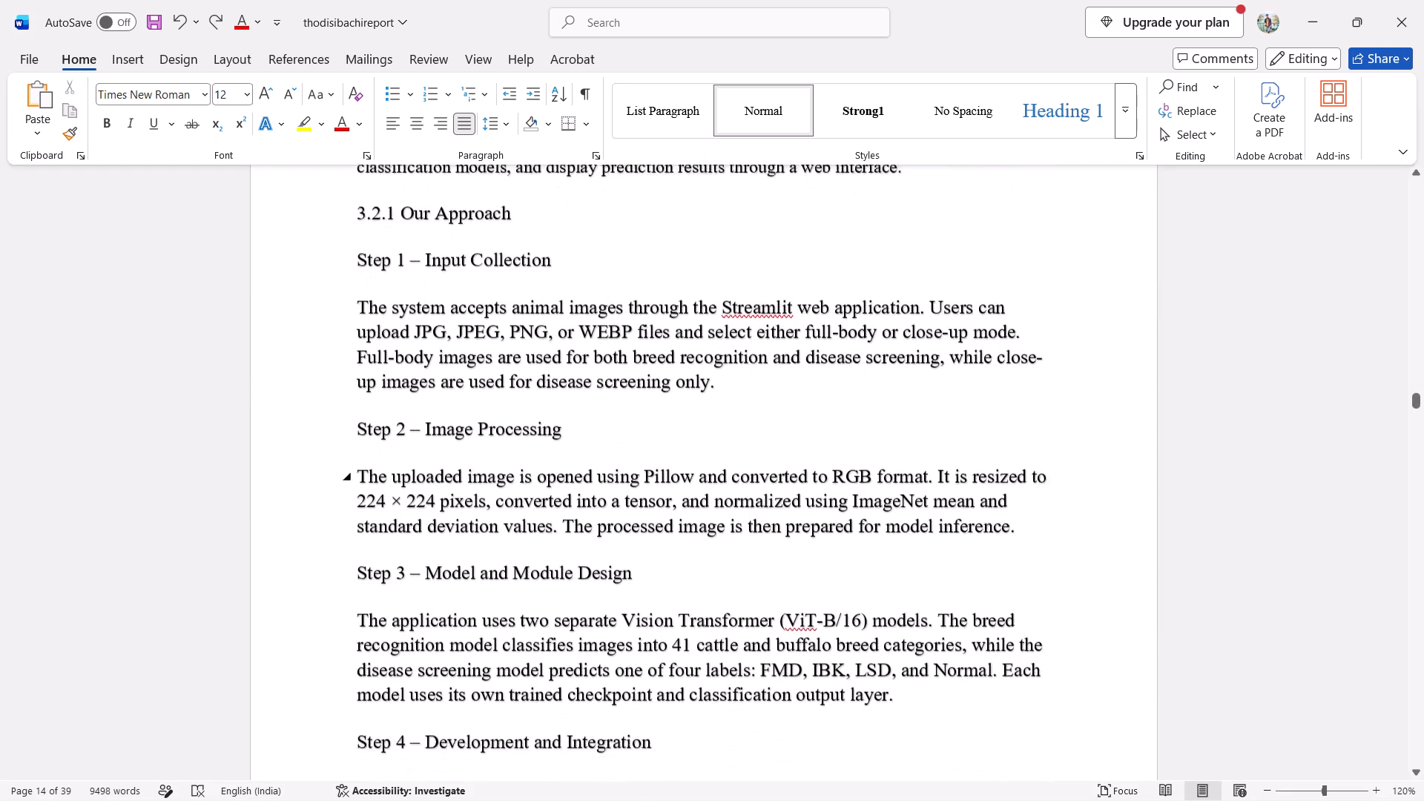
scroll(605, 508, "down", 8)
scroll(605, 508, "up", 1)
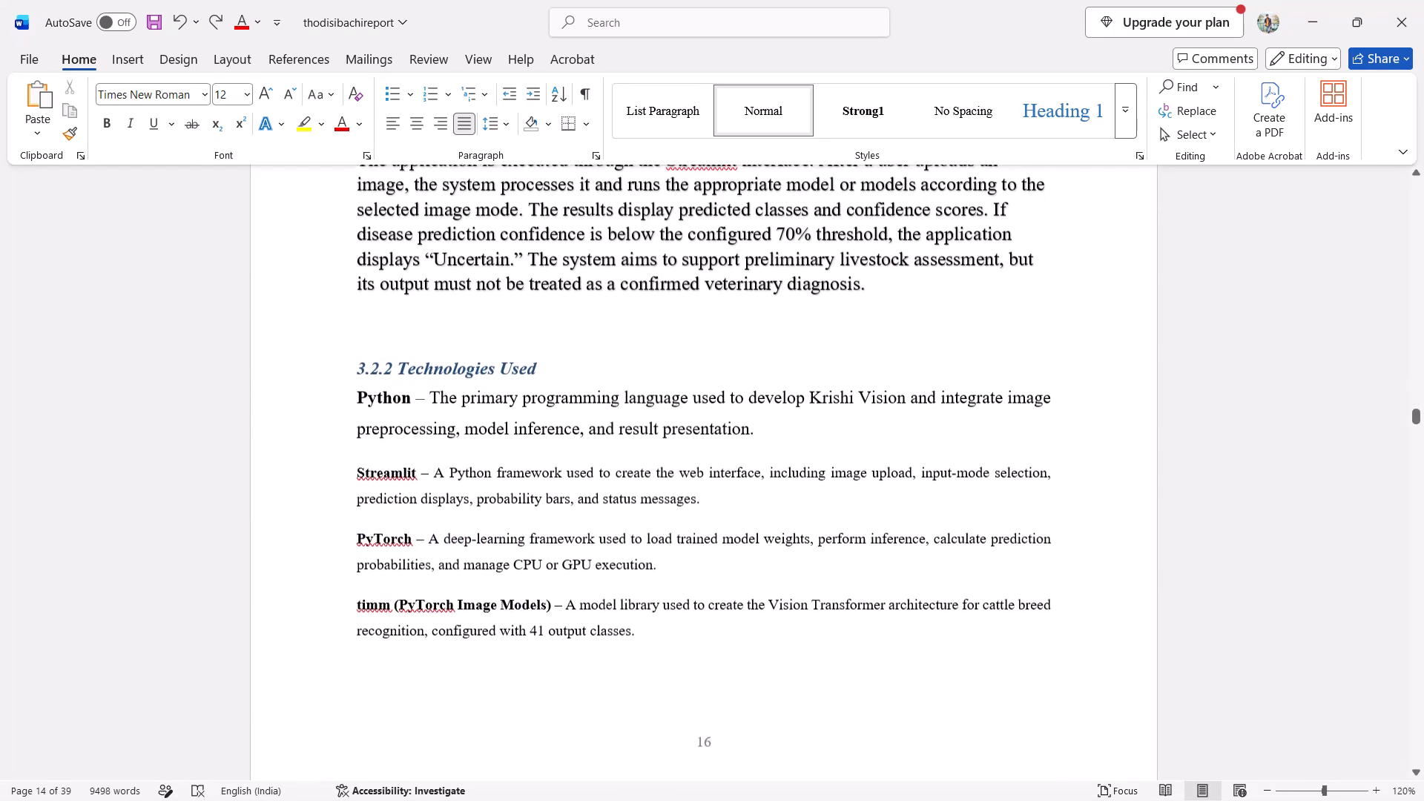
scroll(605, 508, "up", 3)
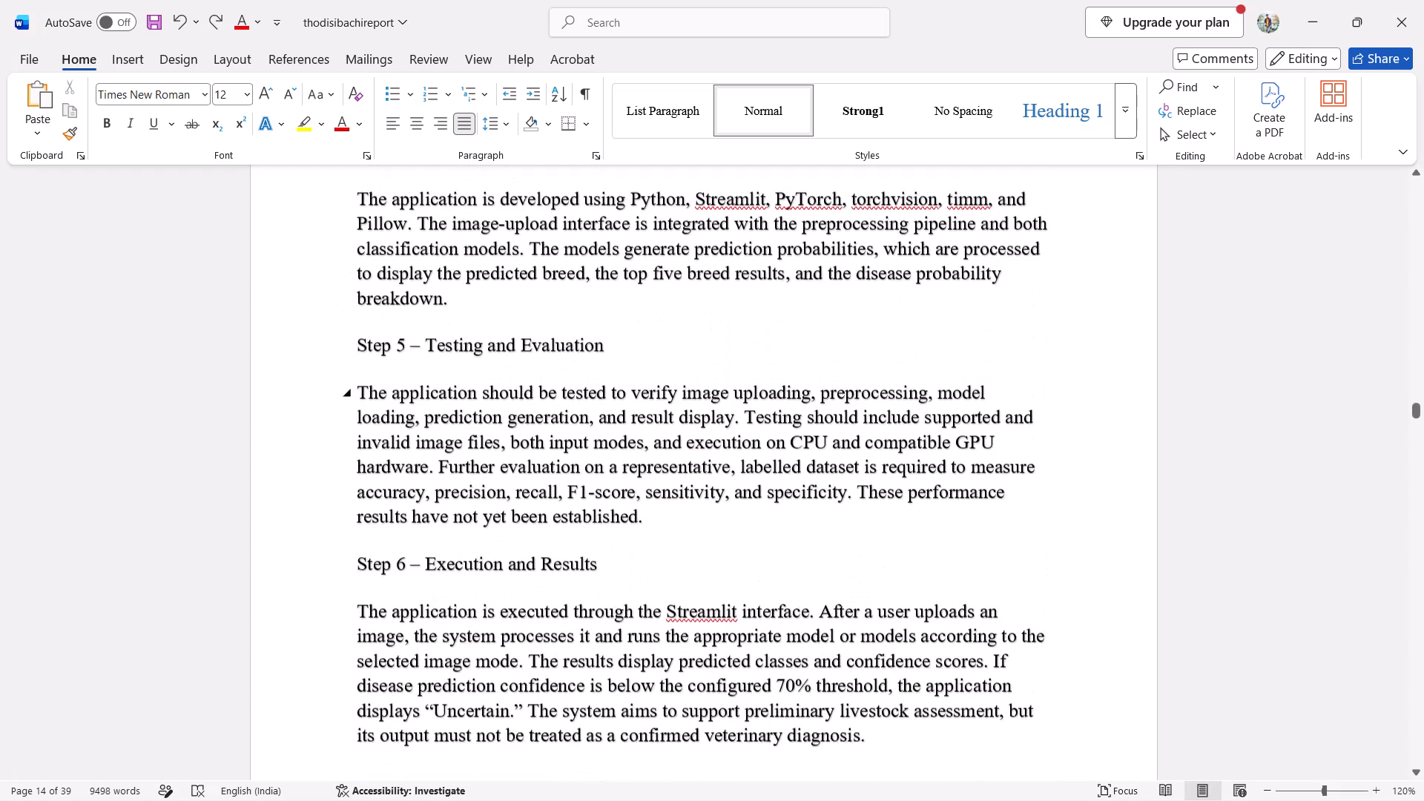
scroll(605, 508, "up", 4)
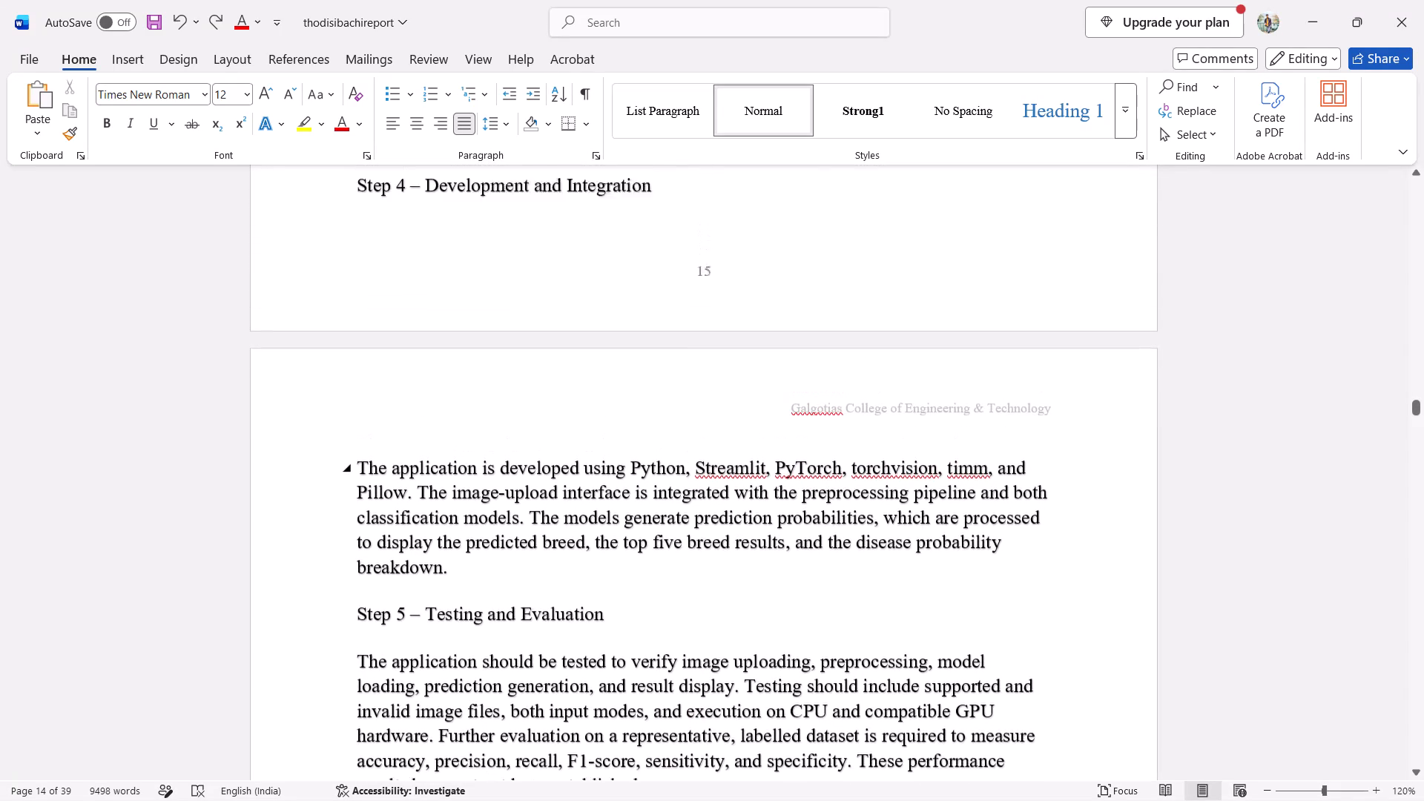
scroll(605, 508, "down", 4)
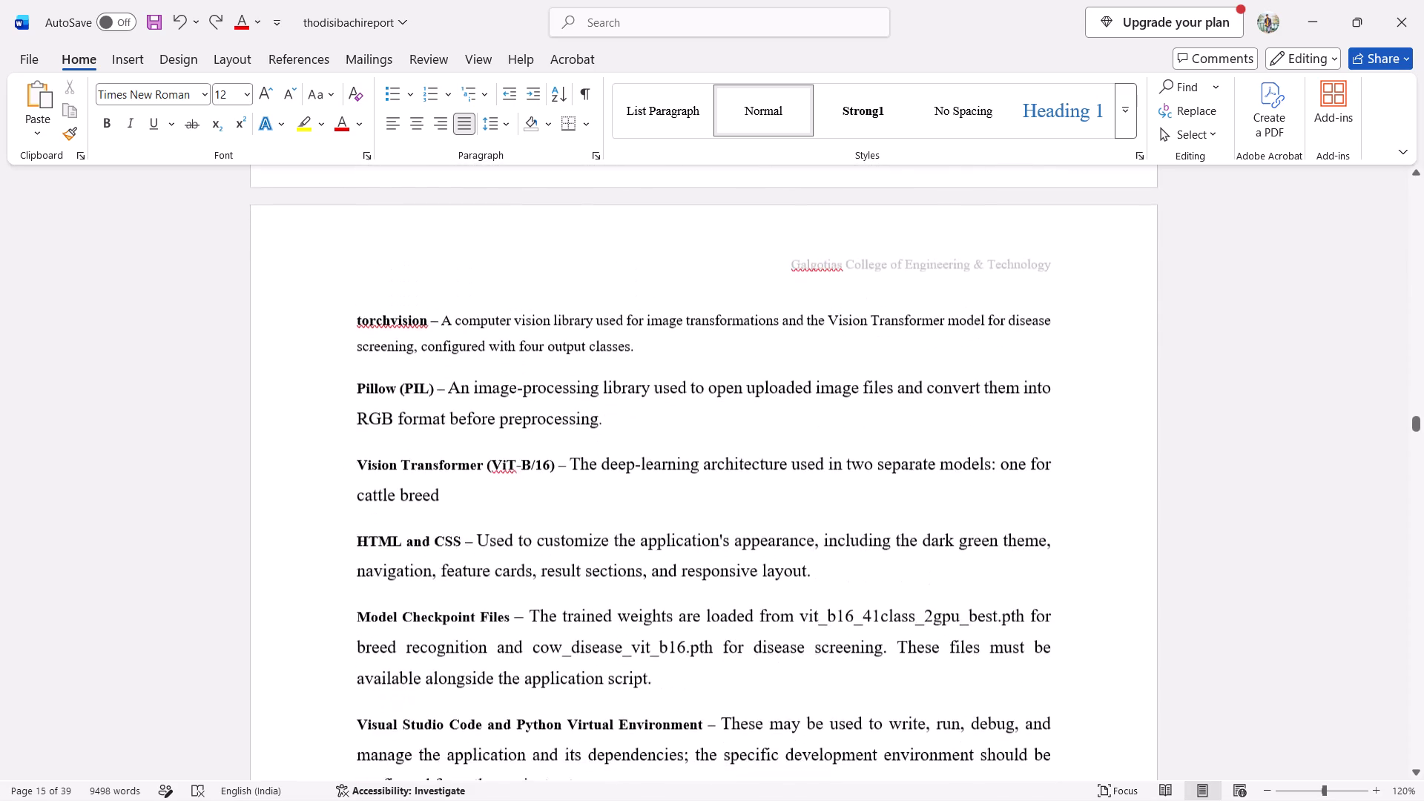
Remove italic and bold from the 3.2.2 Technologies Used heading.
scroll(581, 466, "up", 3)
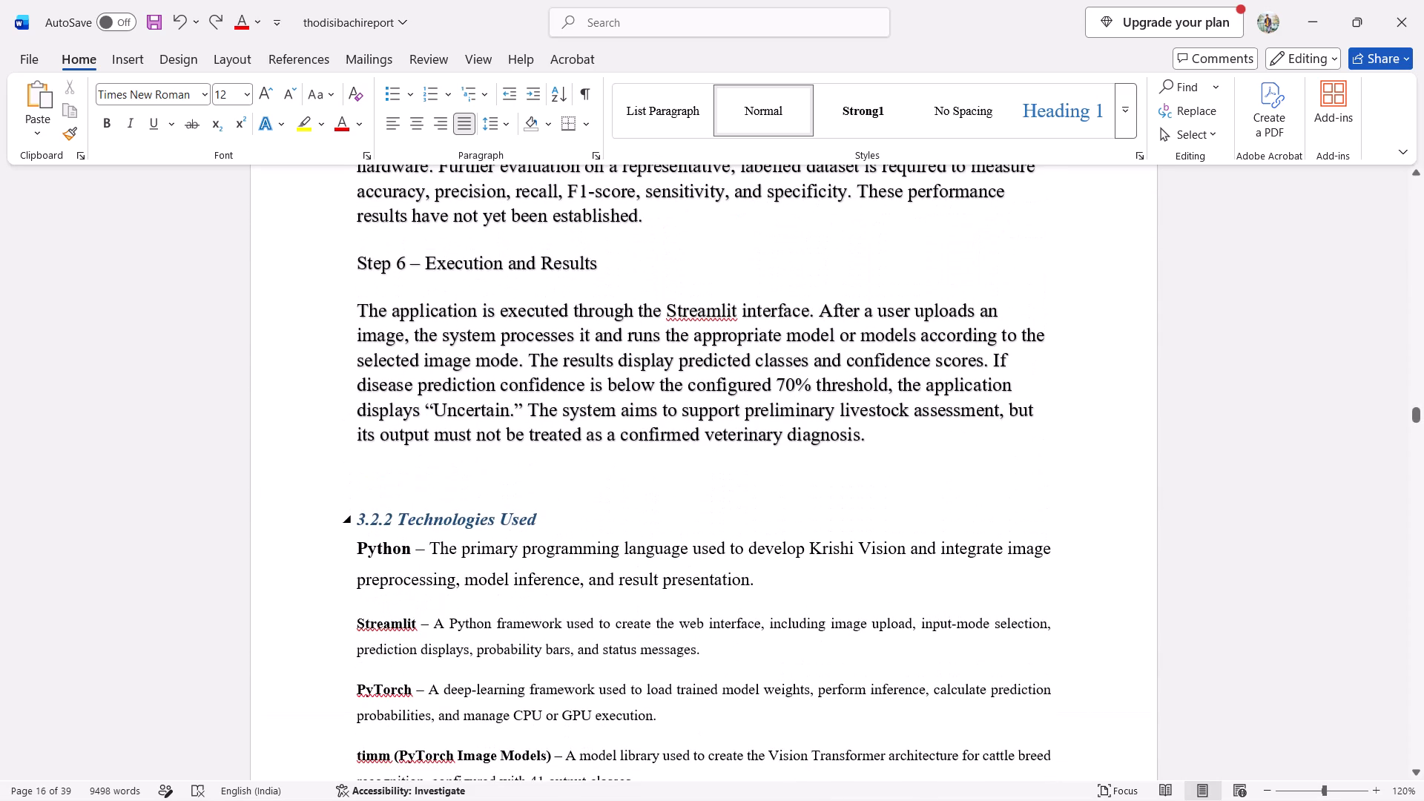
left_click_drag(547, 521, 348, 515)
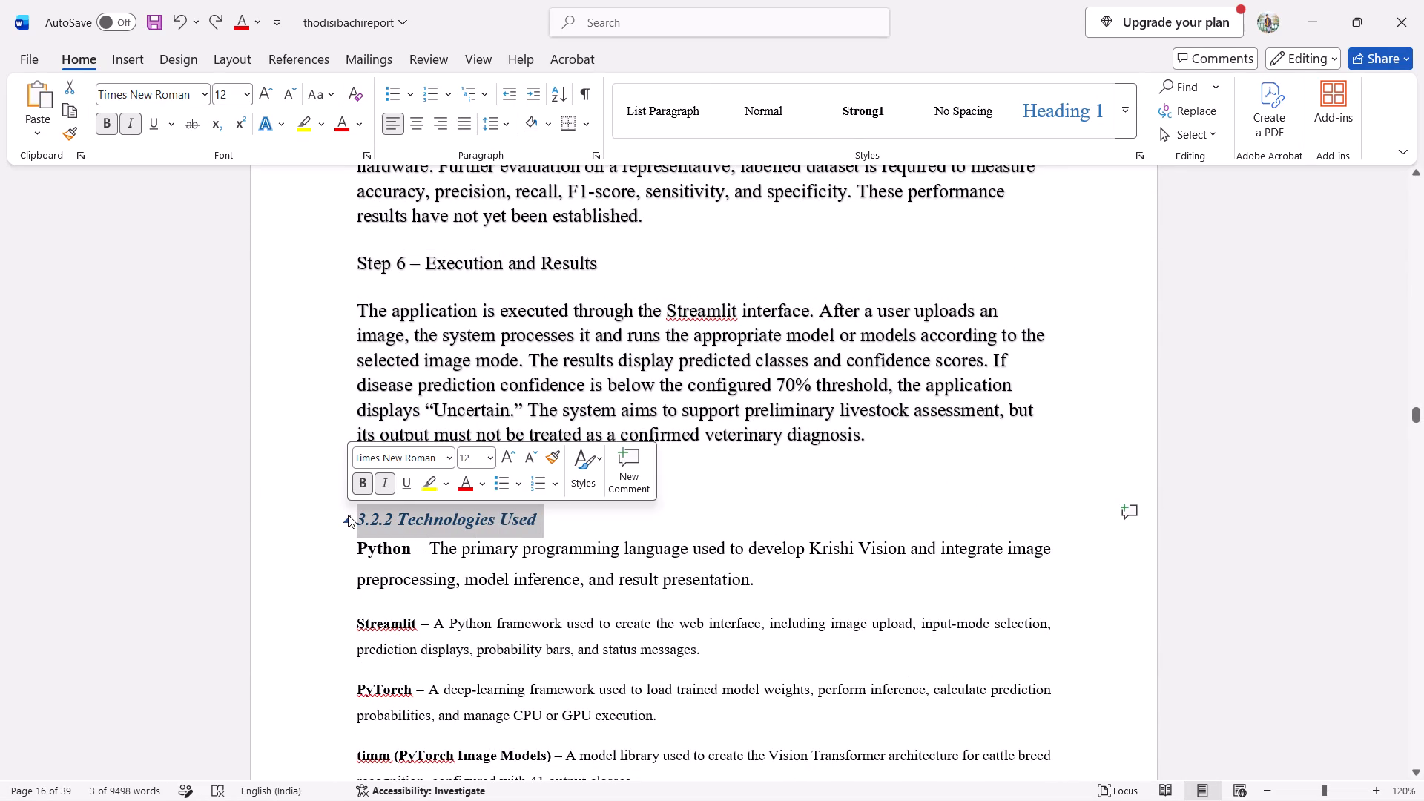
left_click(378, 475)
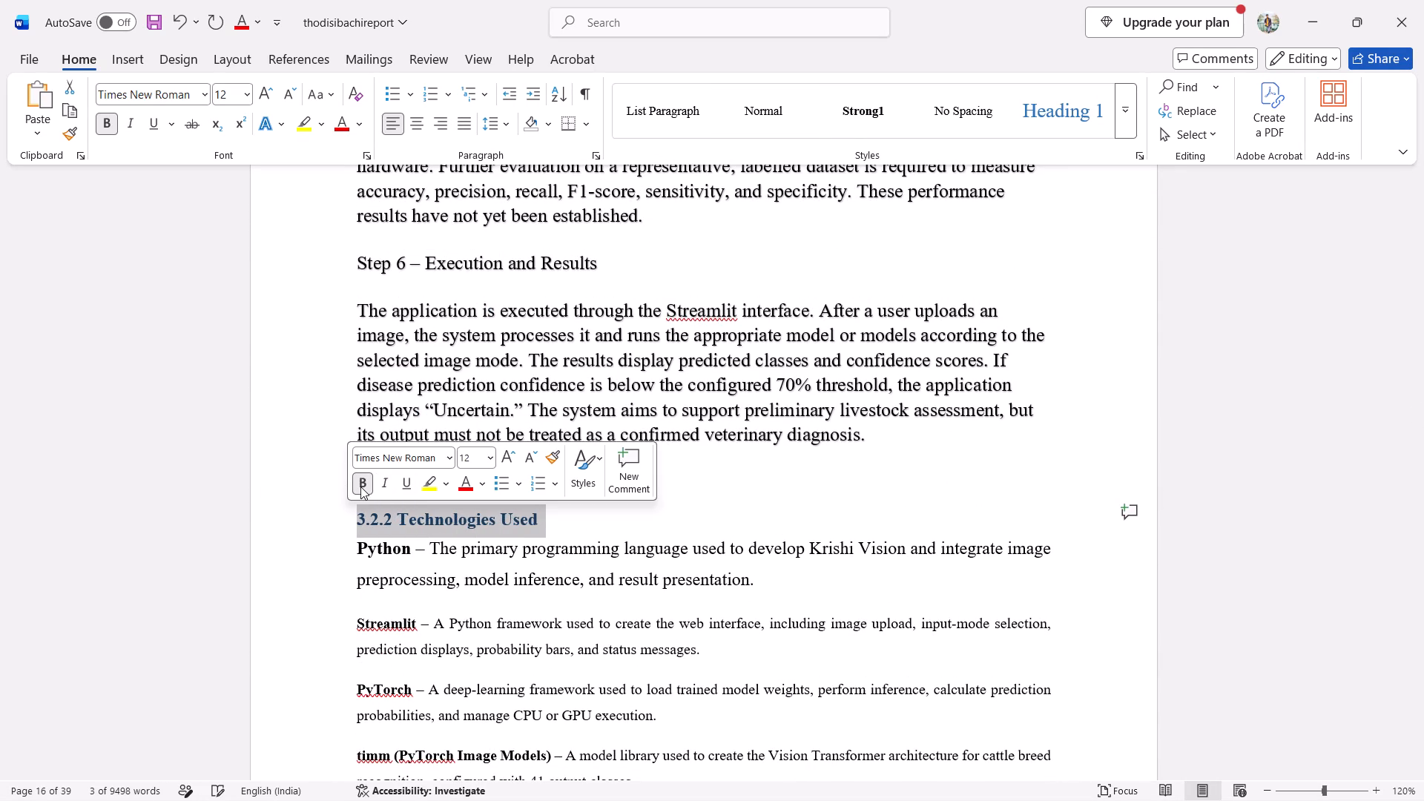
left_click(360, 487)
left_click(312, 504)
Compare the formatting of the Step 4 to Step 6 paragraphs with the technology descriptions under 3.2.2.
scroll(312, 504, "up", 2)
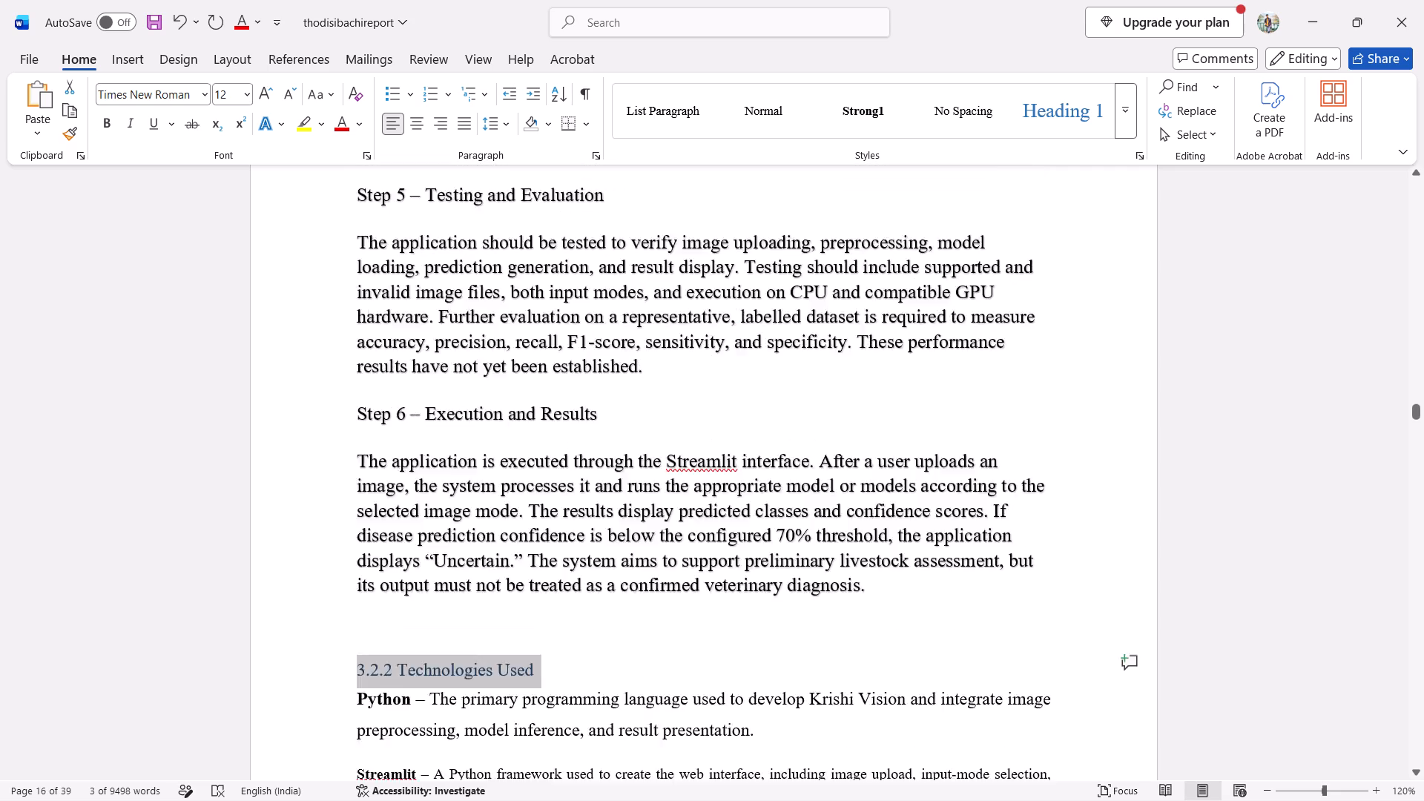
scroll(312, 504, "up", 1)
scroll(312, 504, "down", 5)
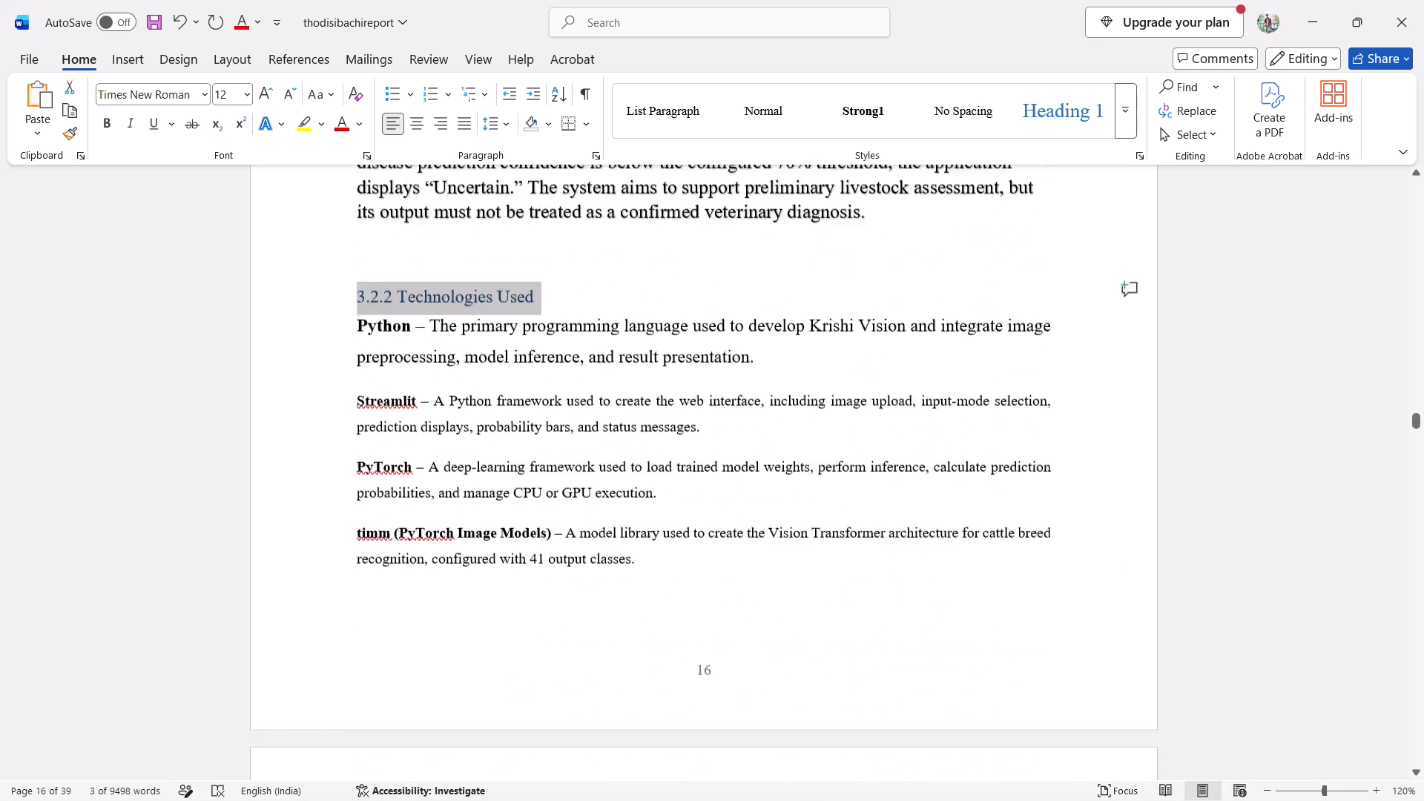
scroll(312, 504, "down", 1)
scroll(312, 504, "up", 3)
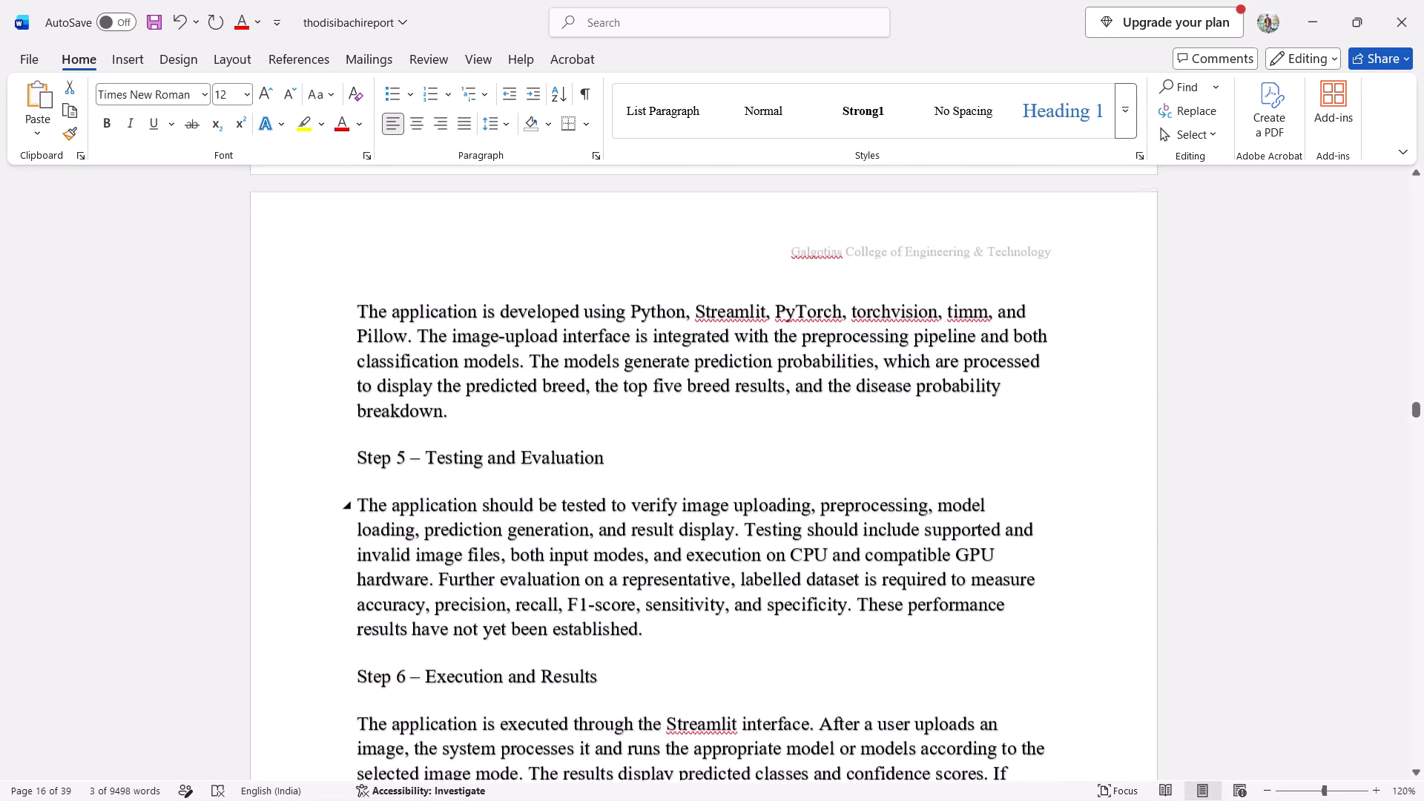
Copy the body text from the 3.2 introductory paragraph through the Step 6 paragraph, delete it, and enter the placeholder "hgj" in its place.
scroll(580, 537, "down", 2)
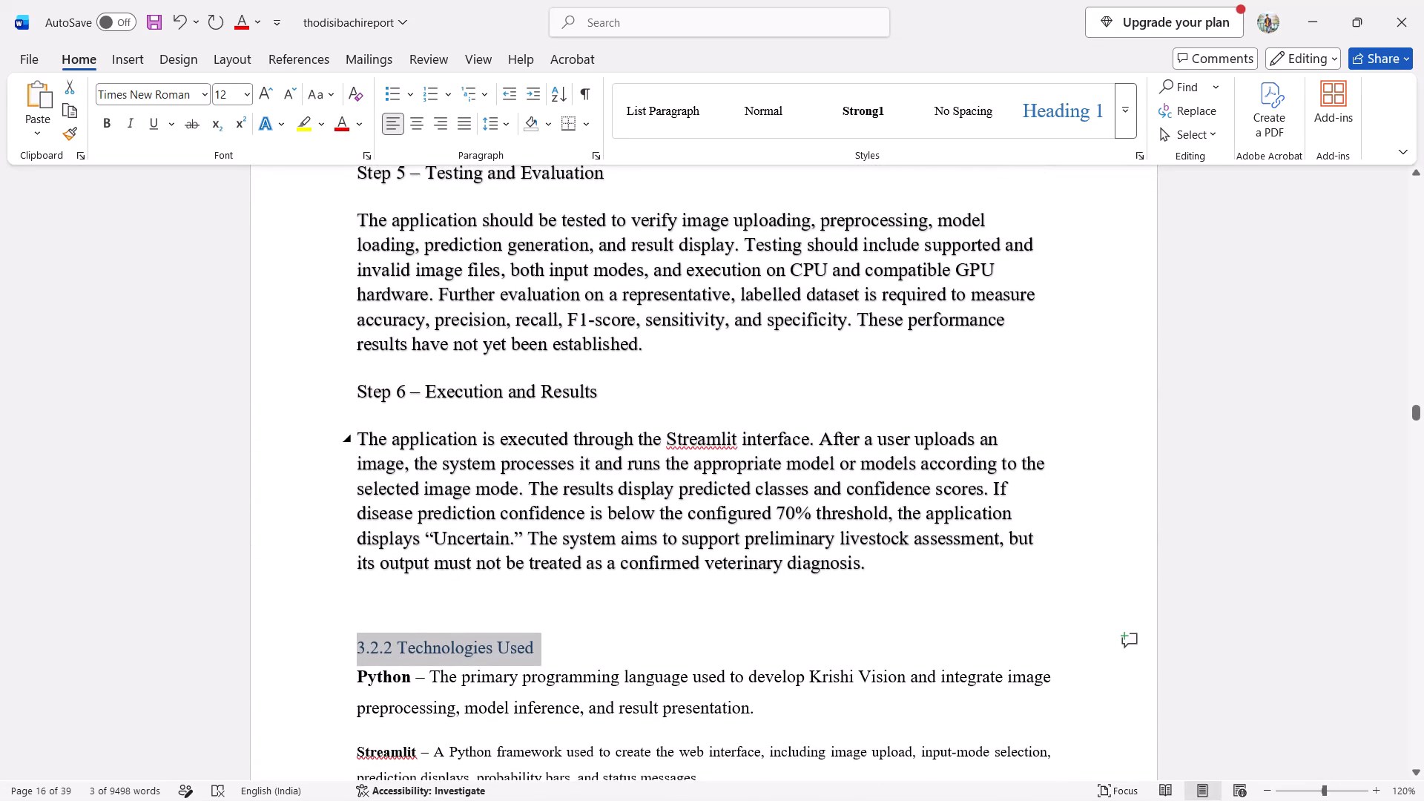
left_click_drag(871, 560, 458, 183)
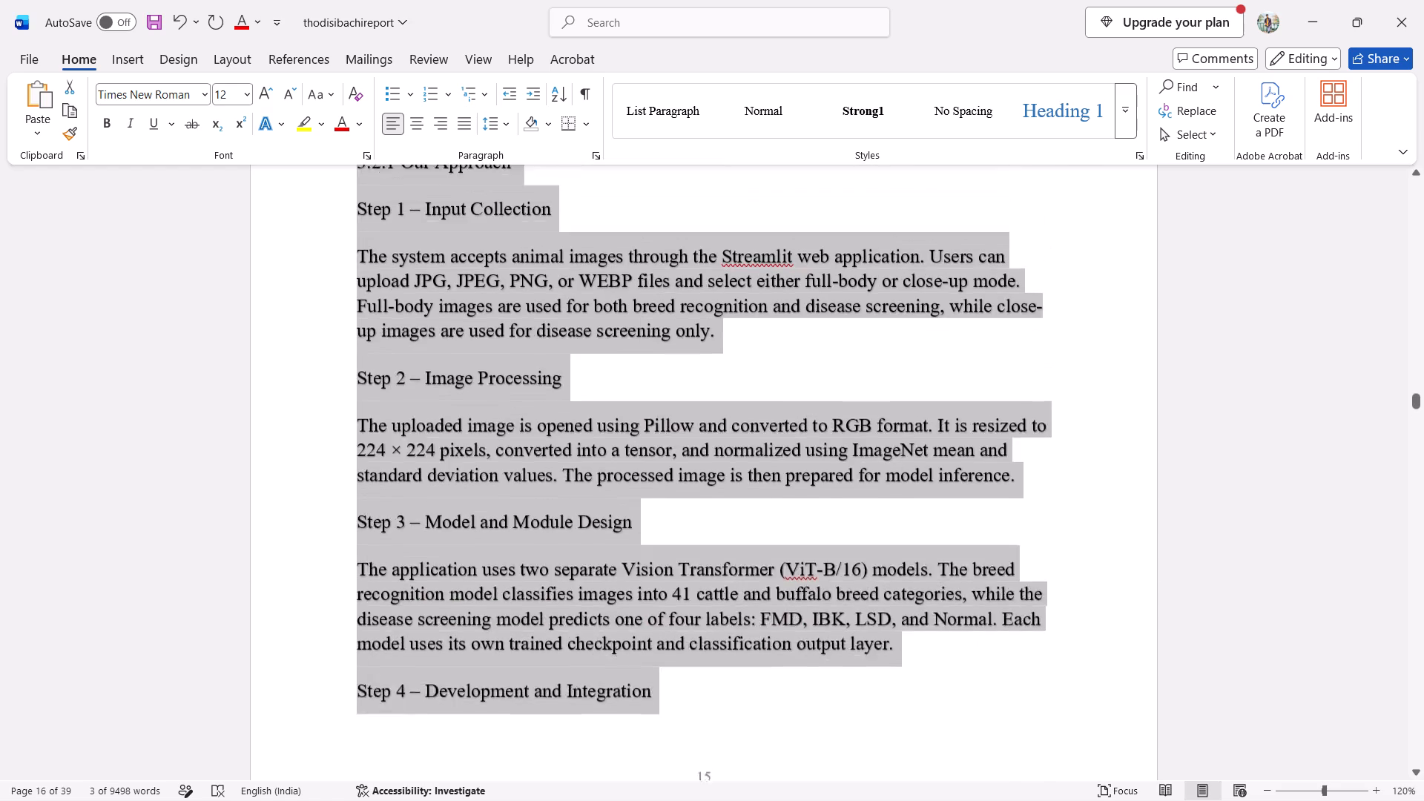
left_click_drag(458, 183, 387, 415)
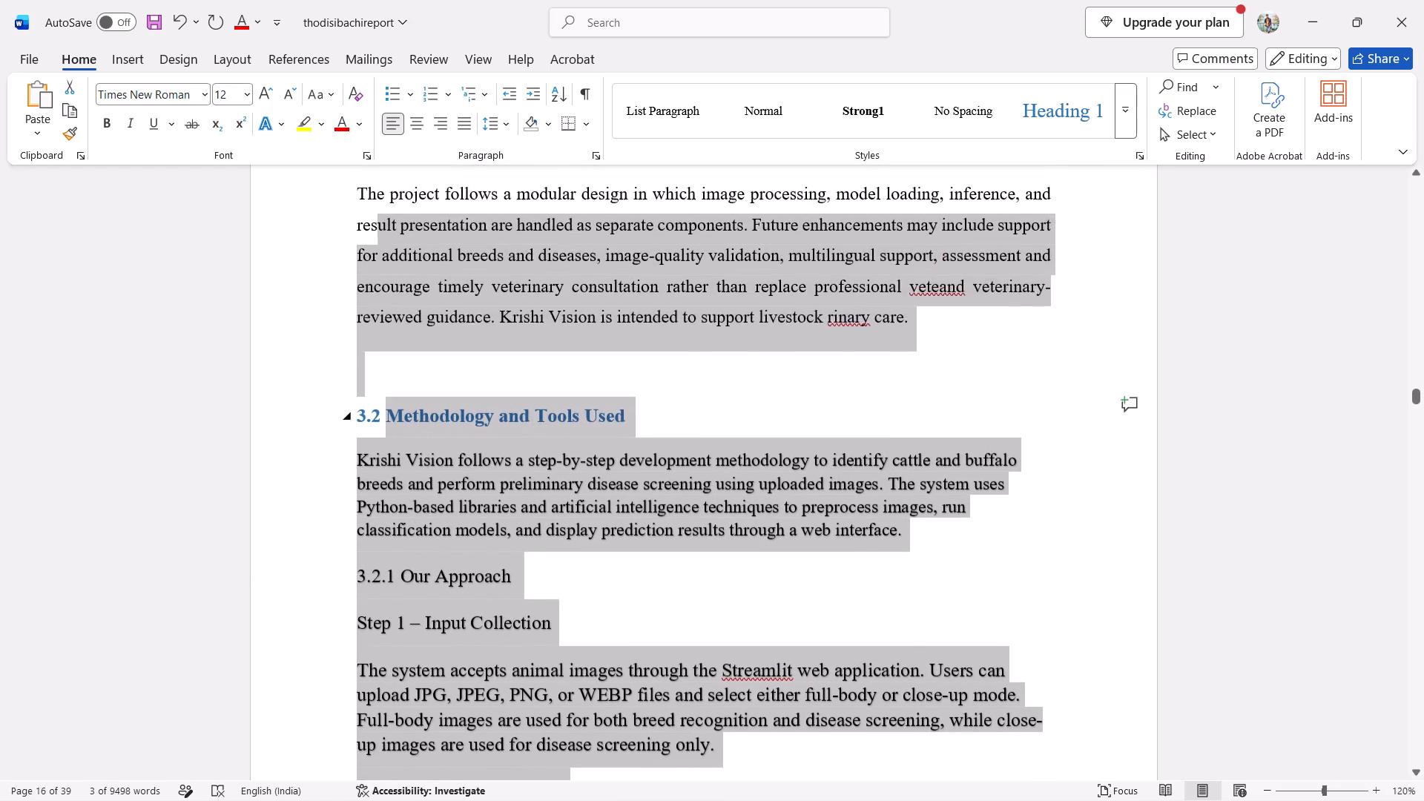
left_click_drag(387, 415, 345, 469)
key("ctrl+c")
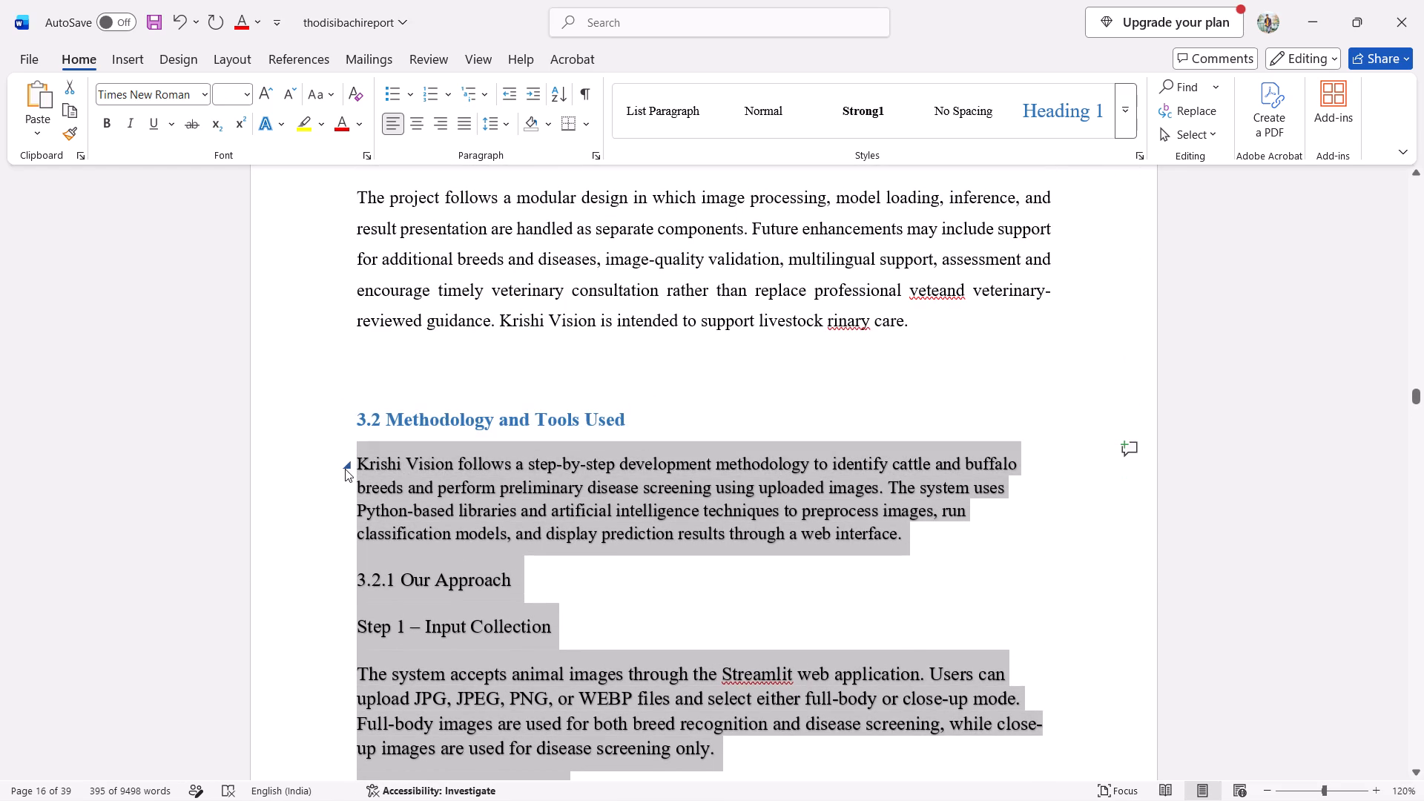
key("BackSpace")
type("hgj")
left_click_drag(380, 461, 337, 461)
left_click(659, 373)
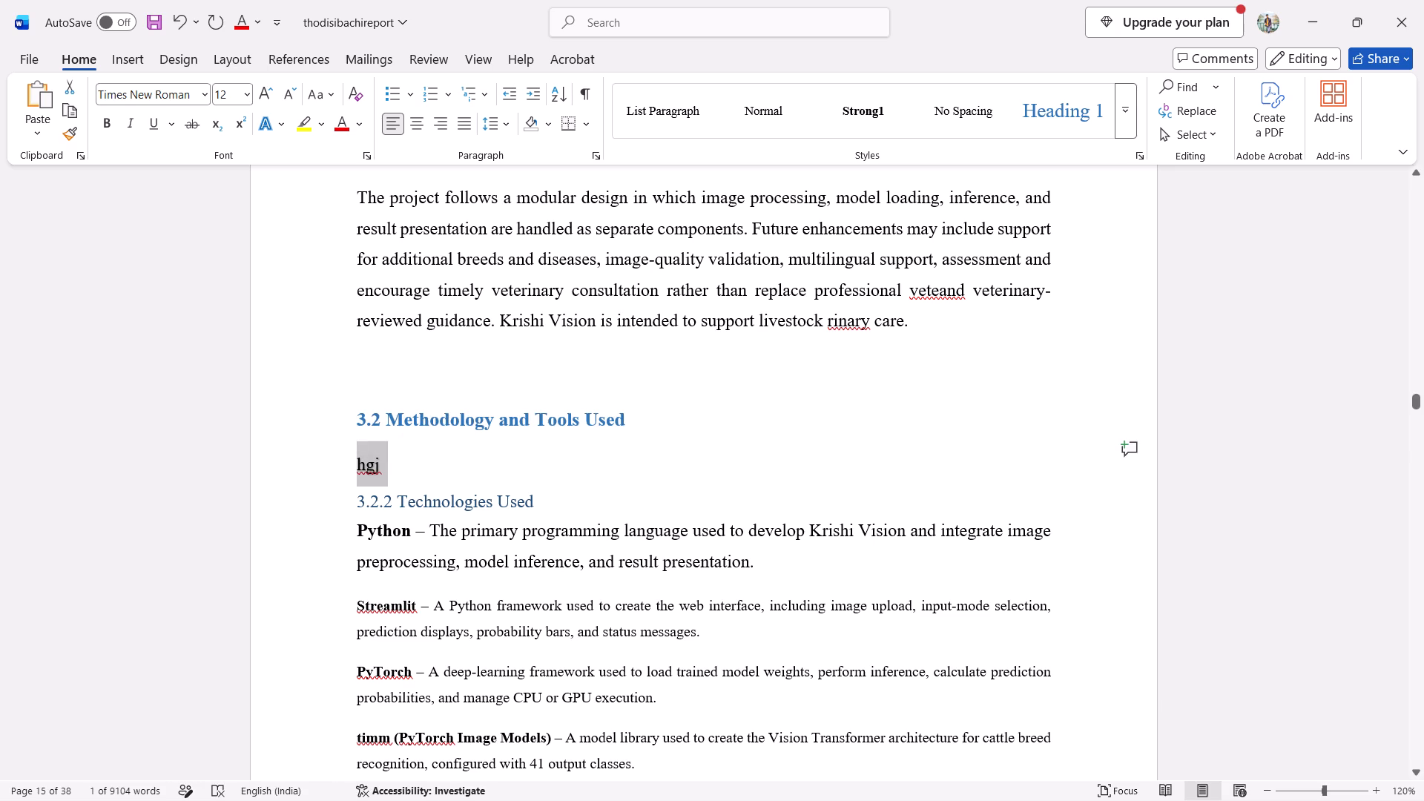
Check which style is applied to the words "rinary care." ending the paragraph before section 3.2.
left_click(911, 319)
left_click_drag(911, 319, 858, 319)
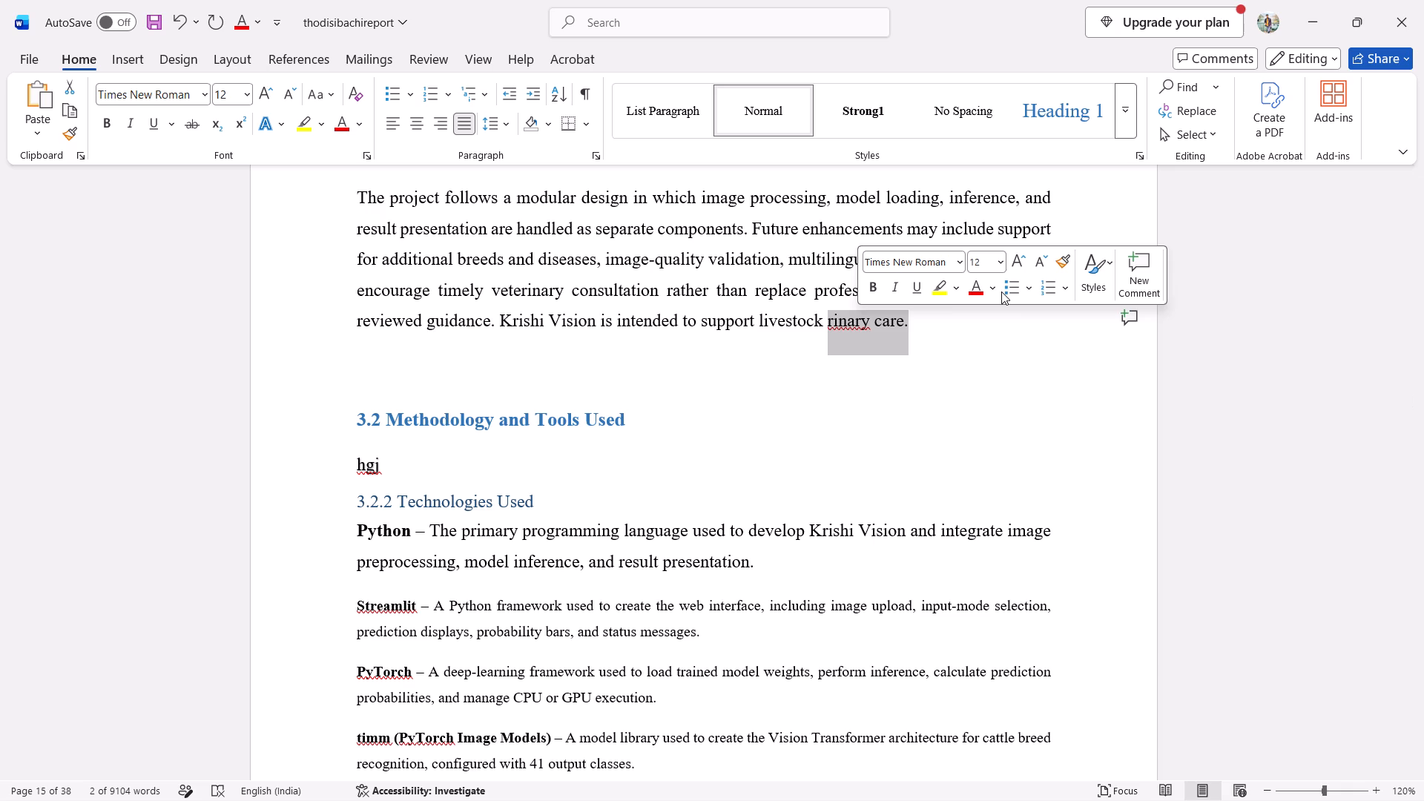
left_click(1098, 261)
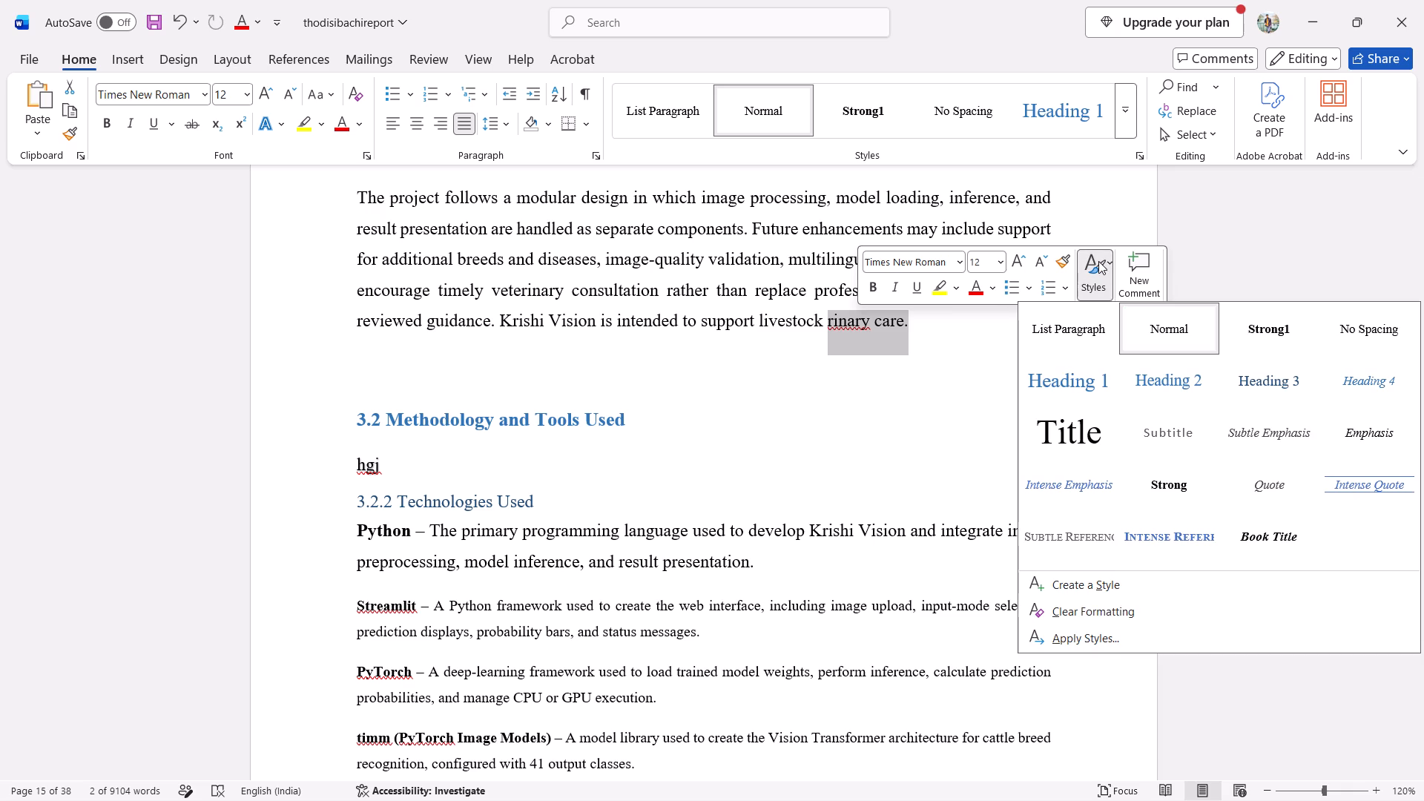
left_click(1098, 261)
left_click(451, 487)
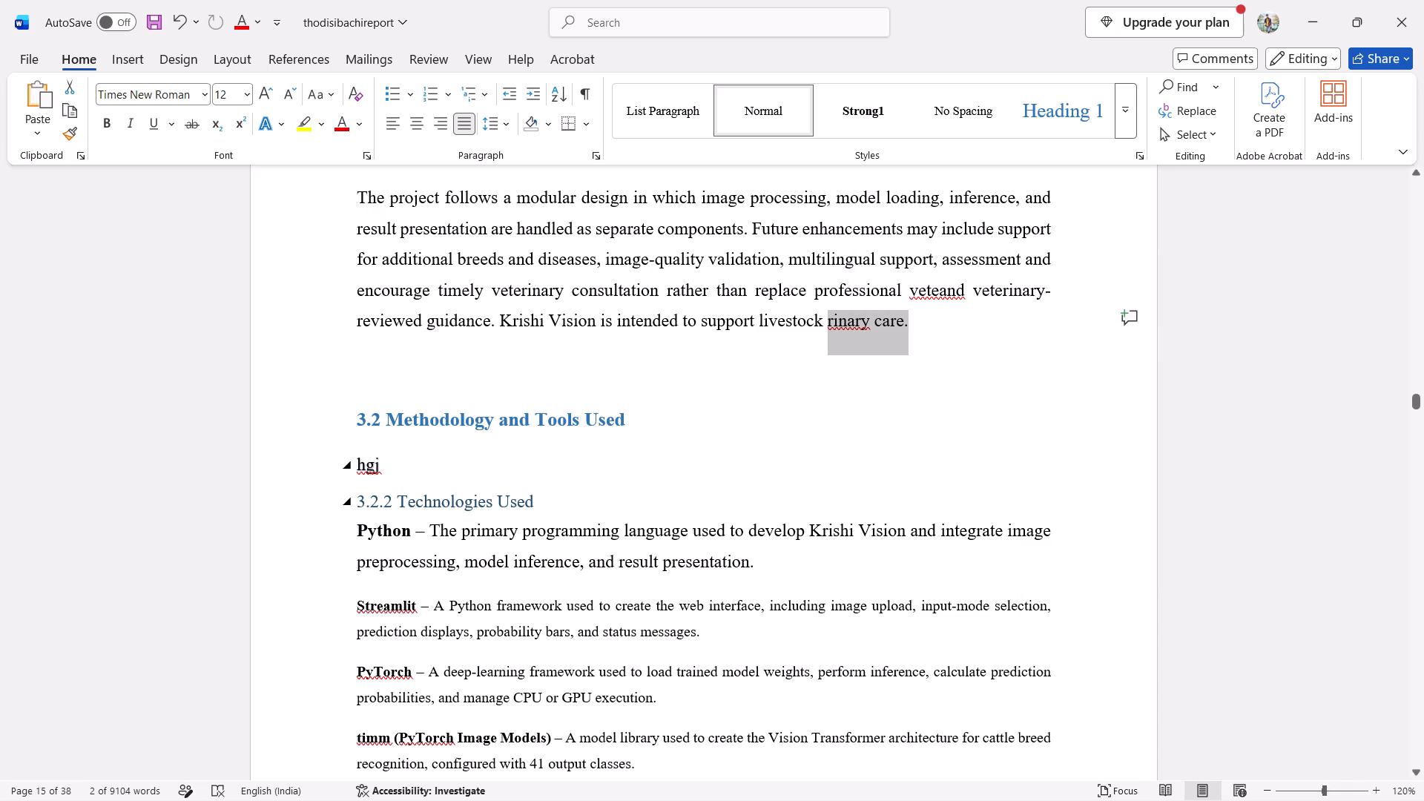
Apply the Normal style to the "hgj" placeholder under 3.2 Methodology and Tools Used.
left_click_drag(412, 472, 318, 466)
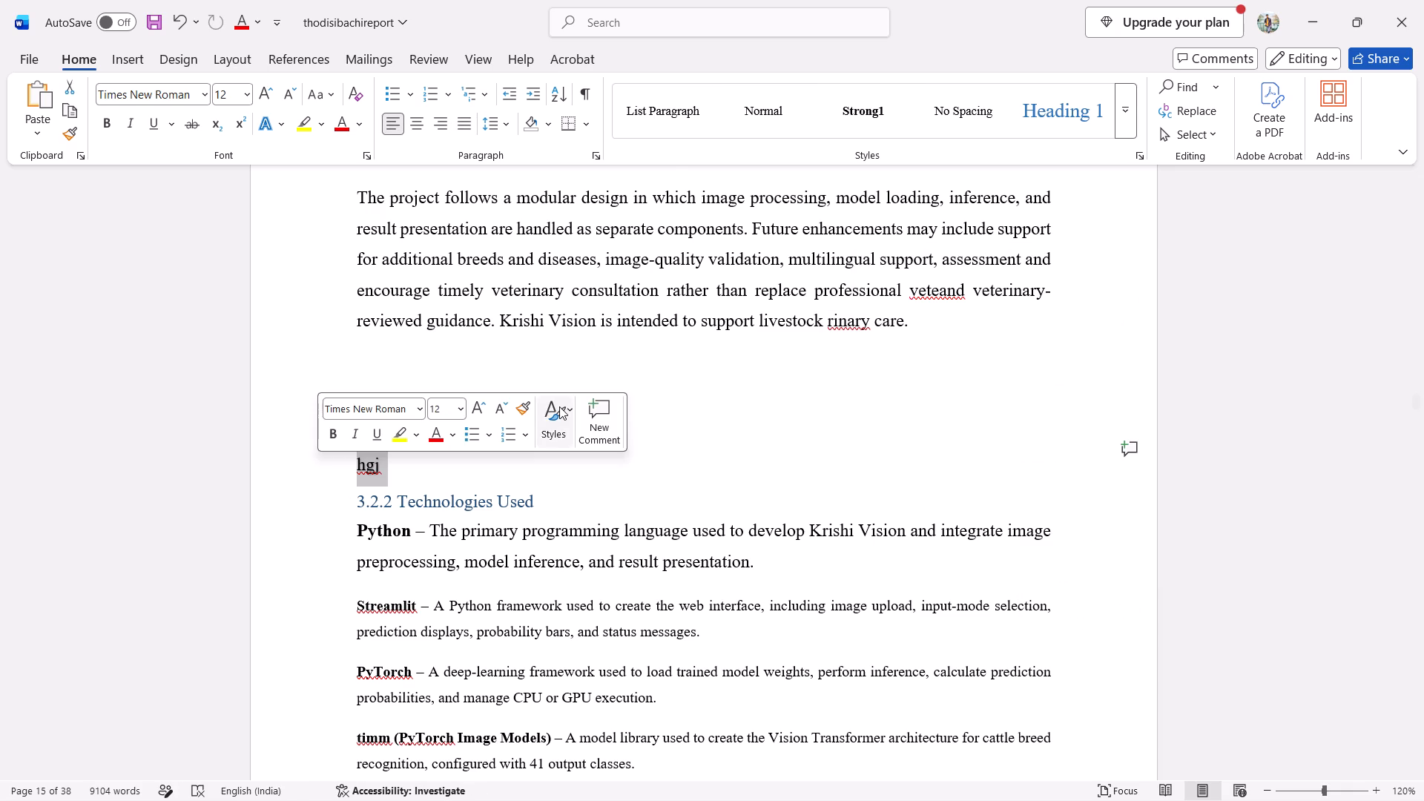
left_click(559, 406)
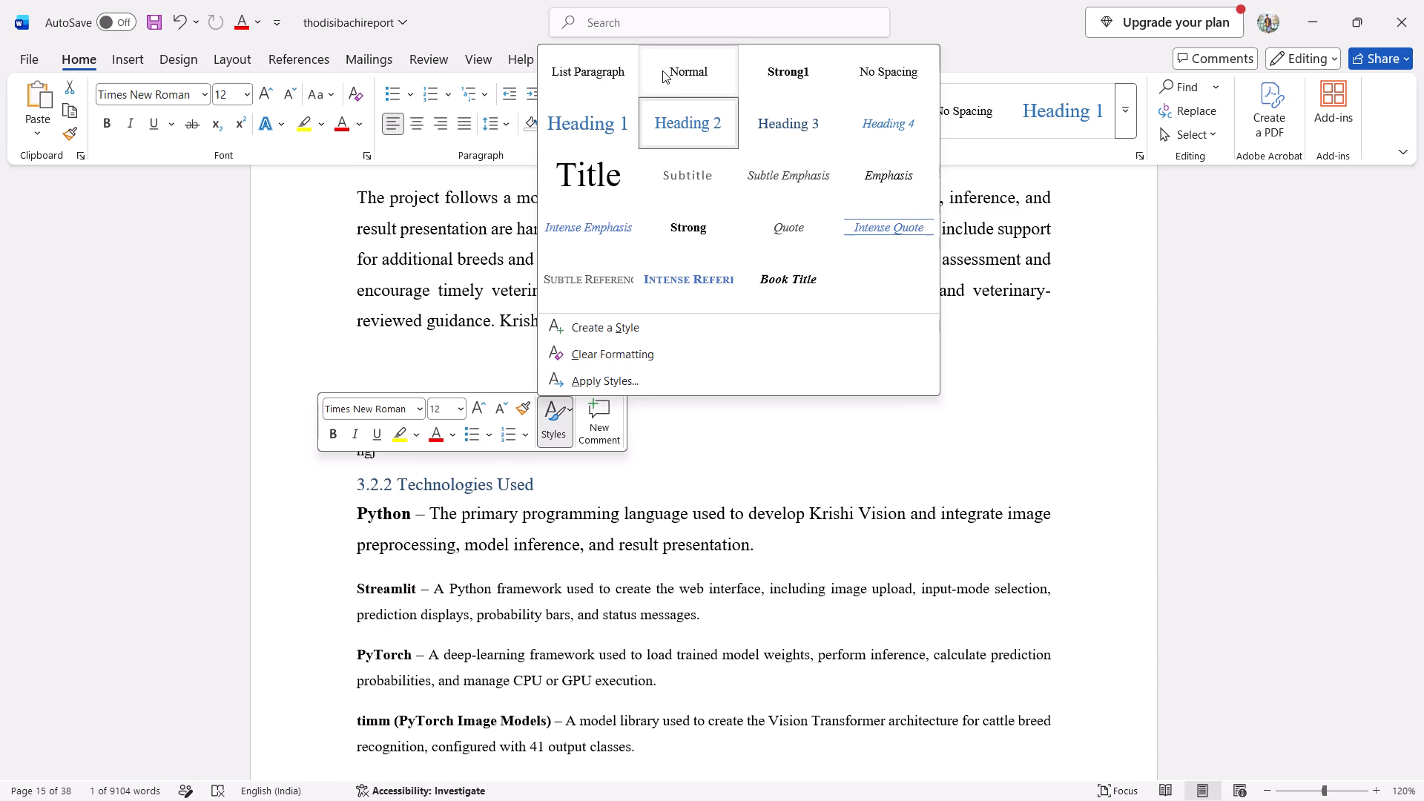
left_click(662, 70)
left_click(407, 445)
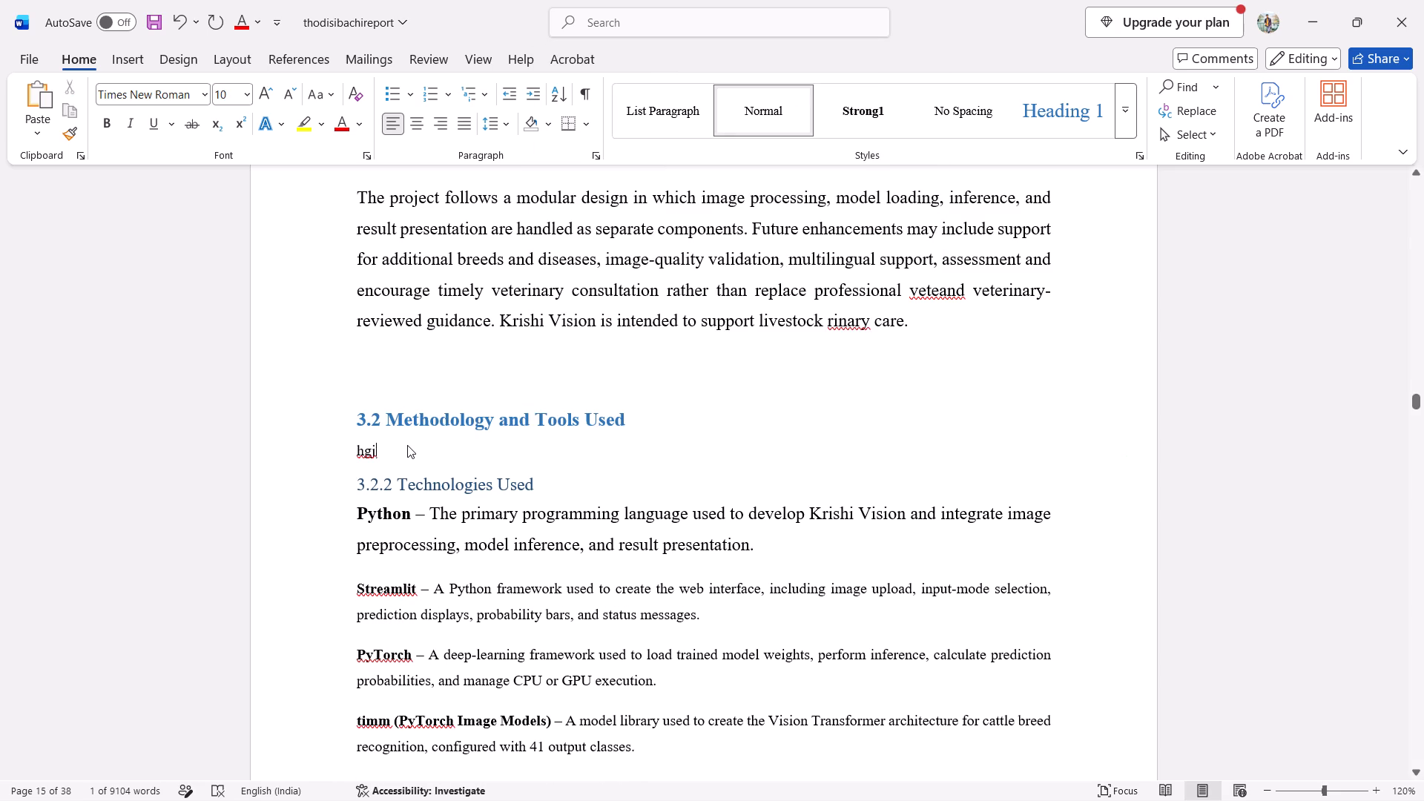
Replace the "hgj" placeholder under 3.2 Methodology and Tools Used with the copied methodology text.
key("BackSpace")
key("BackSpace")
key("BackSpace")
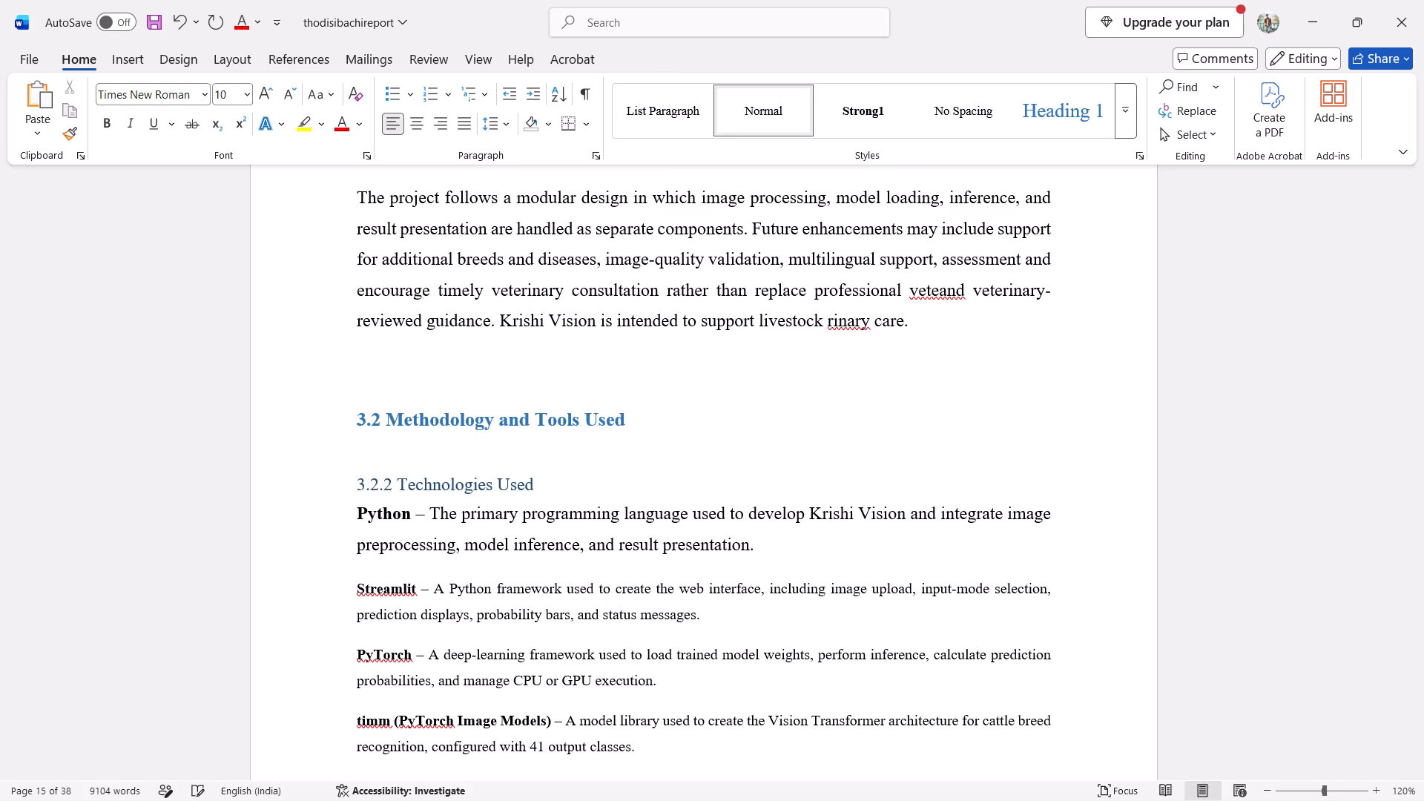
key("ctrl+v")
Apply the Normal style to the pasted text from the 3.2 introductory paragraph through the Step 6 paragraph.
scroll(407, 445, "down", 1)
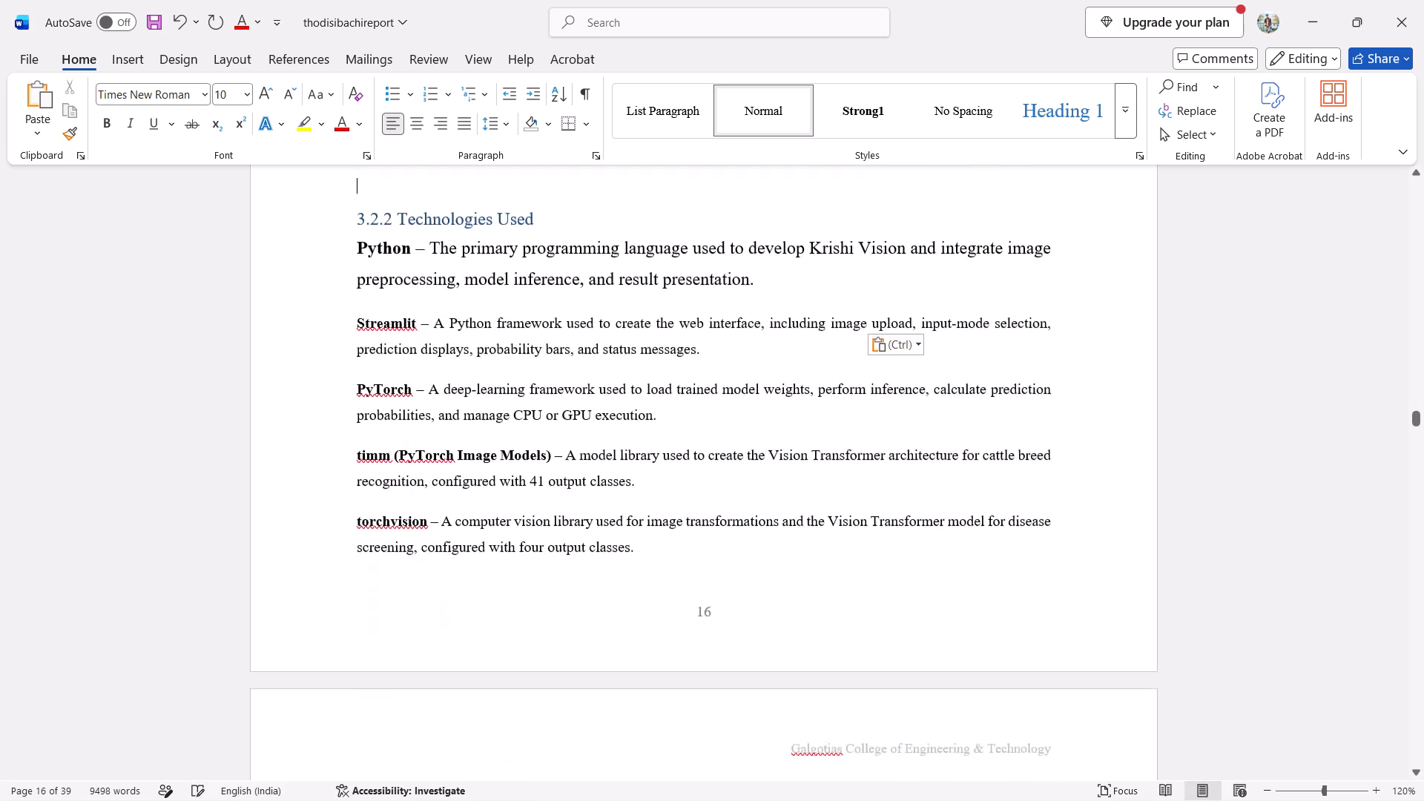
scroll(407, 445, "up", 2)
left_click_drag(873, 581, 196, 363)
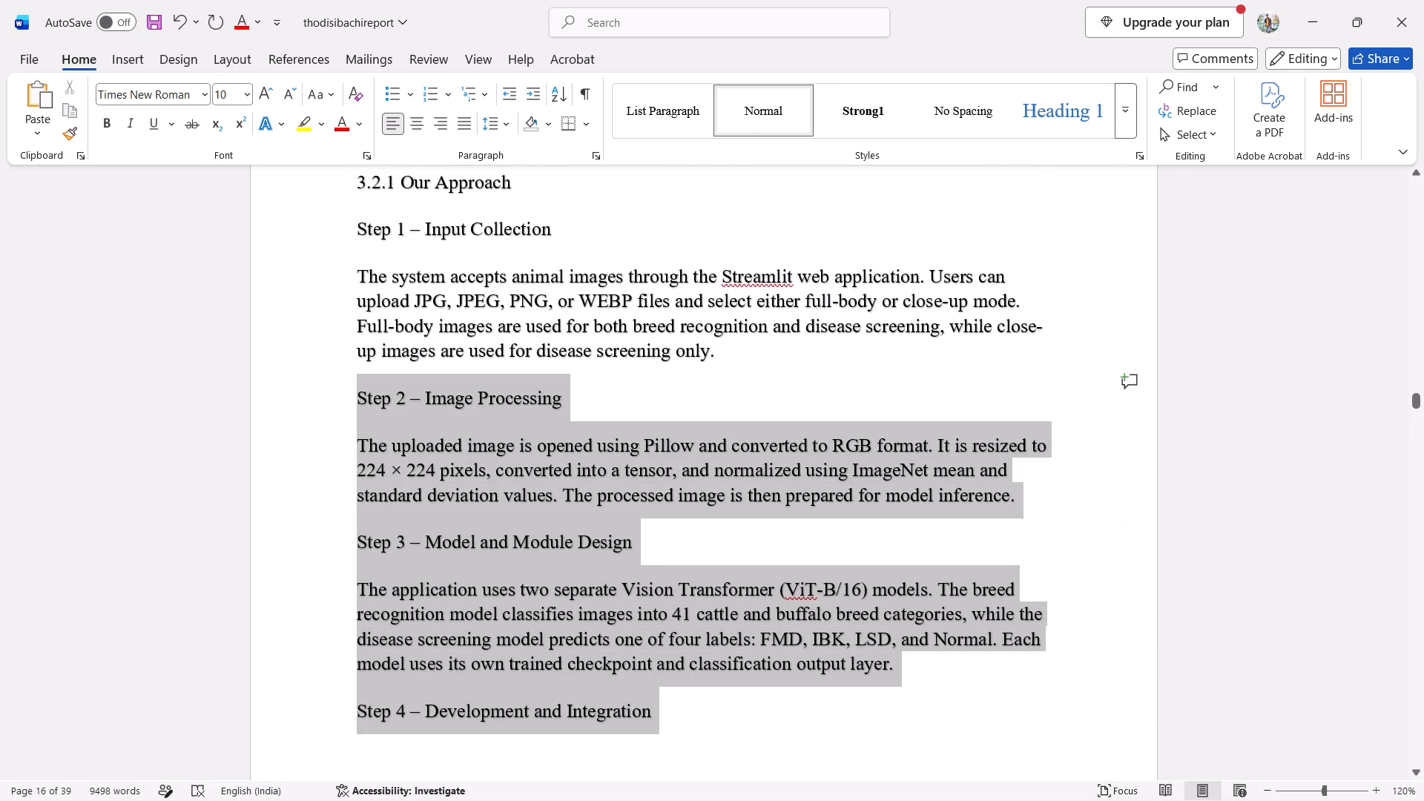
left_click_drag(196, 363, 272, 693)
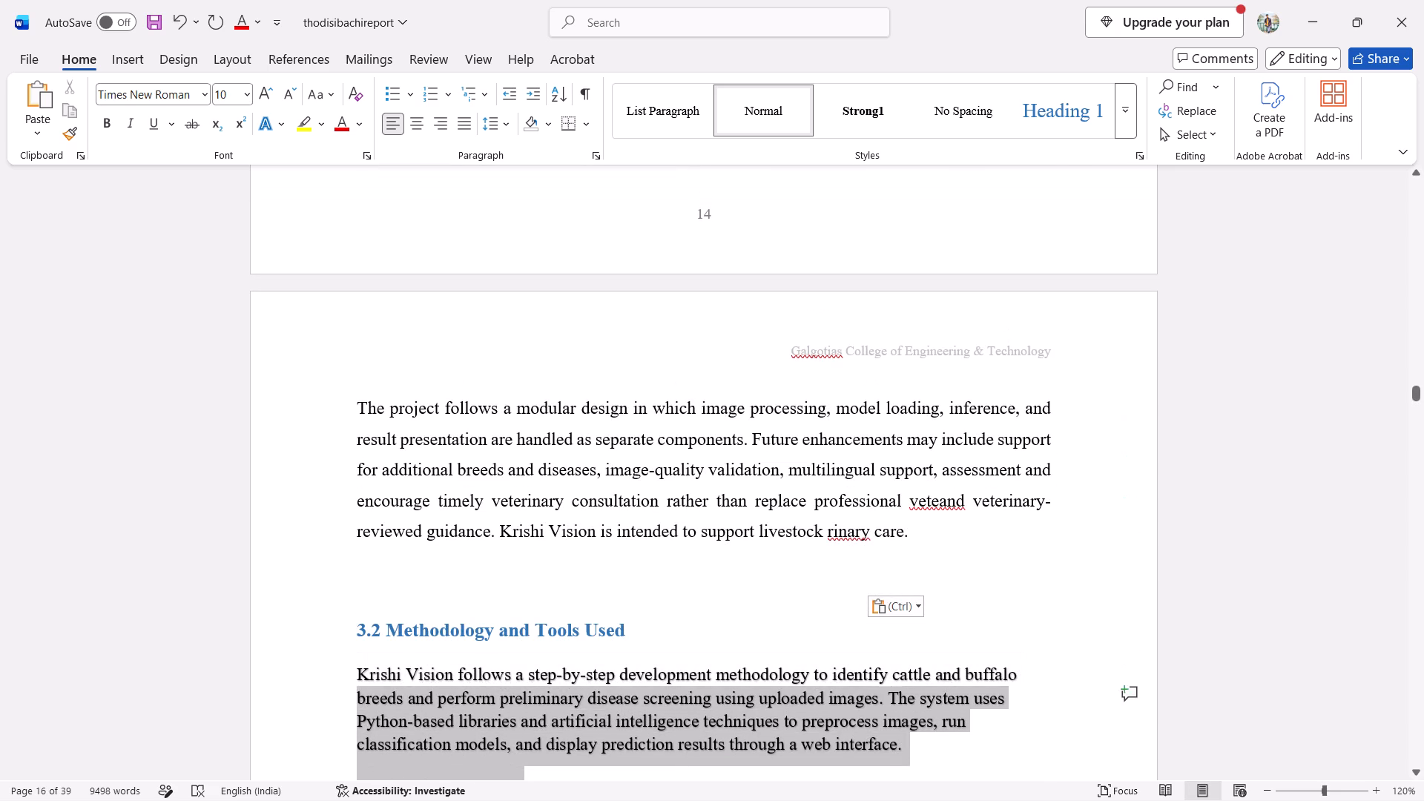
left_click_drag(272, 693, 273, 662)
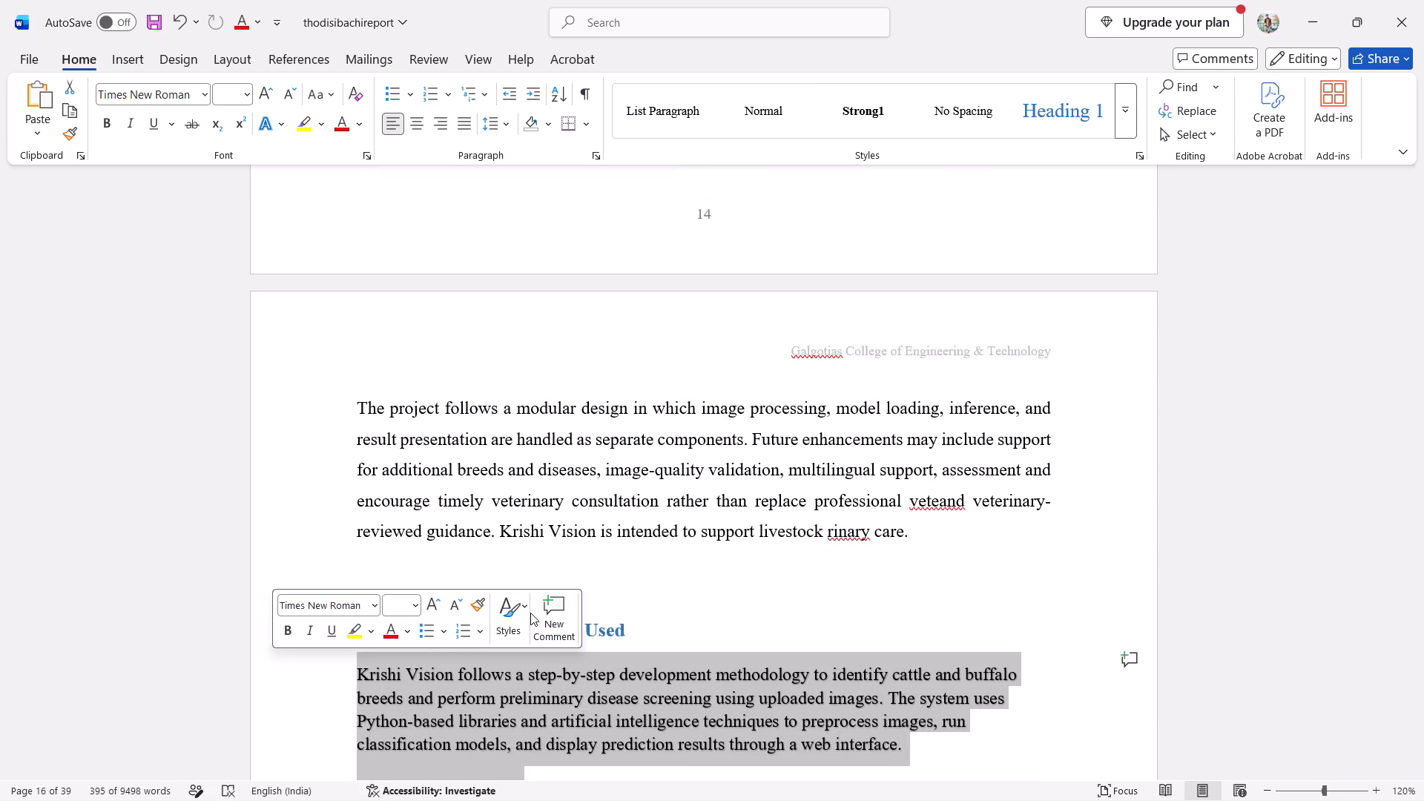
left_click(530, 613)
left_click(513, 609)
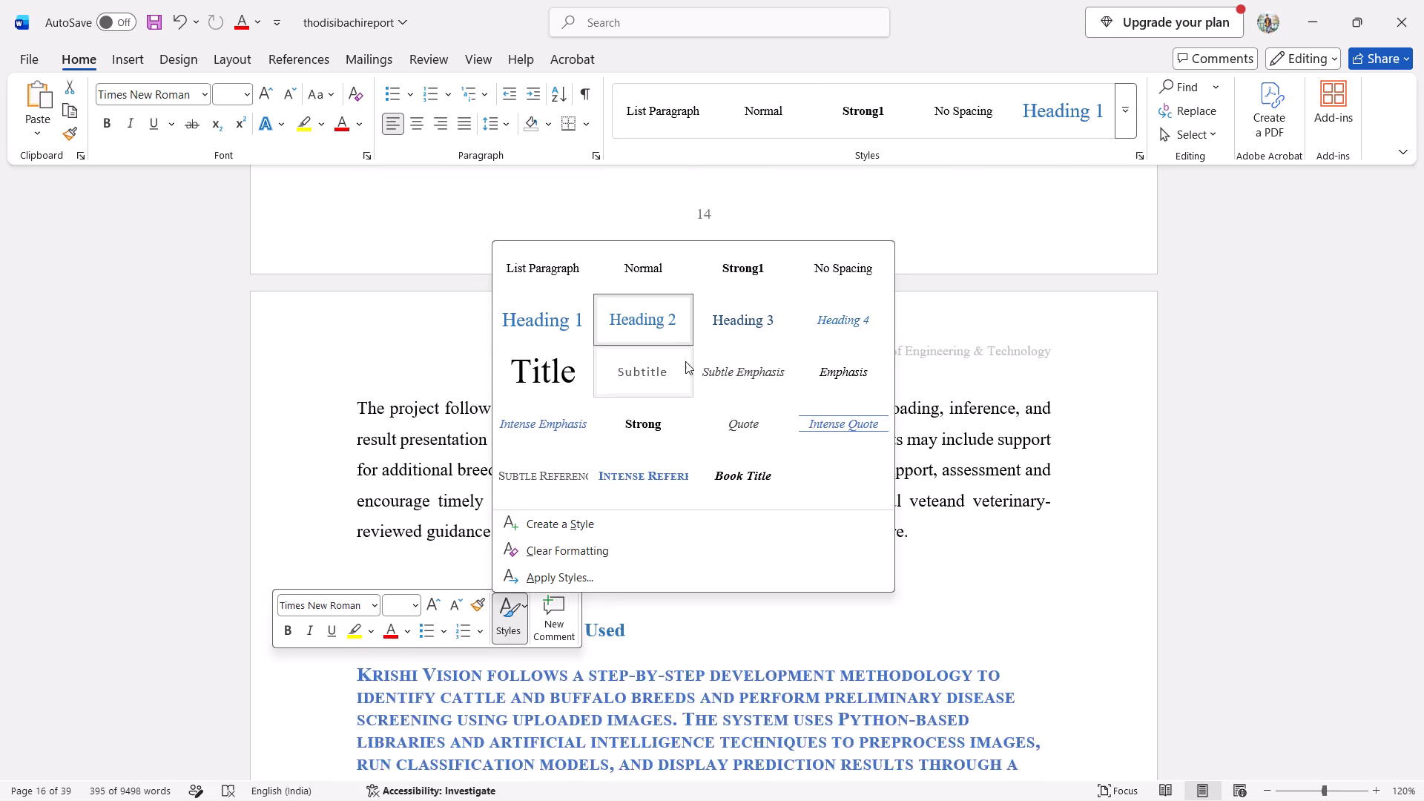
left_click(647, 259)
left_click(896, 467)
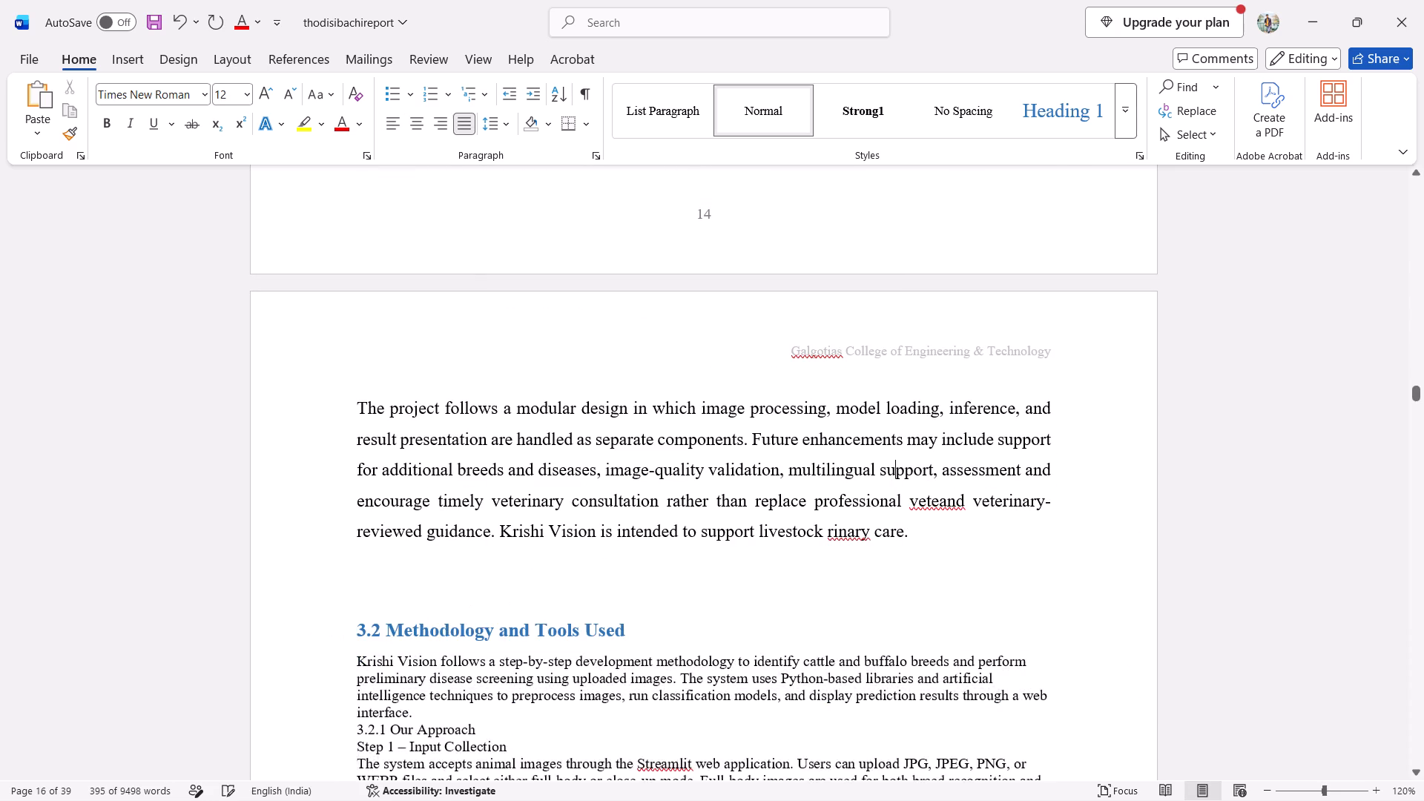
Set the font size of the 3.2 text, from the introductory paragraph through the Step 6 paragraph, to 12.
scroll(896, 467, "down", 6)
scroll(896, 467, "up", 5)
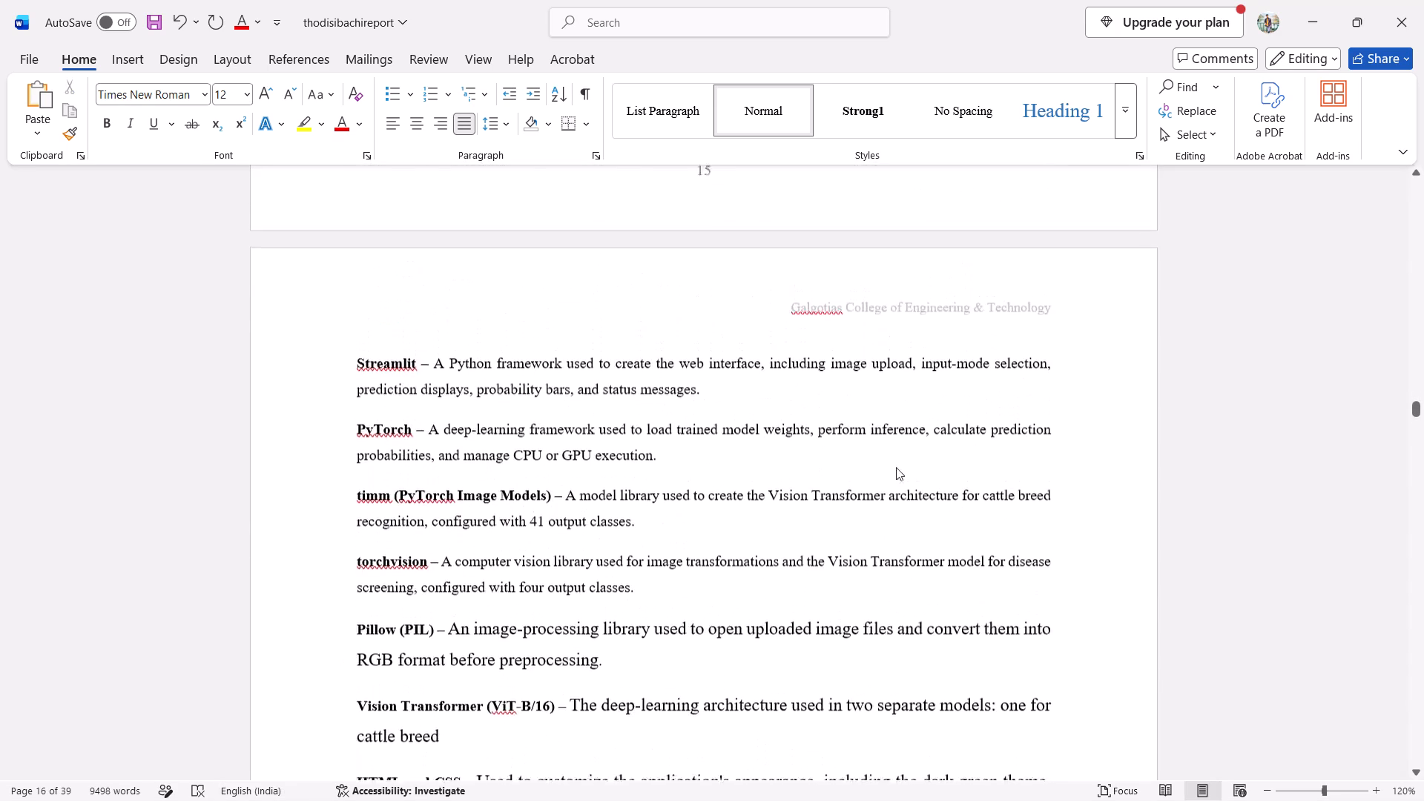
scroll(896, 467, "up", 2)
scroll(896, 467, "down", 1)
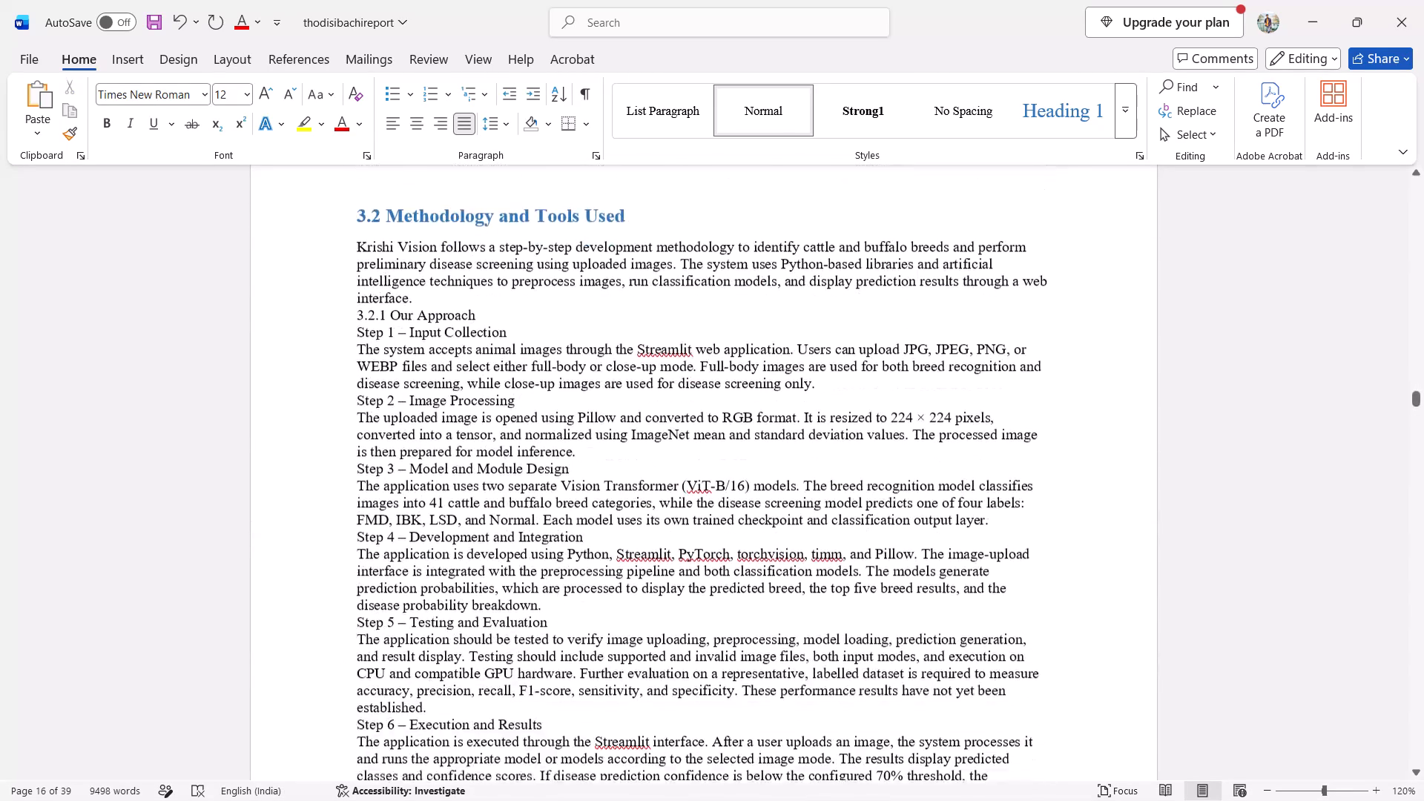
scroll(896, 467, "down", 2)
right_click(896, 467)
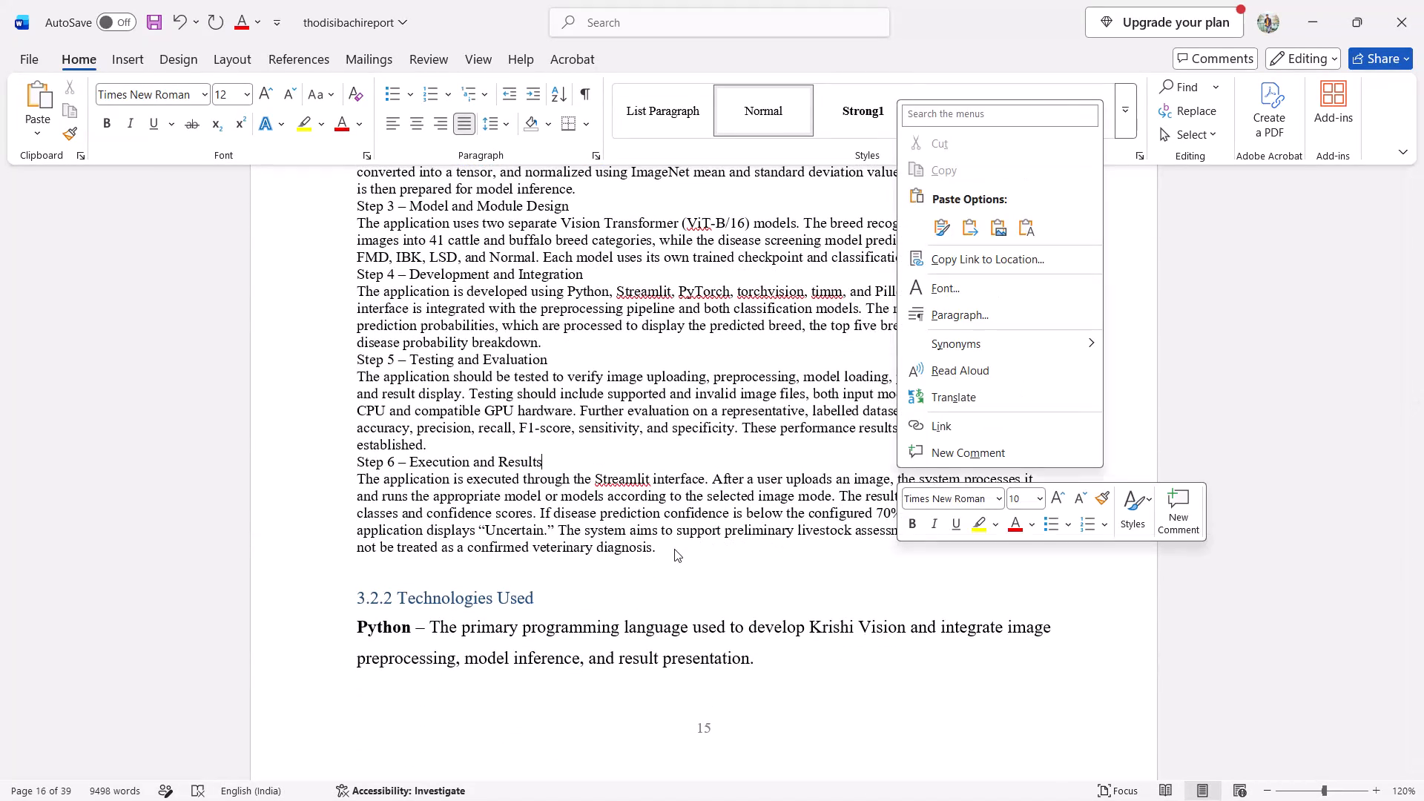
left_click(664, 548)
left_click_drag(660, 548, 445, 368)
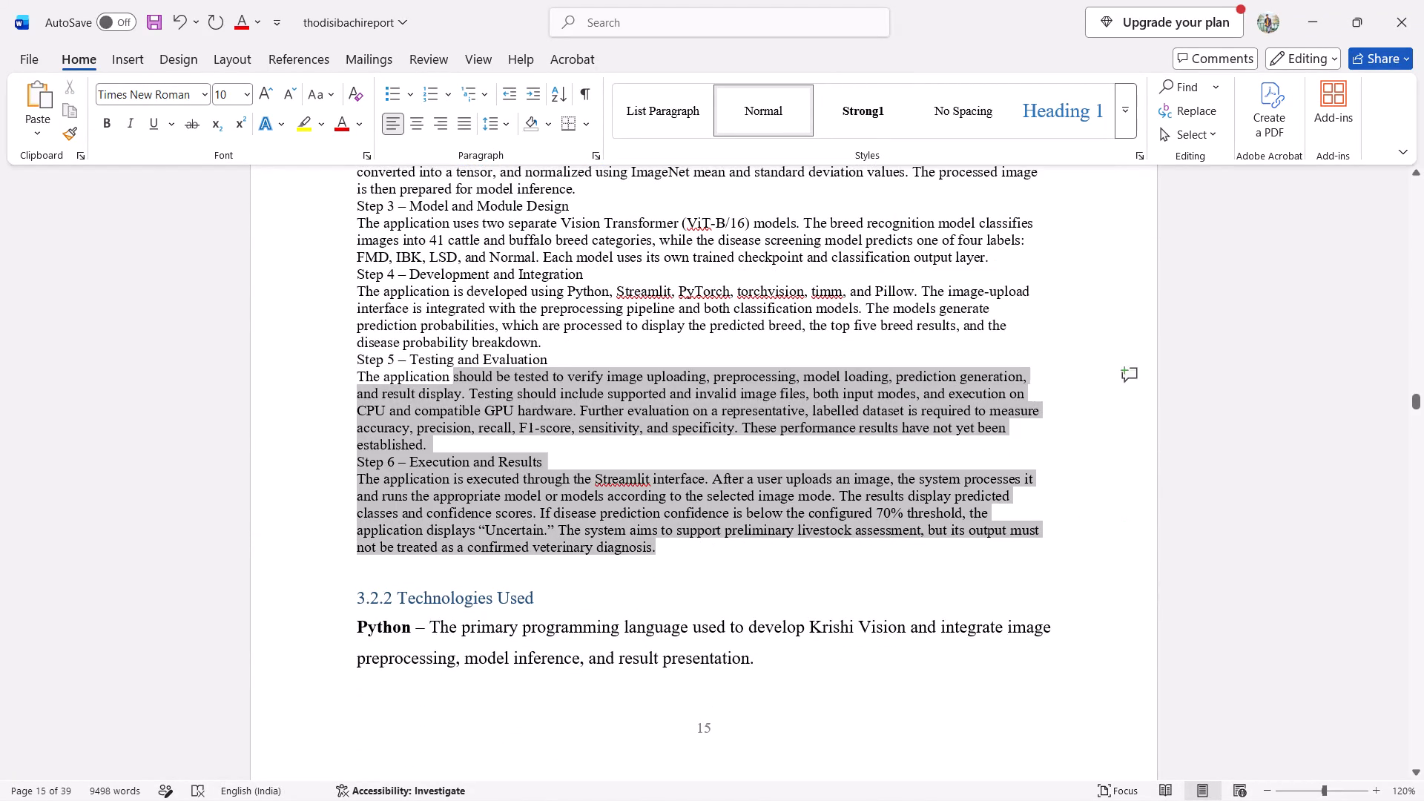
left_click_drag(445, 368, 337, 217)
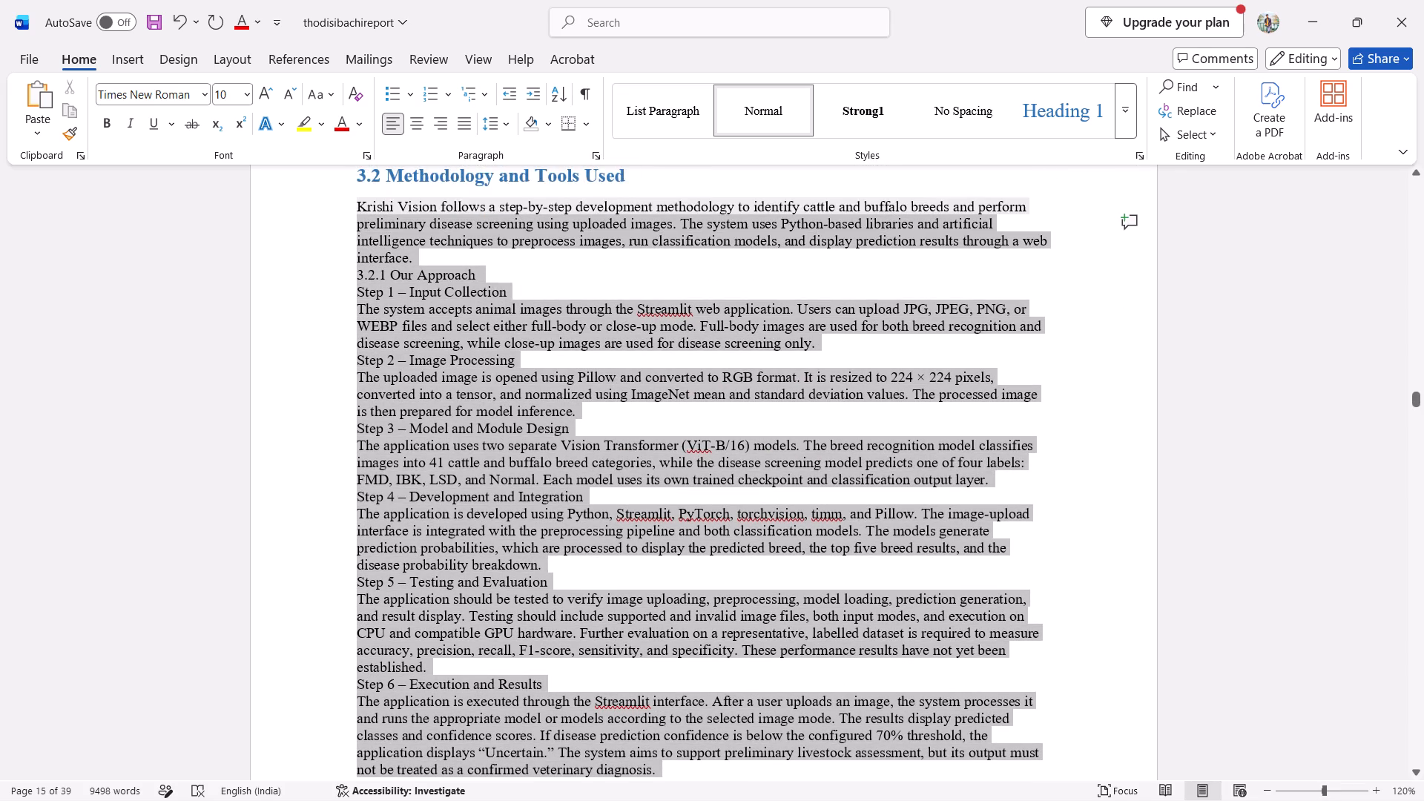
left_click_drag(337, 217, 337, 206)
left_click(479, 143)
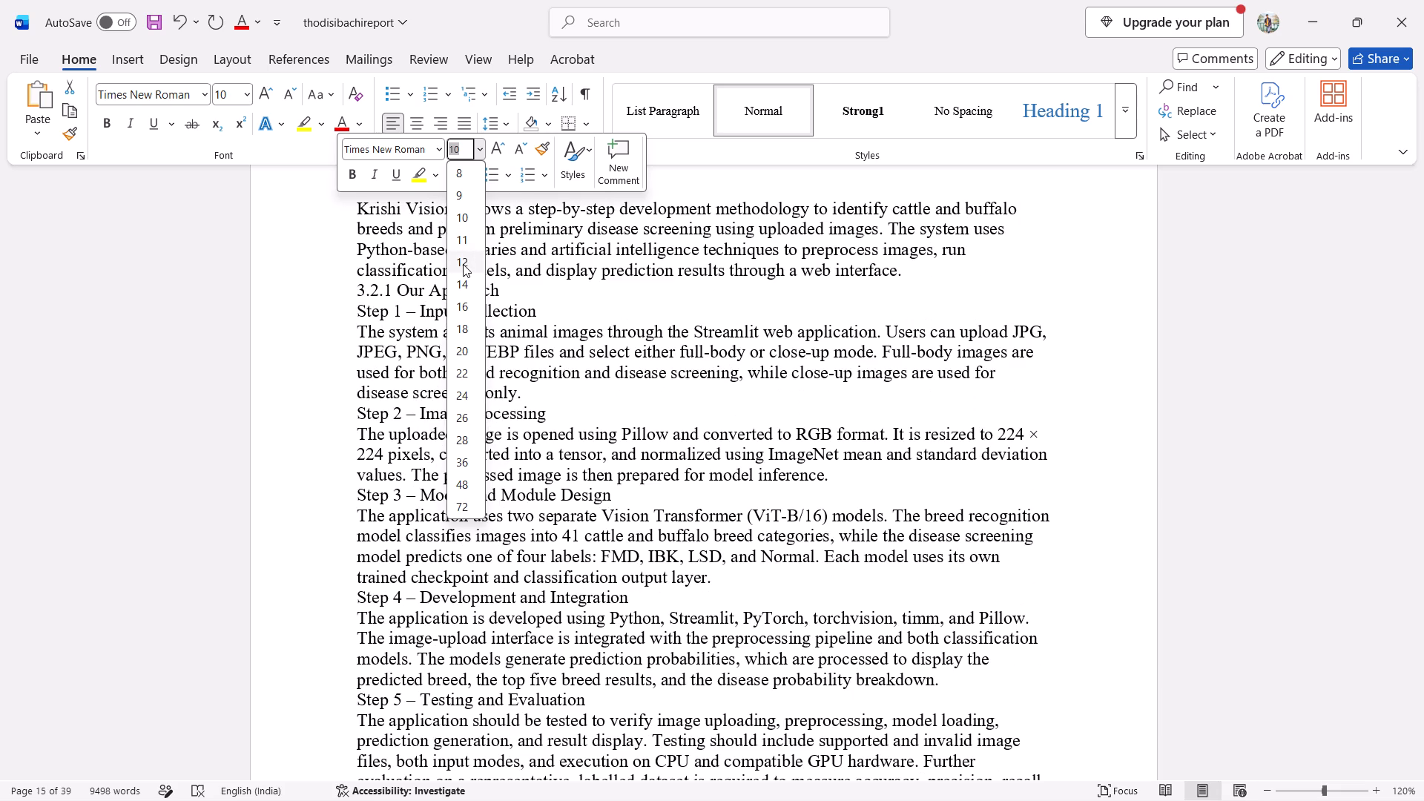
left_click(463, 264)
scroll(179, 391, "down", 3)
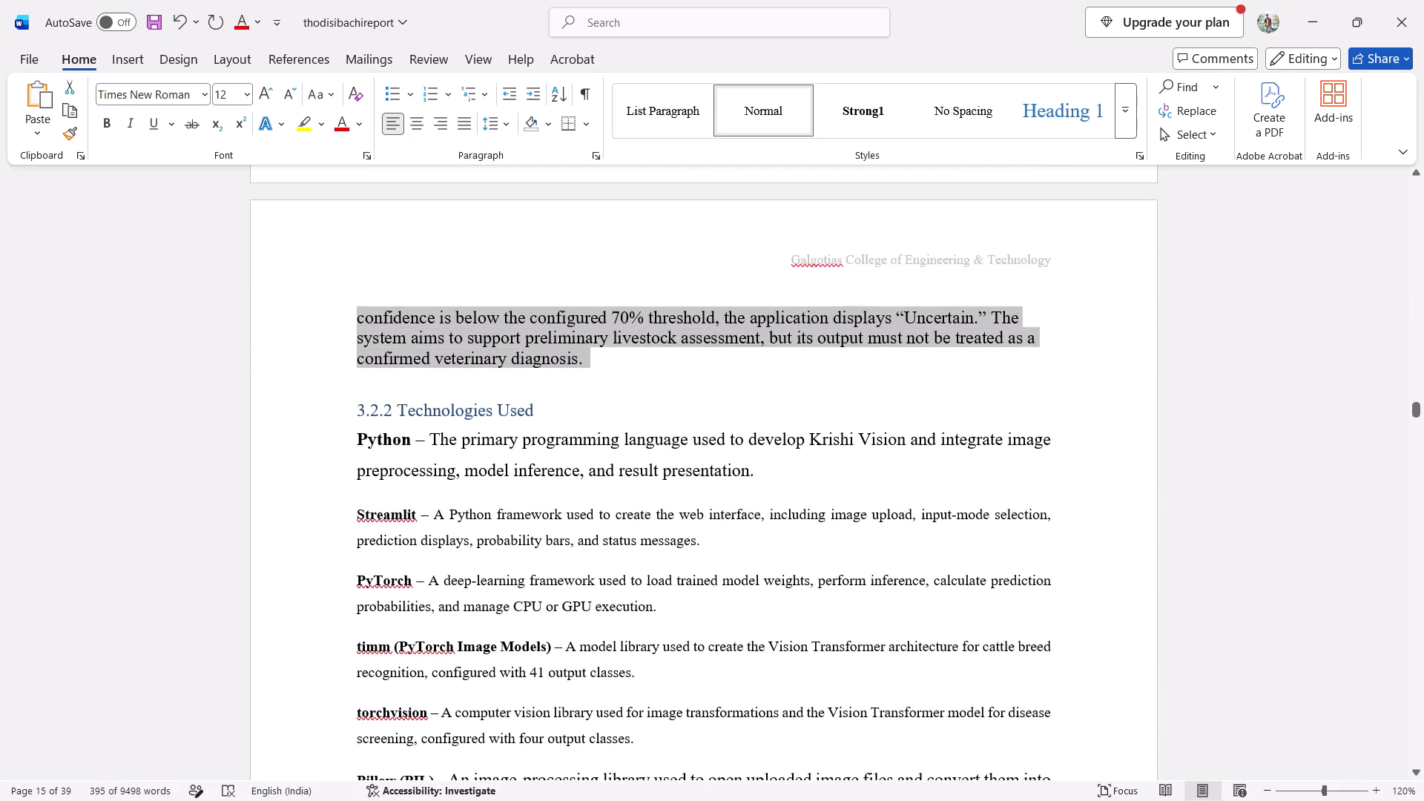
left_click(512, 457)
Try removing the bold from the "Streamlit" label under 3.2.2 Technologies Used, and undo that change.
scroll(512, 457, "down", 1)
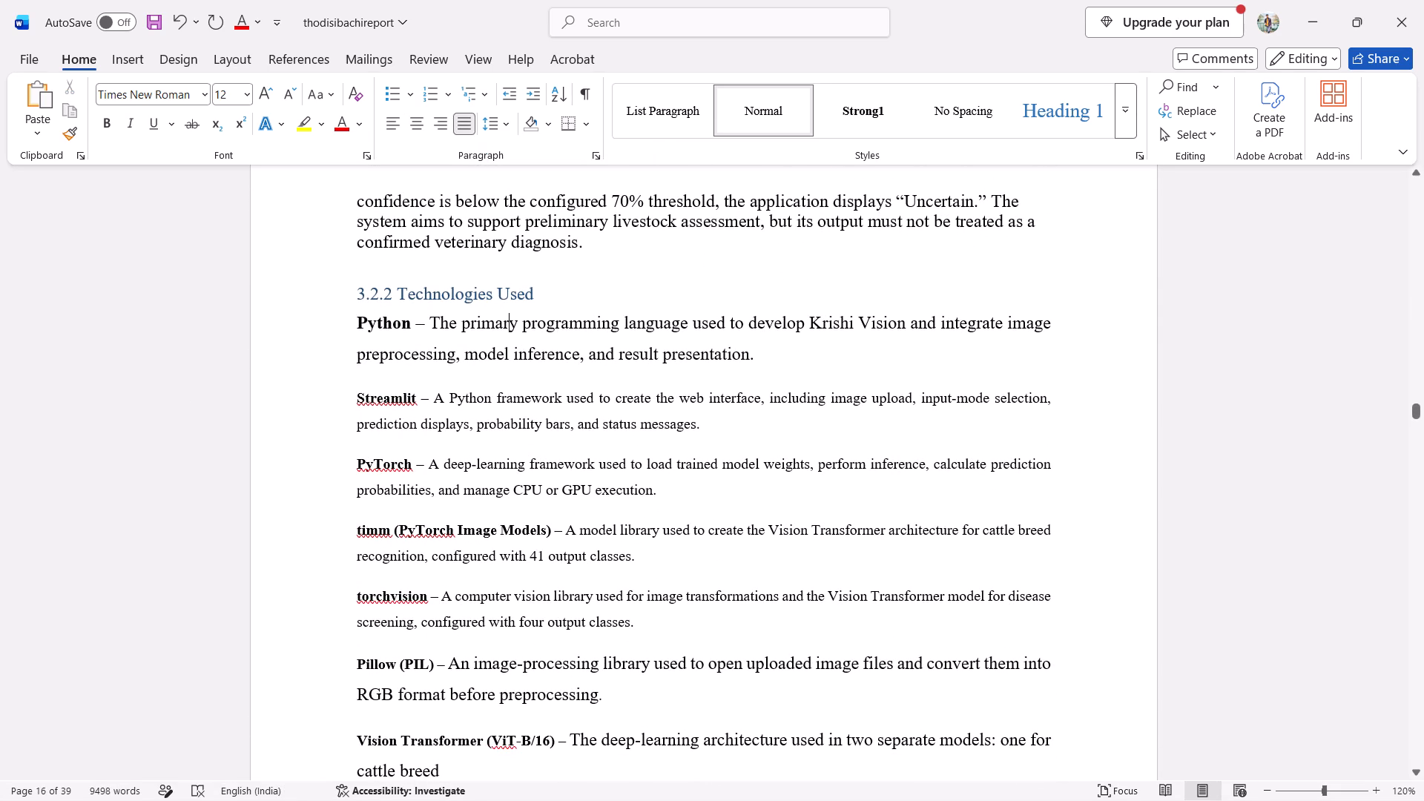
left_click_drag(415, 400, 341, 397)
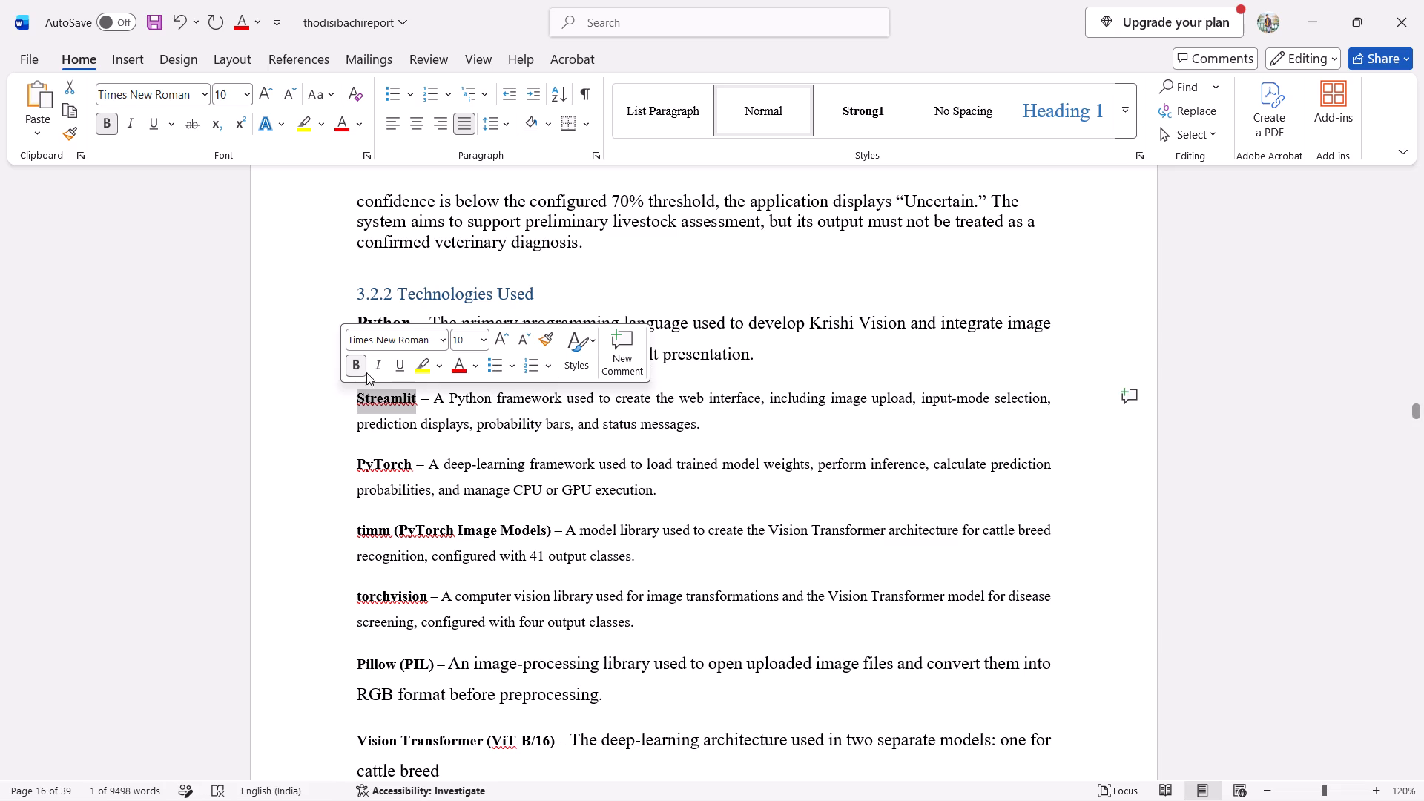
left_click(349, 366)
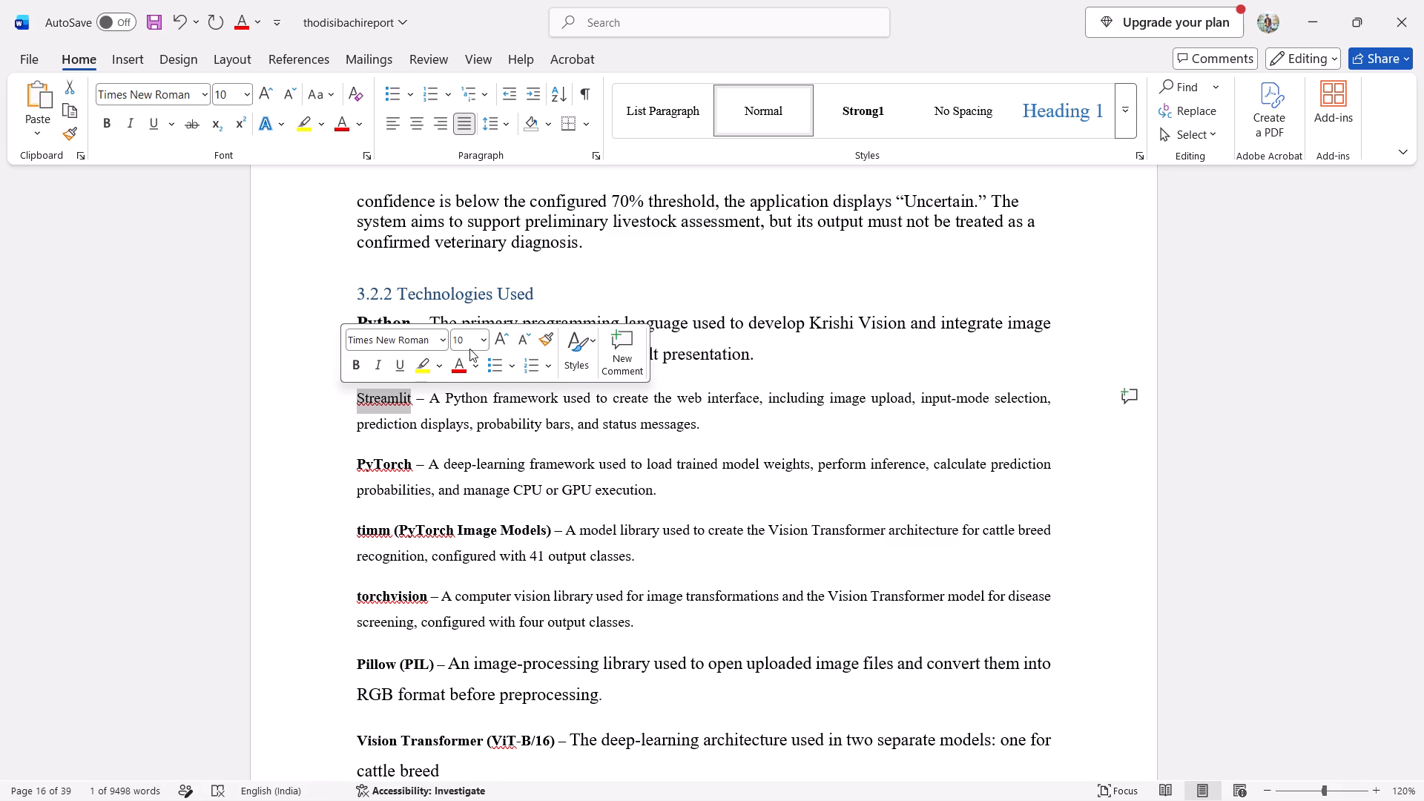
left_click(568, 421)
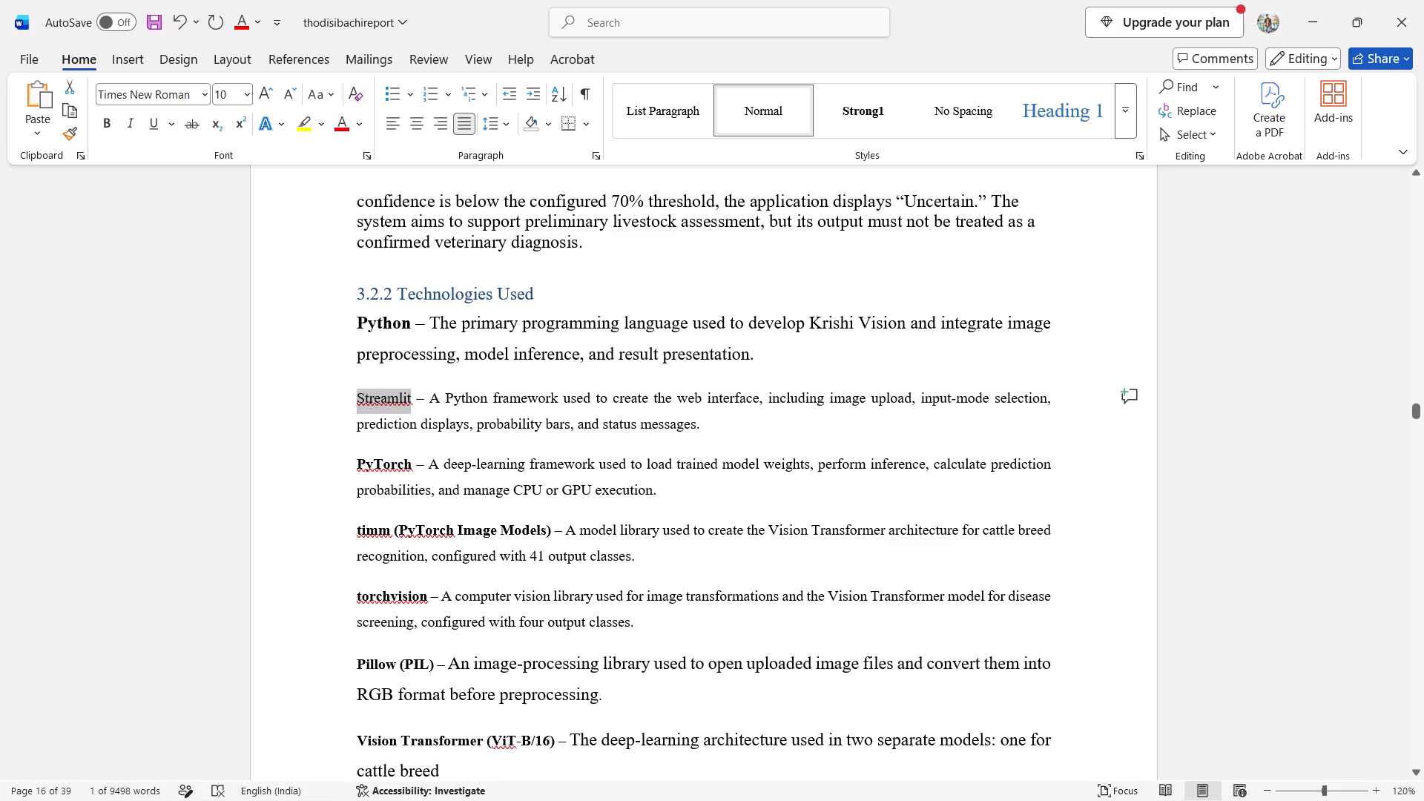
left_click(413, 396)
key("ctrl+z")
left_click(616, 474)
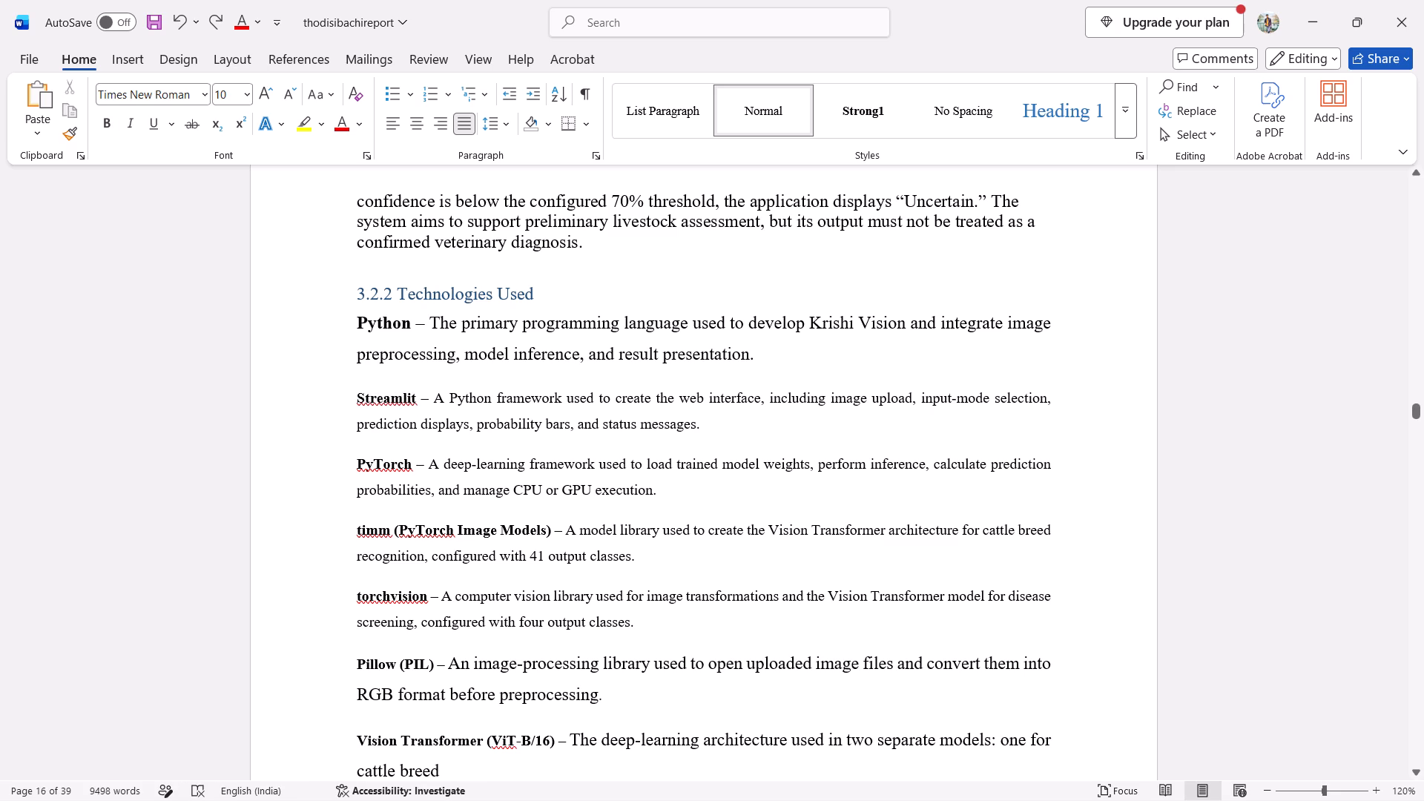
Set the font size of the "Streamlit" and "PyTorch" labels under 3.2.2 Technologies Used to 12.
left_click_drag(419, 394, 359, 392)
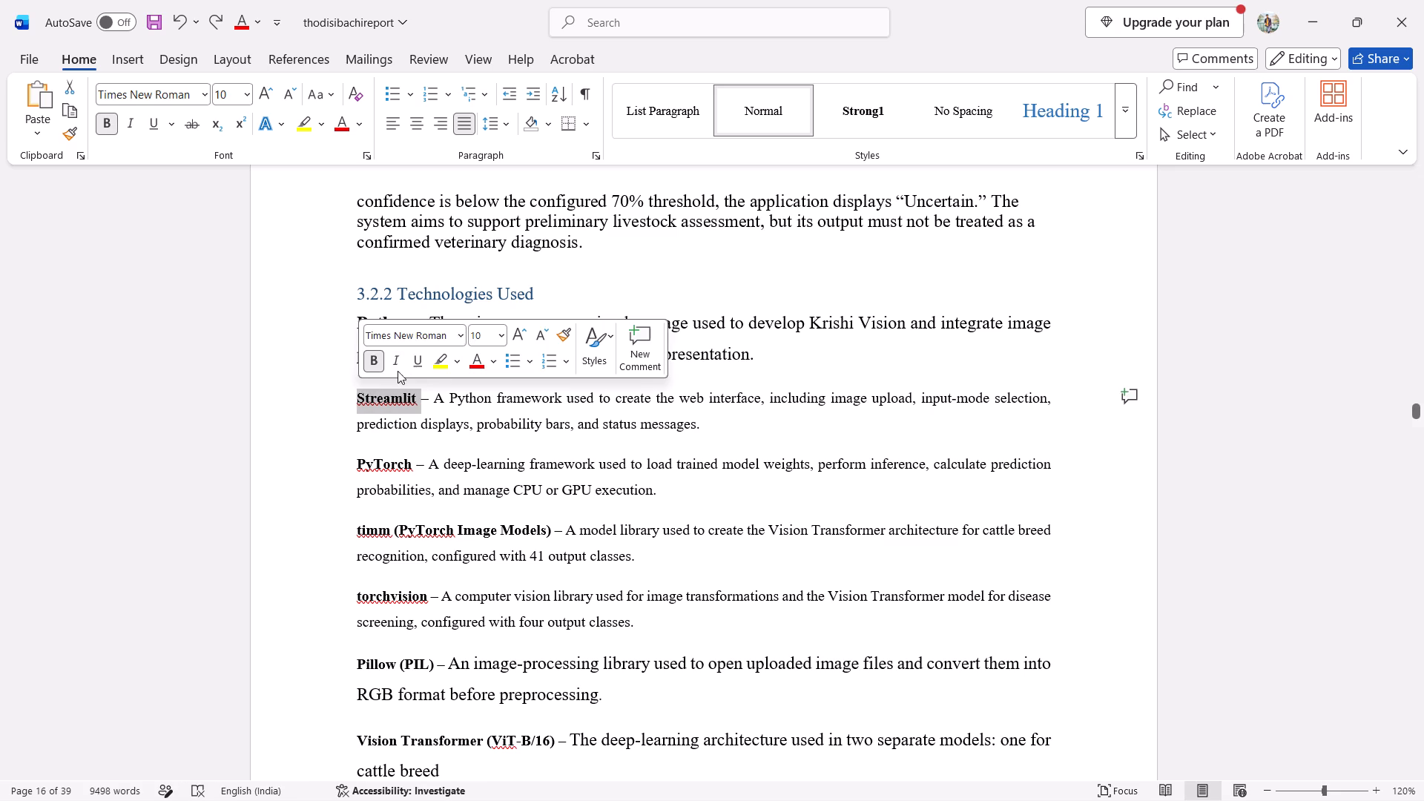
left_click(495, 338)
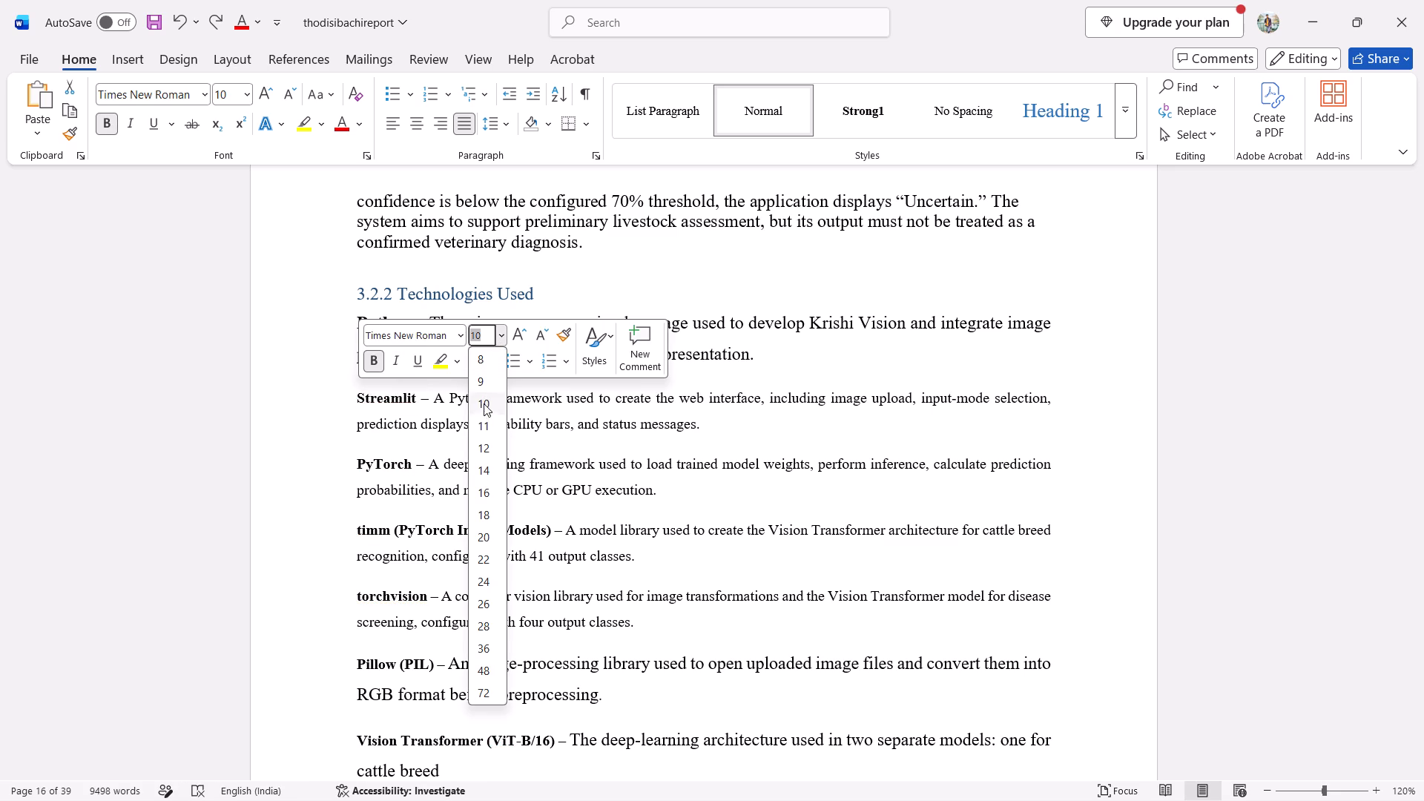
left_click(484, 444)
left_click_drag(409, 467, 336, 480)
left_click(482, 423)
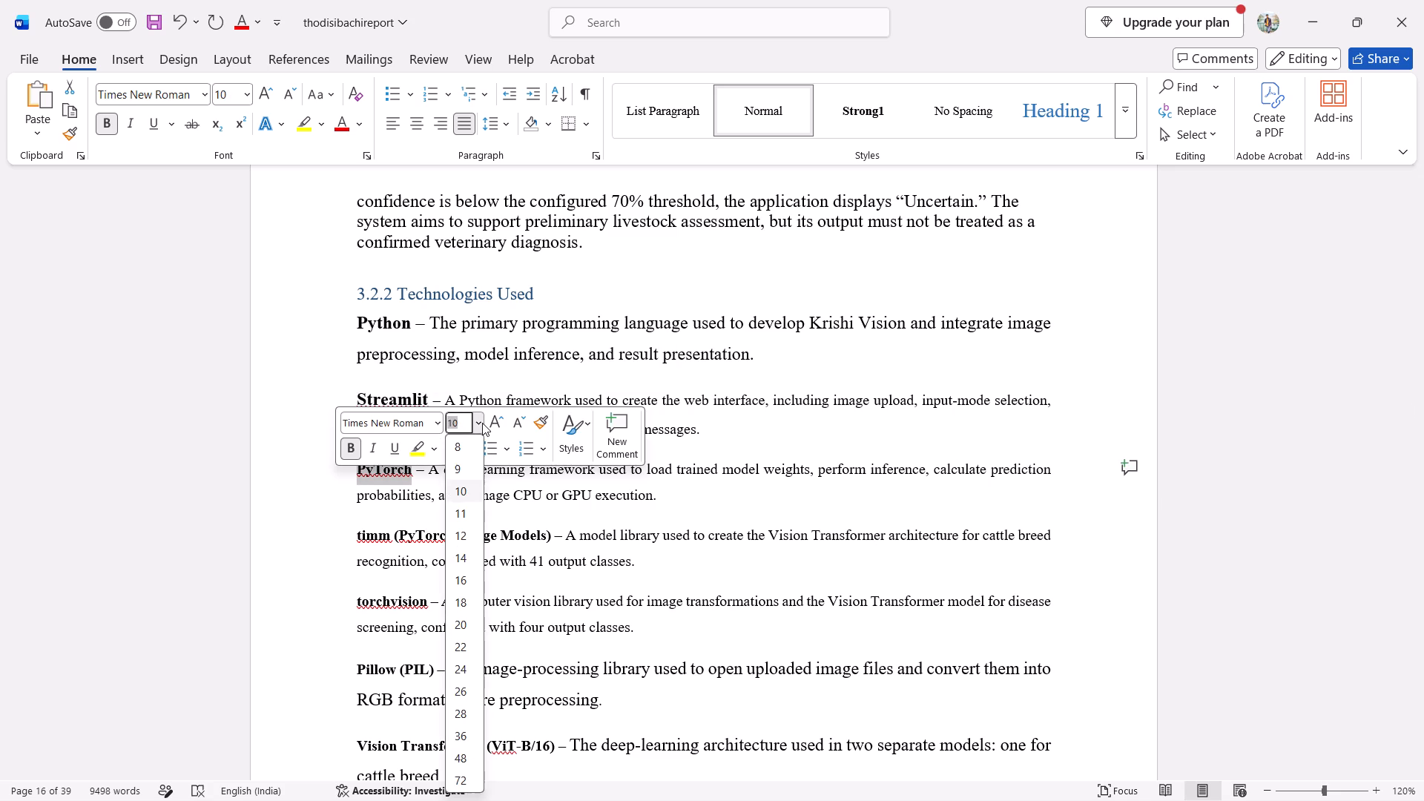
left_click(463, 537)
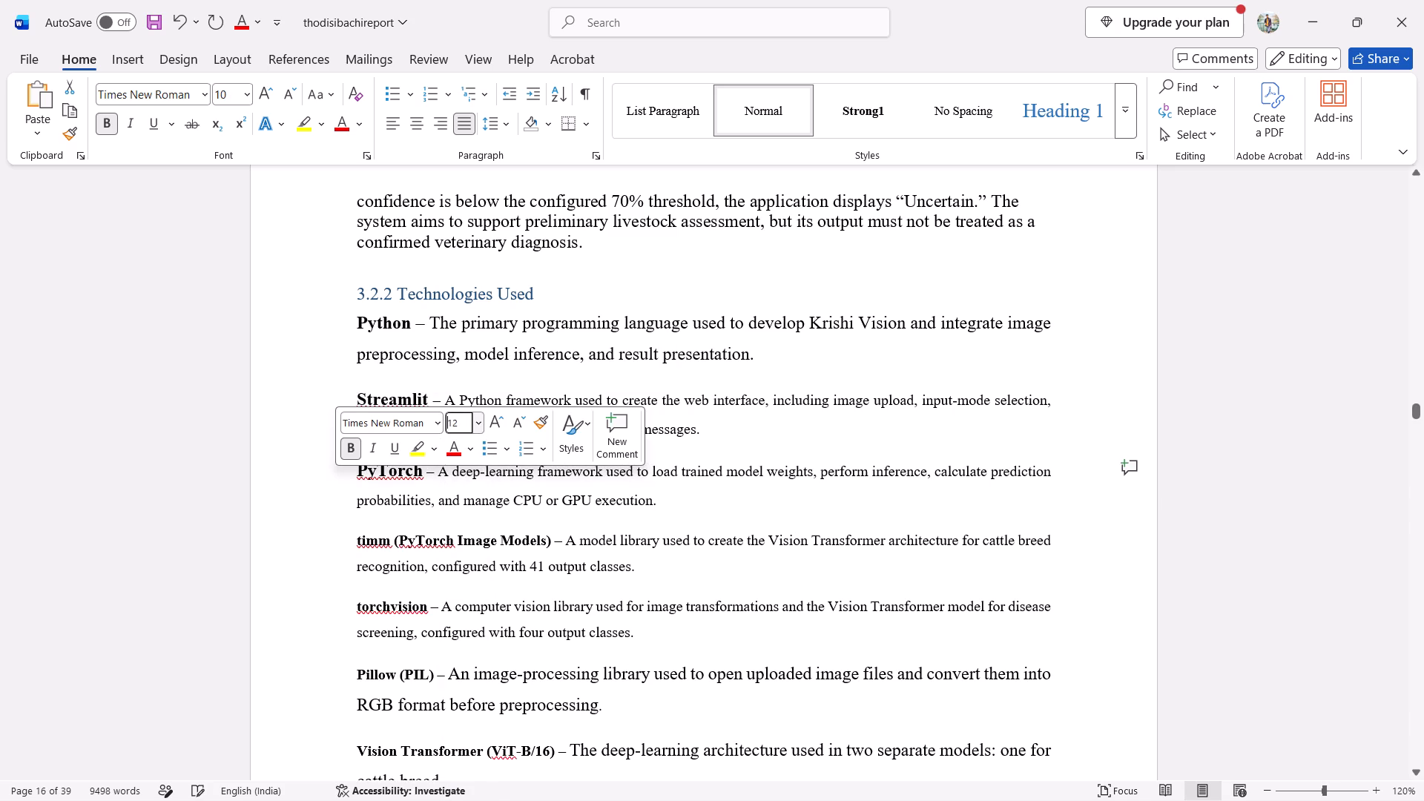
Set all 3.2.2 technology descriptions, from Python through Visual Studio Code and Python Virtual Environment, to font size 12.
scroll(568, 554, "down", 1)
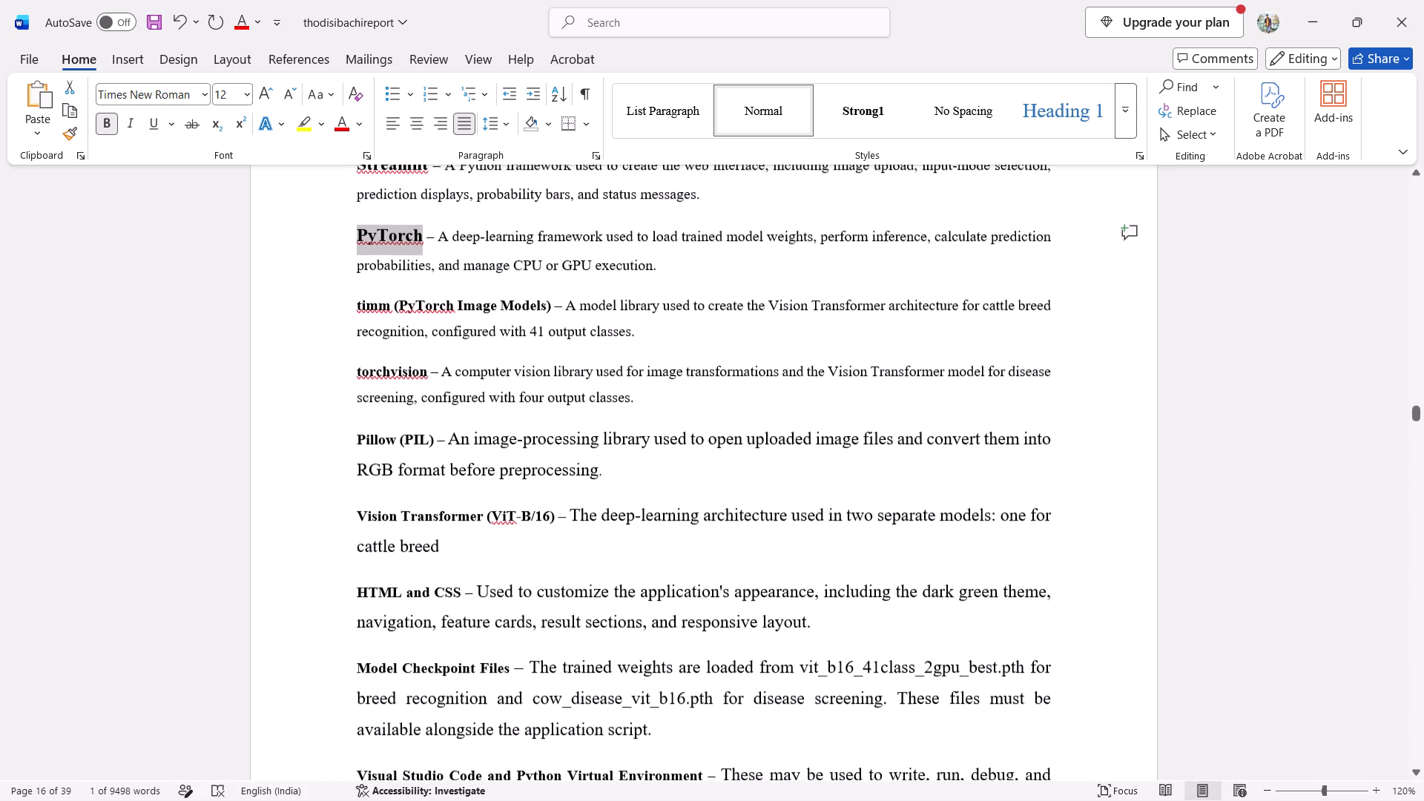
scroll(568, 554, "down", 4)
scroll(568, 554, "up", 3)
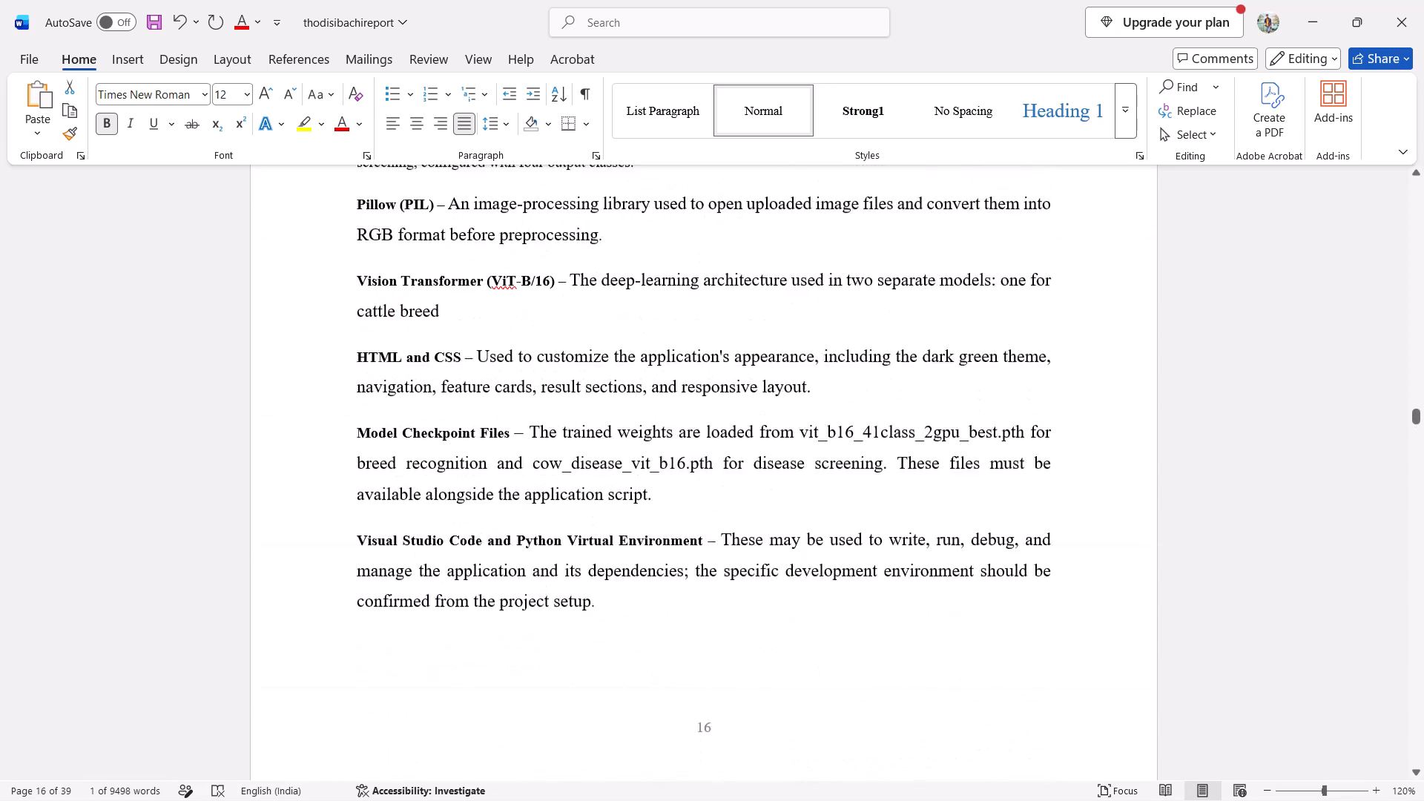
scroll(568, 554, "down", 1)
left_click_drag(592, 612, 284, 214)
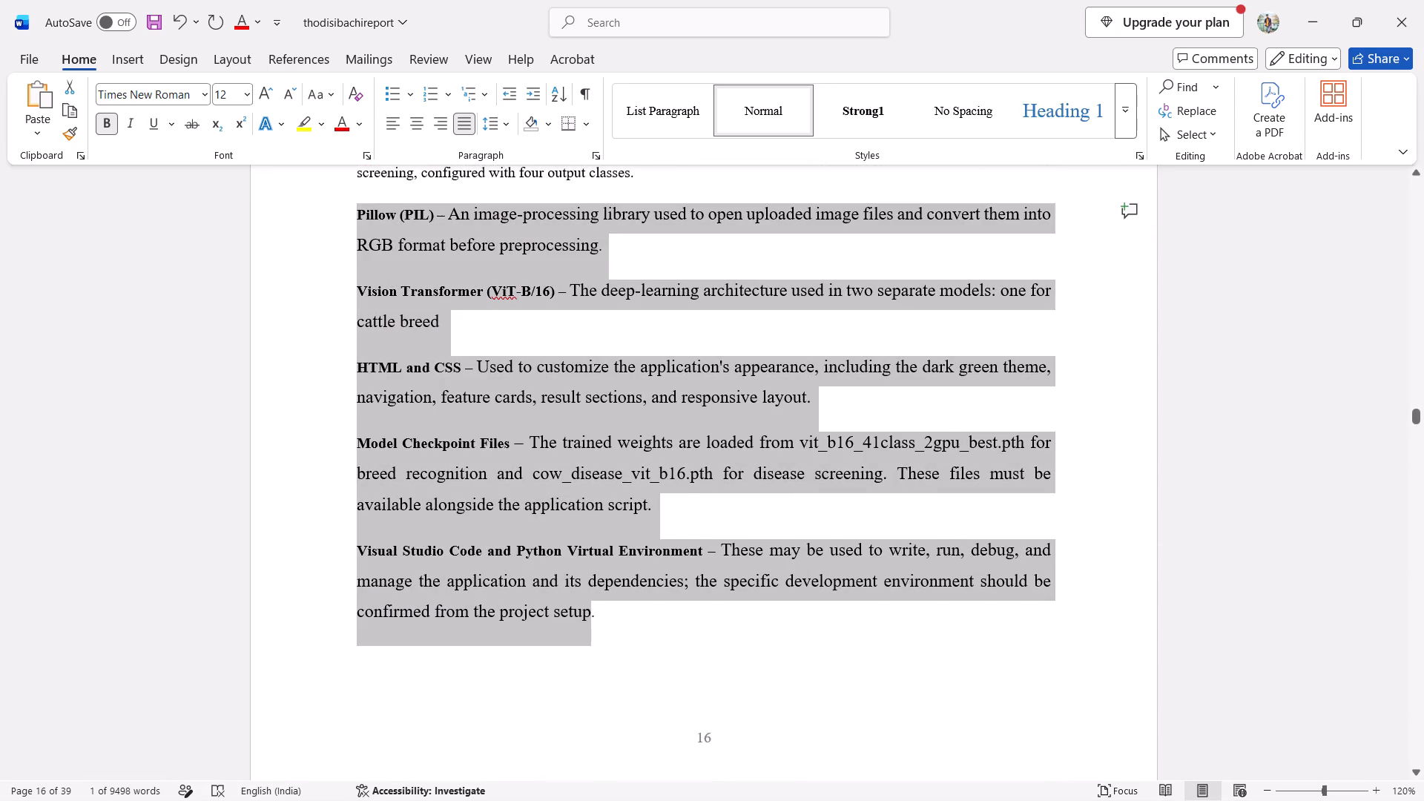
left_click_drag(284, 214, 356, 440)
left_click(499, 378)
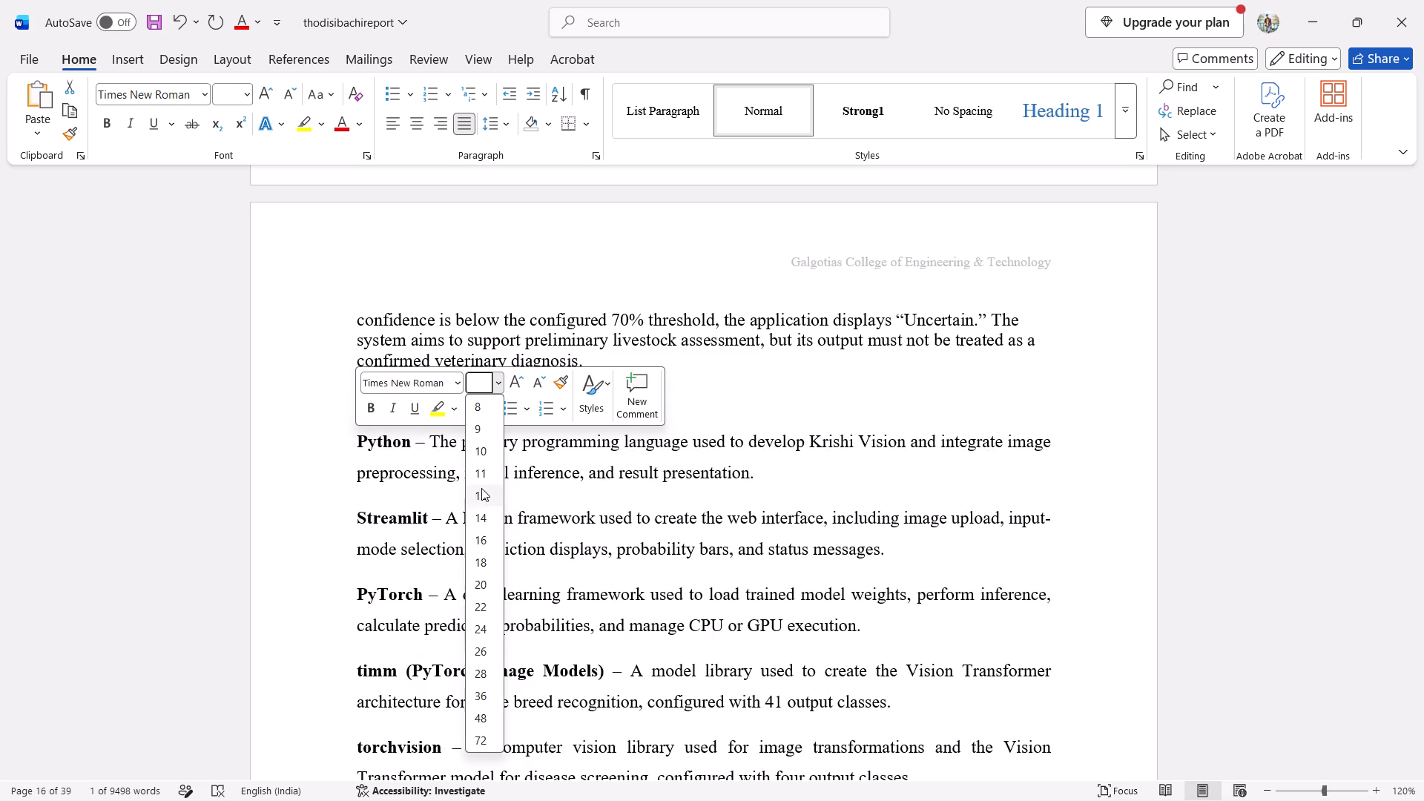
left_click(481, 488)
left_click(903, 451)
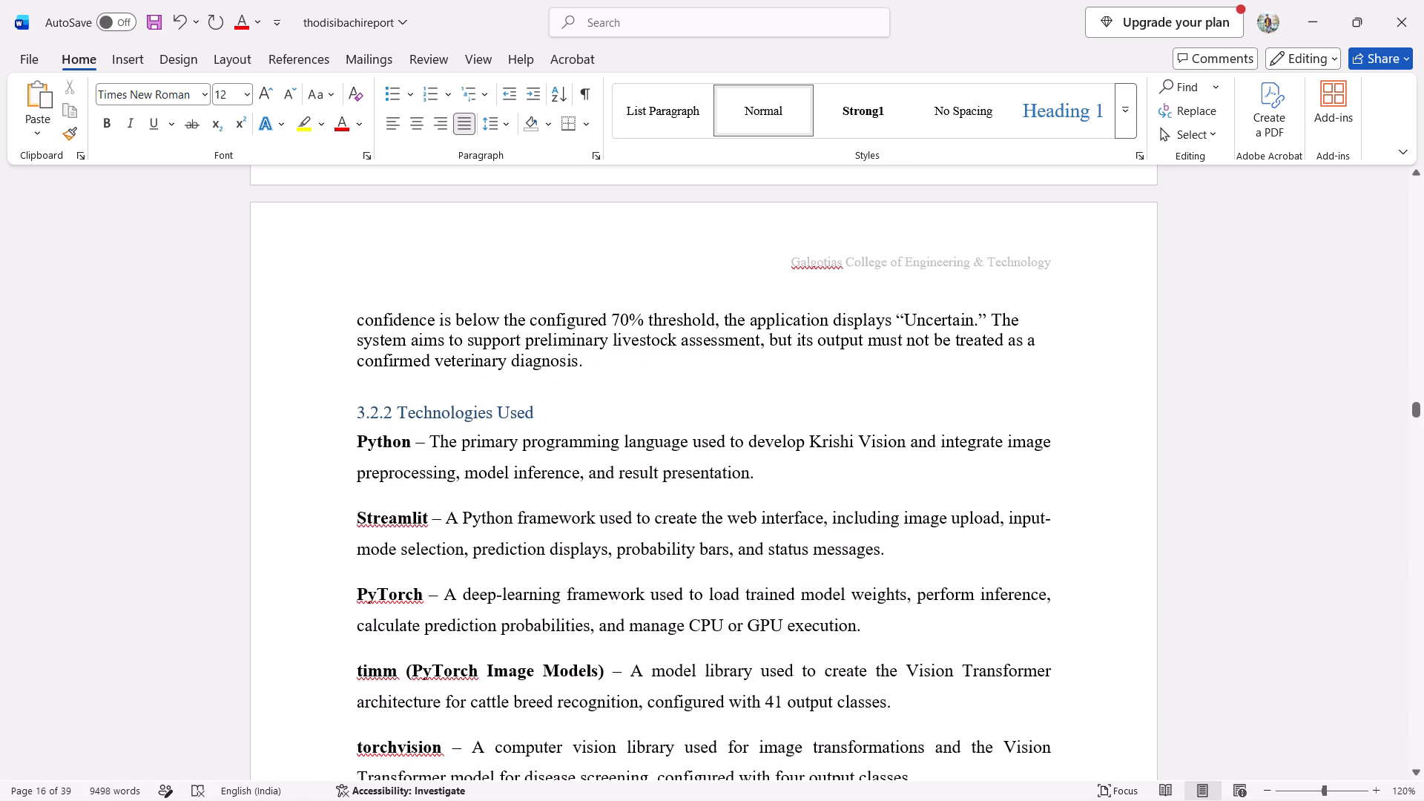
Review the formatting of the report from section 3.3 Environment Setup onward and return to the title page.
scroll(903, 451, "down", 5)
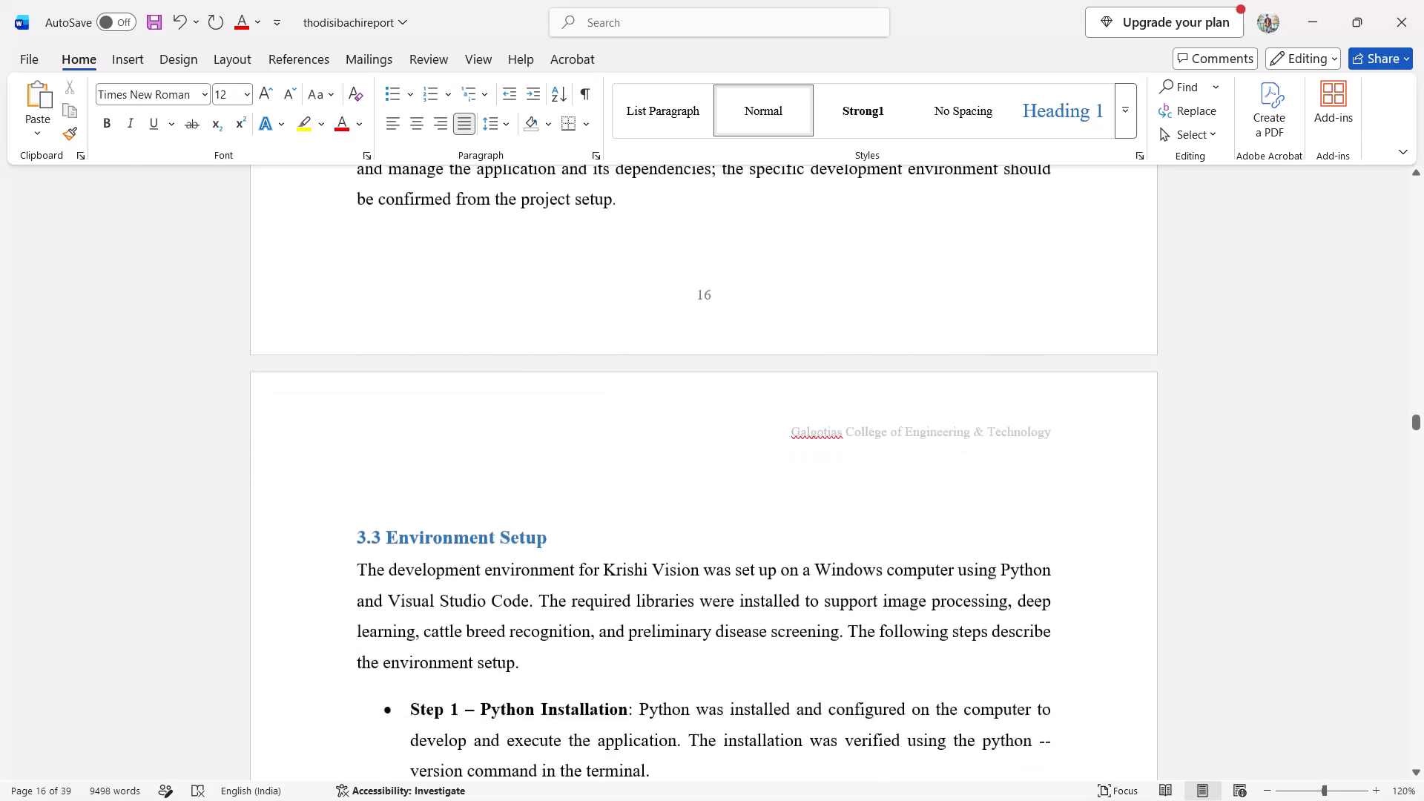
scroll(903, 451, "down", 6)
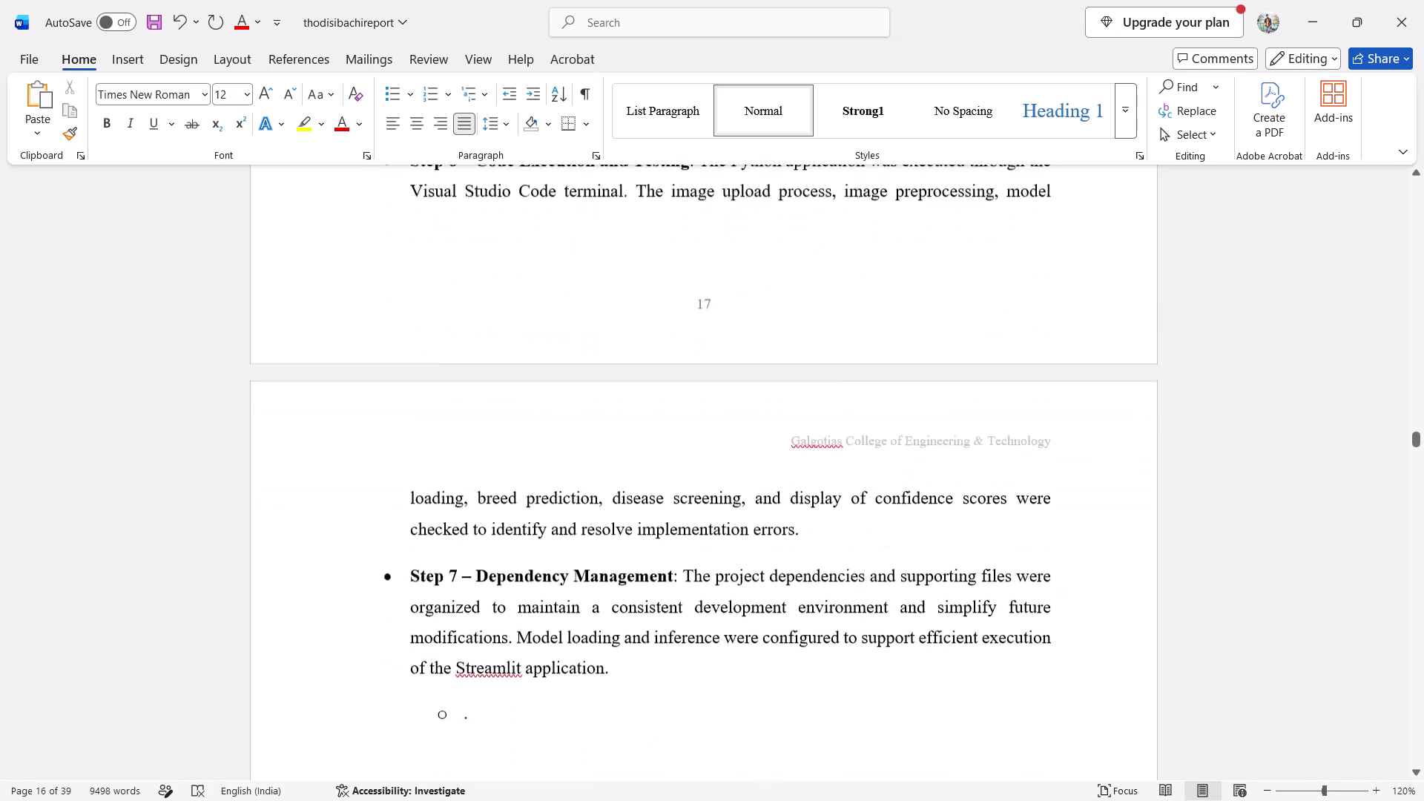
scroll(903, 451, "down", 4)
scroll(903, 451, "up", 3)
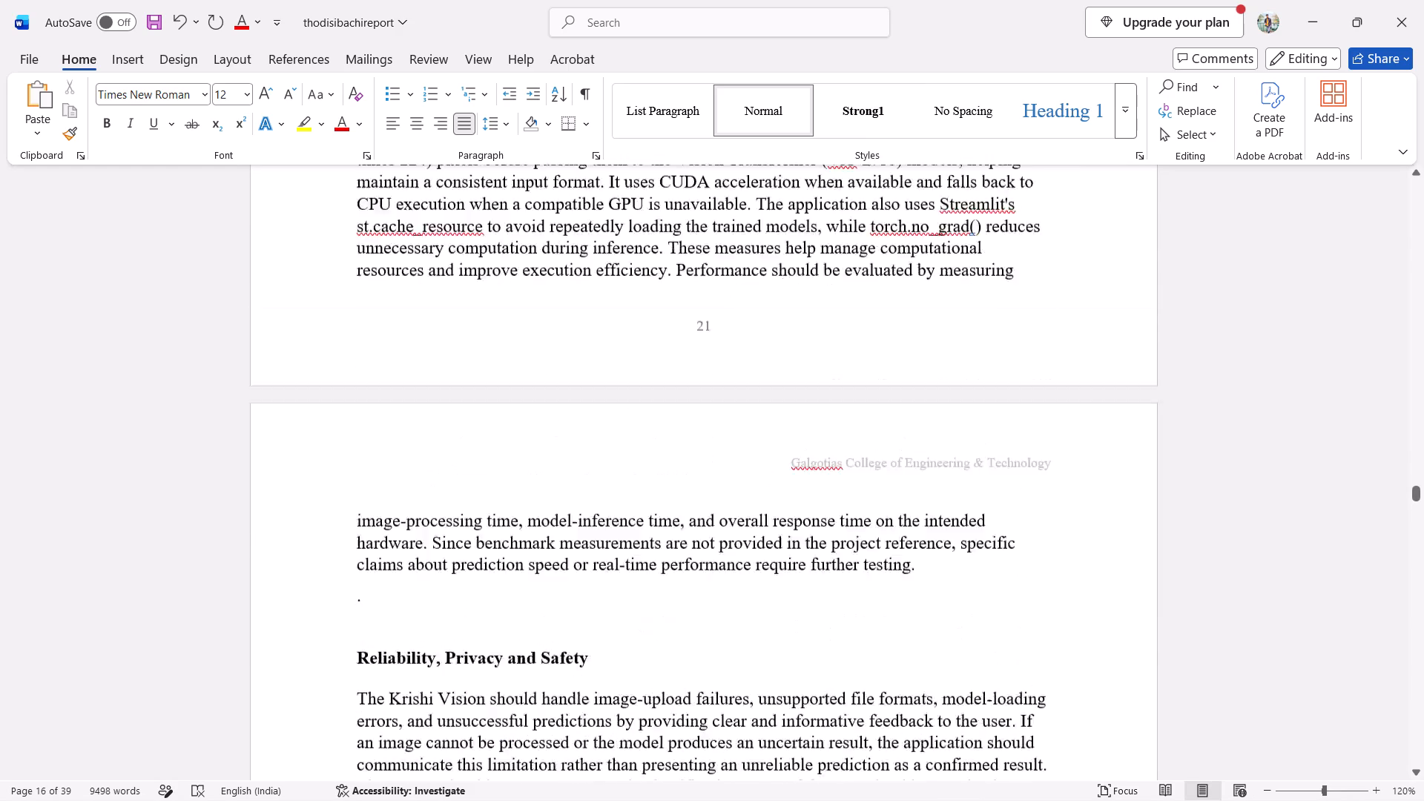
scroll(903, 451, "up", 4)
scroll(903, 451, "down", 2)
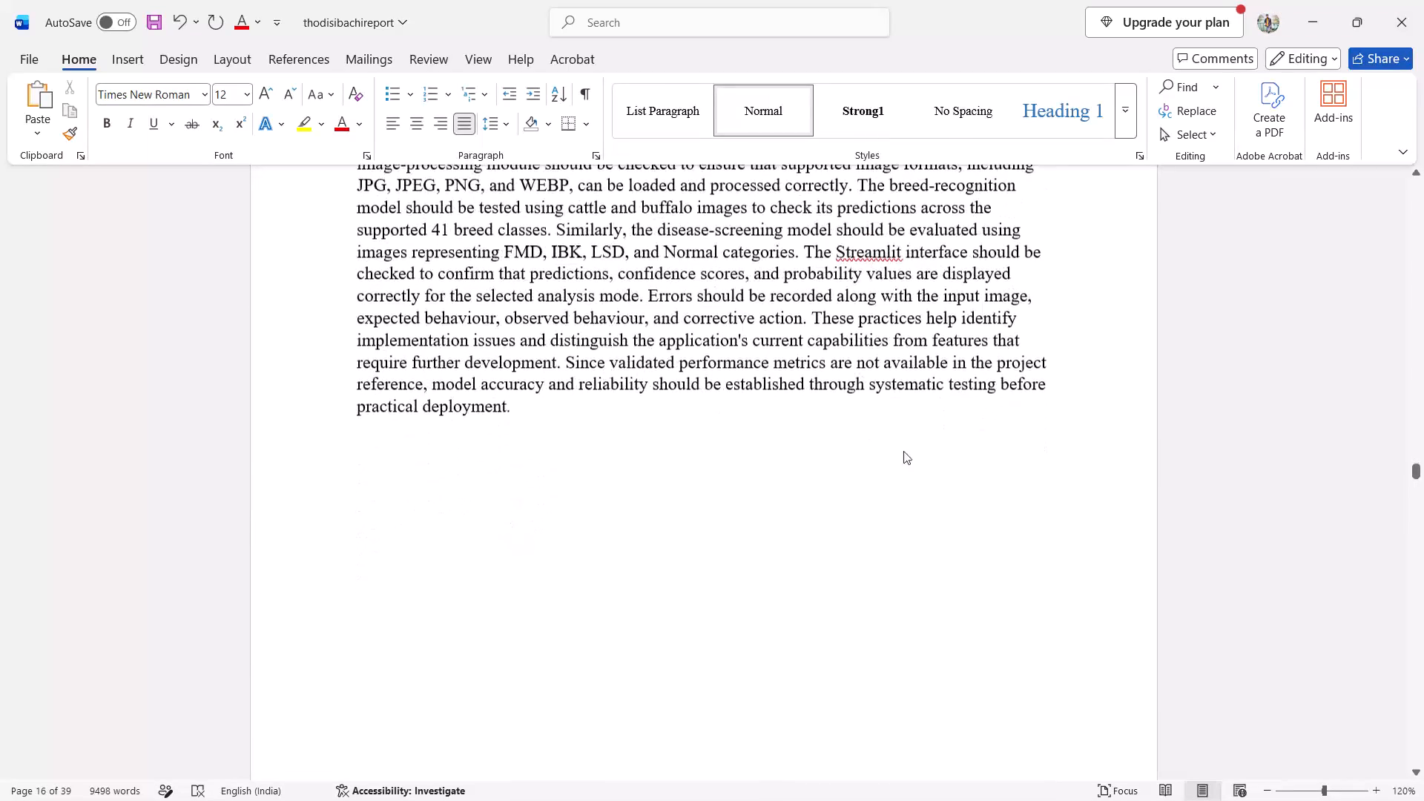
scroll(903, 451, "up", 16)
scroll(903, 451, "up", 14)
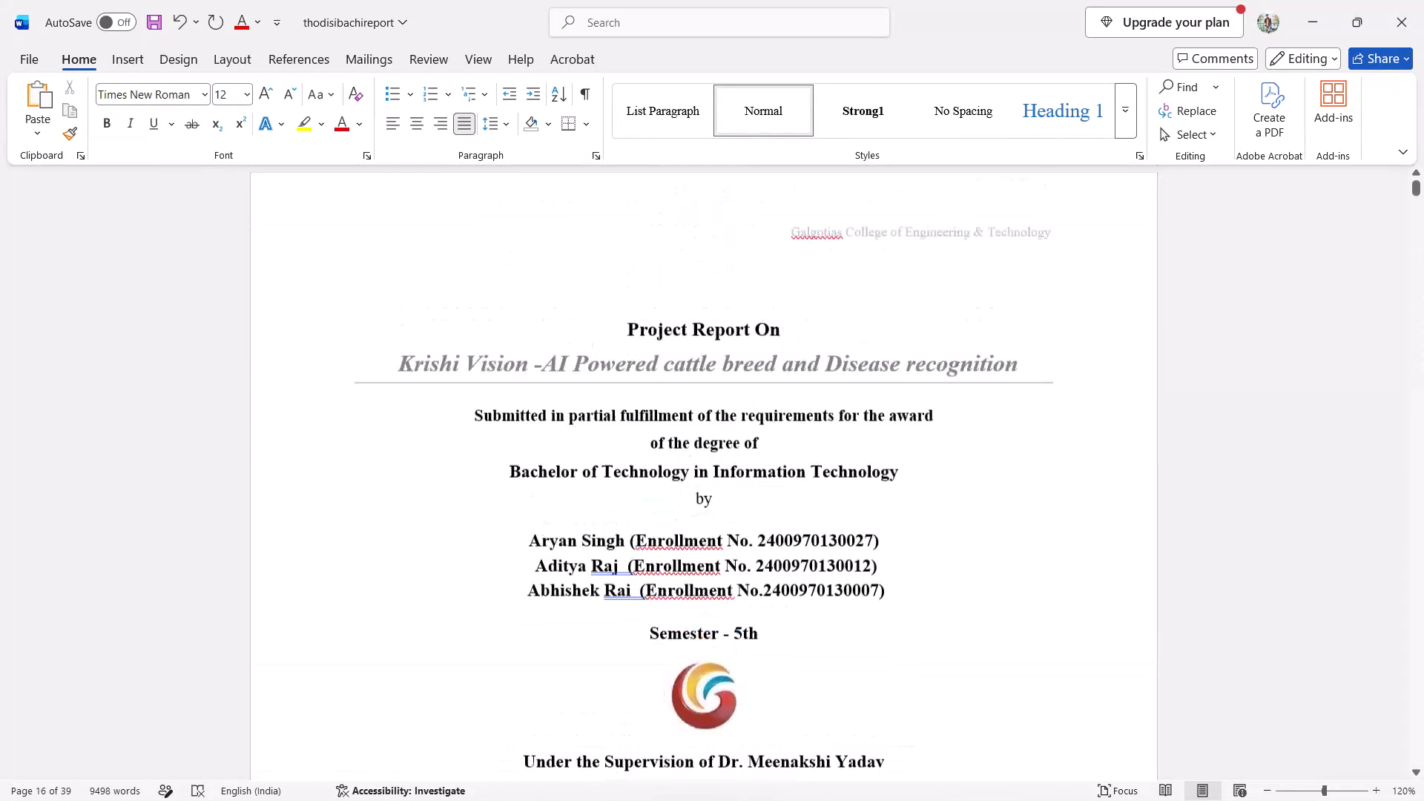
scroll(903, 451, "up", 17)
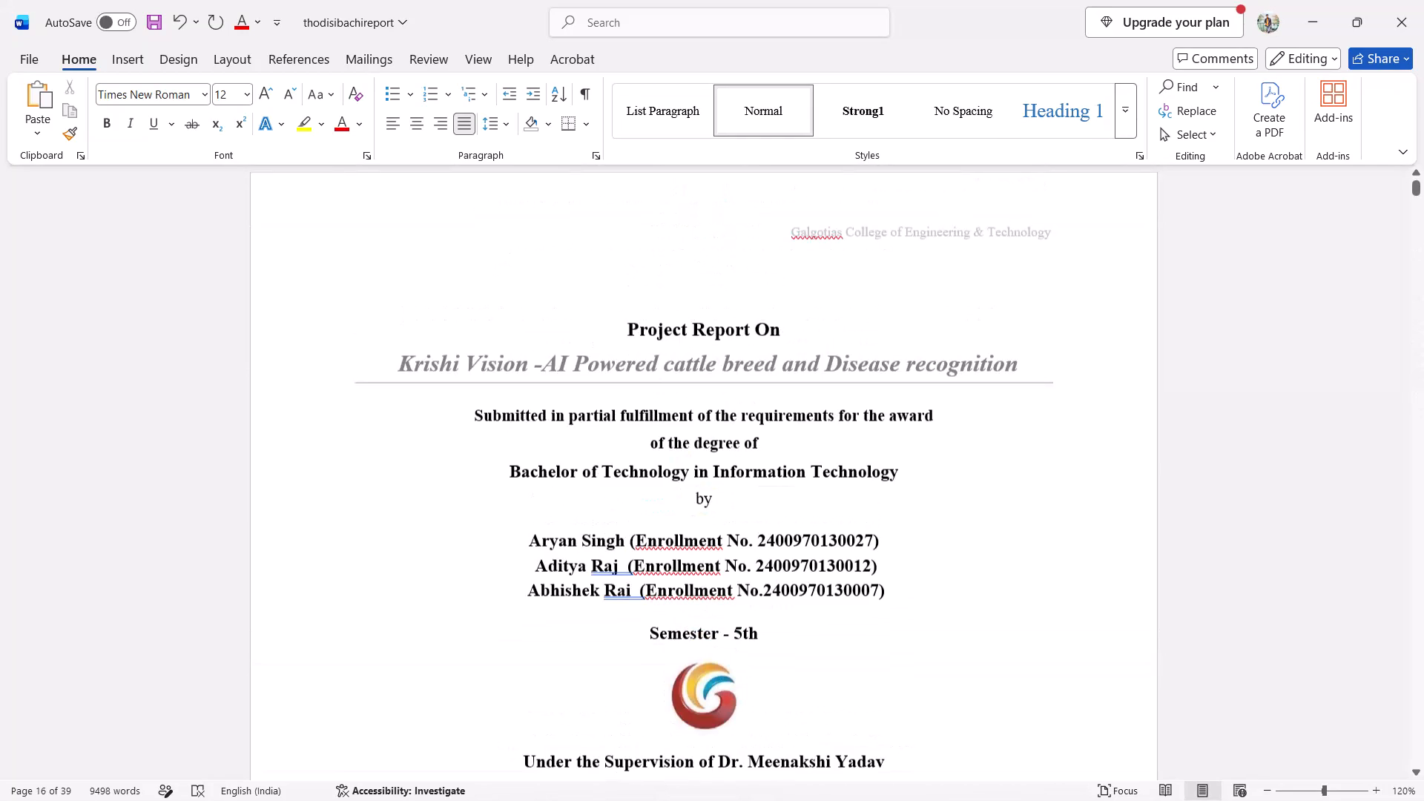
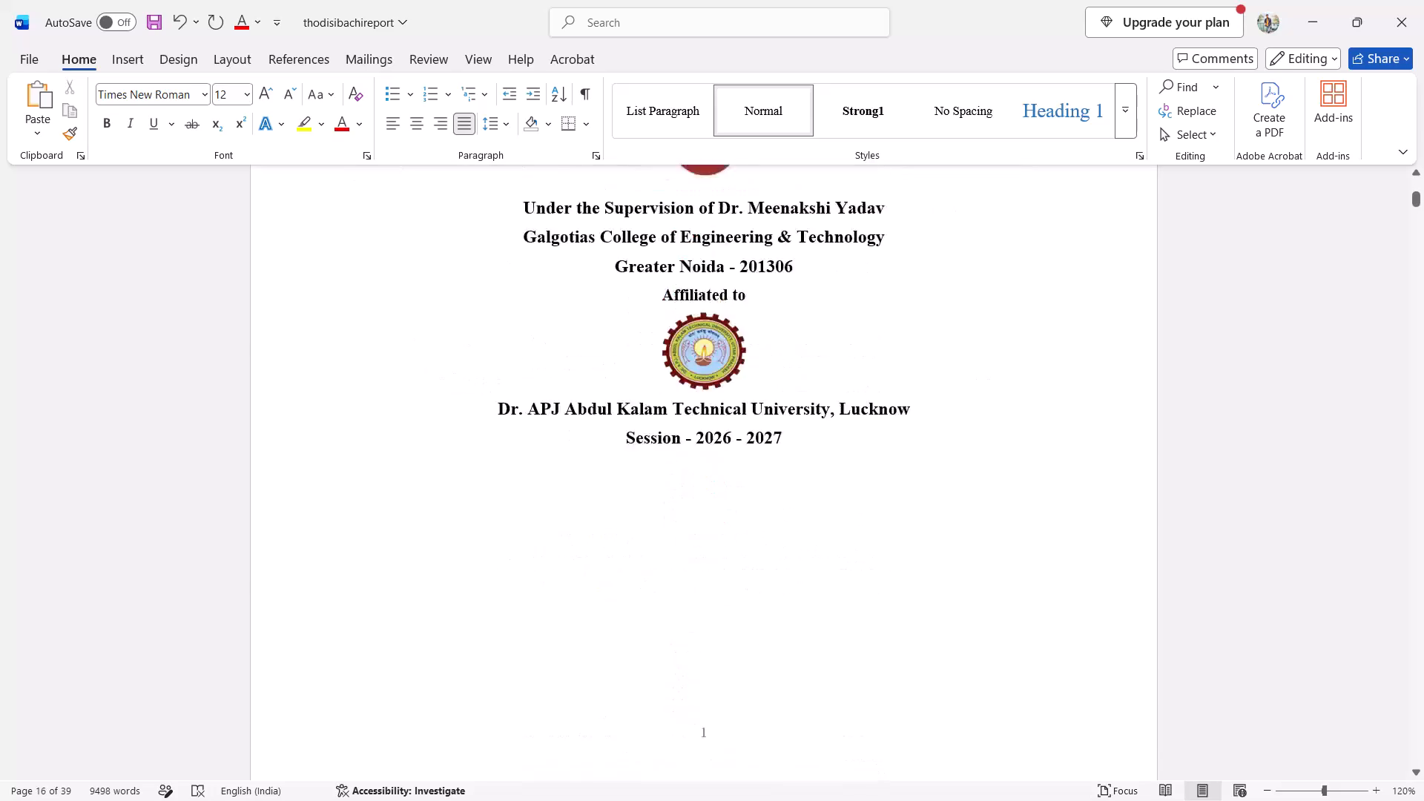
Review the Krishi Vision report from the title page to the references and back through the conclusion and future scope pages.
scroll(718, 532, "down", 1)
scroll(718, 532, "down", 20)
scroll(718, 532, "down", 19)
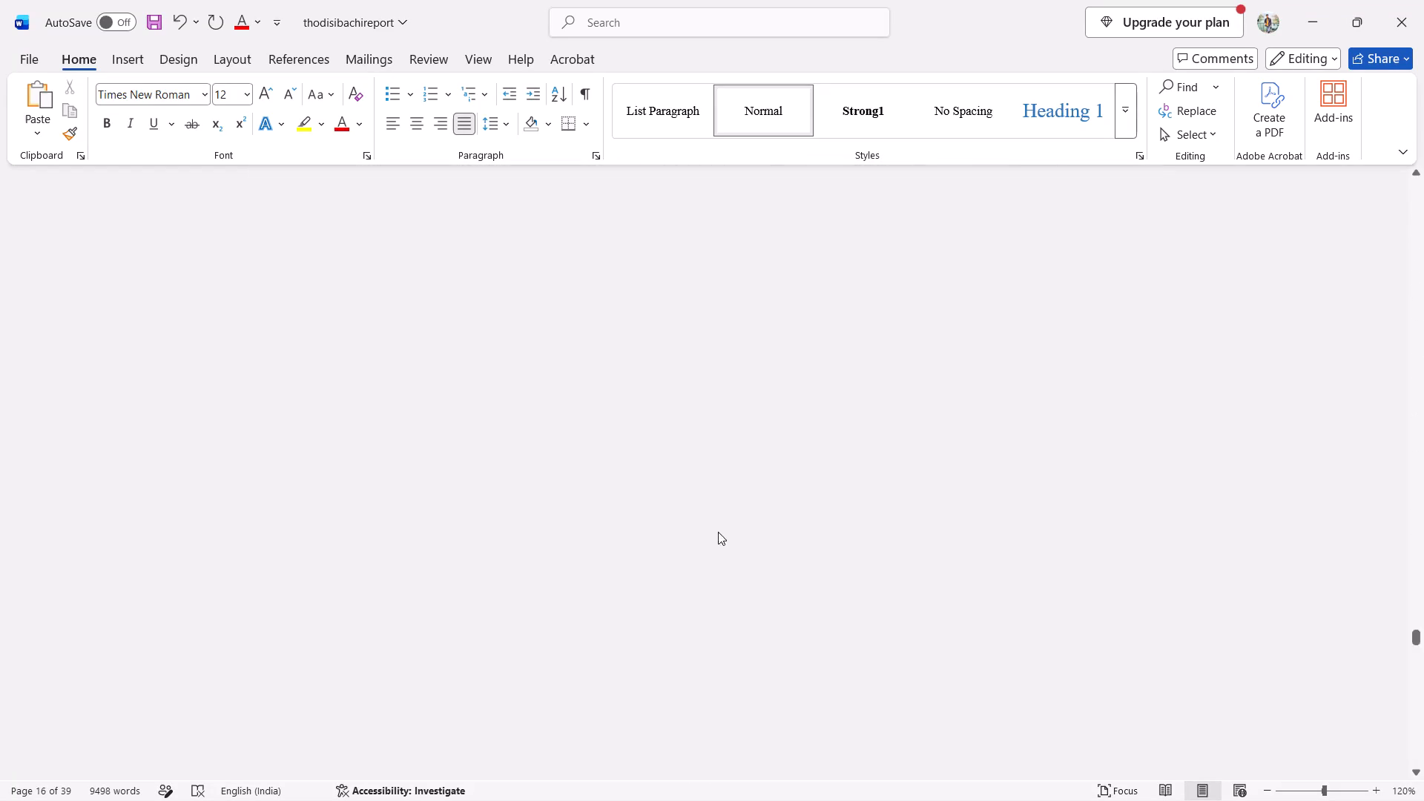
scroll(718, 532, "down", 14)
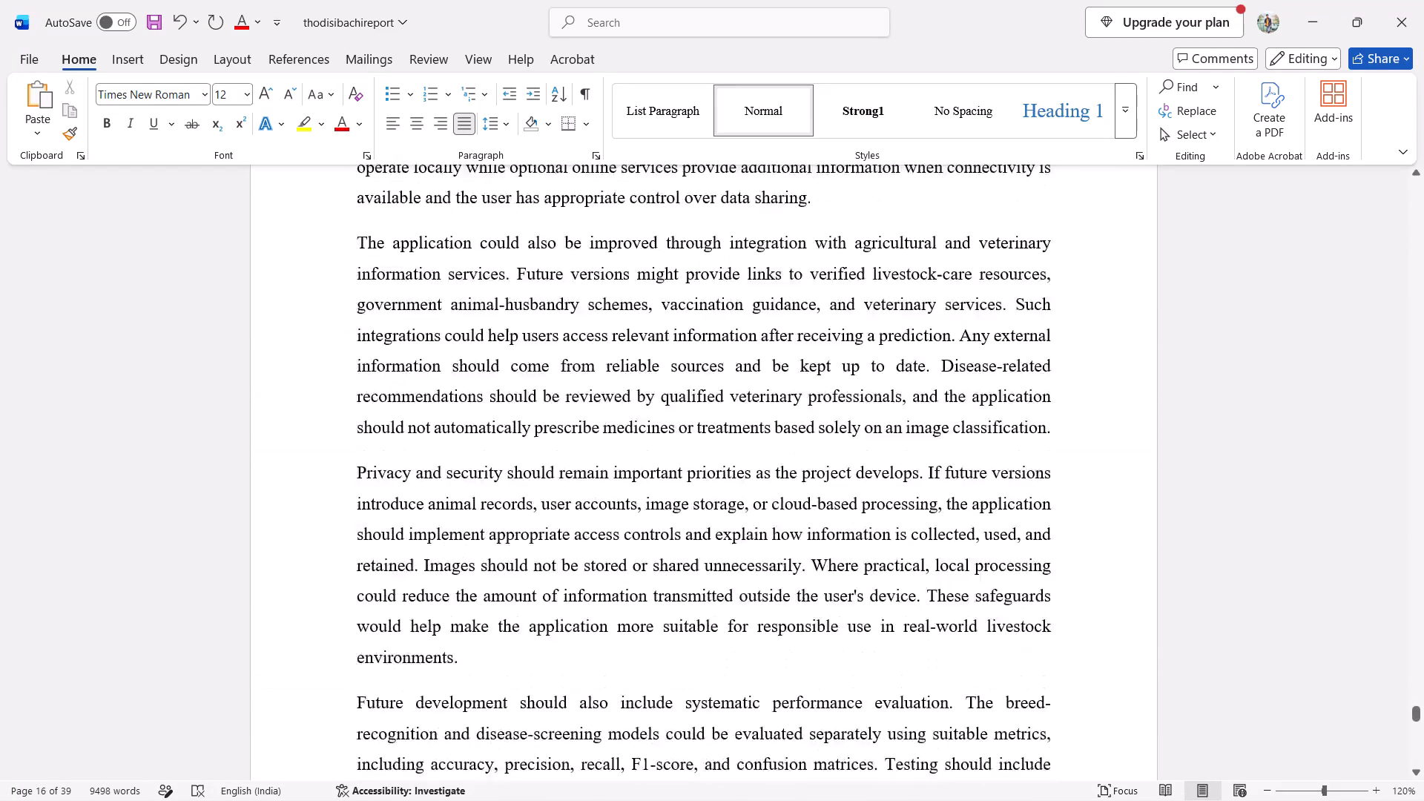
scroll(718, 532, "down", 7)
scroll(718, 532, "up", 6)
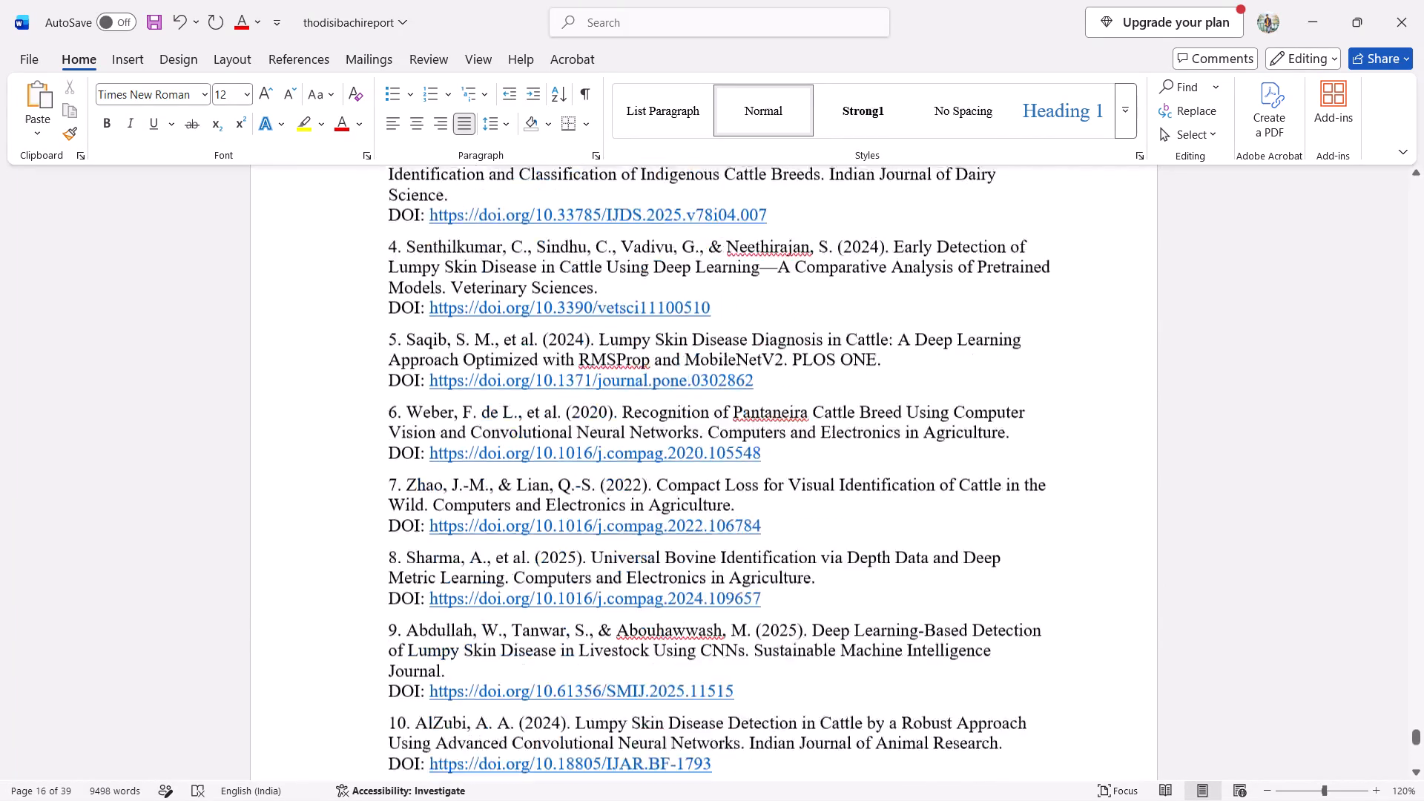
scroll(718, 532, "up", 4)
scroll(718, 532, "down", 6)
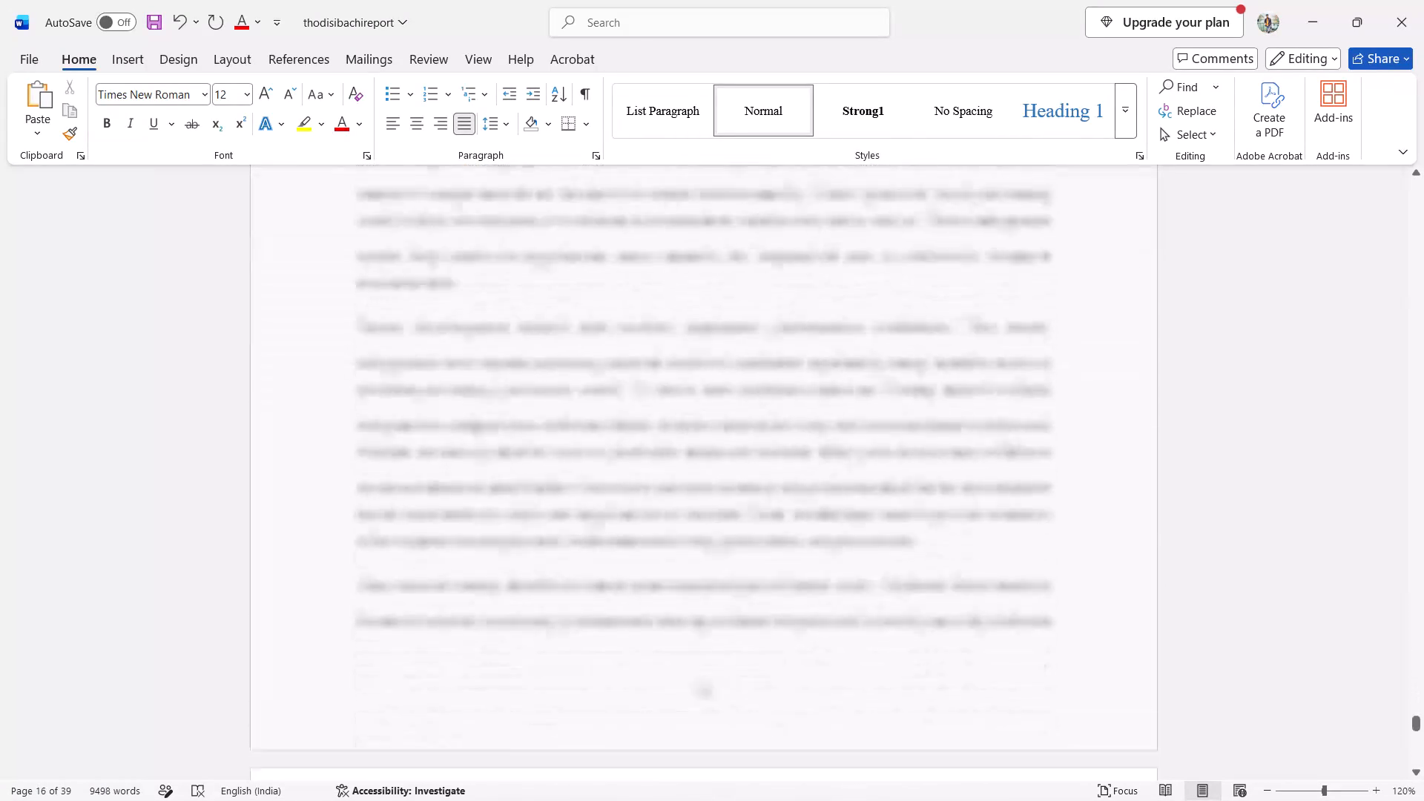
scroll(718, 532, "down", 1)
scroll(718, 532, "up", 6)
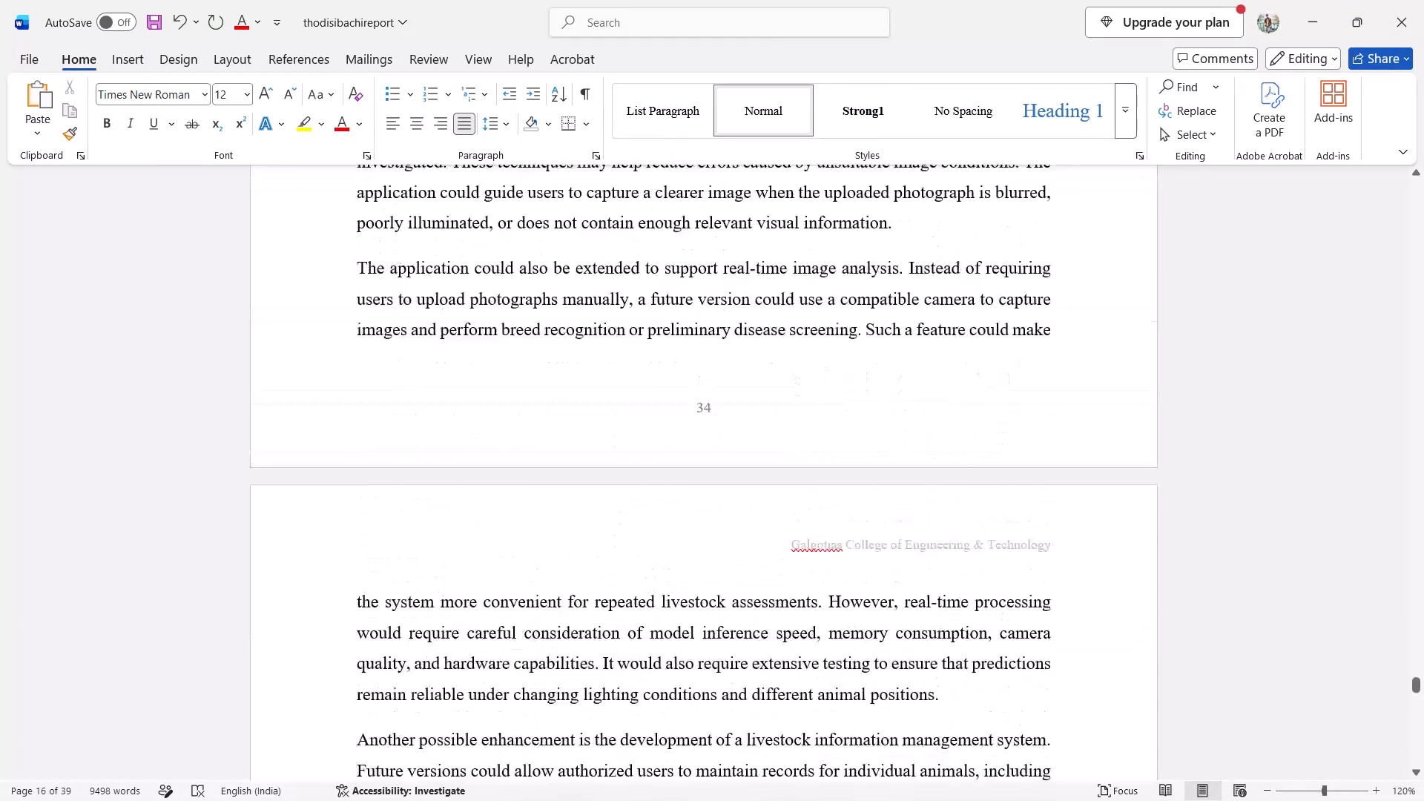
scroll(718, 532, "up", 5)
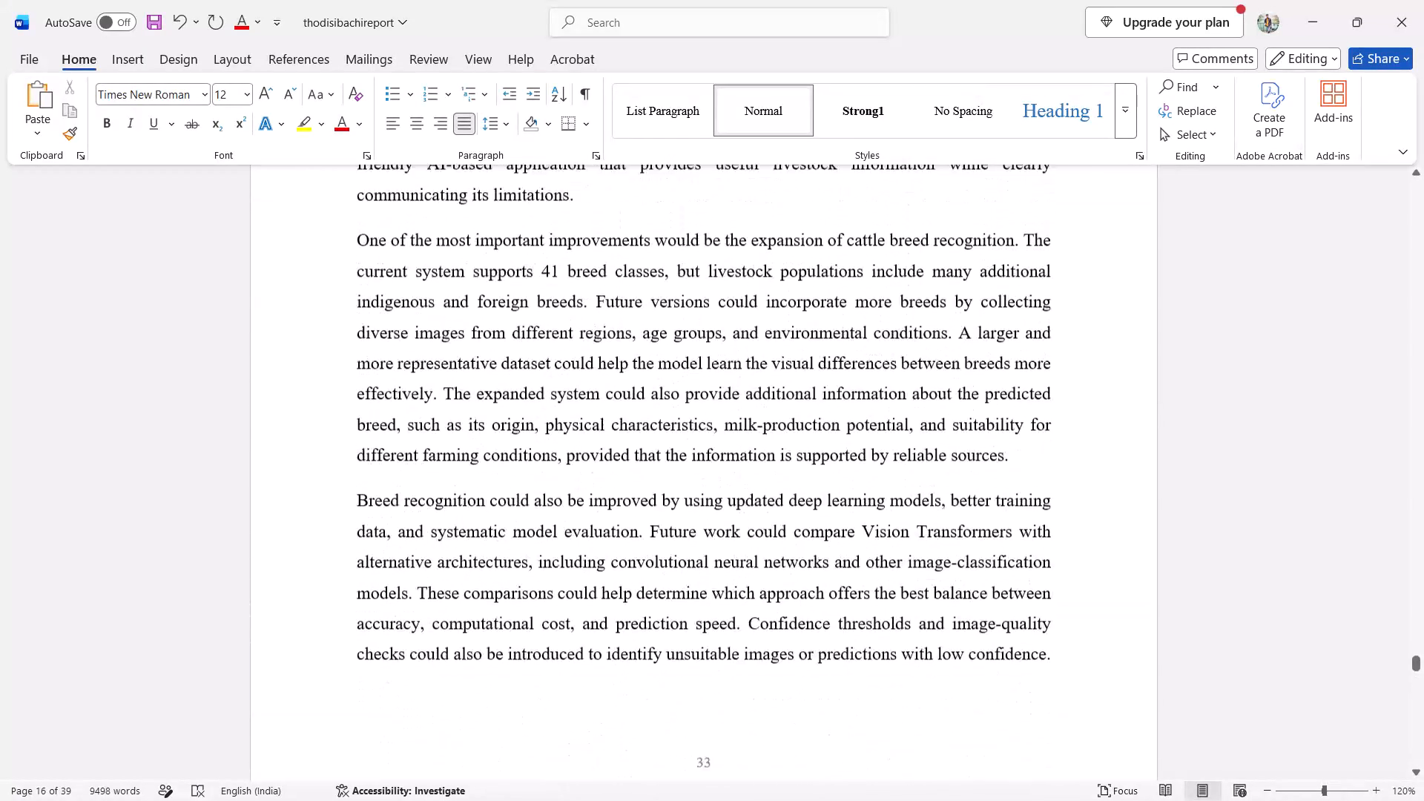
scroll(718, 532, "up", 9)
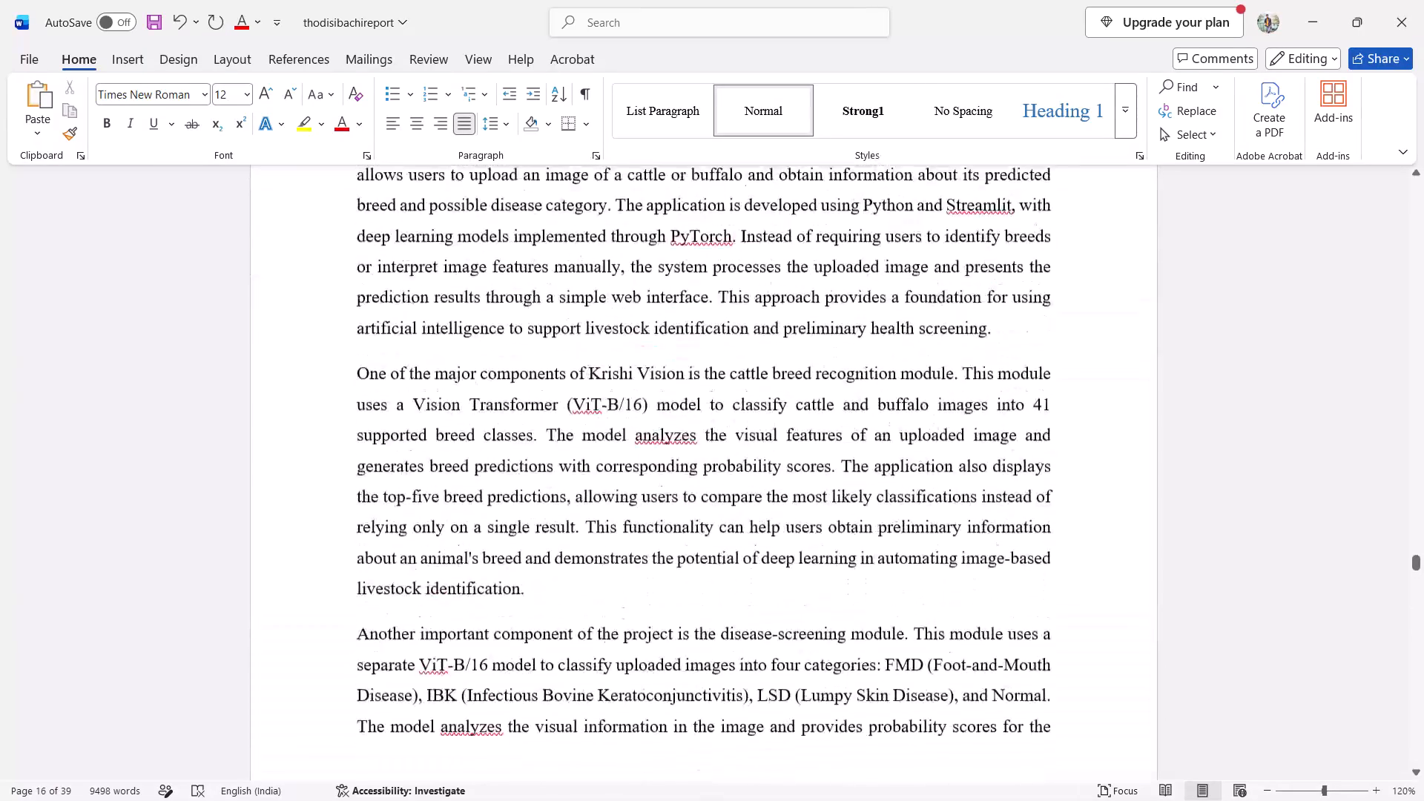
Cut the leftover RAAHI terminal output picture above the Fig 4.2 caption in section 4 Results / Snapshots.
scroll(718, 532, "up", 6)
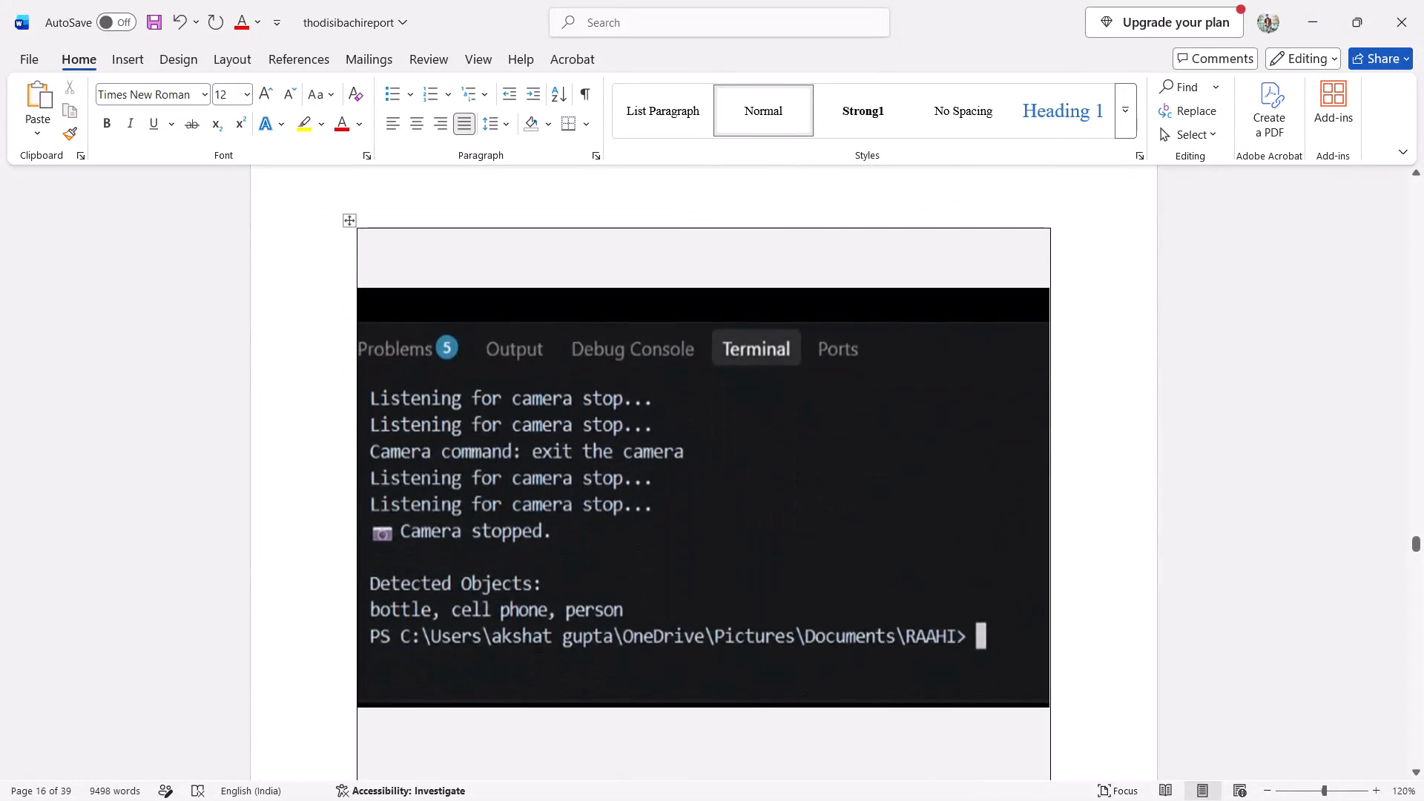
scroll(718, 532, "up", 1)
scroll(718, 532, "down", 2)
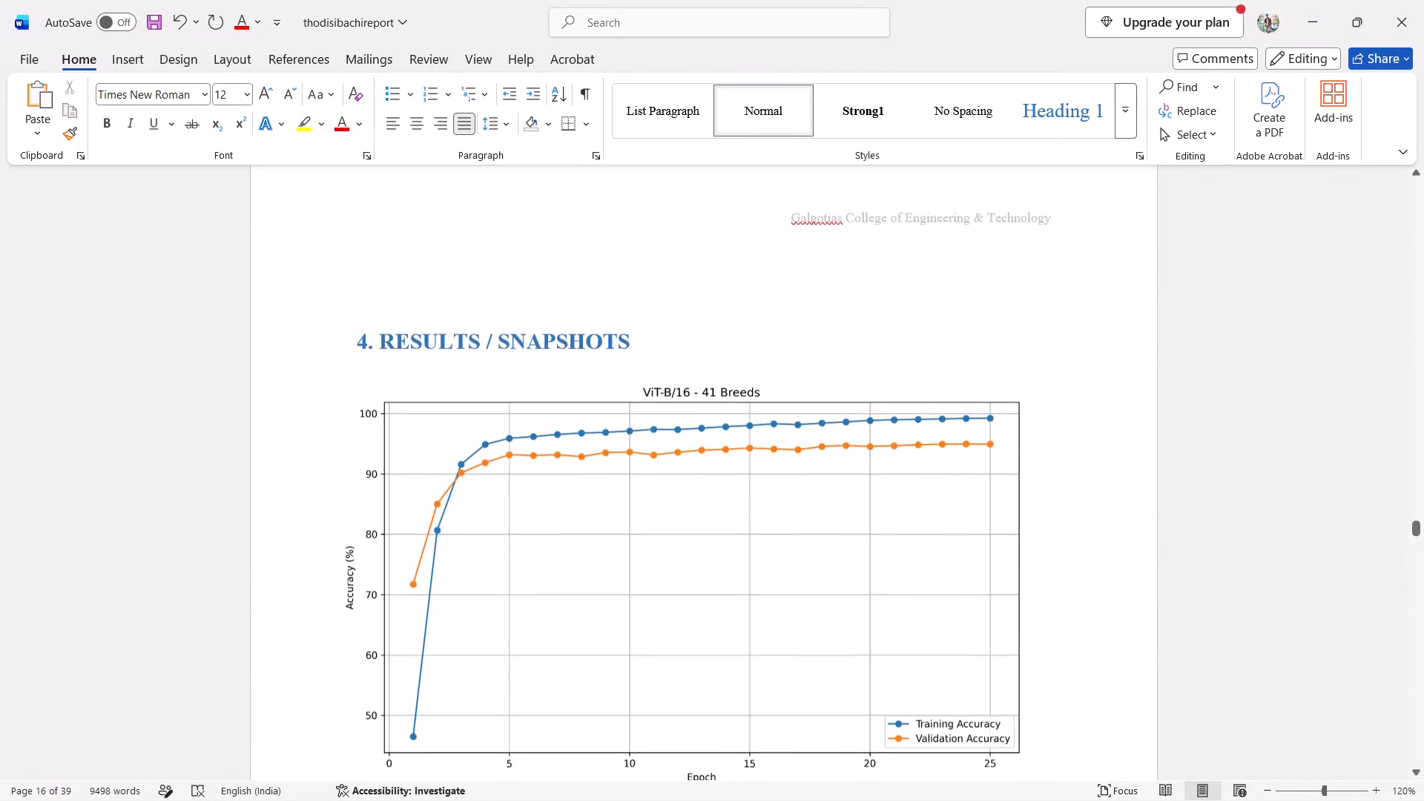
scroll(718, 532, "down", 4)
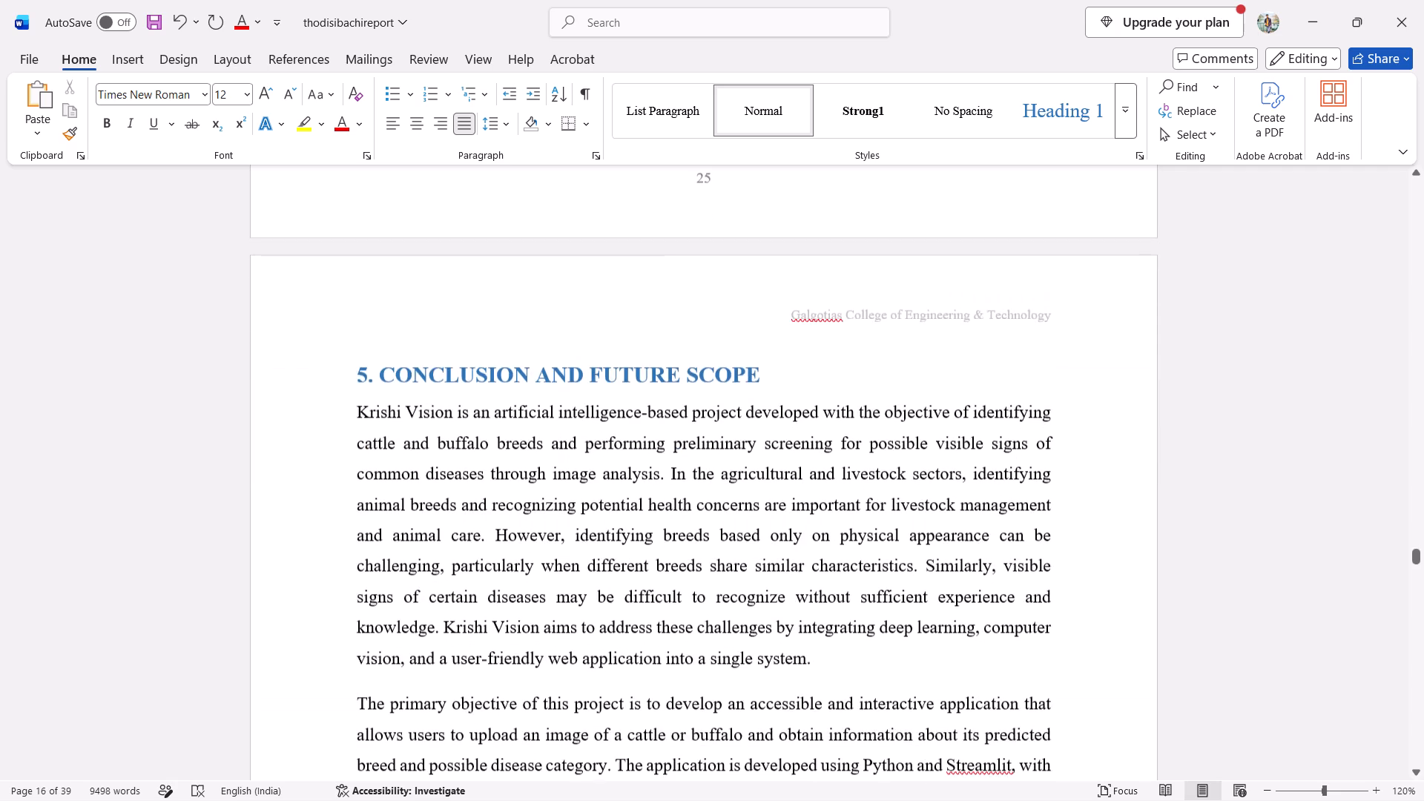
right_click(711, 498)
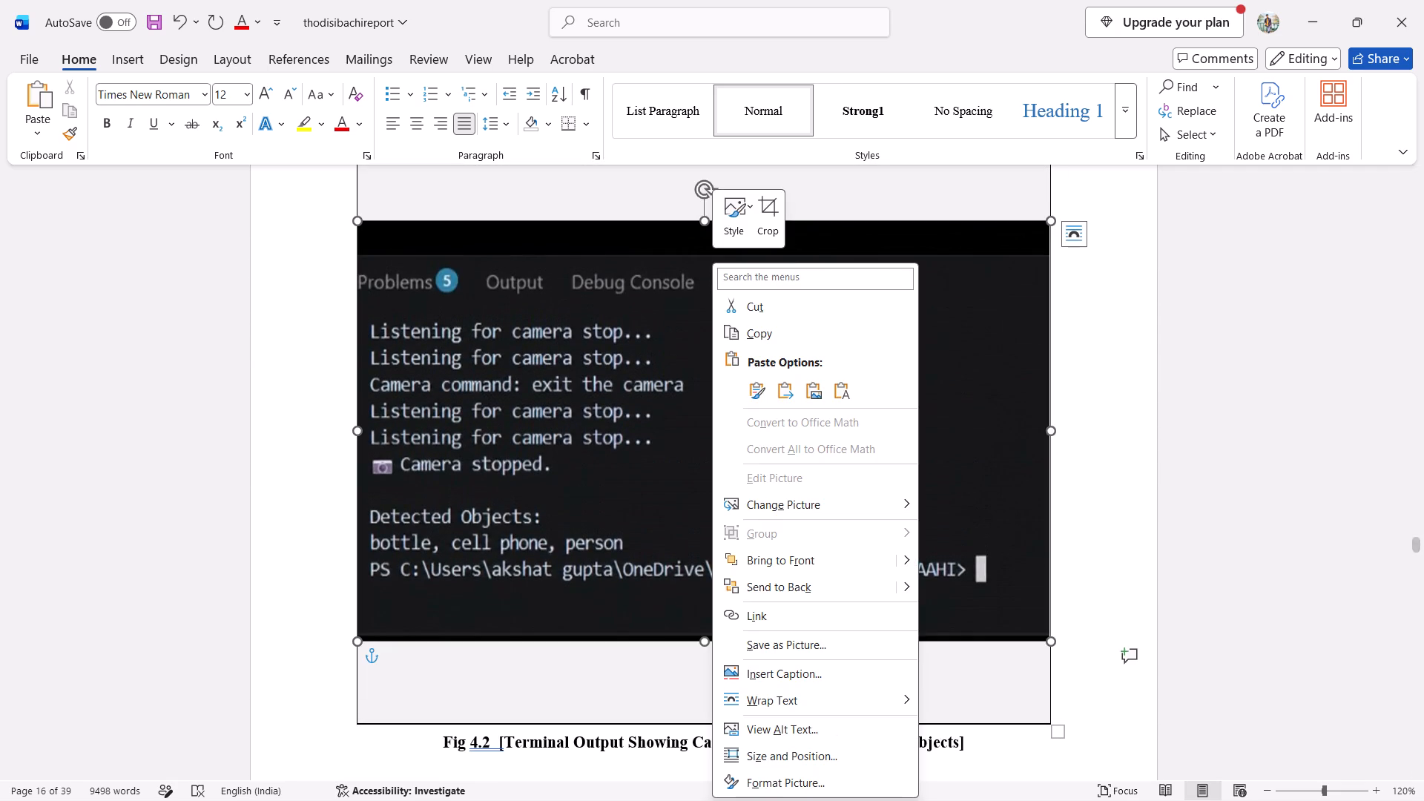
left_click(777, 312)
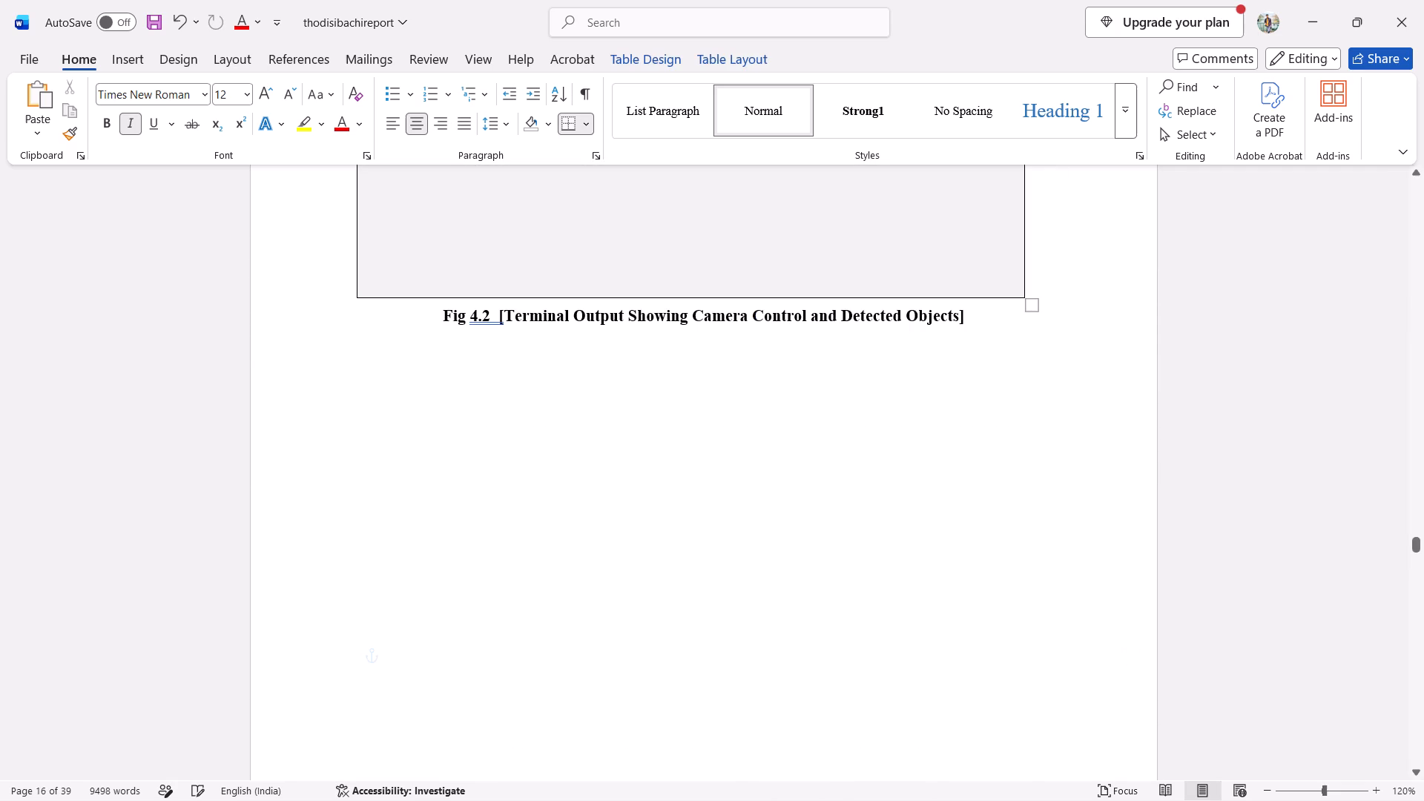
Delete the caption "Fig 4.2 [Terminal Output Showing Camera Control and Detected Objects]".
left_click_drag(974, 317, 391, 320)
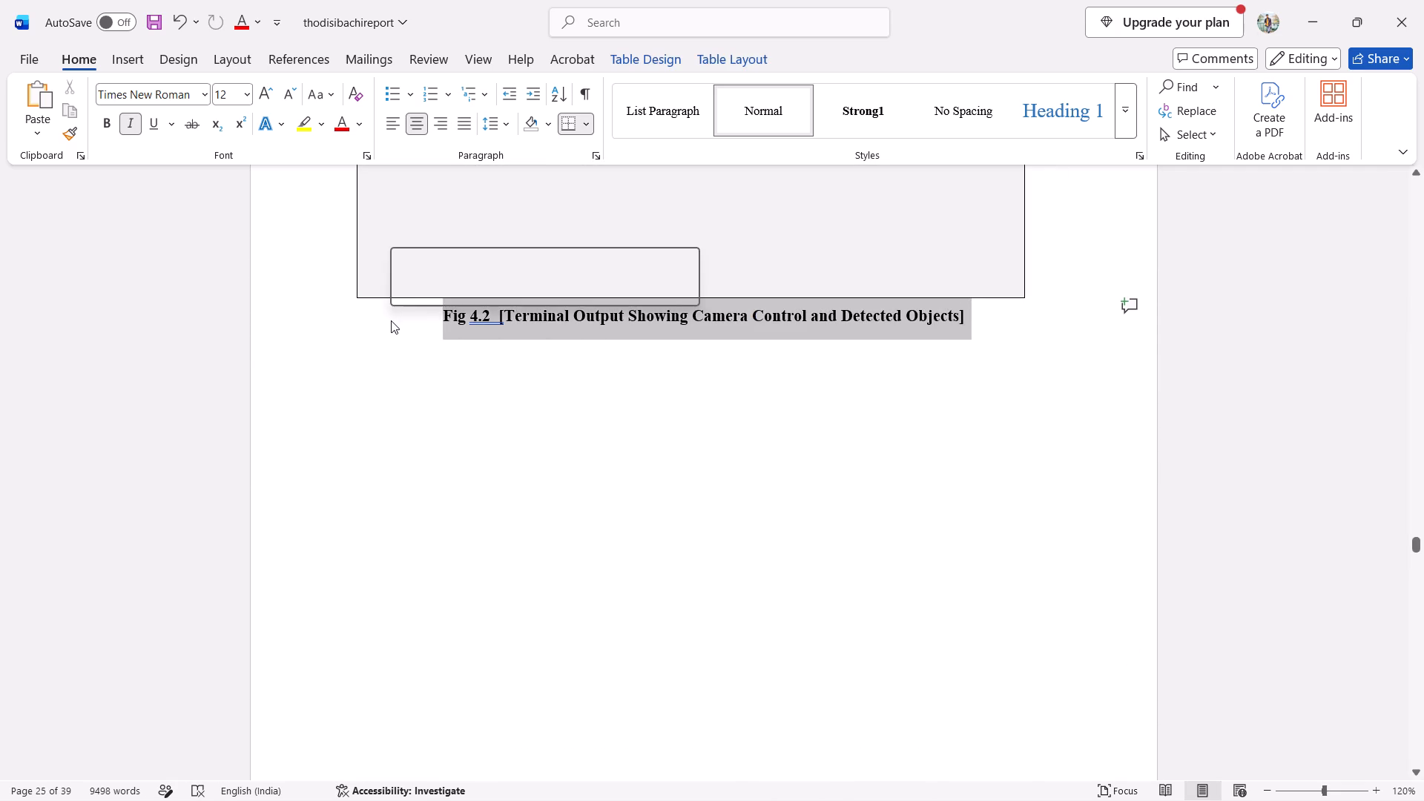
key("BackSpace")
Delete the empty table left where the terminal output picture was, on the page before section 5.
right_click(584, 260)
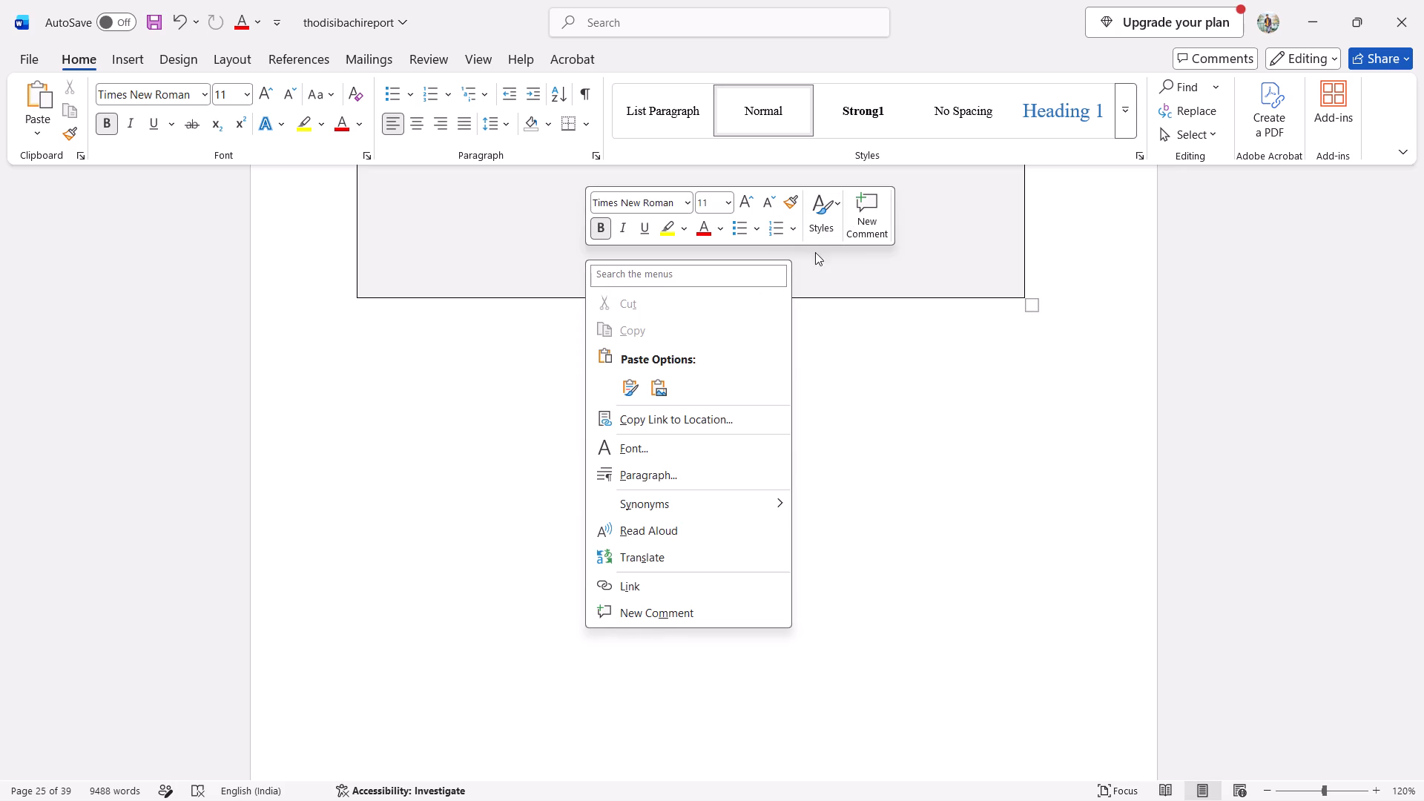
left_click(501, 251)
scroll(501, 251, "up", 1)
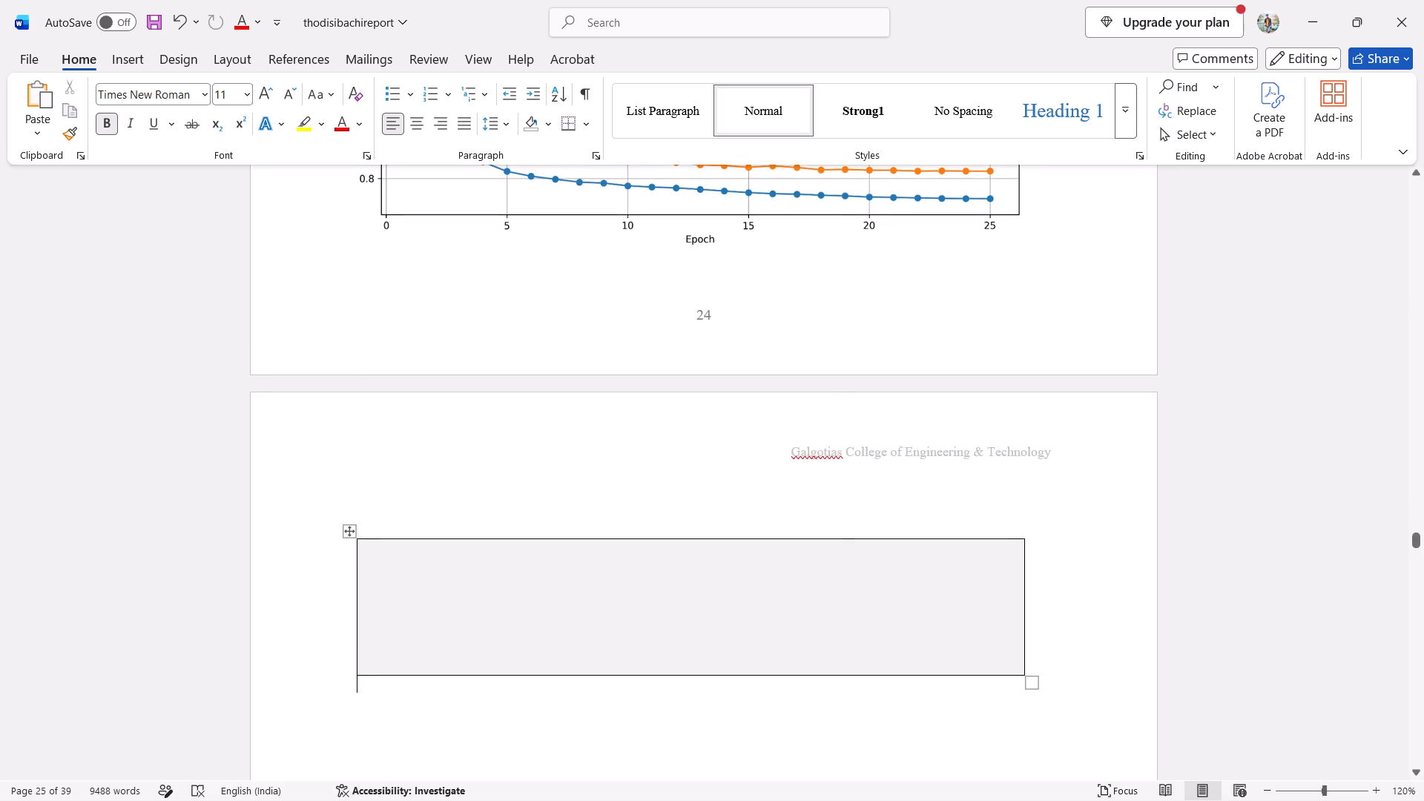
right_click(635, 574)
left_click(920, 622)
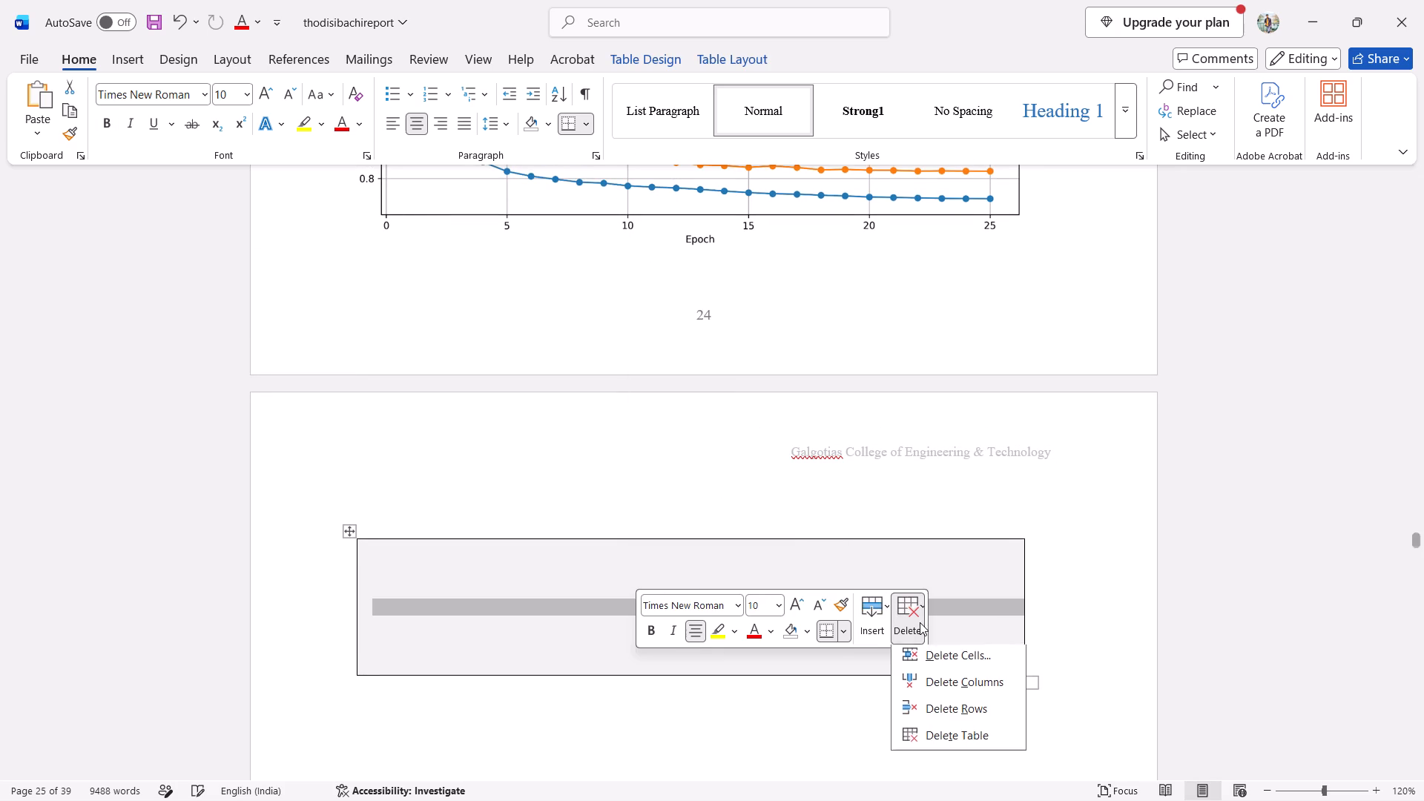
left_click(957, 740)
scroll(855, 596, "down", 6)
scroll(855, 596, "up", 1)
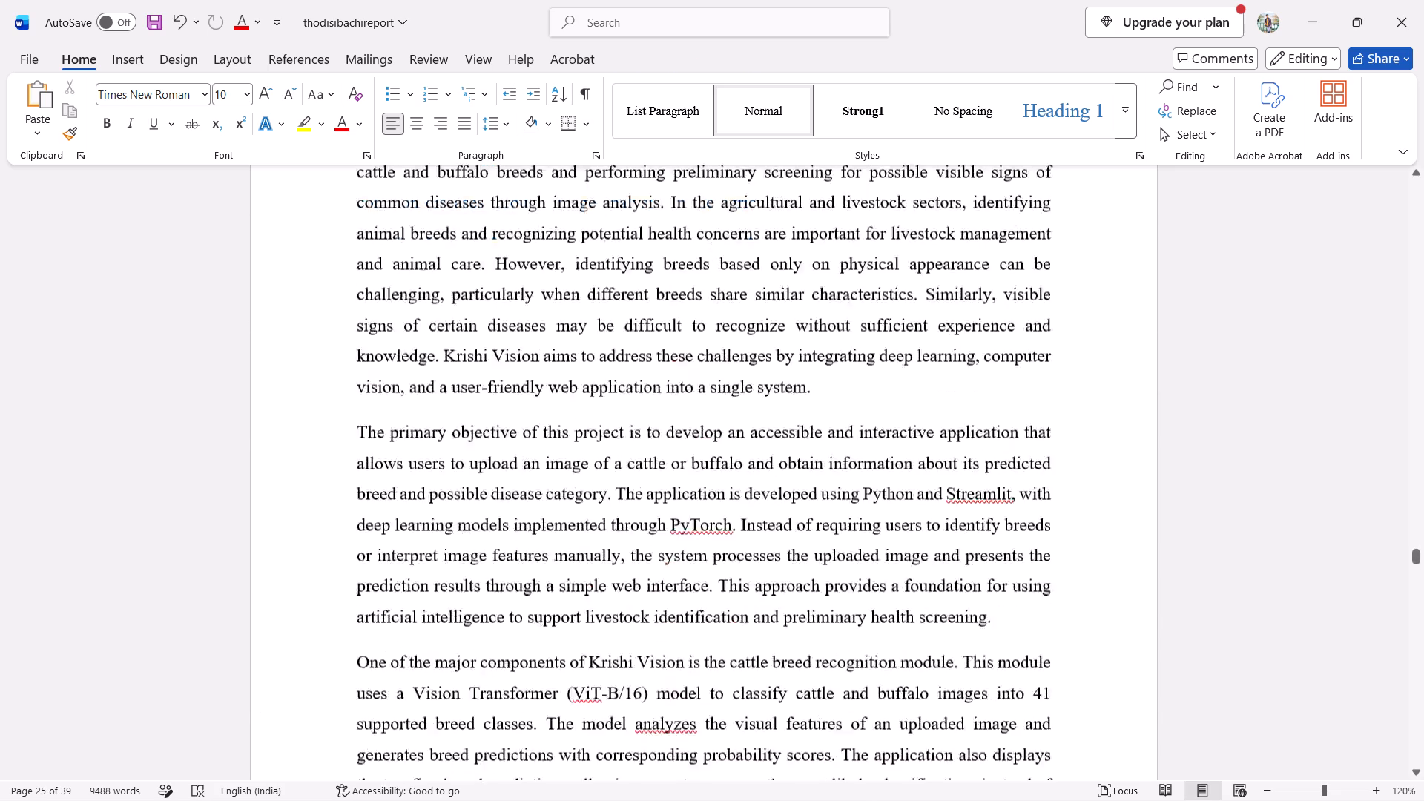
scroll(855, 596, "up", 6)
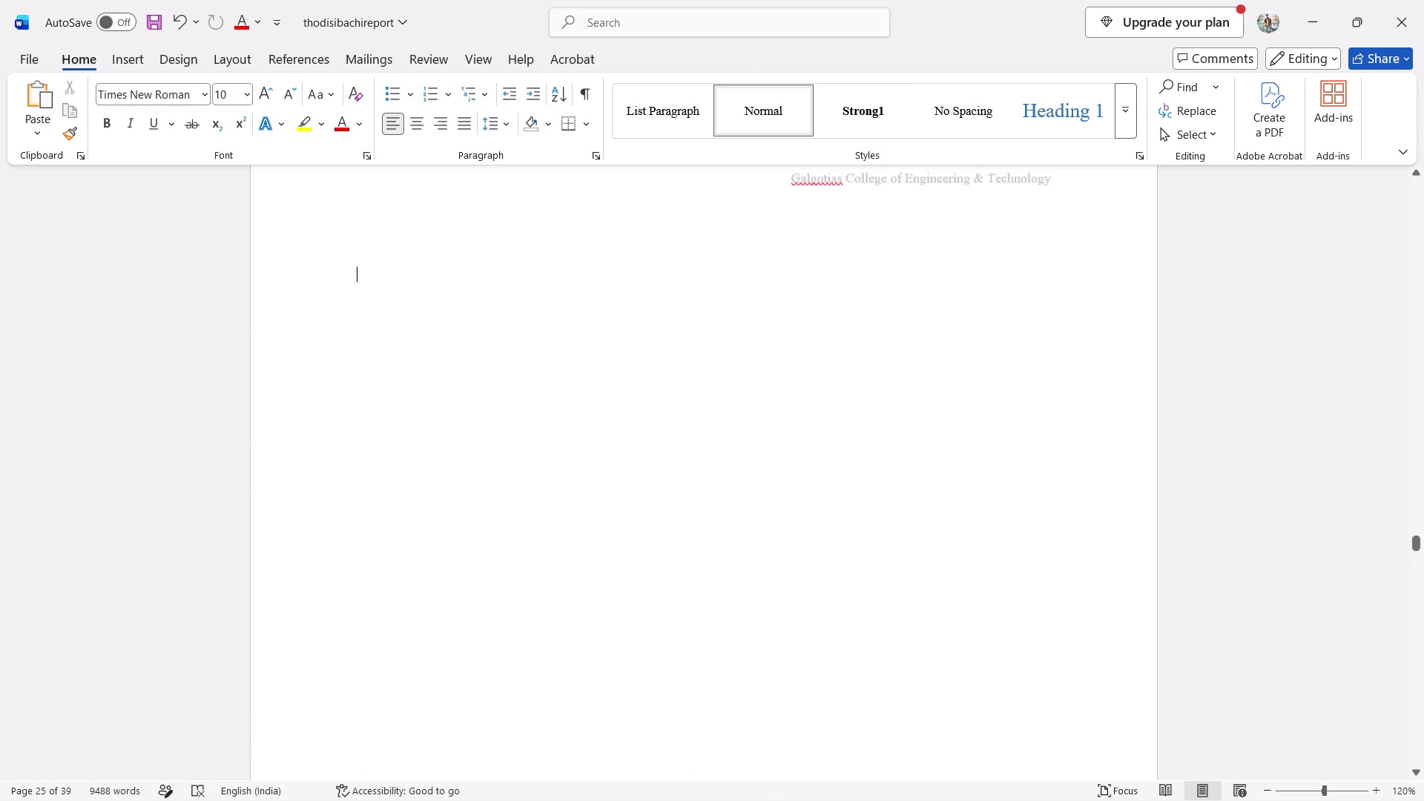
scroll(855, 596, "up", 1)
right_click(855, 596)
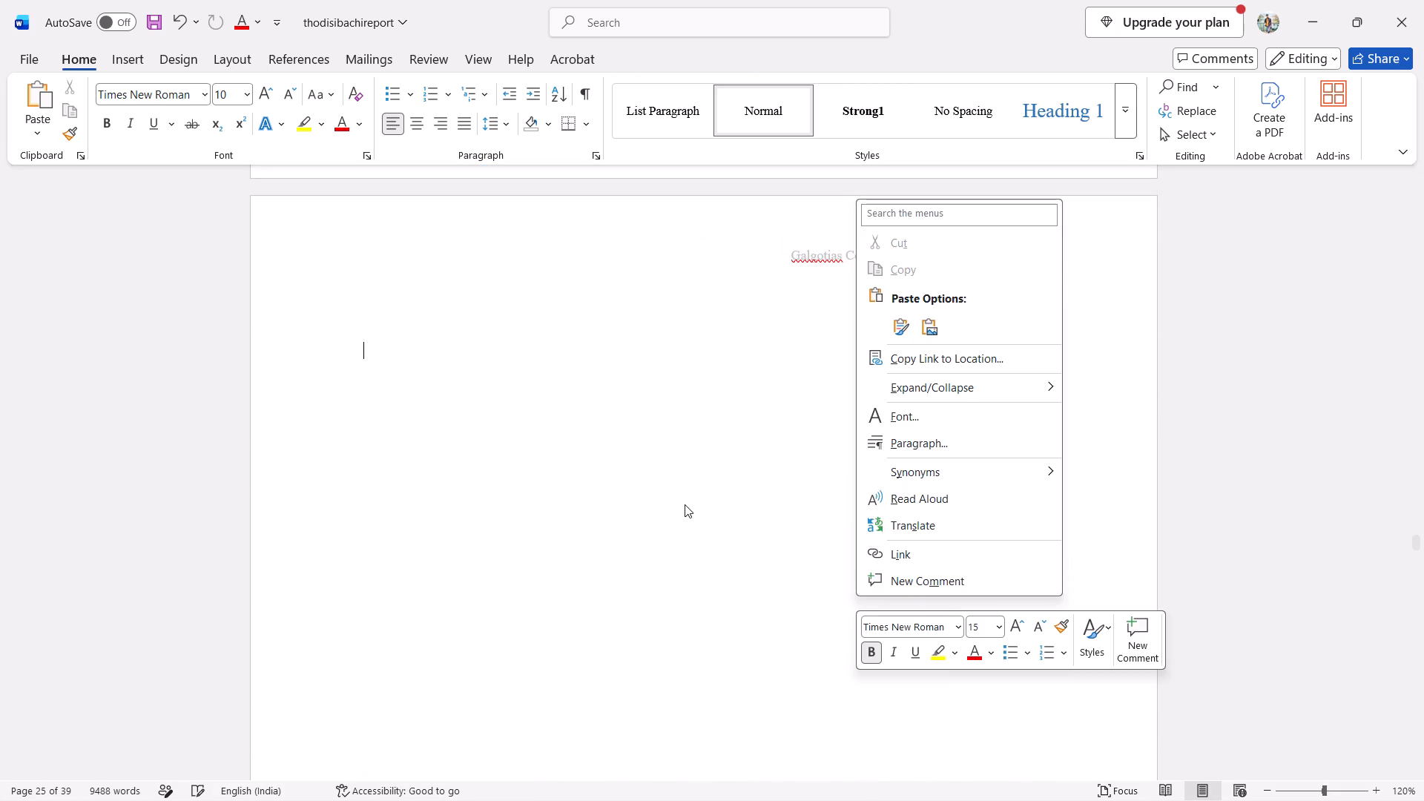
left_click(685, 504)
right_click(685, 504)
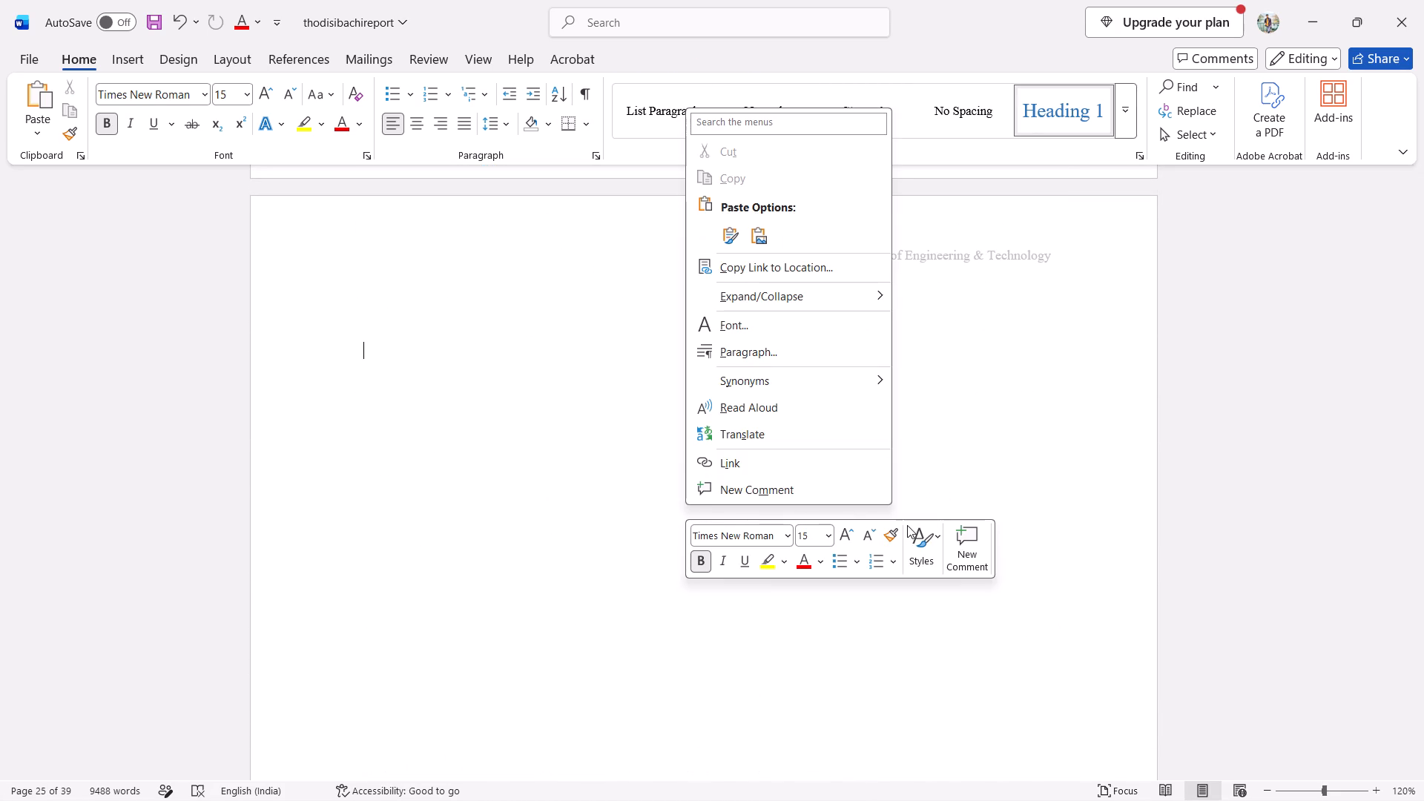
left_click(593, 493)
Check the style applied to the body paragraph under the Verification and Maintenance heading.
scroll(593, 493, "up", 7)
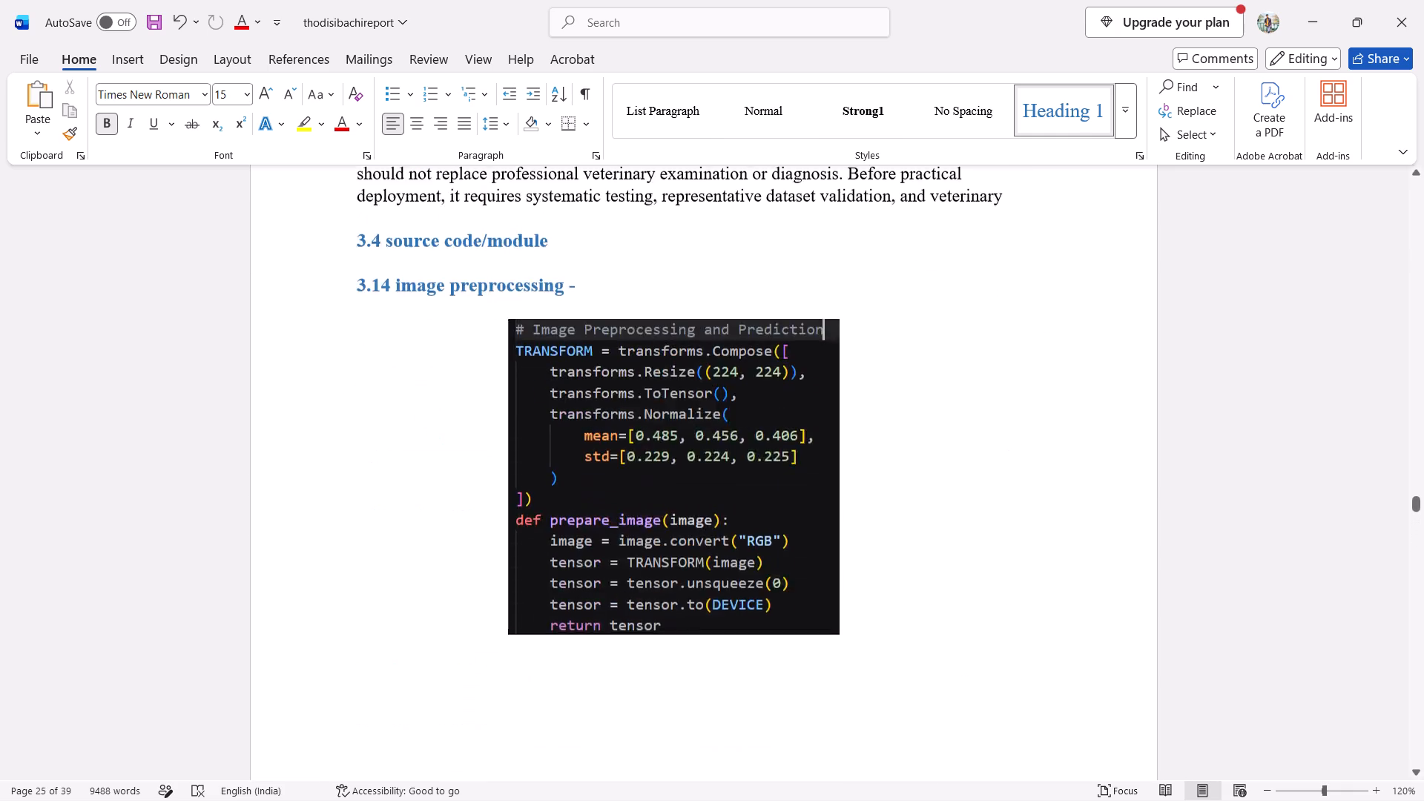
scroll(593, 493, "up", 5)
scroll(593, 493, "down", 1)
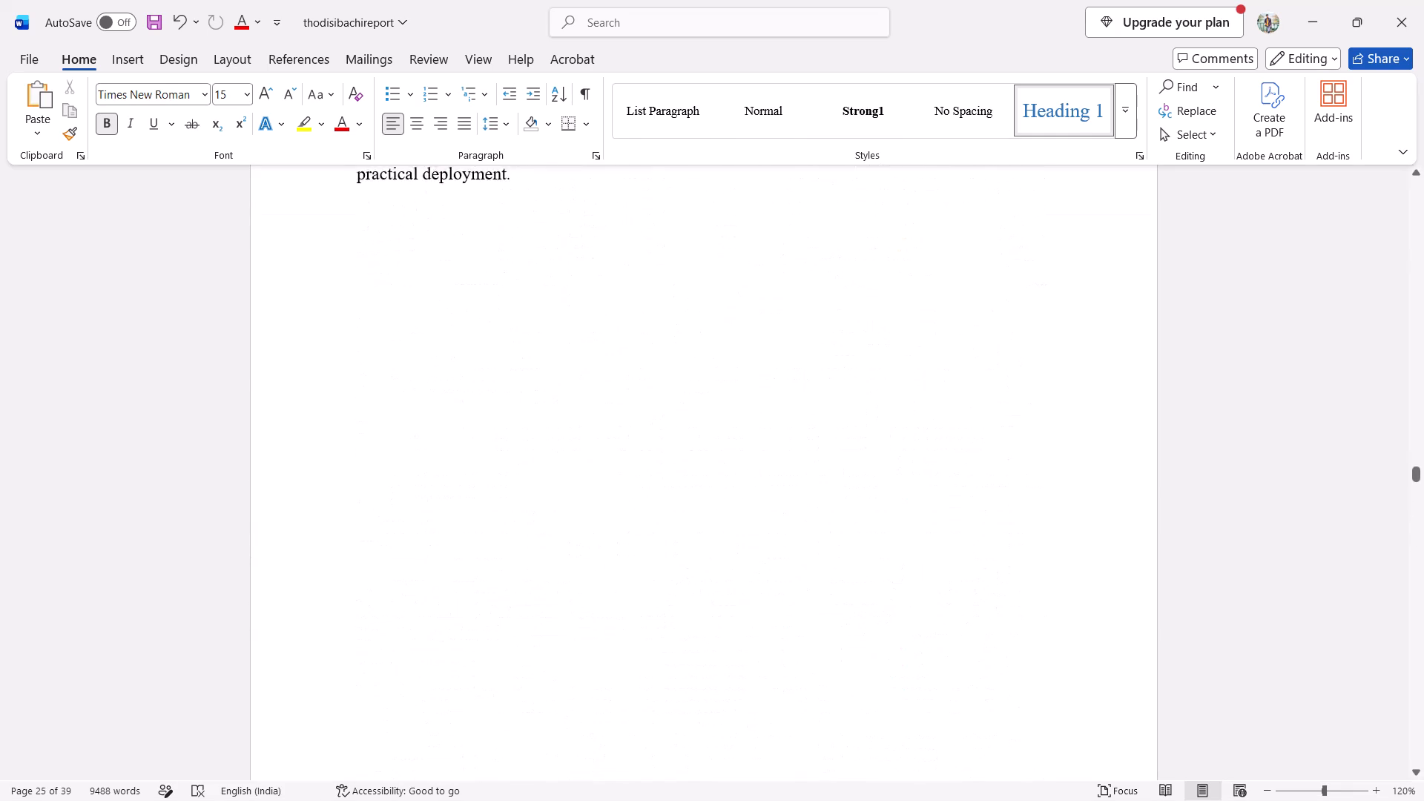
scroll(593, 493, "up", 2)
left_click_drag(508, 558, 291, 299)
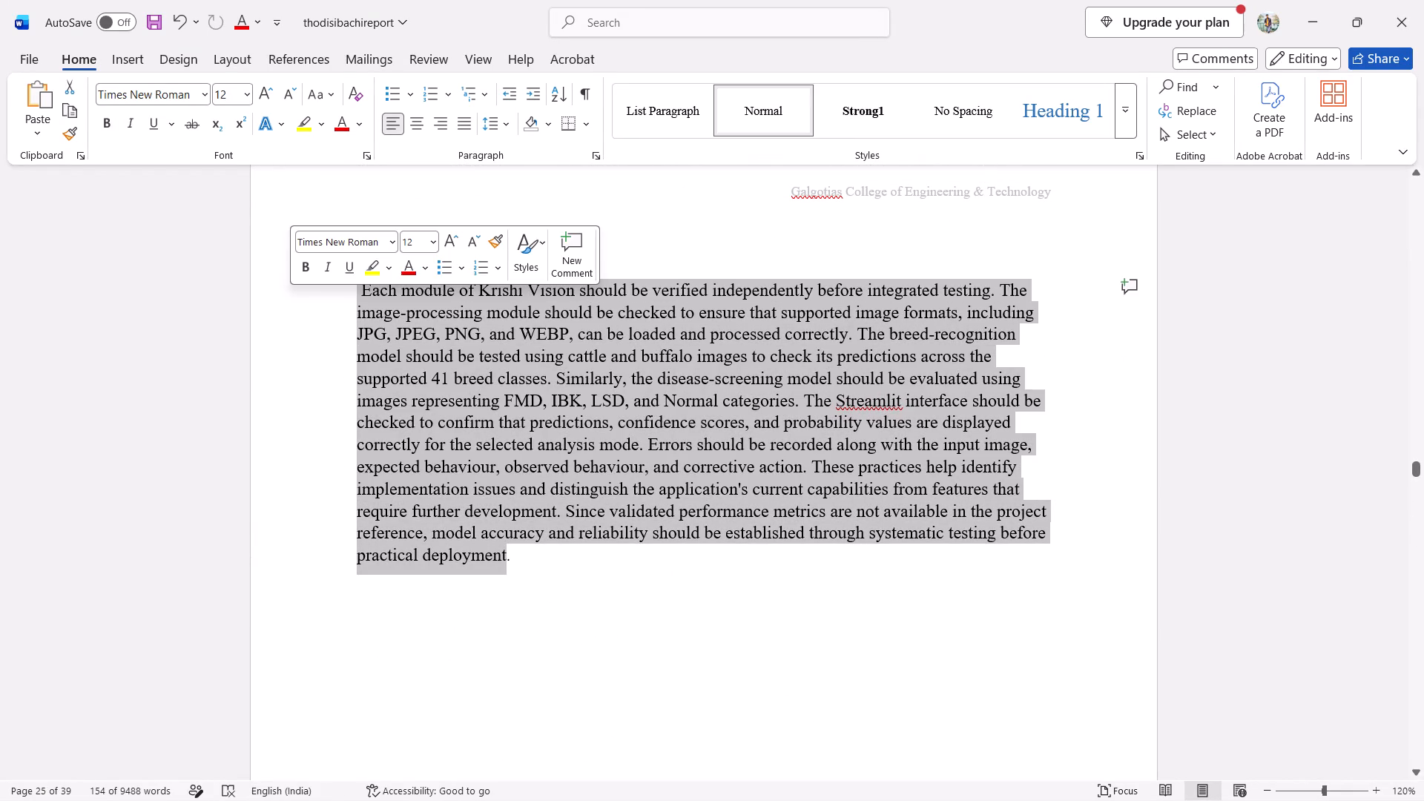
left_click(530, 244)
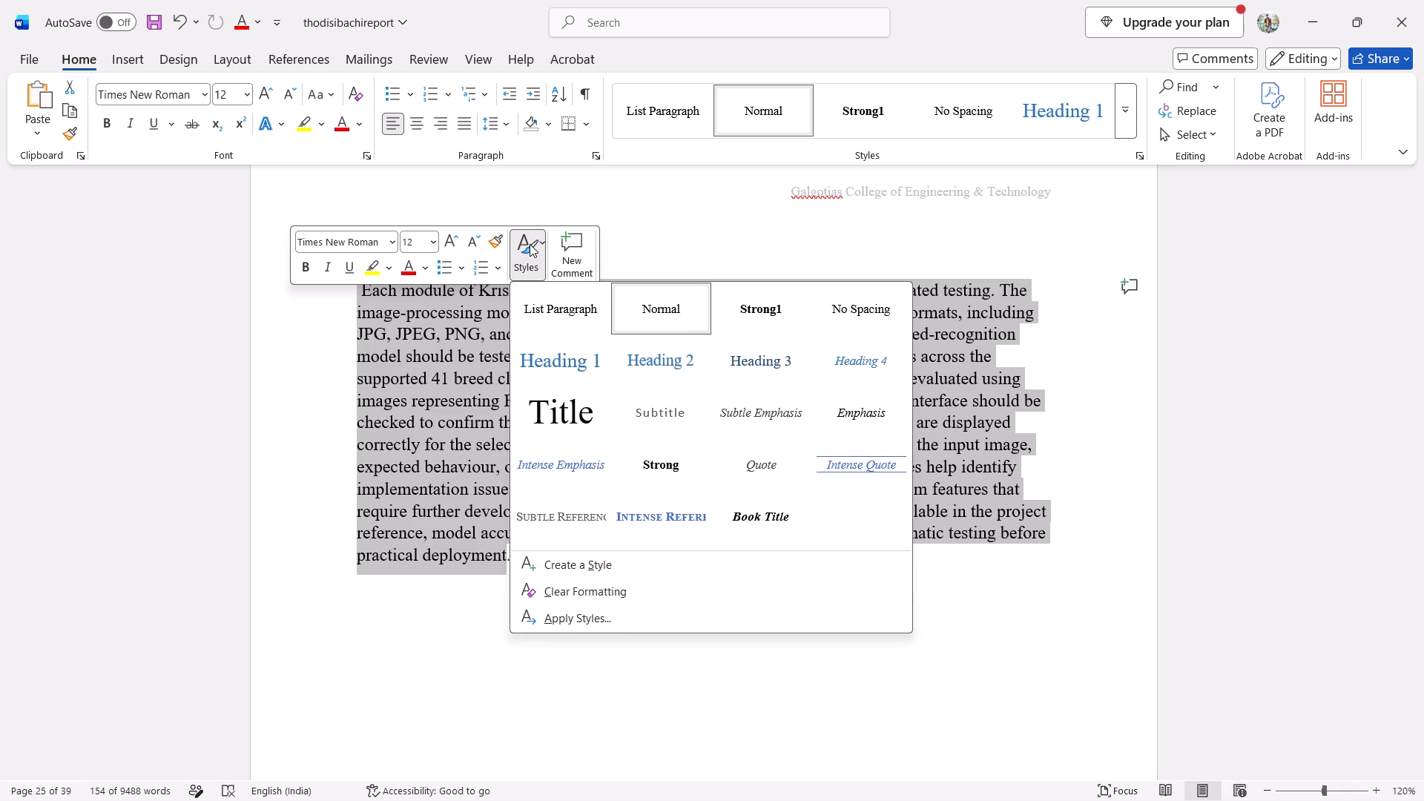
left_click(695, 257)
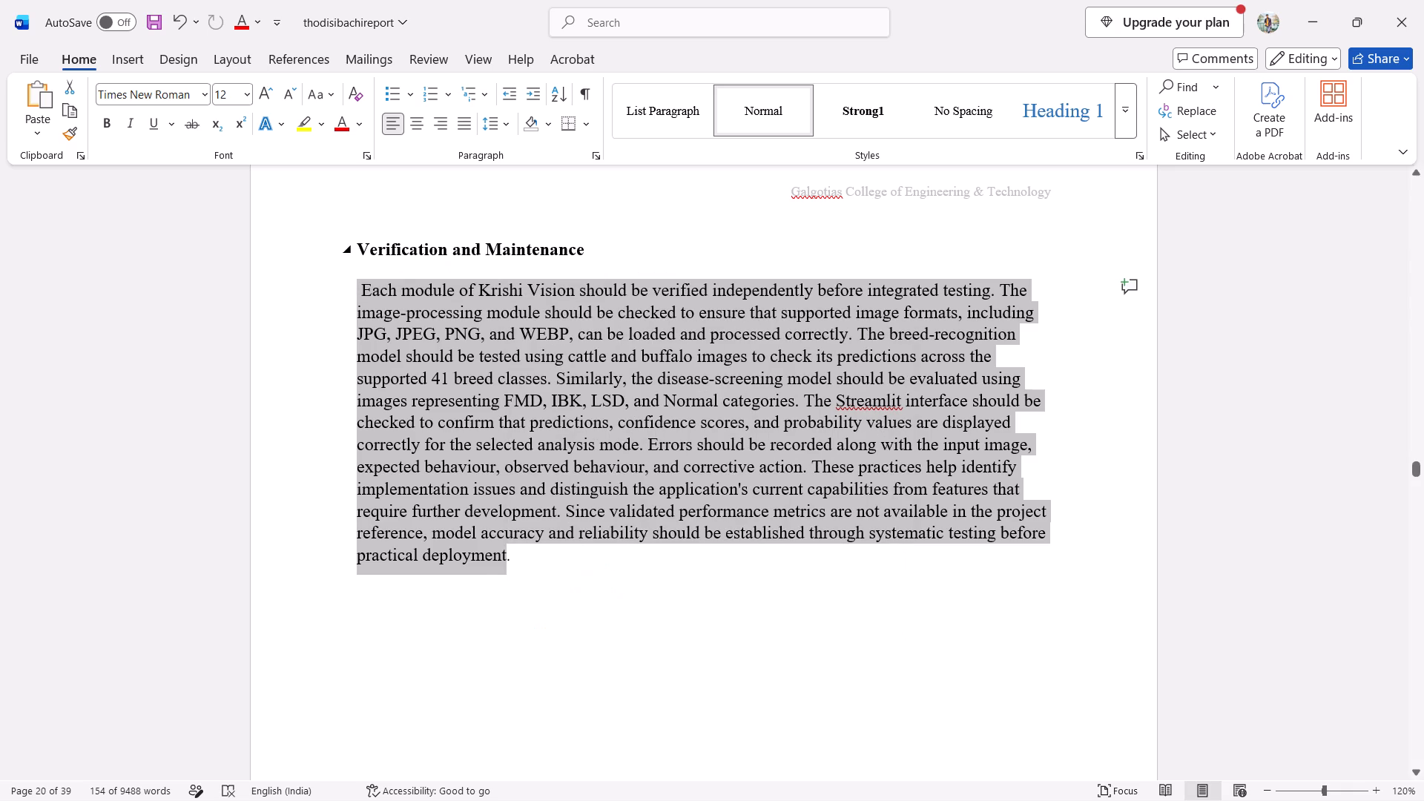
left_click(695, 257)
Review the formatting of the report from Verification and Maintenance back to section 2.3 Problem Statement.
scroll(695, 257, "up", 6)
scroll(695, 257, "down", 4)
scroll(695, 257, "up", 3)
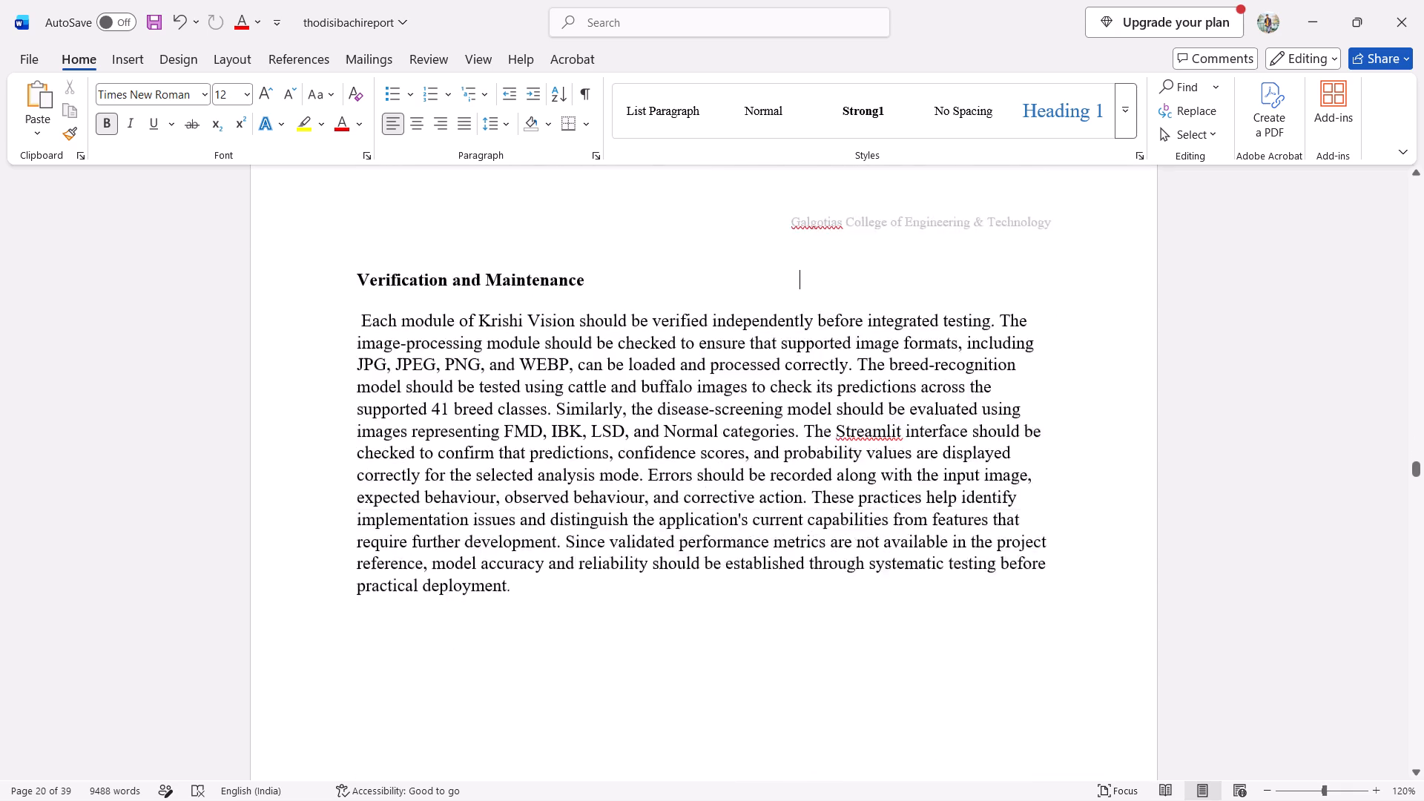
scroll(695, 257, "up", 9)
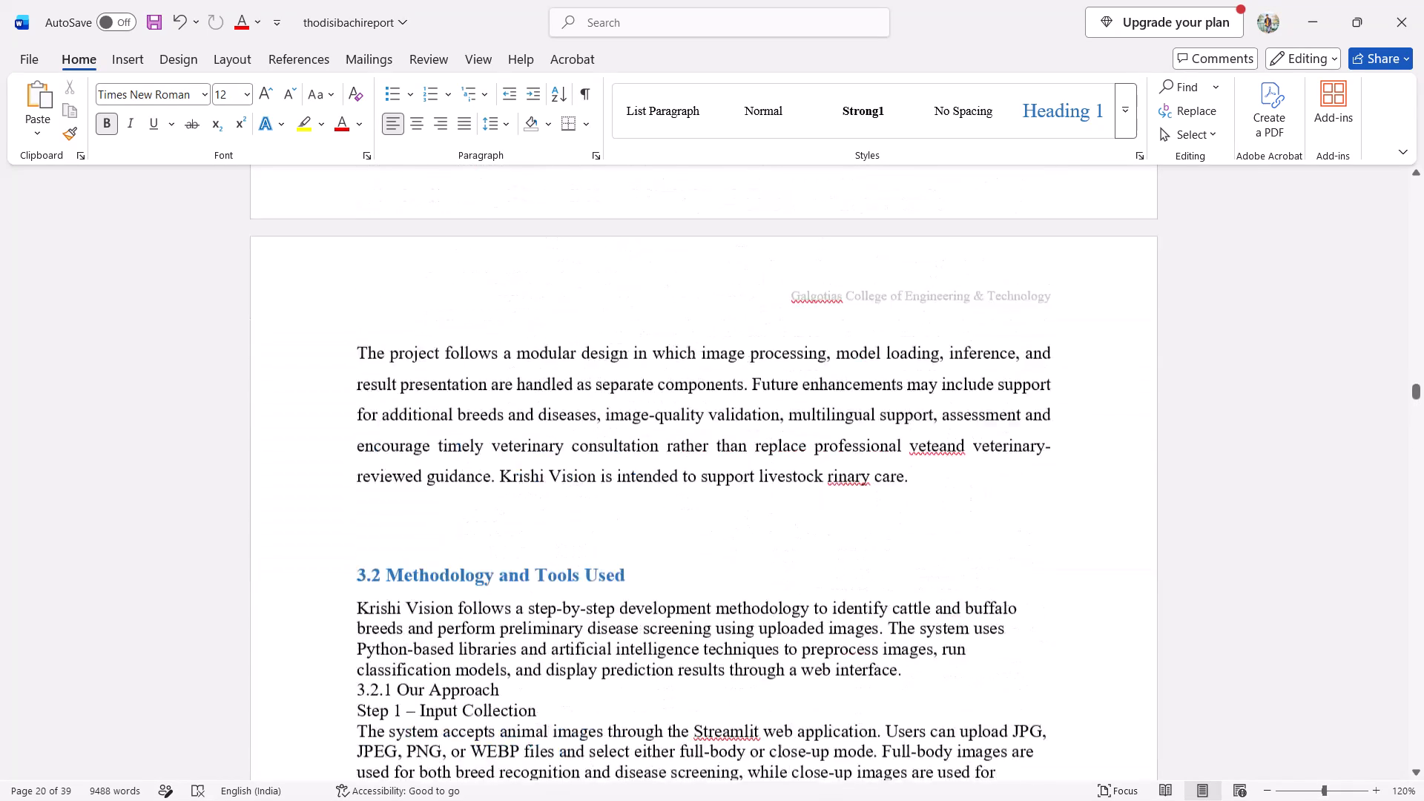
scroll(695, 257, "up", 4)
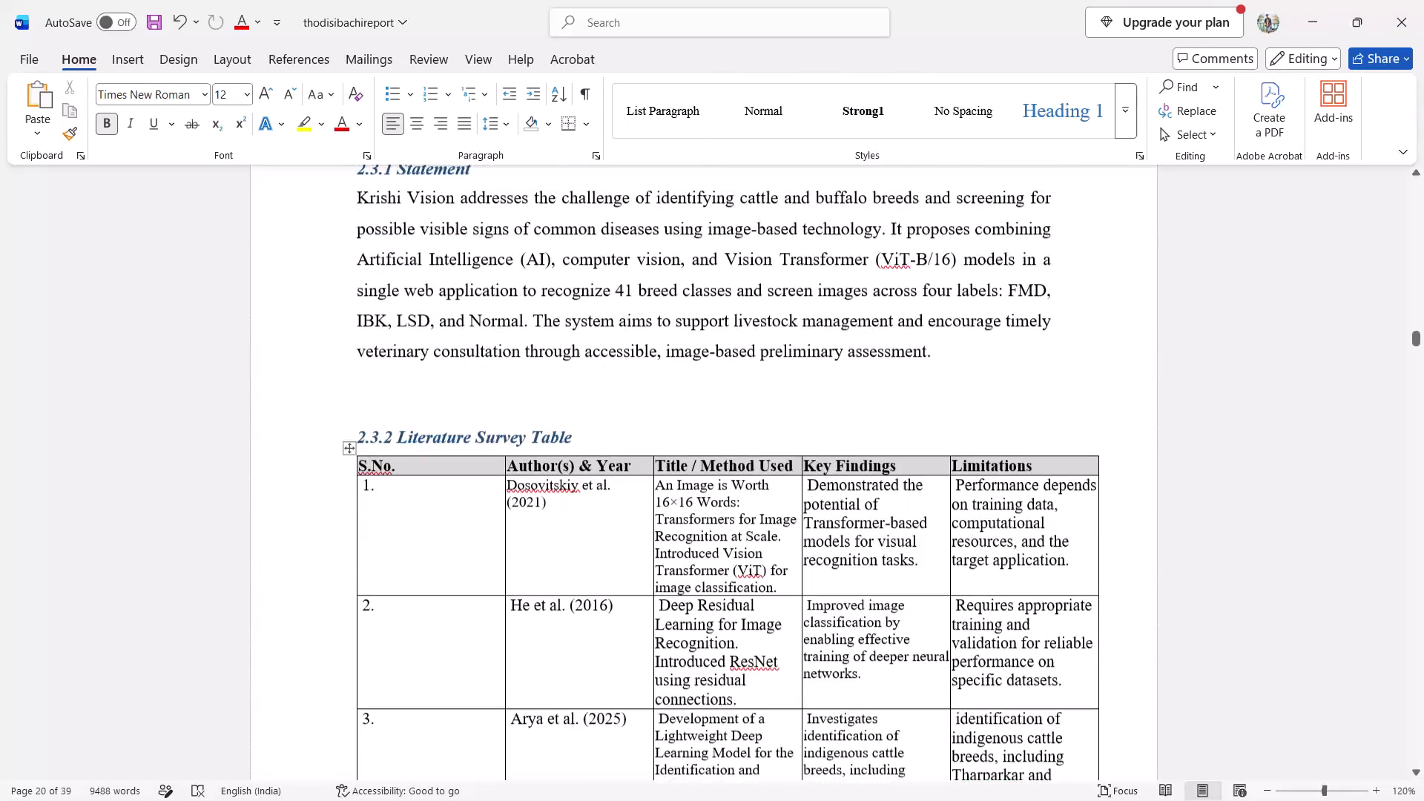
scroll(695, 257, "up", 1)
scroll(695, 257, "down", 4)
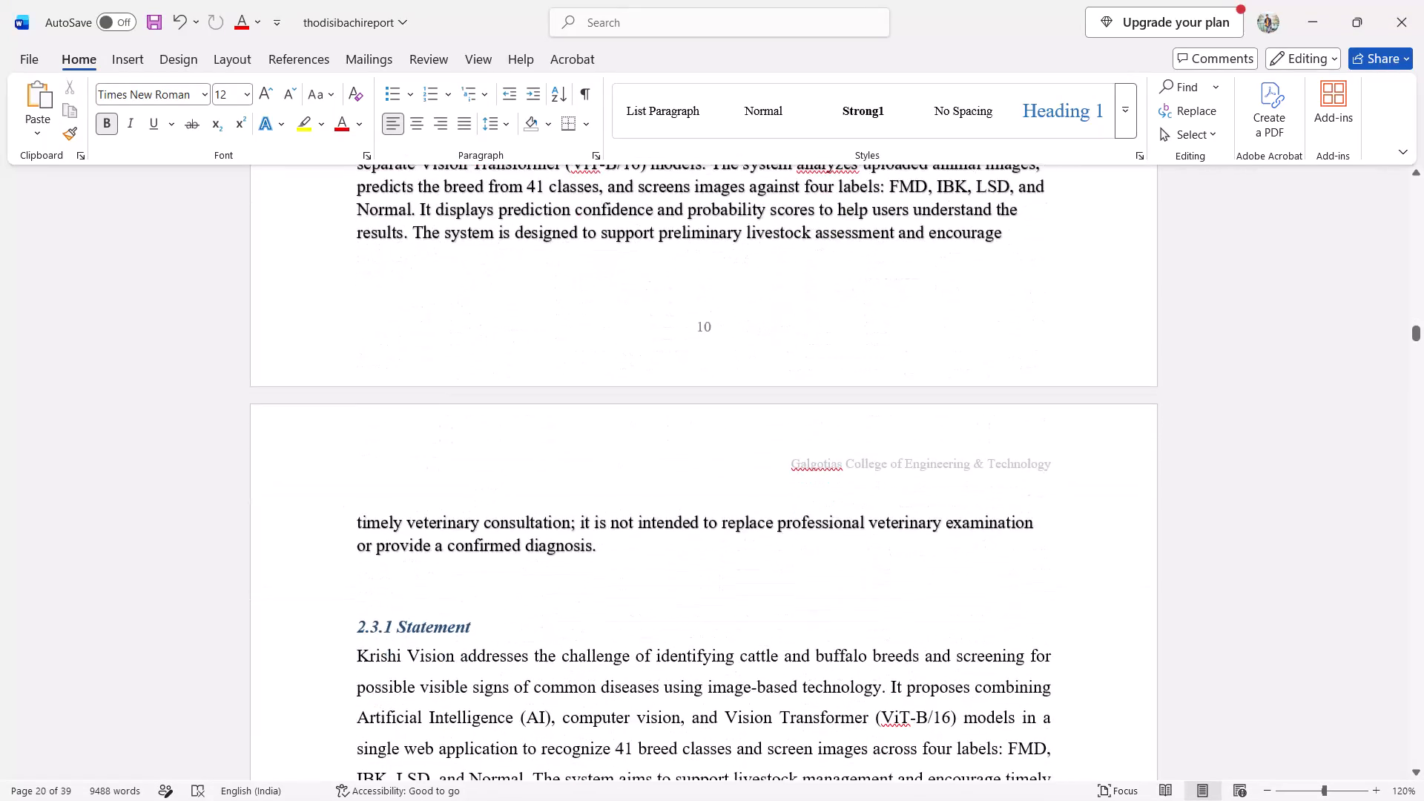
scroll(695, 257, "down", 1)
Apply the Normal style and font size 12 to the 2.3 Problem Statement text on page 10, from "Cattle and buffalo farmers" through "encourage".
scroll(695, 257, "up", 4)
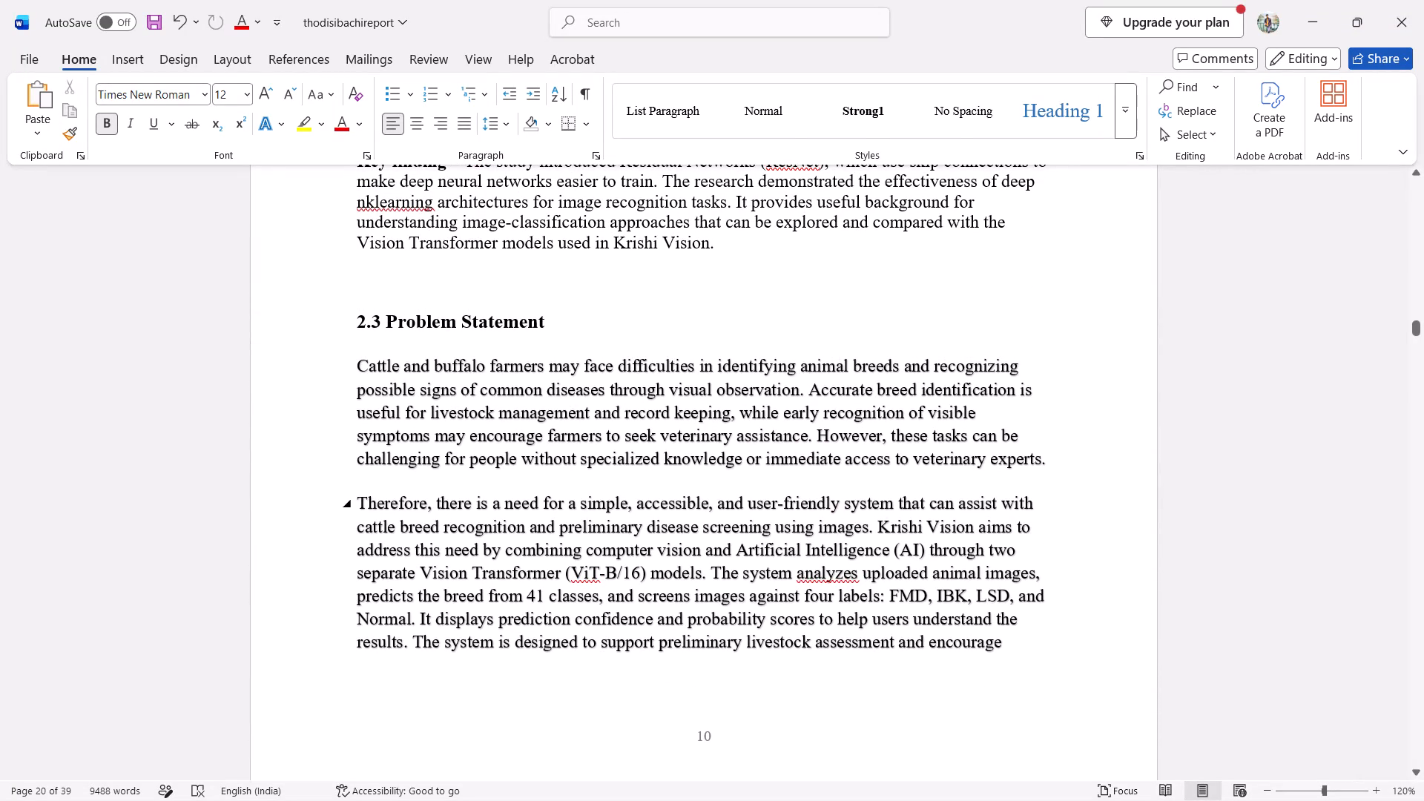
left_click_drag(1003, 640, 329, 369)
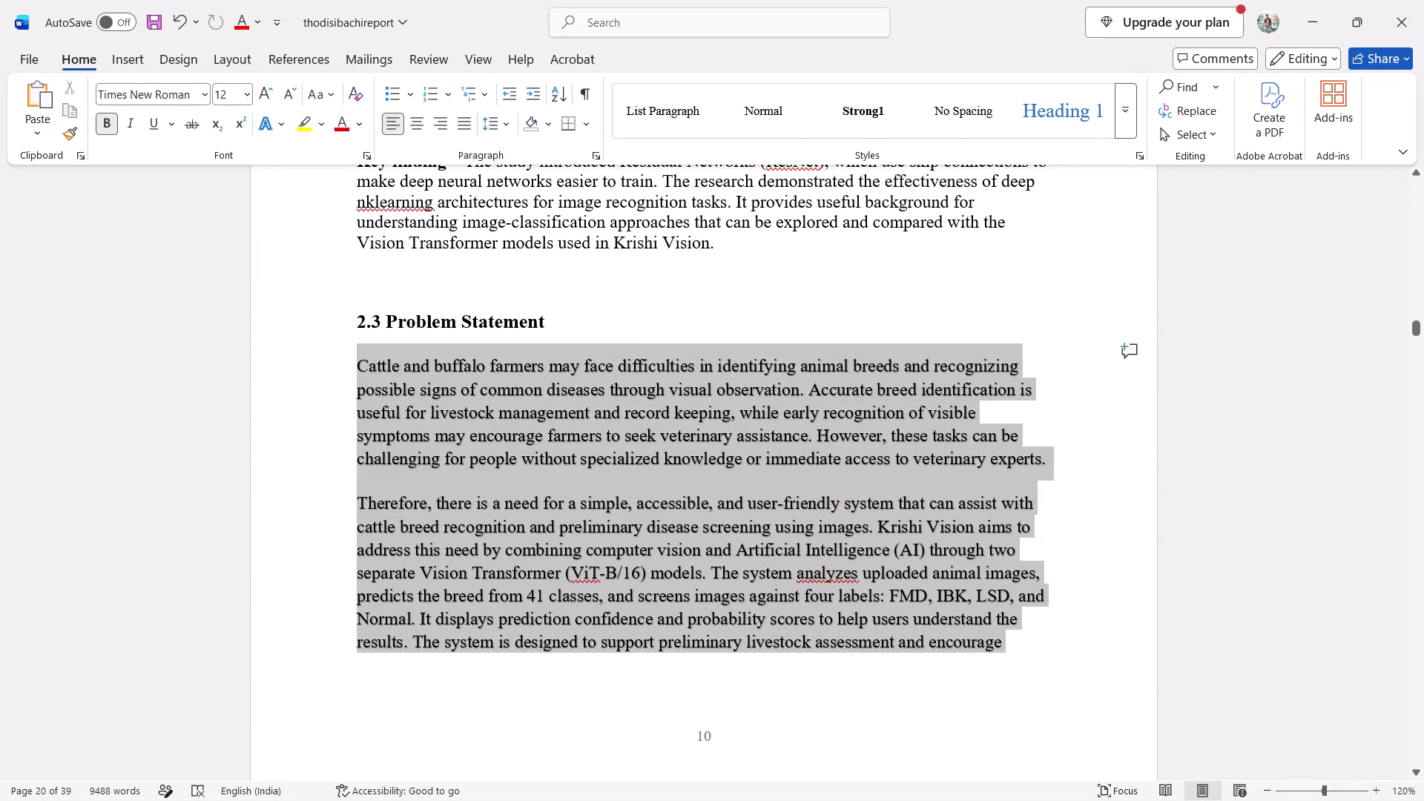
left_click_drag(329, 369, 331, 370)
left_click(561, 326)
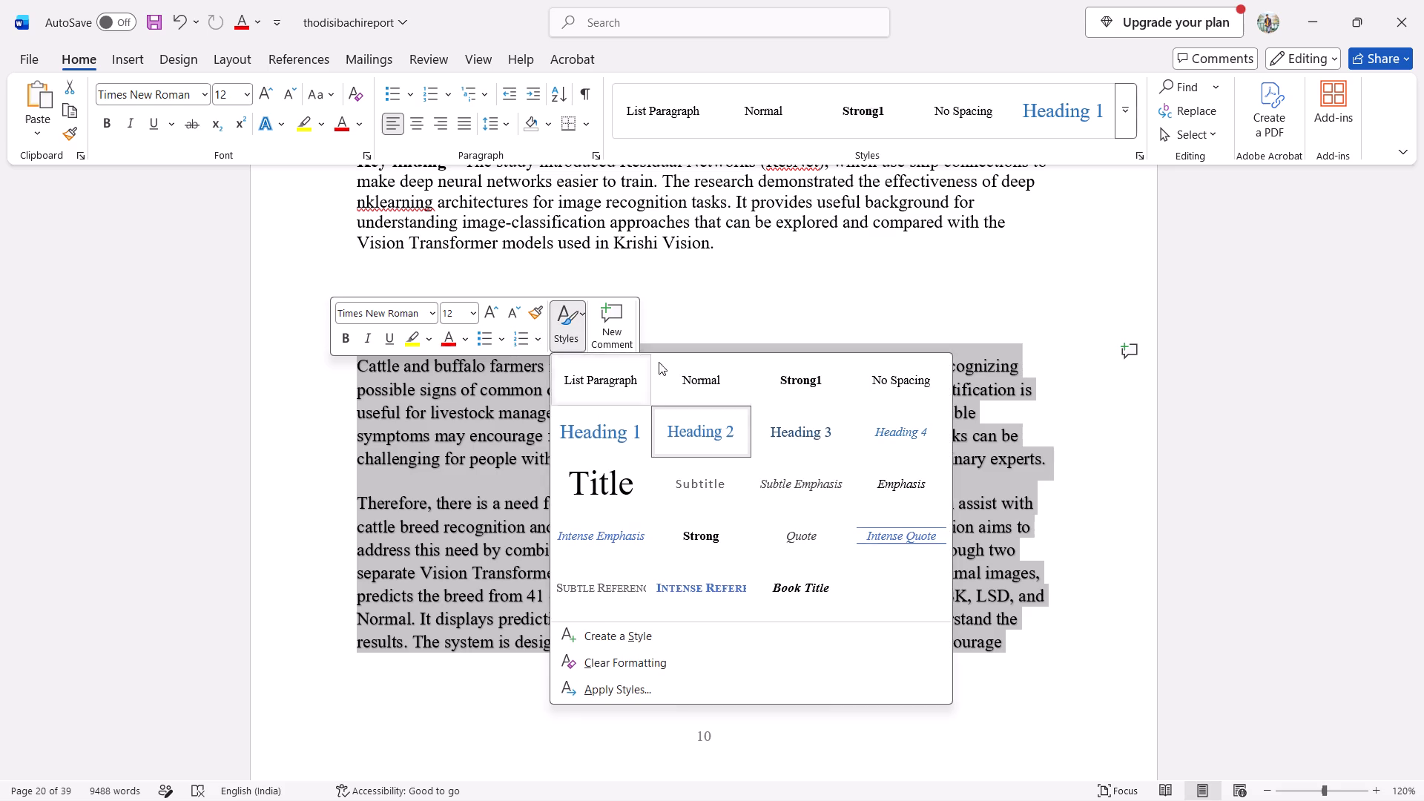
left_click(699, 372)
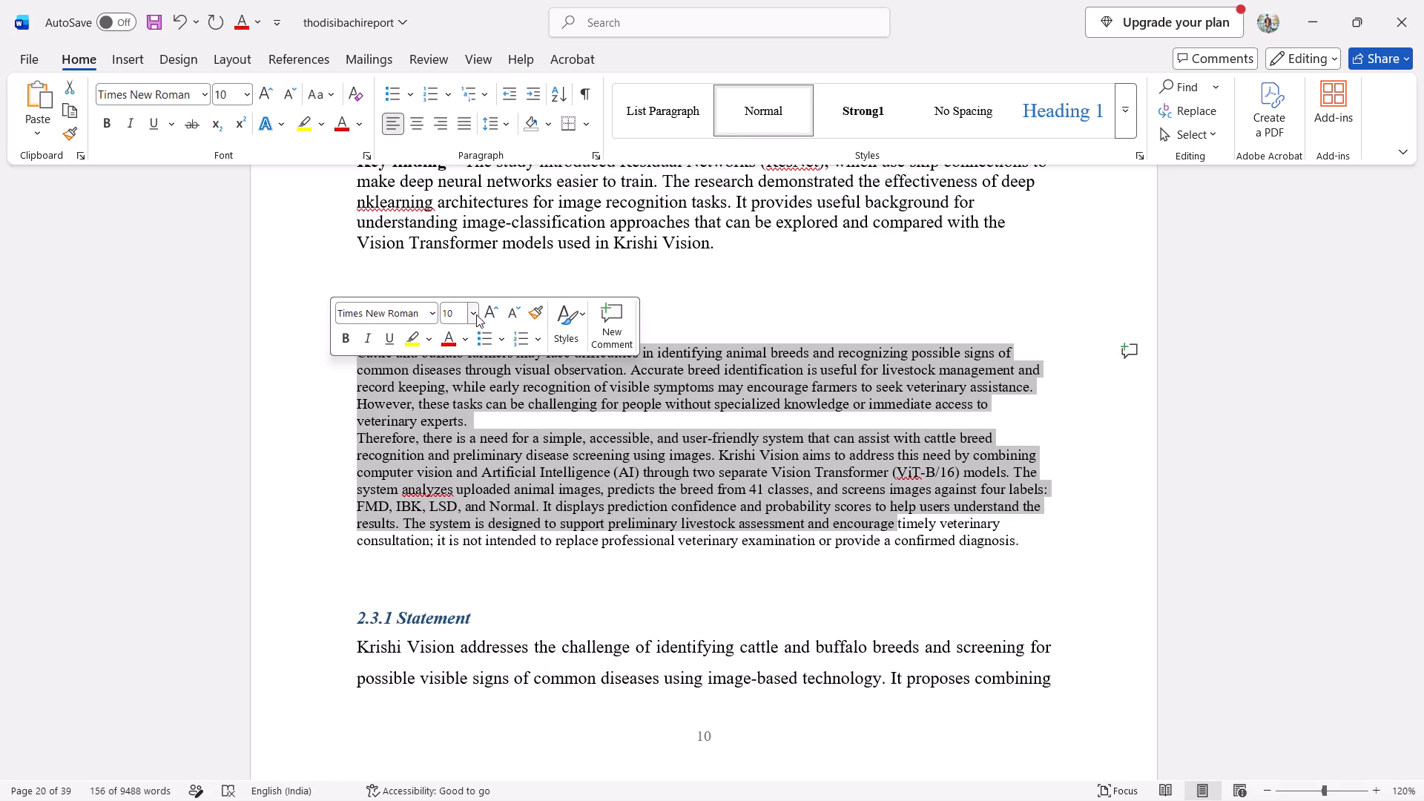
left_click(478, 314)
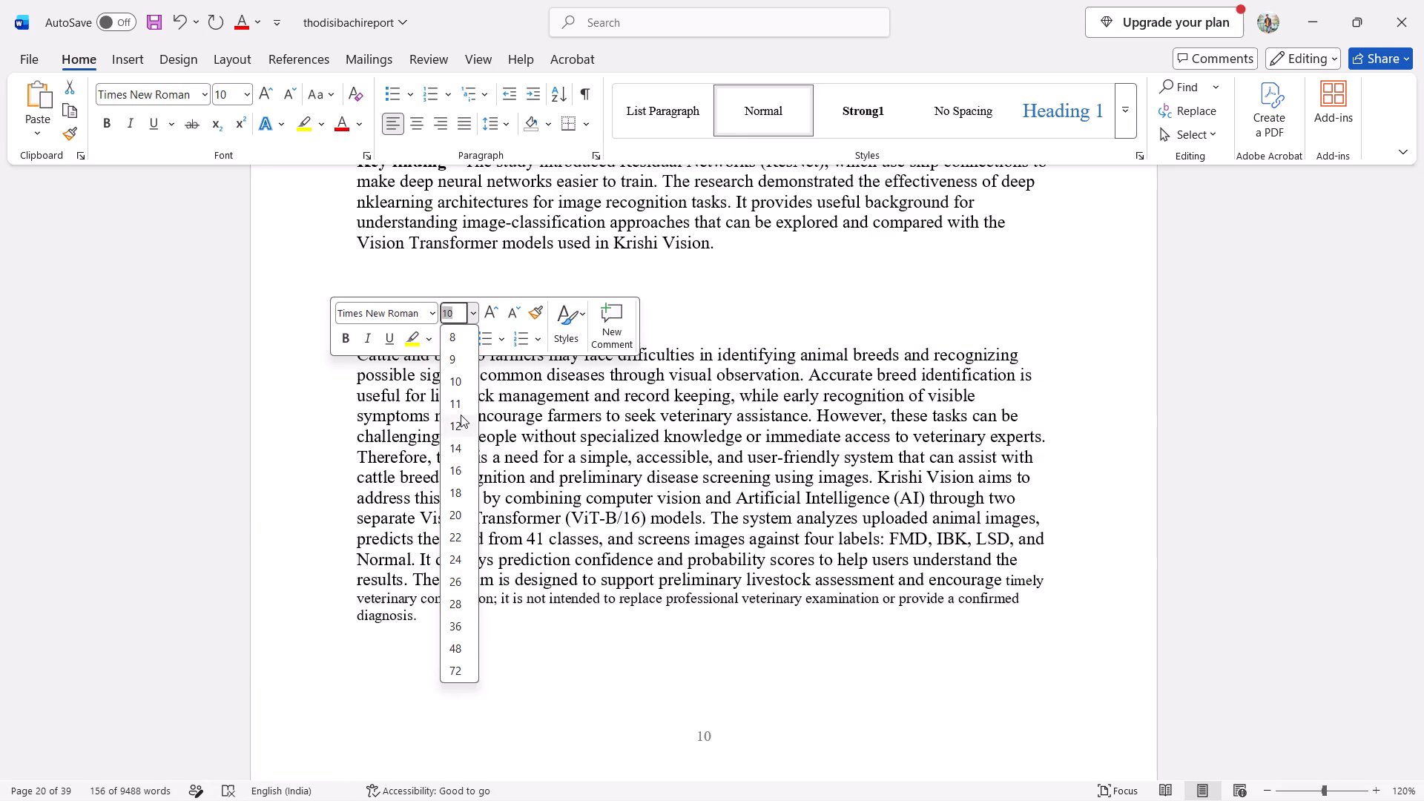
left_click(461, 415)
left_click(844, 642)
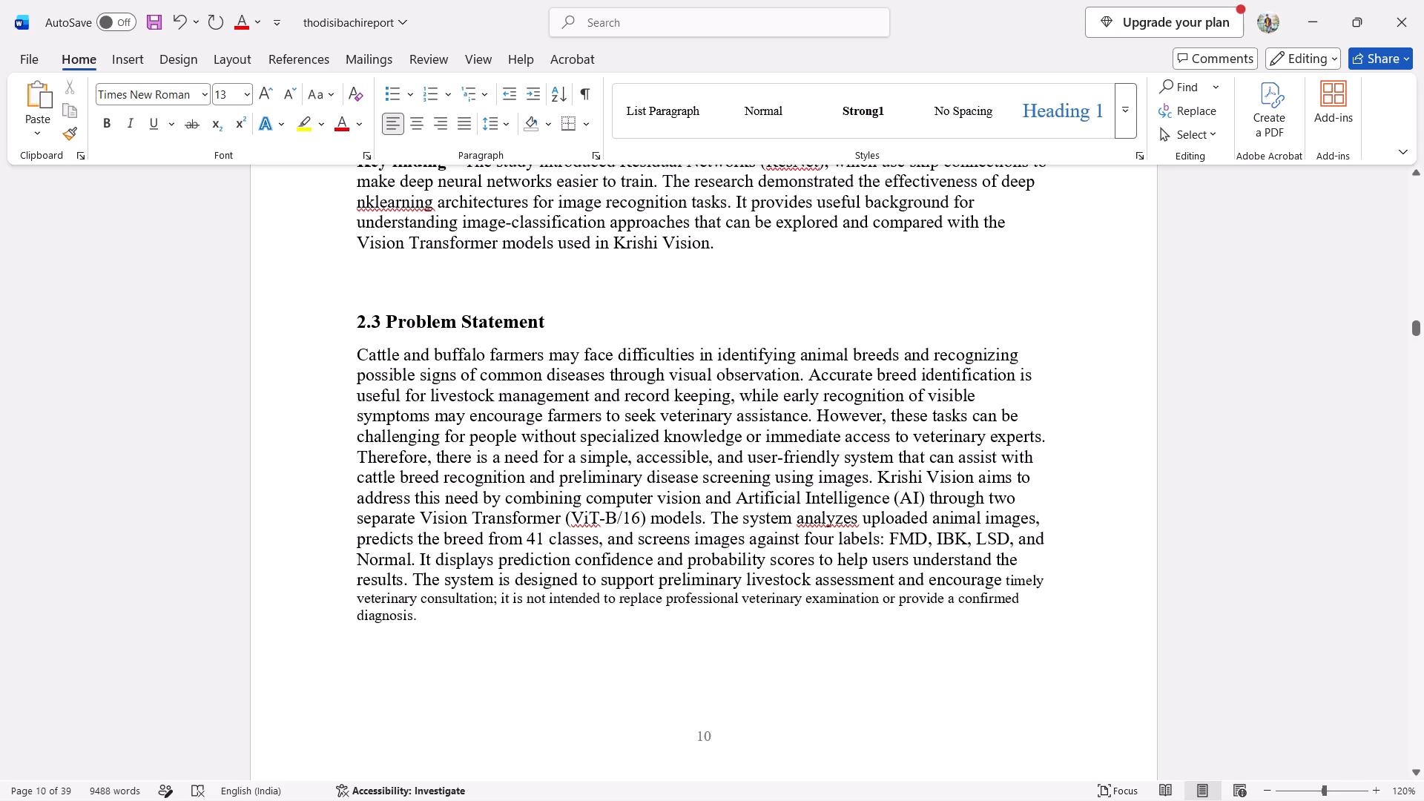
Set the closing lines of the 2.3 Problem Statement paragraph, from "veterinary consultation" through "diagnosis", to font size 12.
left_click_drag(426, 615, 343, 601)
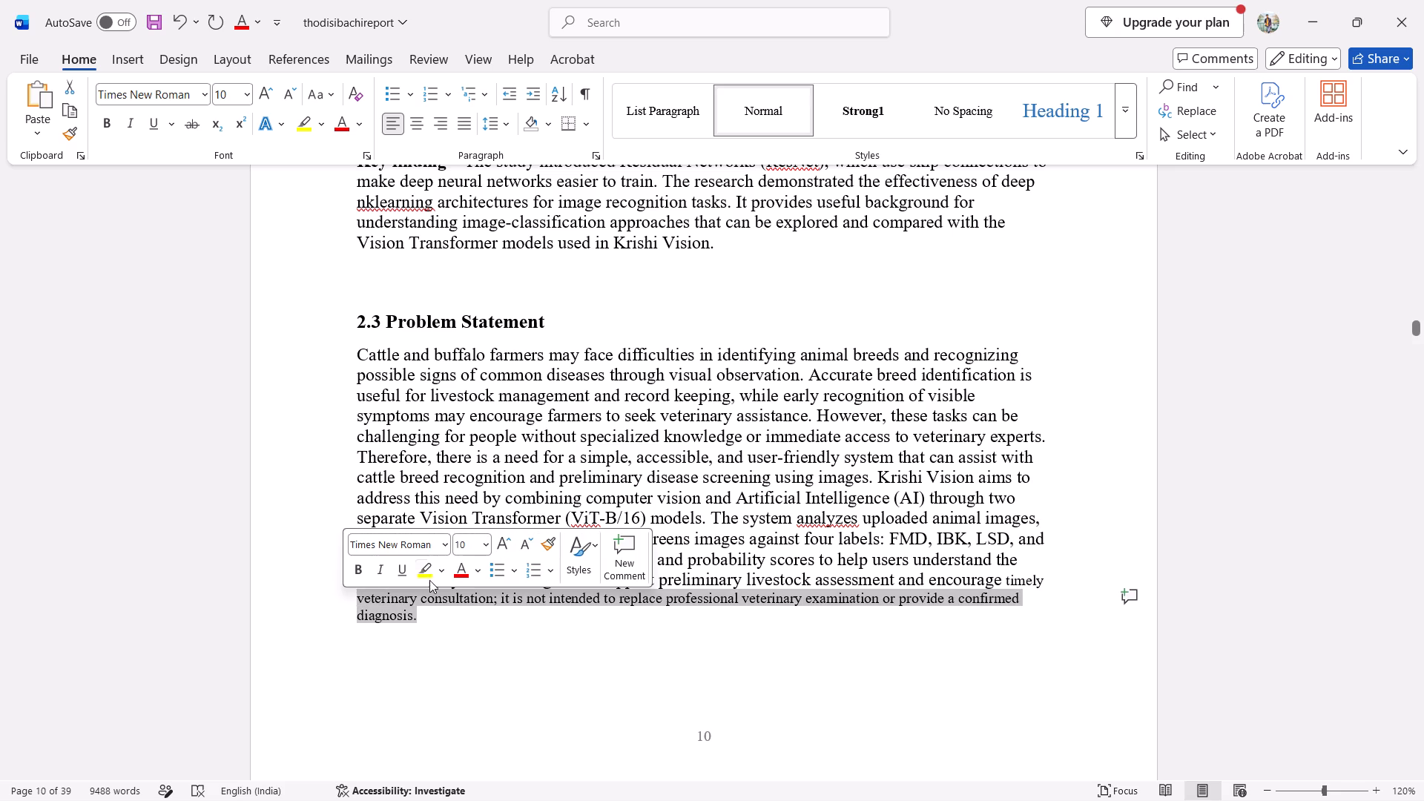
left_click(489, 545)
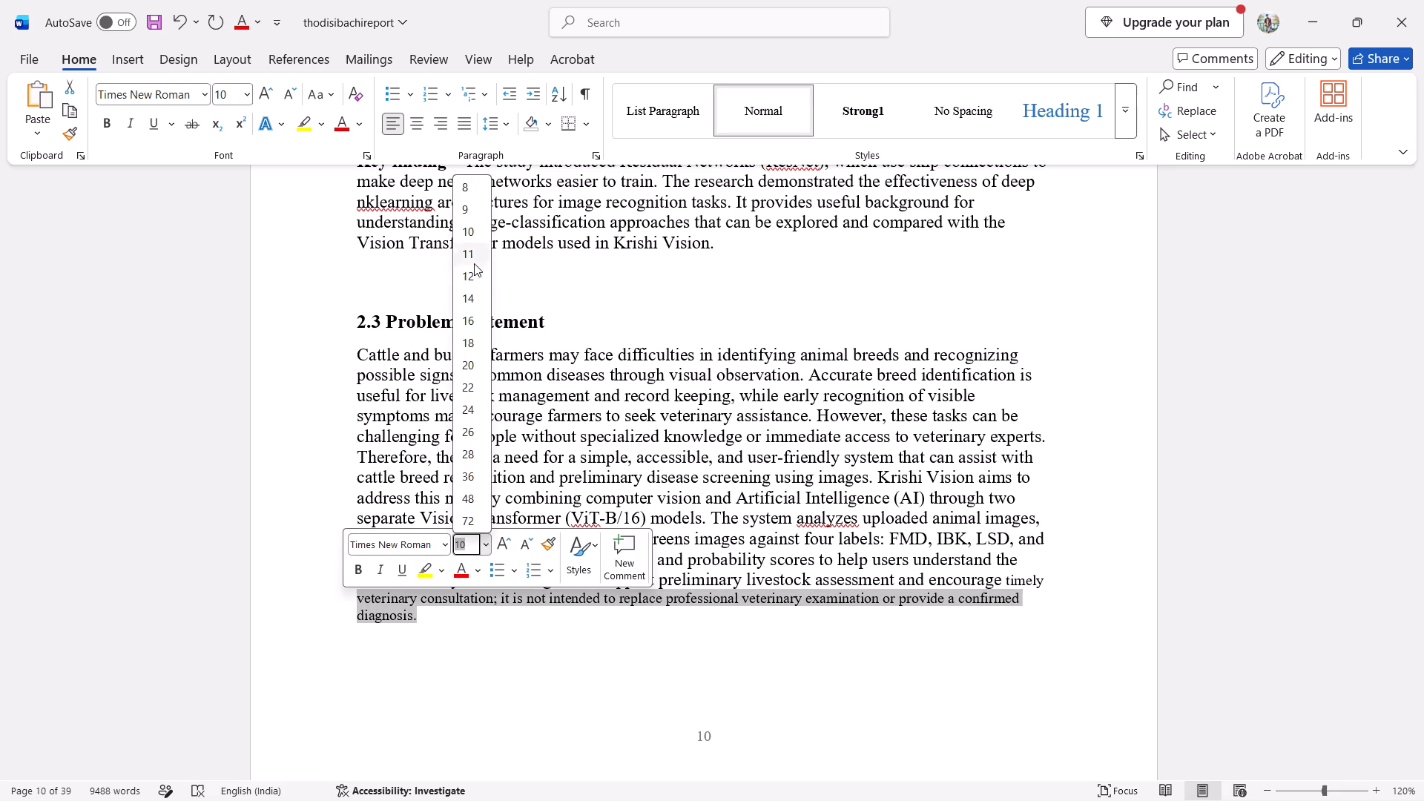
left_click(469, 268)
left_click(994, 453)
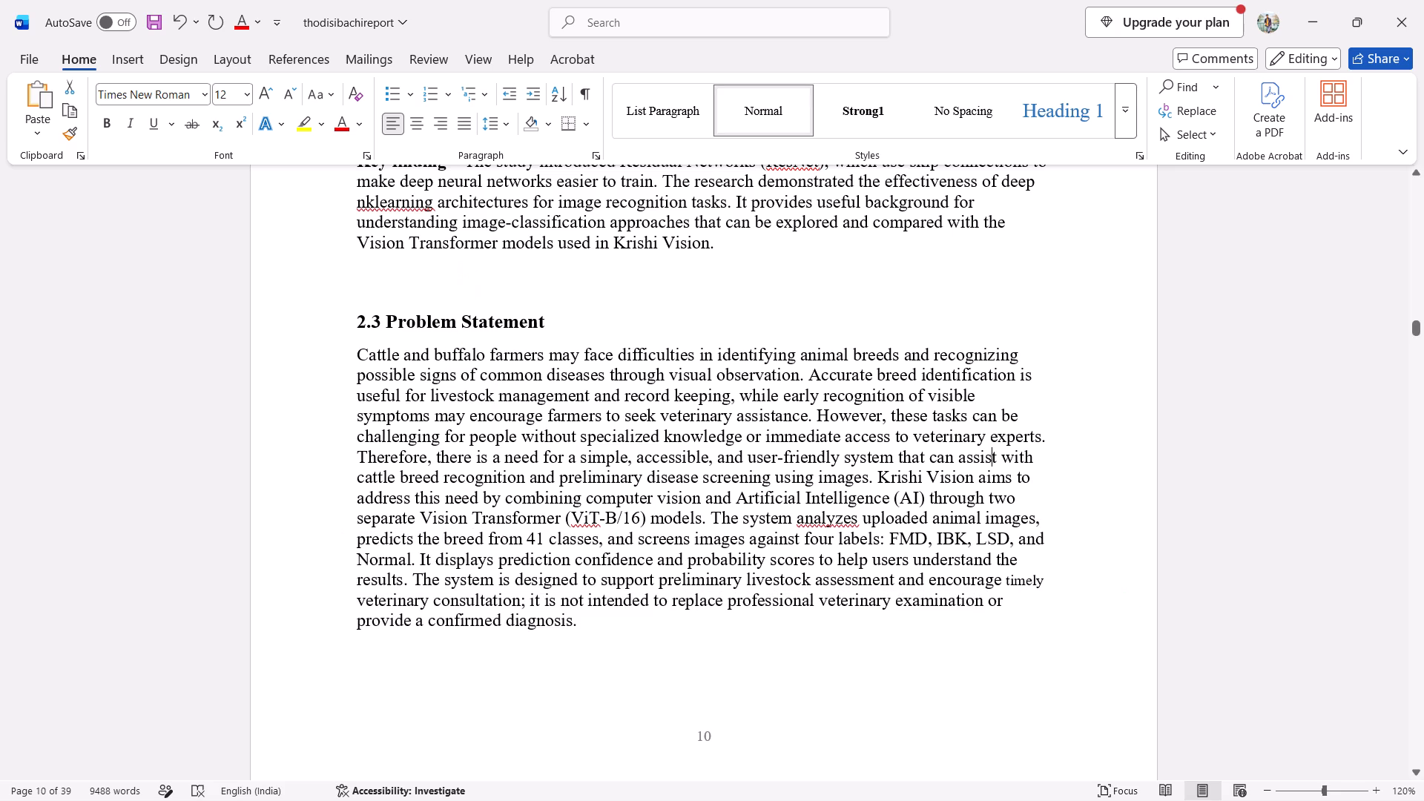
Remove the italics from the word "Statement" in the 2.3.1 heading.
scroll(1035, 488, "down", 4)
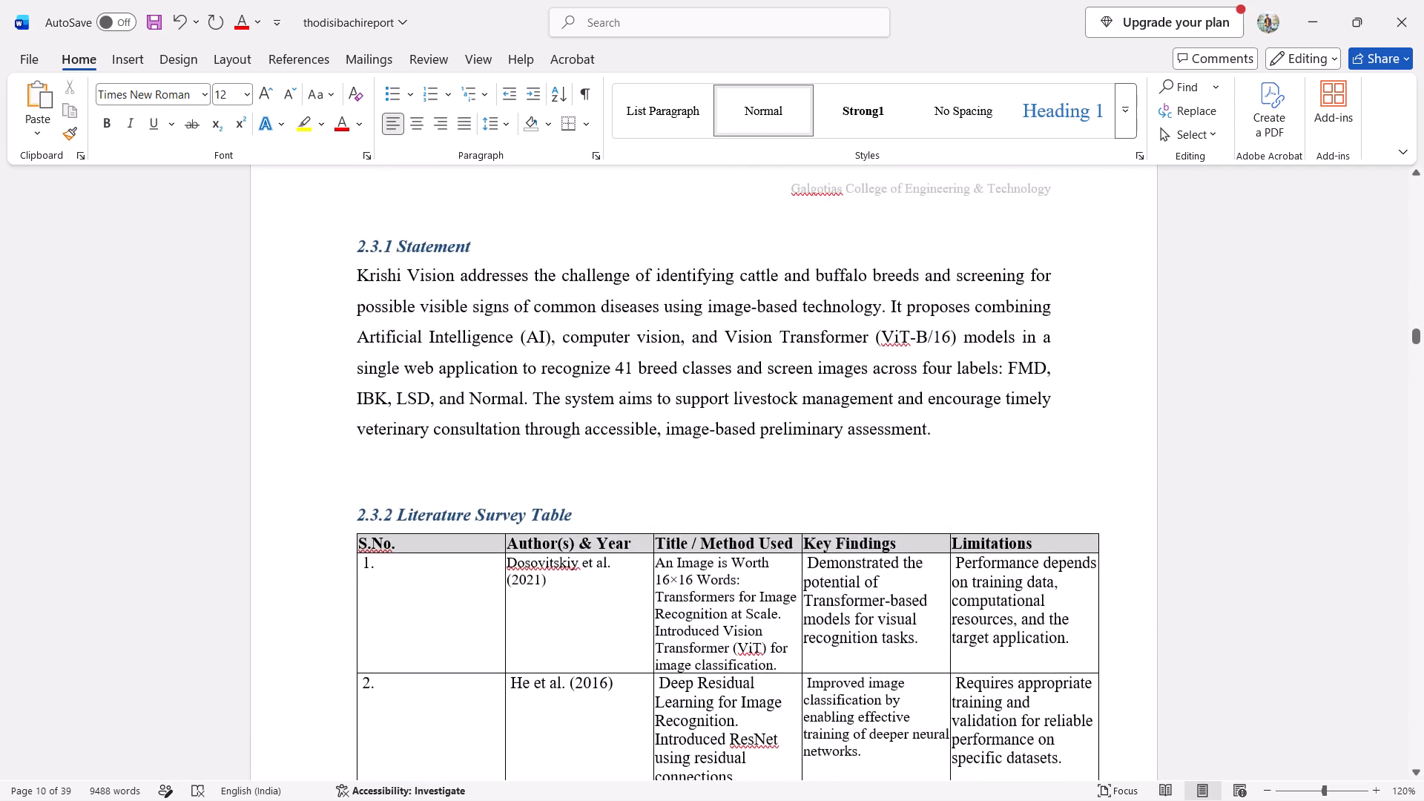
left_click_drag(485, 249, 398, 234)
left_click(432, 202)
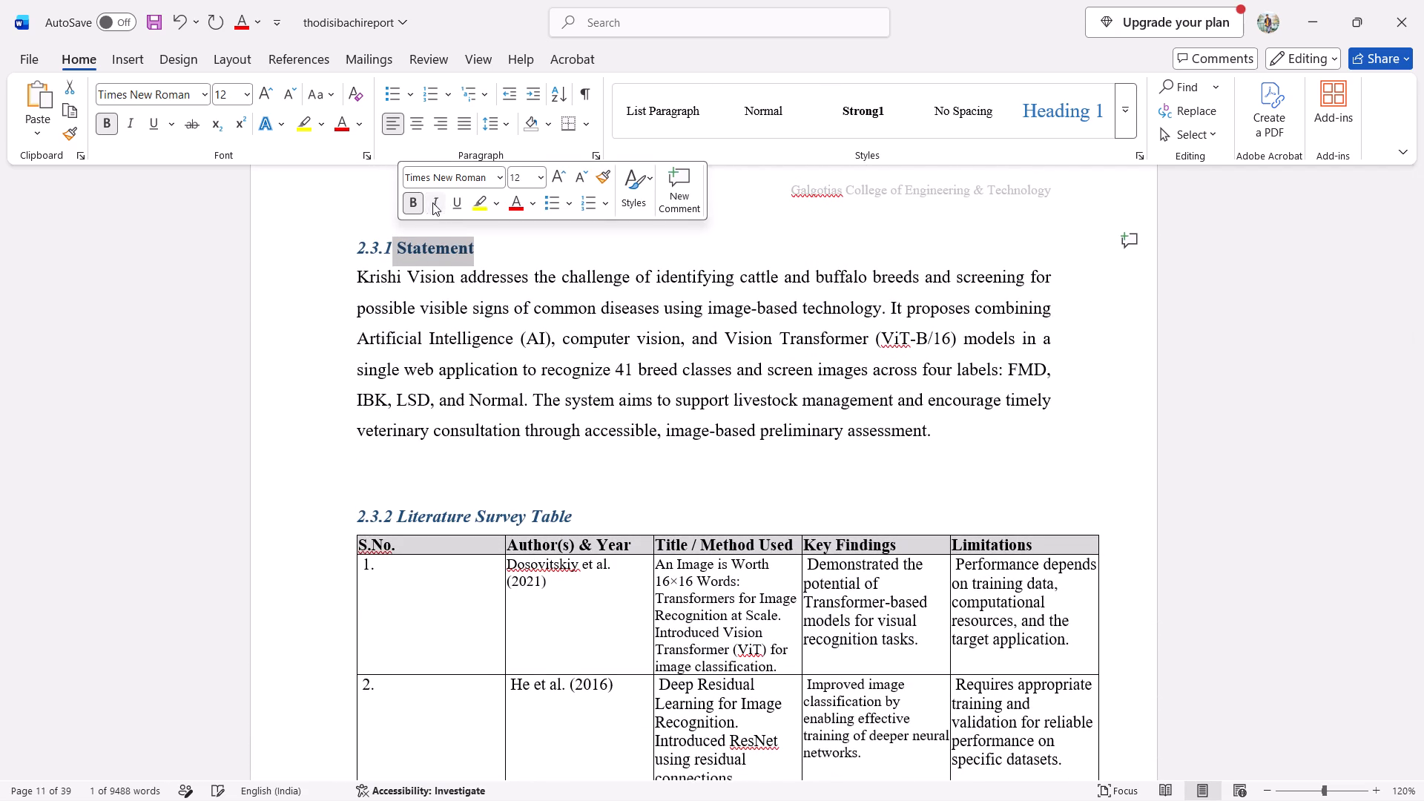
left_click(540, 260)
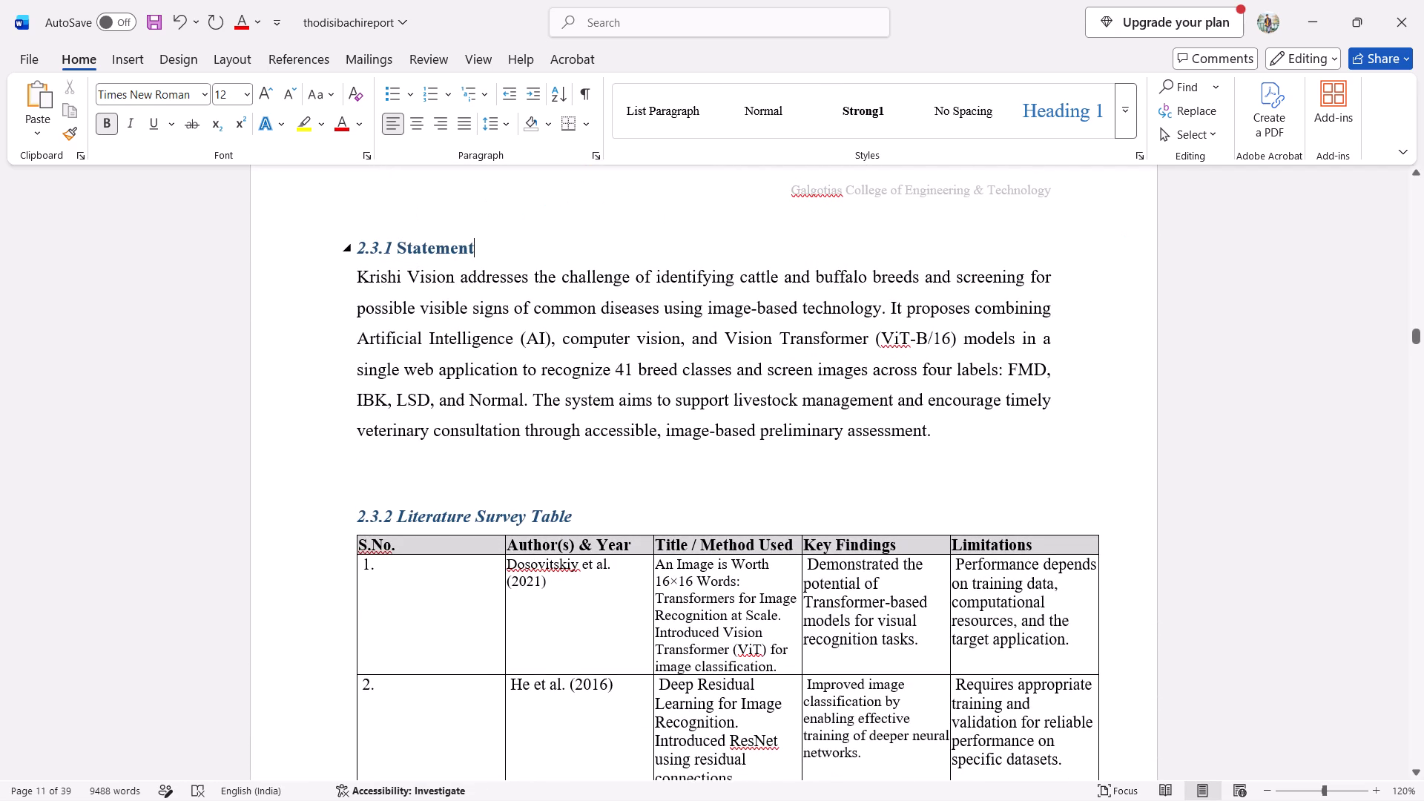
Review the heading and body formatting from section 2.3.1 back through the Introduction and the pages before it.
scroll(486, 251, "up", 3)
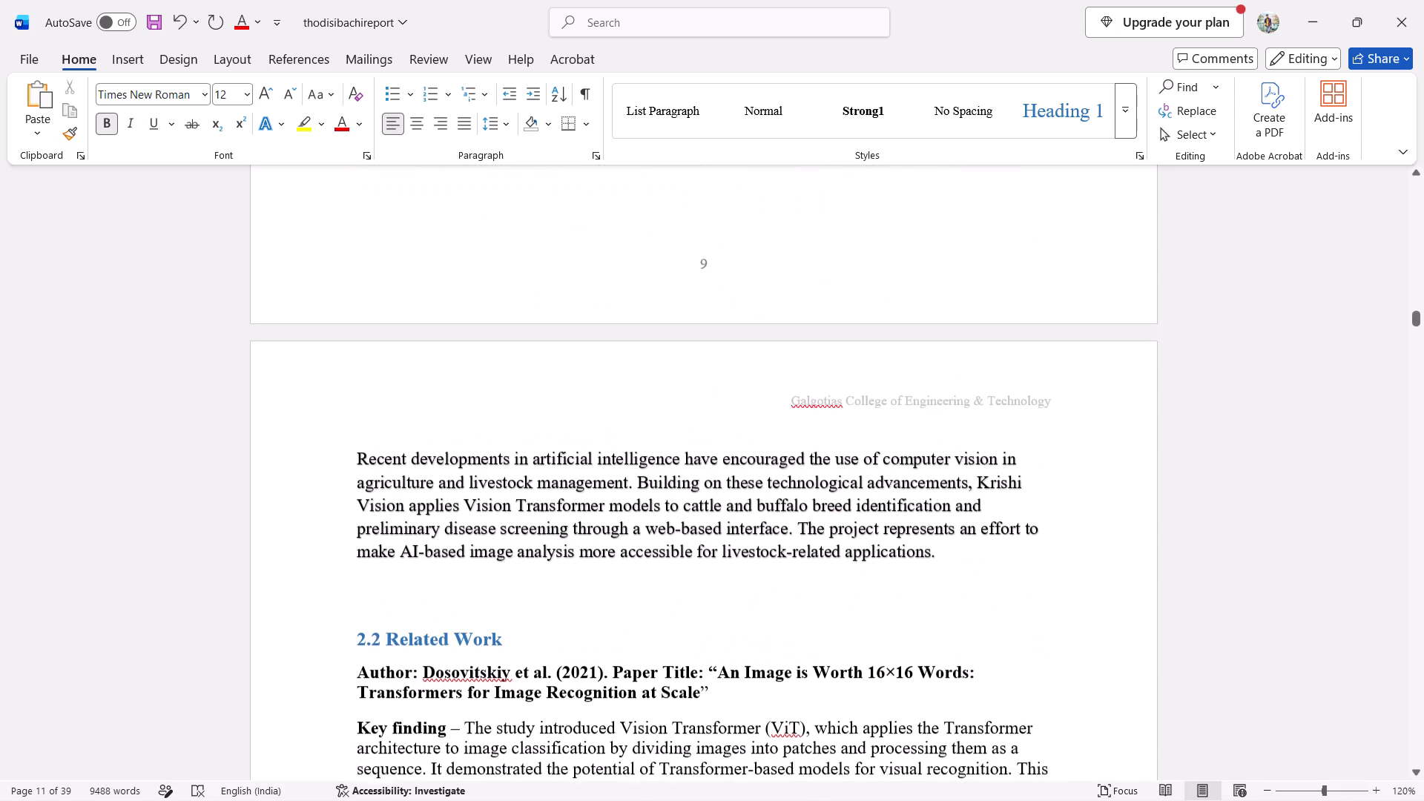
scroll(486, 251, "down", 1)
scroll(486, 251, "up", 7)
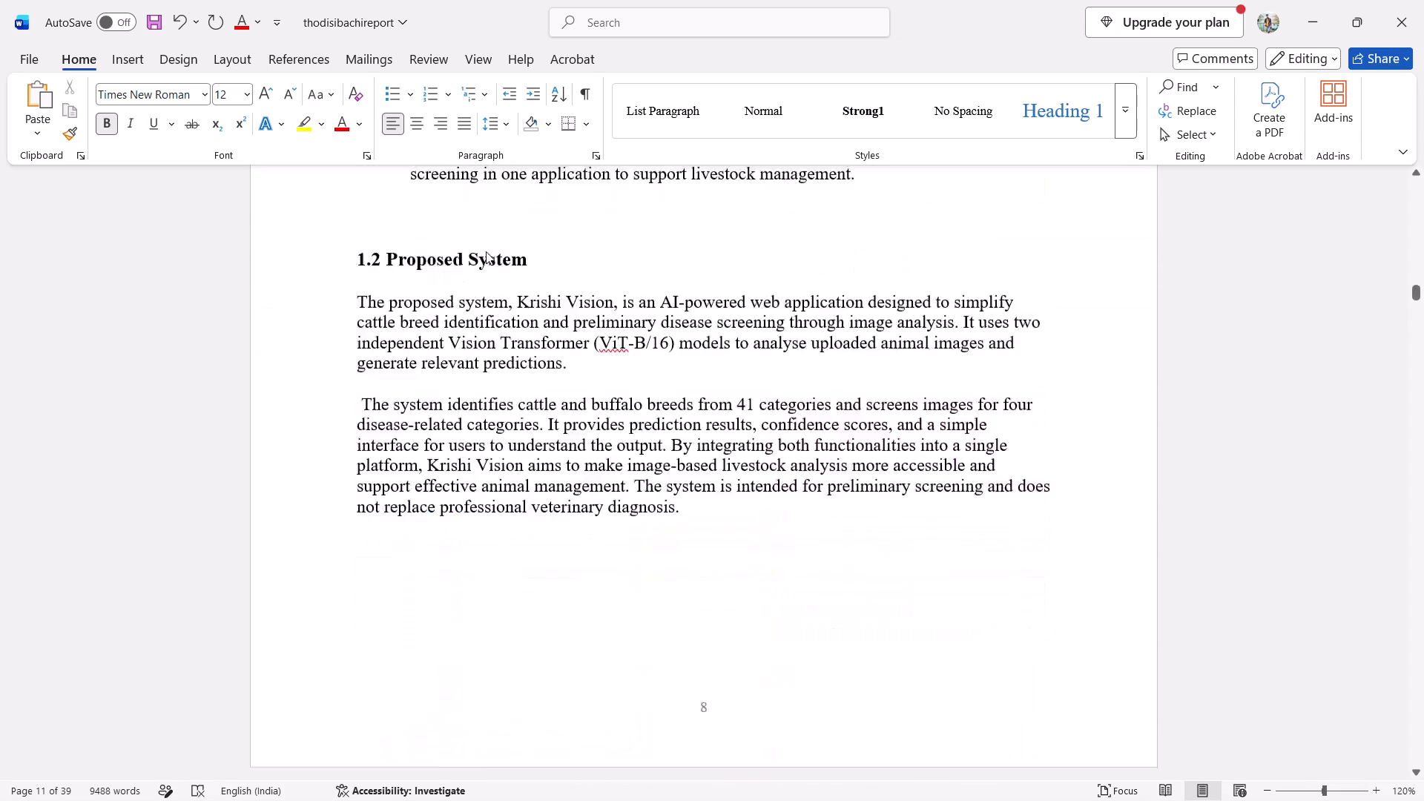
scroll(486, 251, "up", 8)
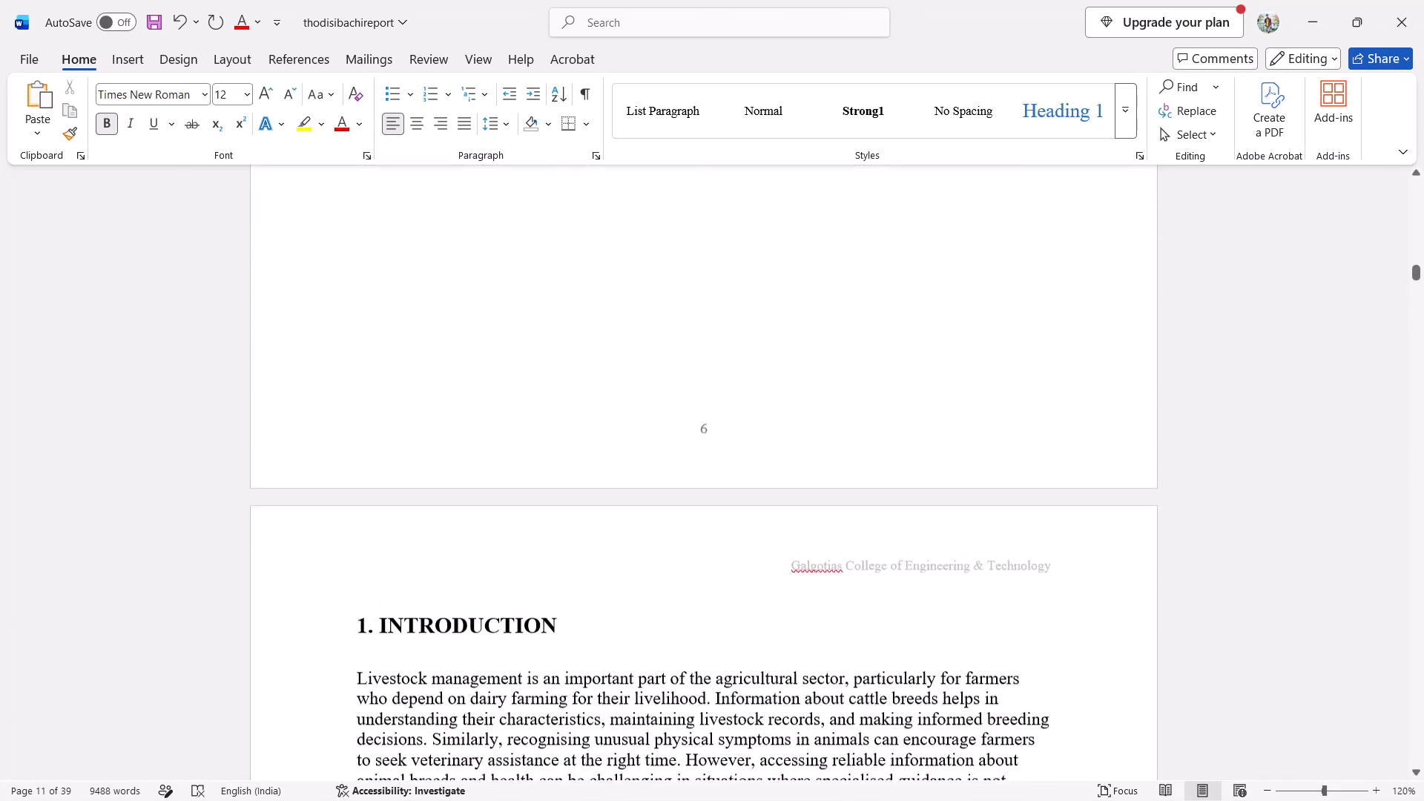
scroll(486, 251, "up", 8)
scroll(486, 251, "down", 12)
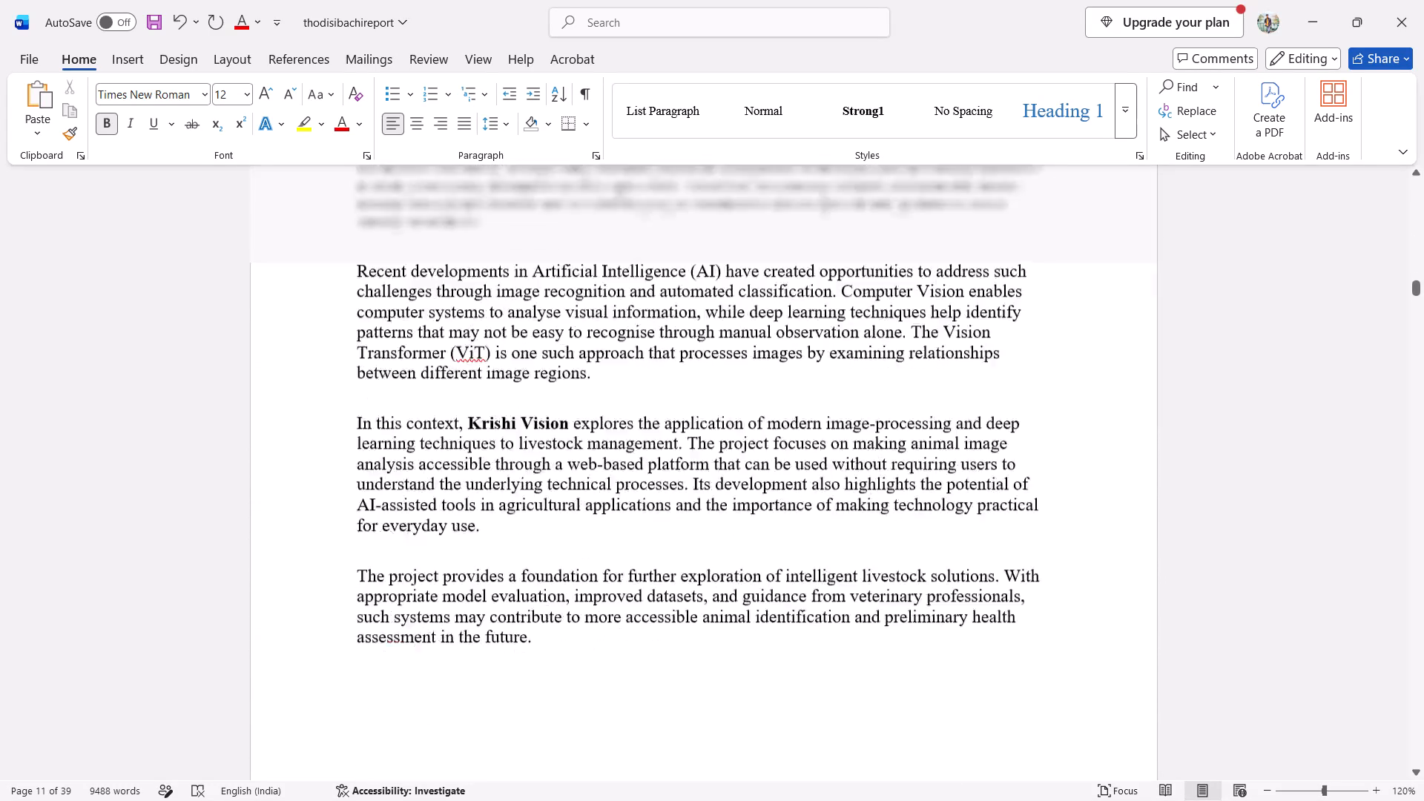
scroll(486, 251, "down", 12)
scroll(486, 251, "up", 2)
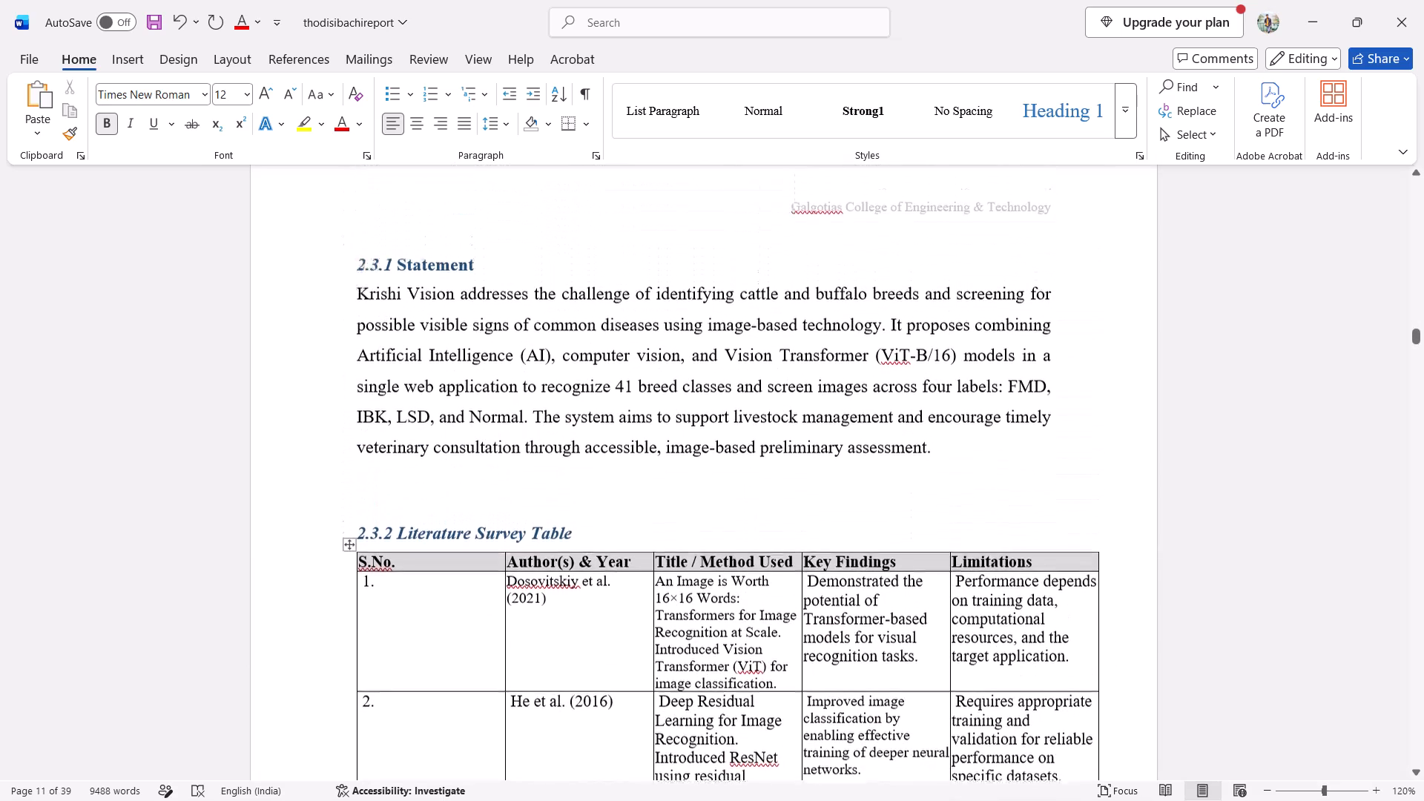
Remove the italics from the 2.3.2 Literature Survey Table heading, including its number.
left_click_drag(572, 533, 432, 538)
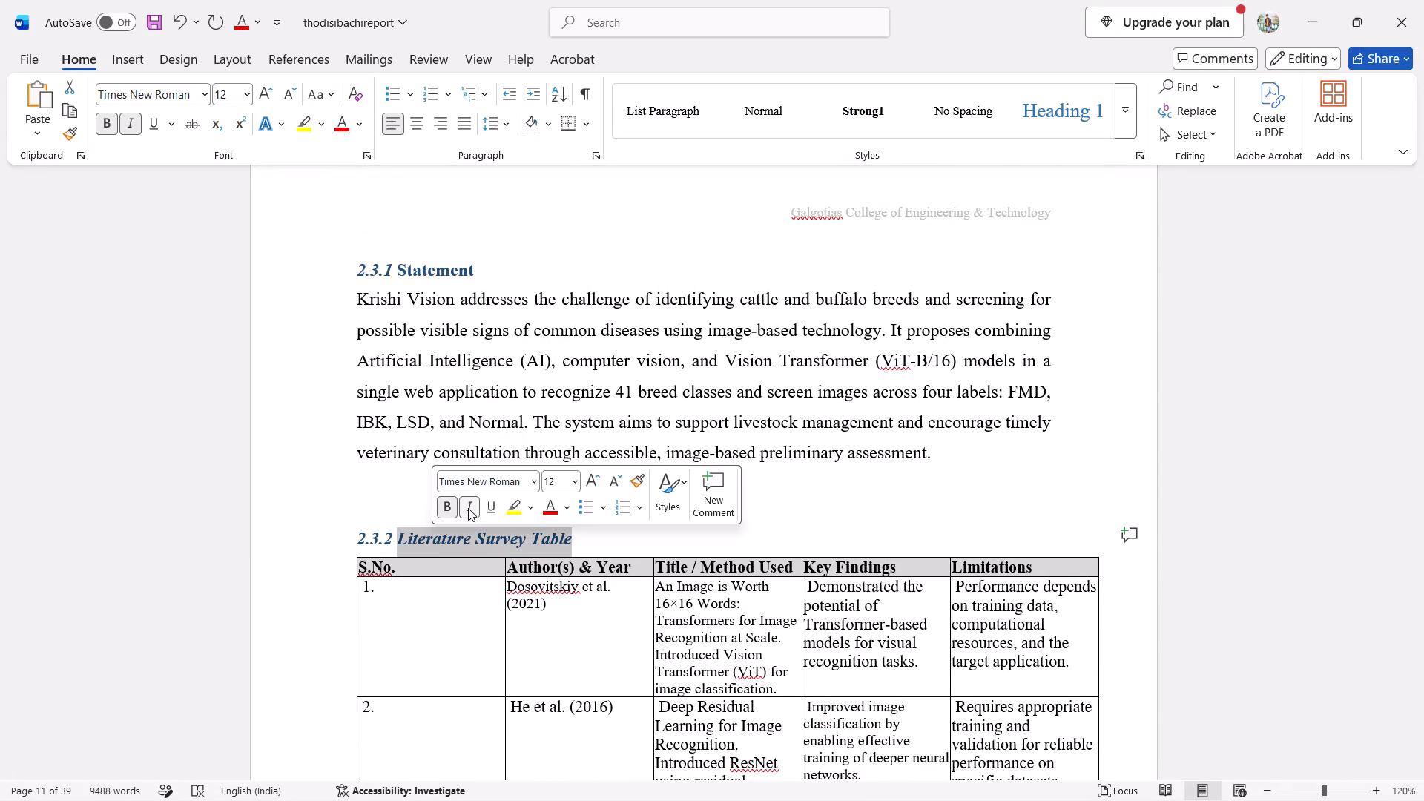
left_click(468, 508)
left_click(384, 527)
right_click(384, 527)
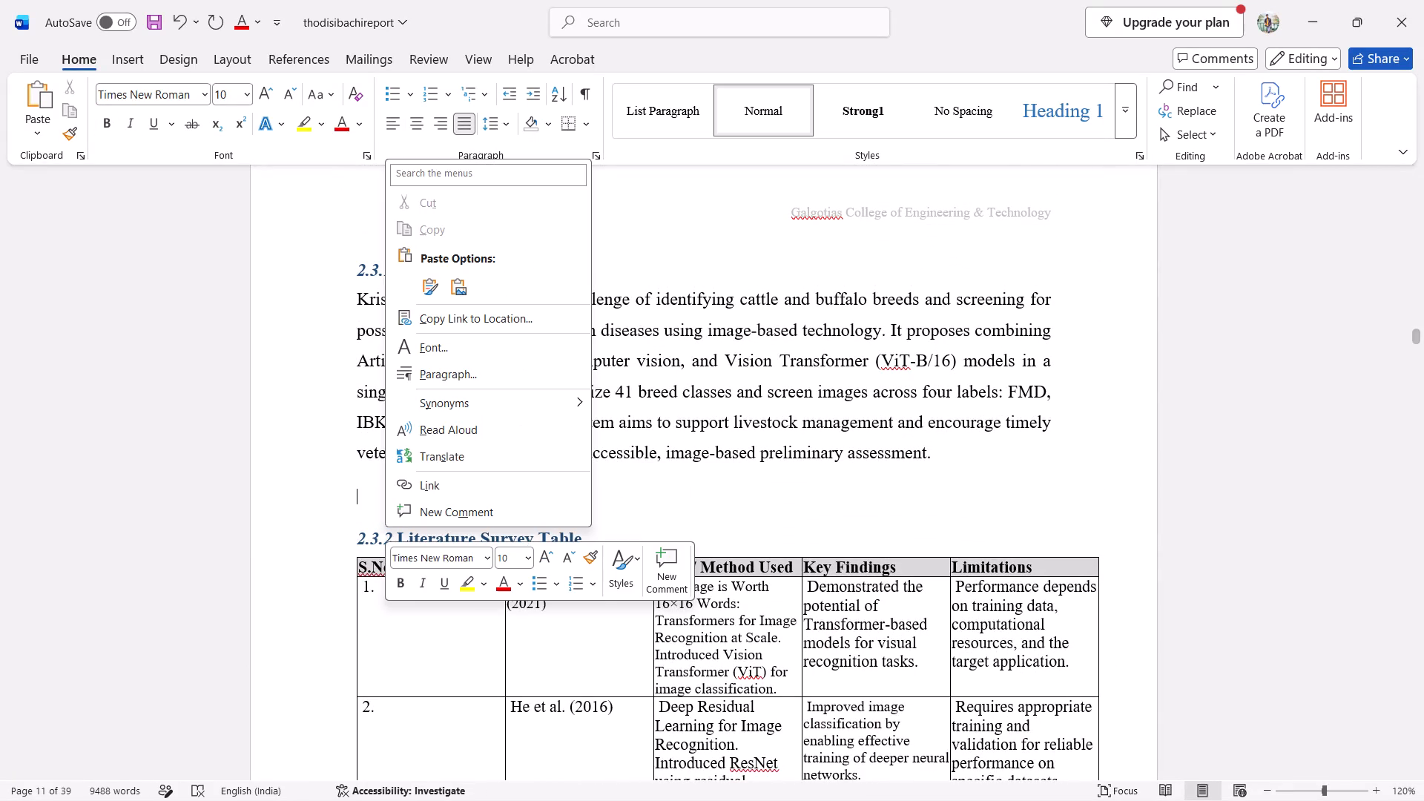
left_click_drag(365, 527, 393, 537)
left_click_drag(393, 537, 349, 535)
left_click(385, 501)
left_click(324, 520)
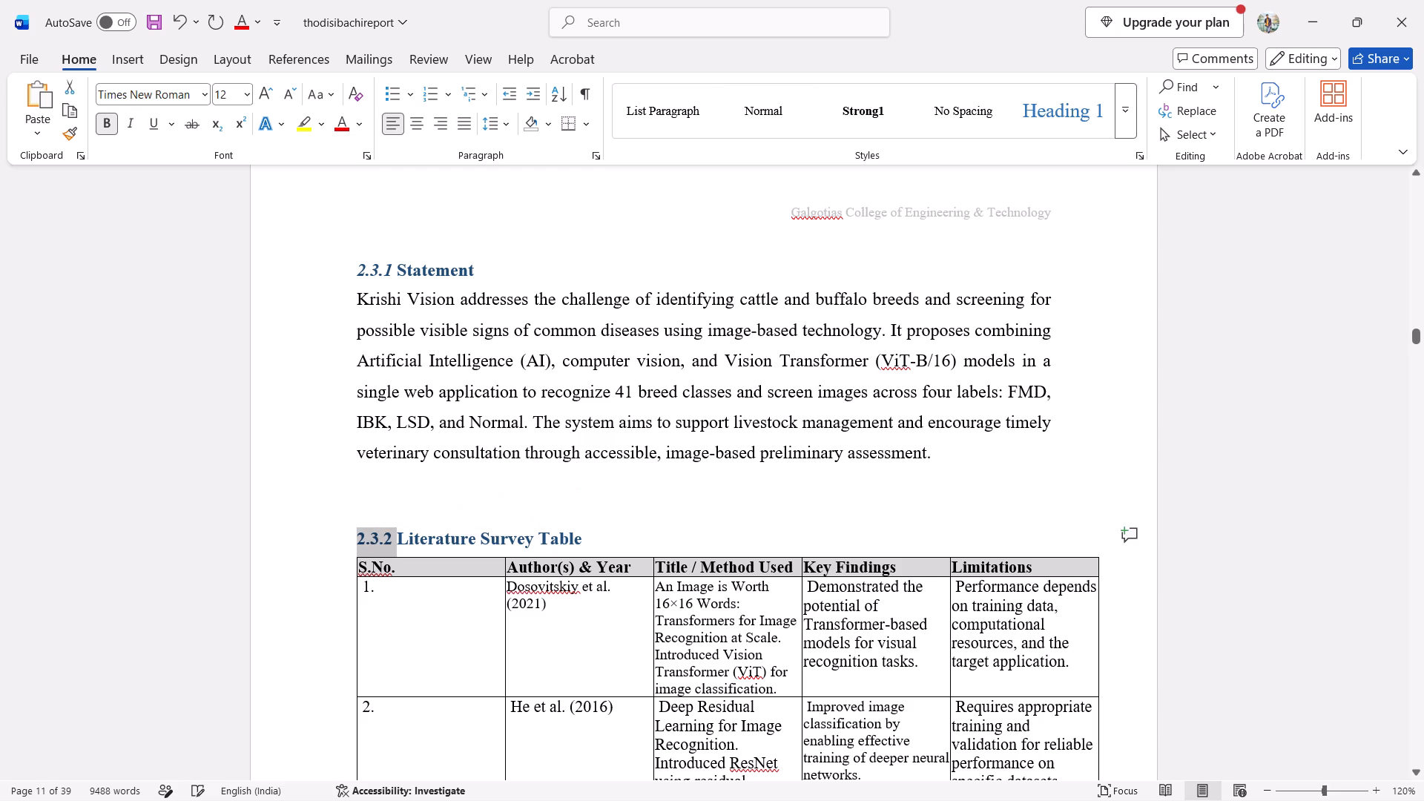
Remove the italics from the whole 2.3.3 Problem Solution heading.
scroll(324, 520, "down", 3)
scroll(324, 520, "up", 1)
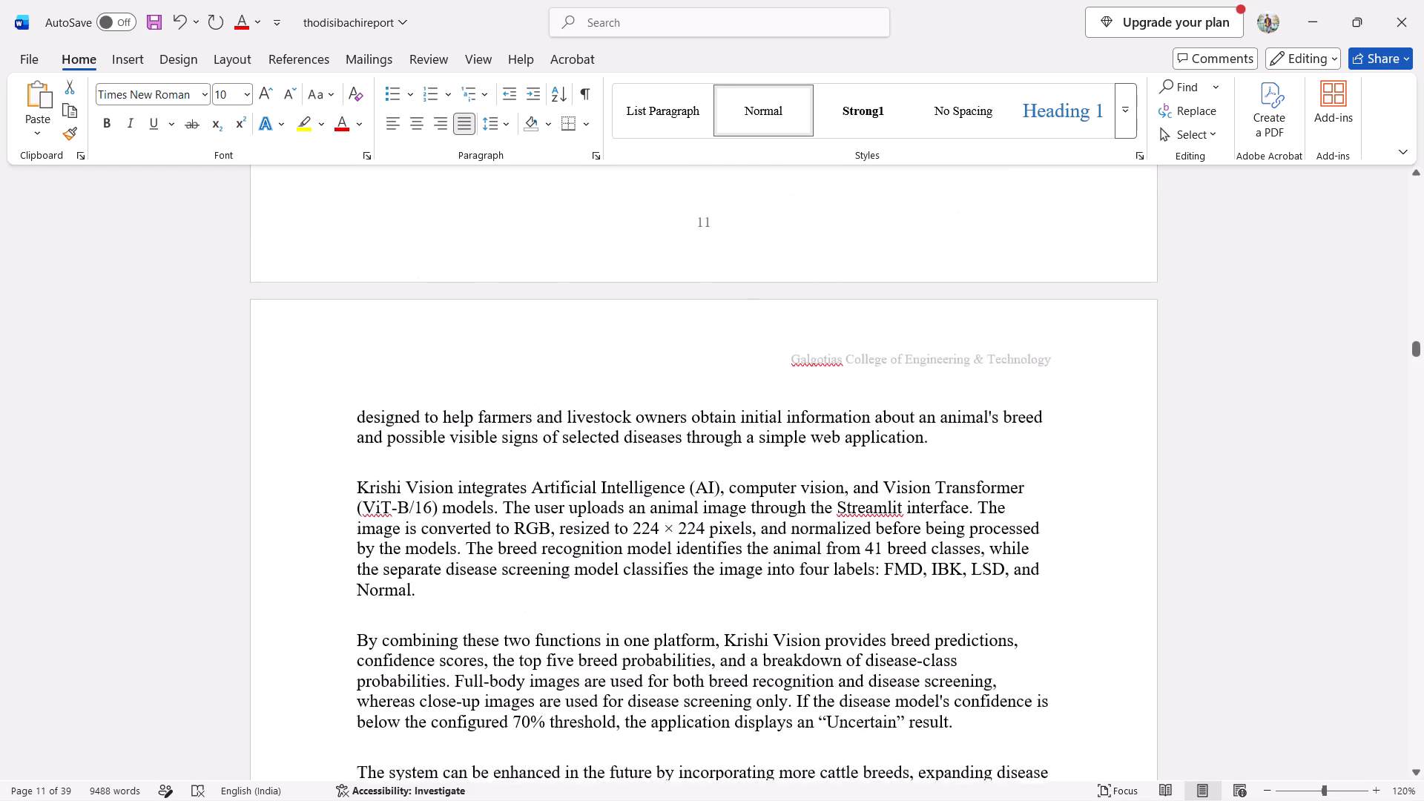
scroll(324, 520, "up", 1)
left_click_drag(533, 304, 448, 303)
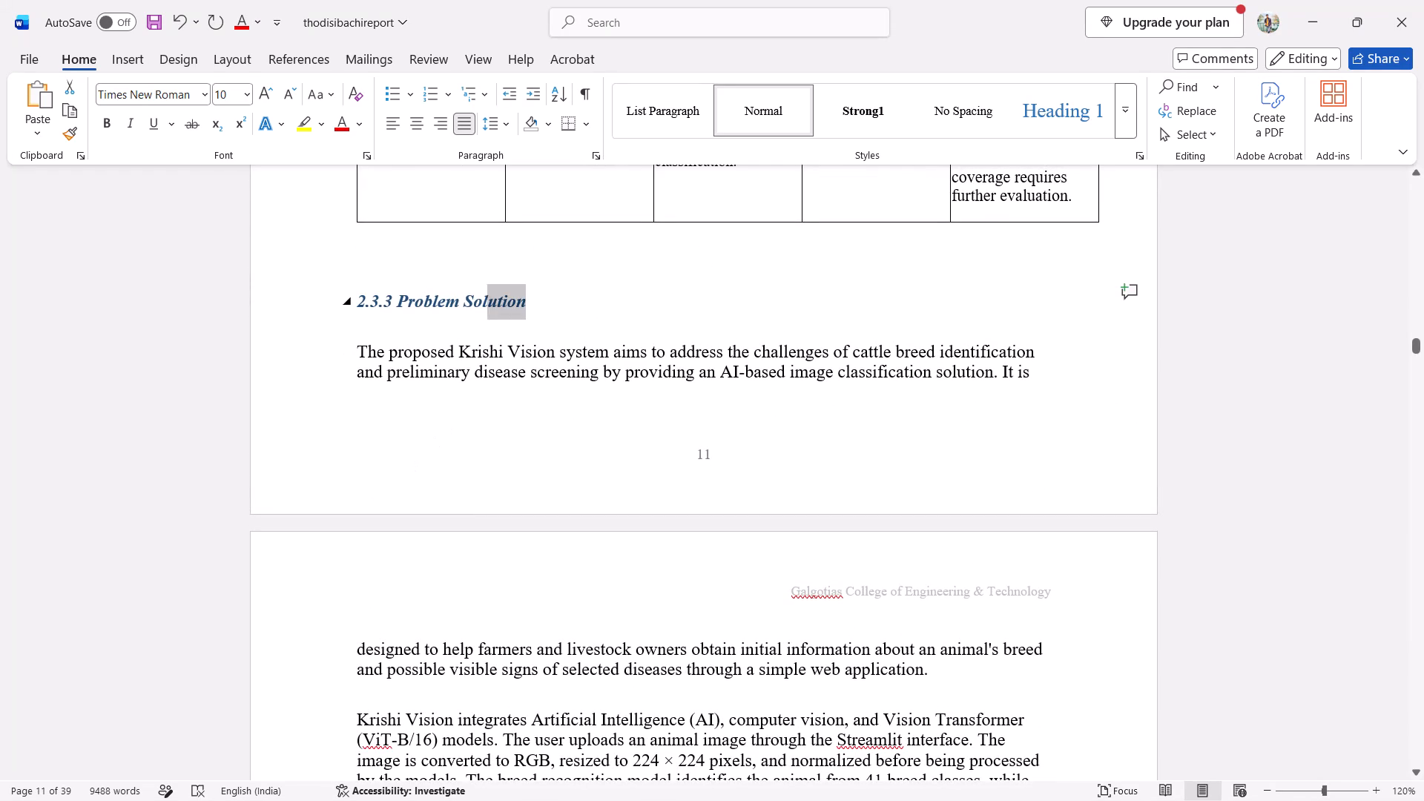
left_click_drag(448, 303, 360, 320)
left_click_drag(366, 320, 518, 288)
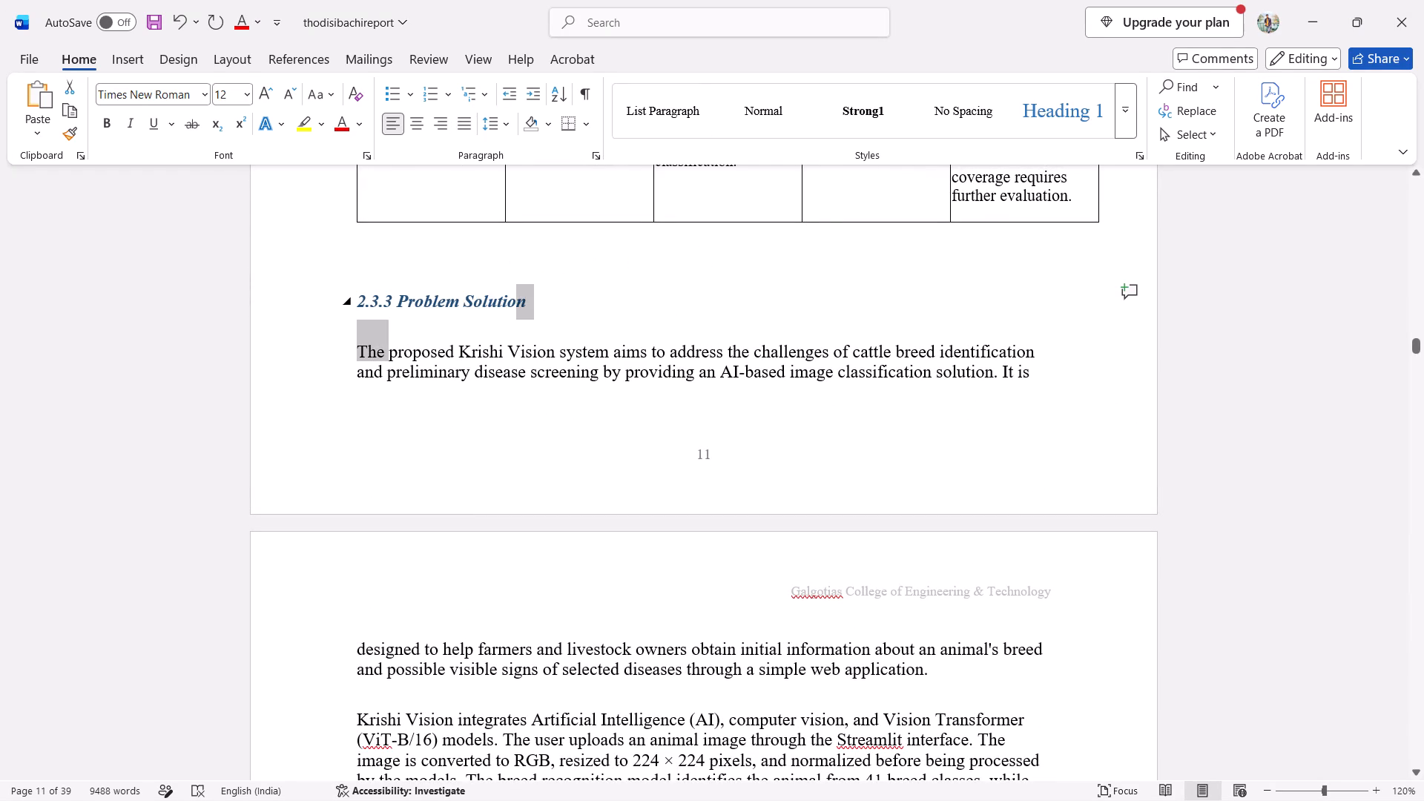
left_click_drag(518, 288, 518, 288)
left_click(518, 288)
left_click_drag(530, 297, 360, 297)
left_click(393, 277)
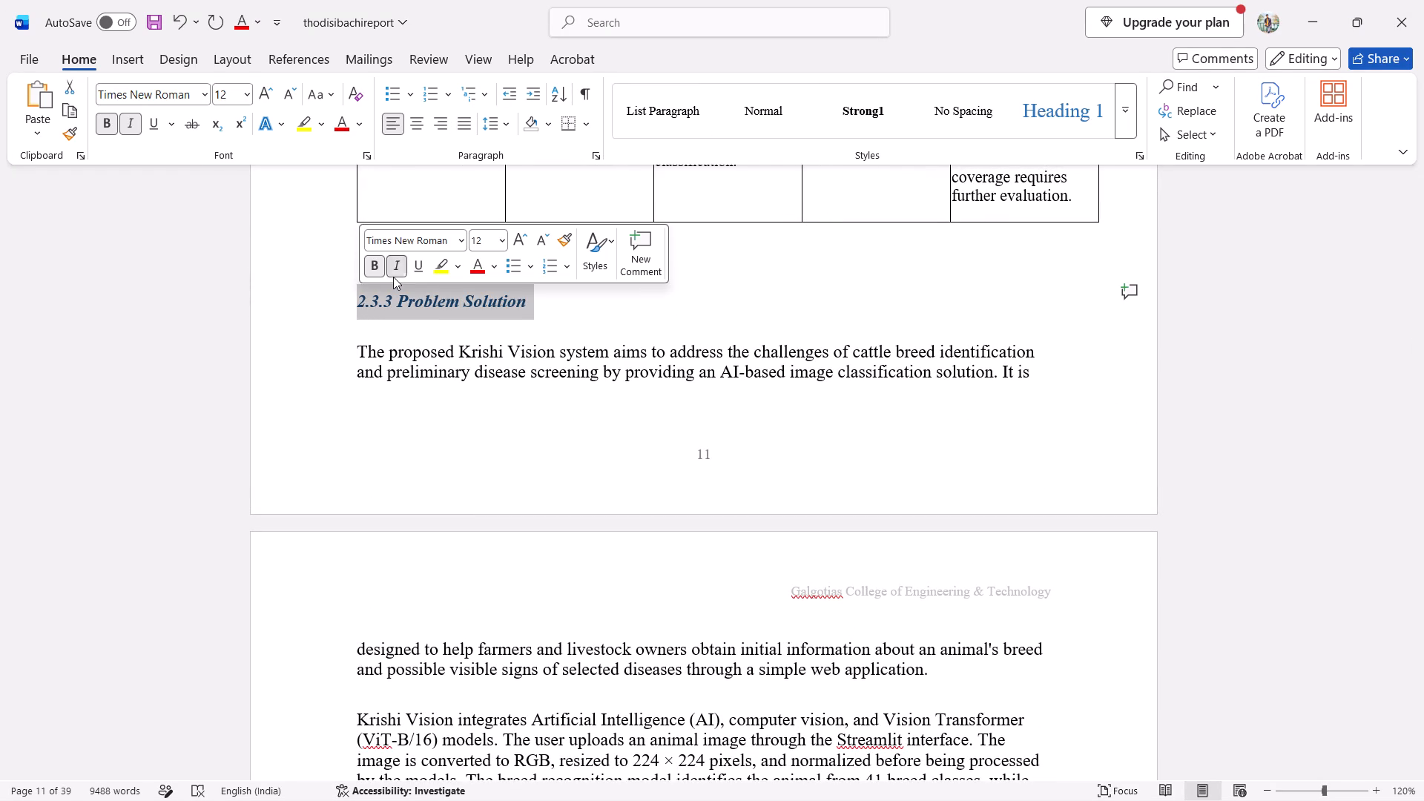
left_click(407, 389)
Review the heading and body formatting from section 2.3.3 through the Implementation pages, including the source code and graph pages.
scroll(407, 389, "down", 3)
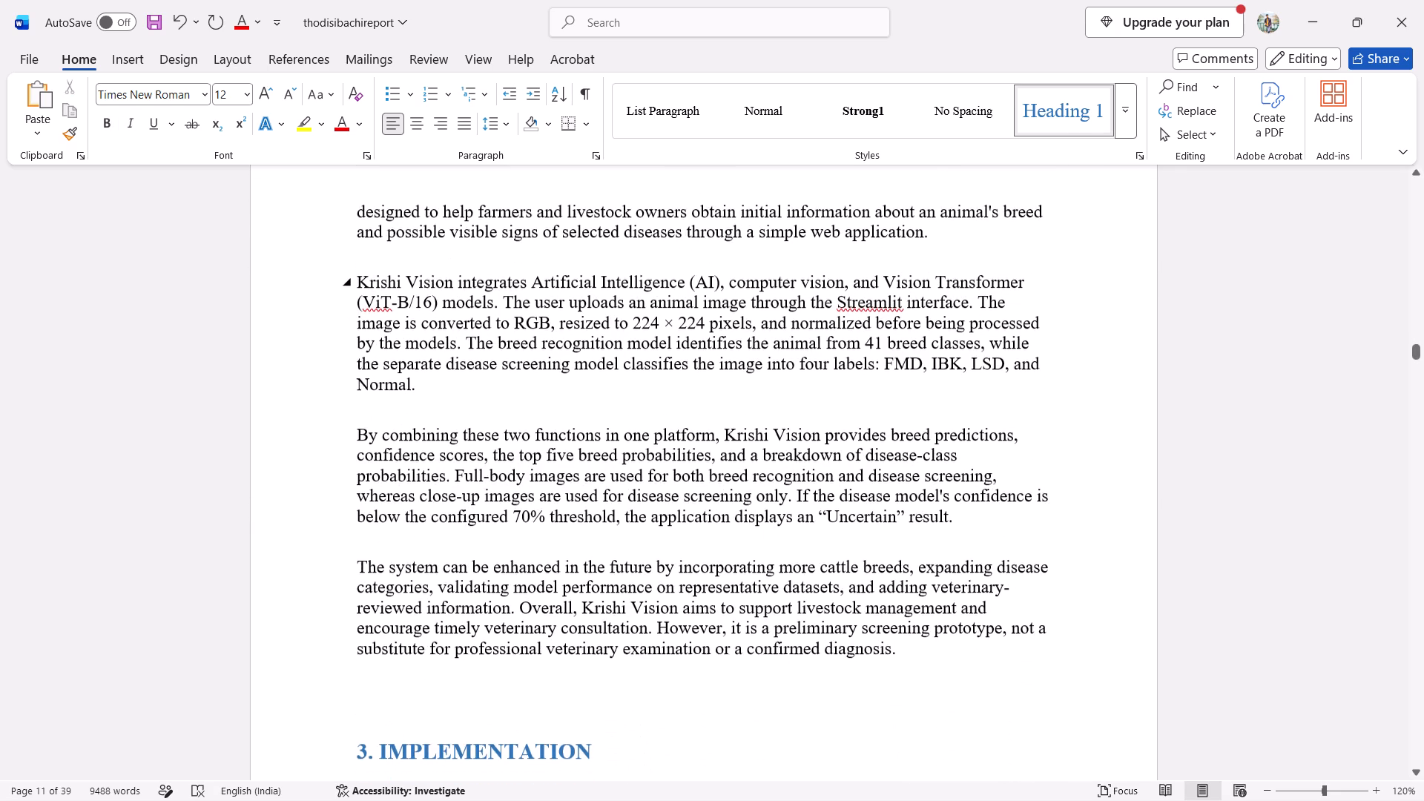
scroll(407, 389, "down", 6)
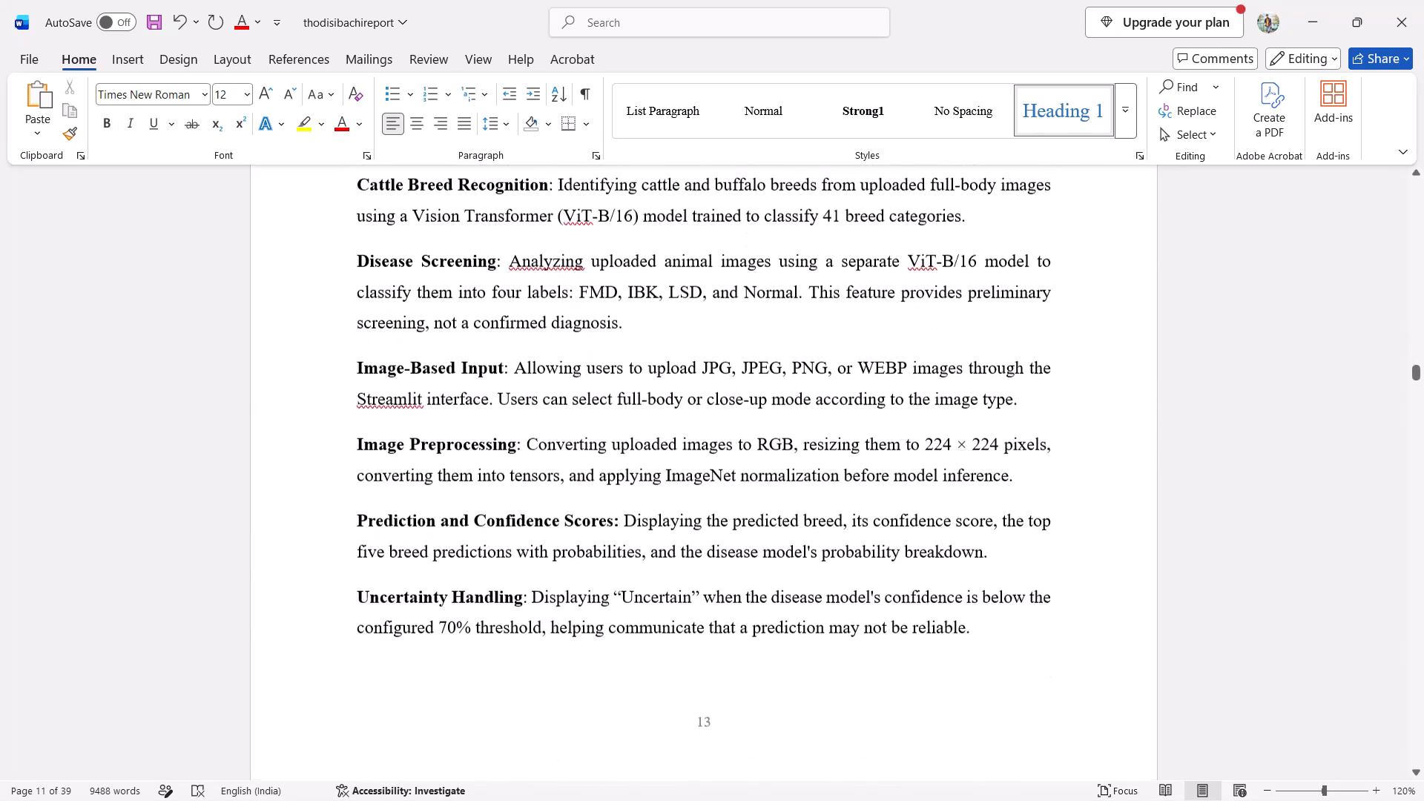
scroll(407, 389, "down", 8)
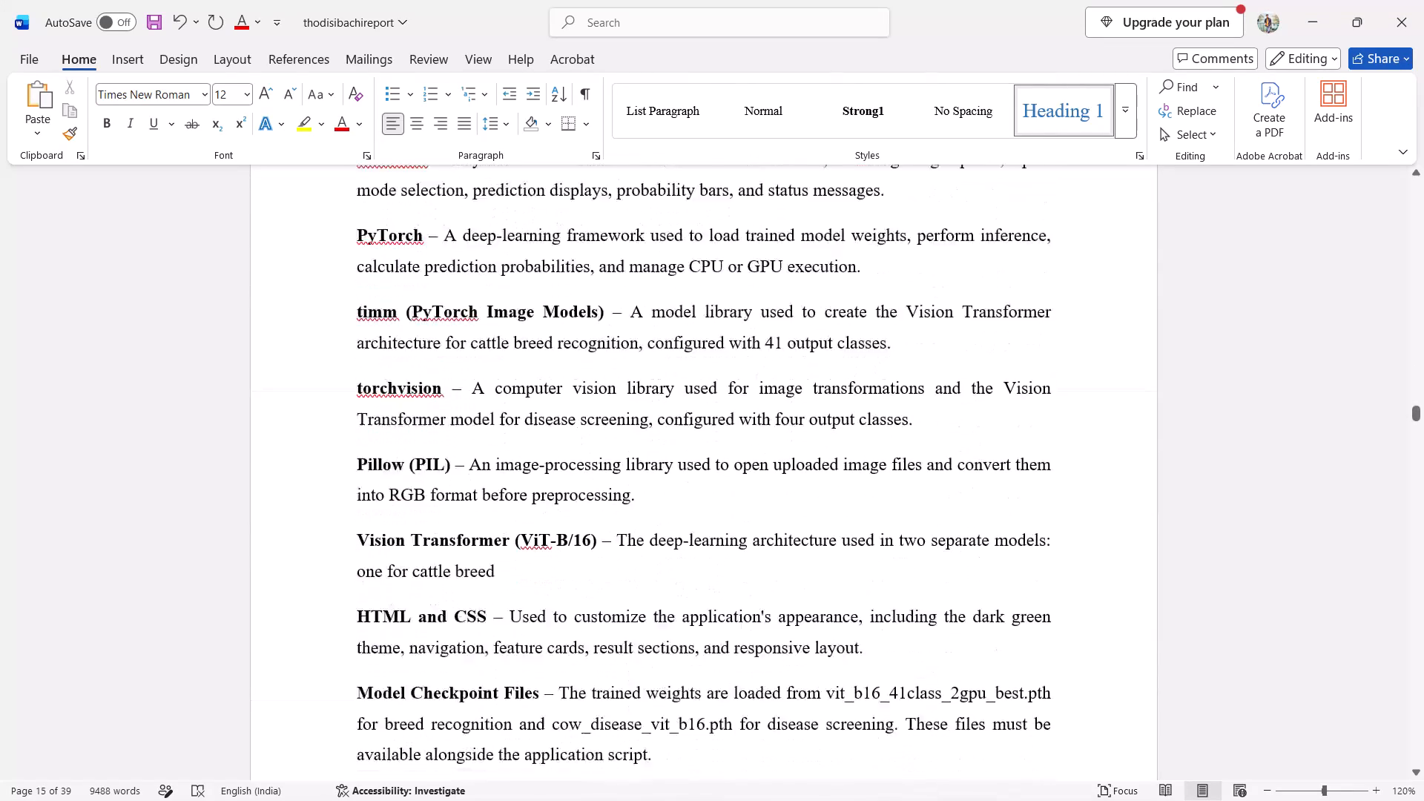
scroll(407, 389, "down", 7)
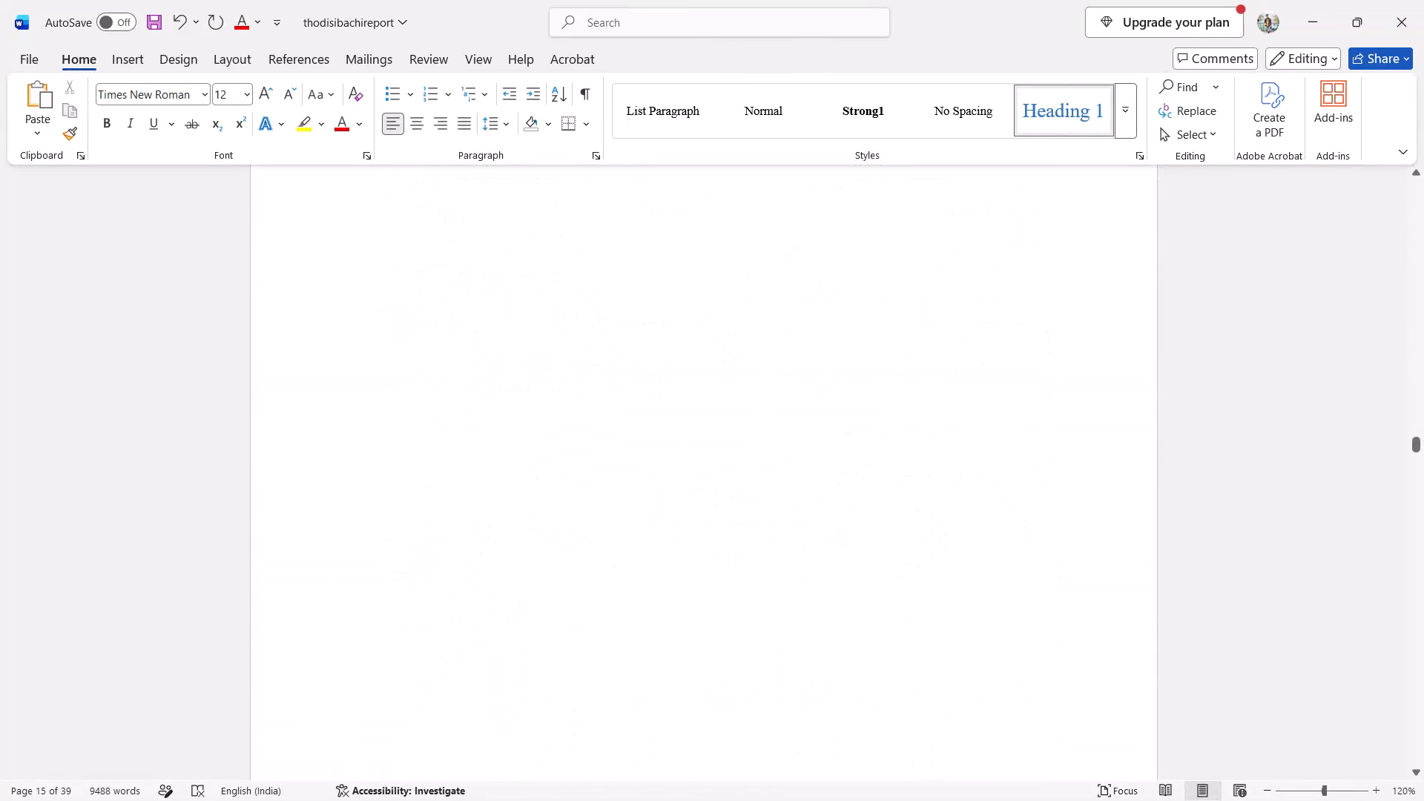
scroll(407, 389, "down", 6)
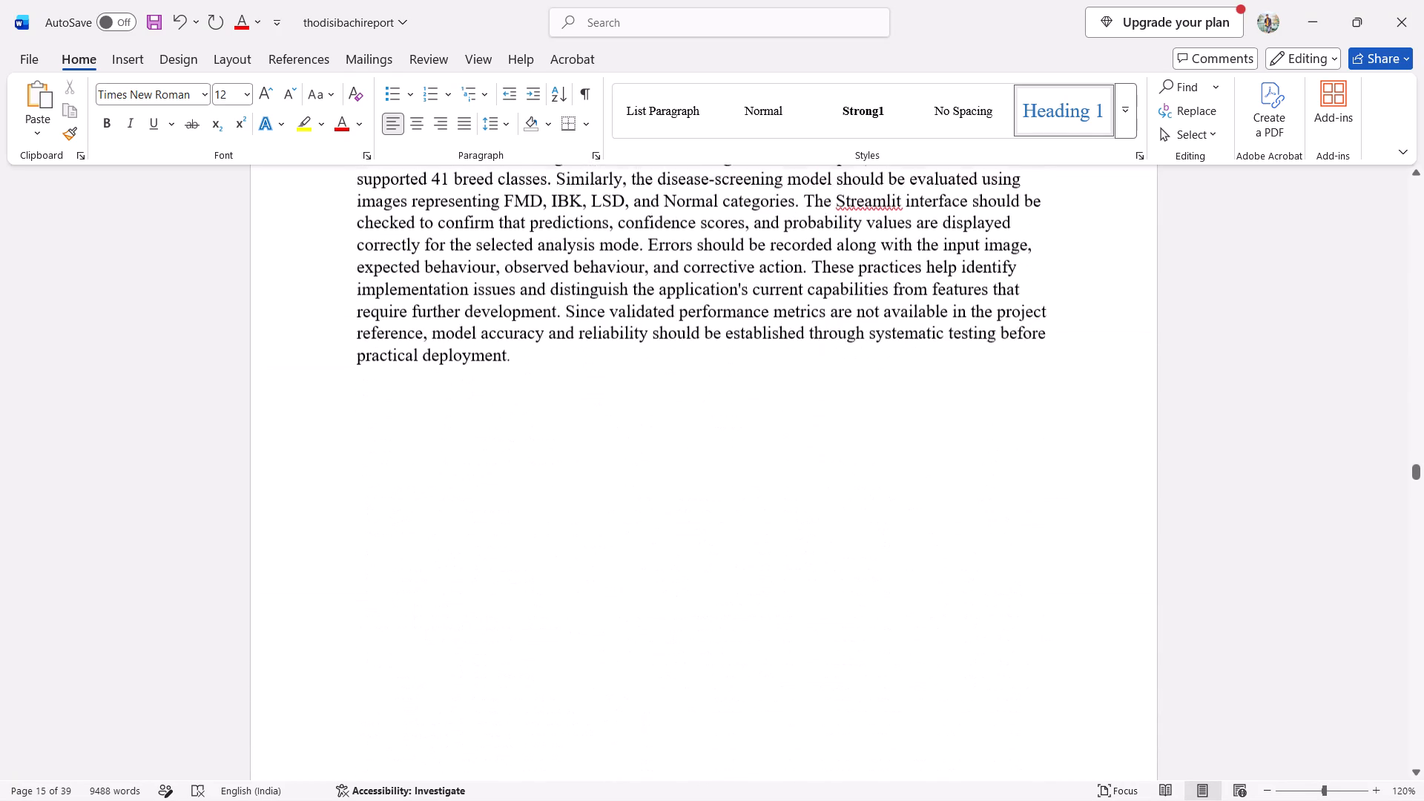
scroll(407, 389, "down", 8)
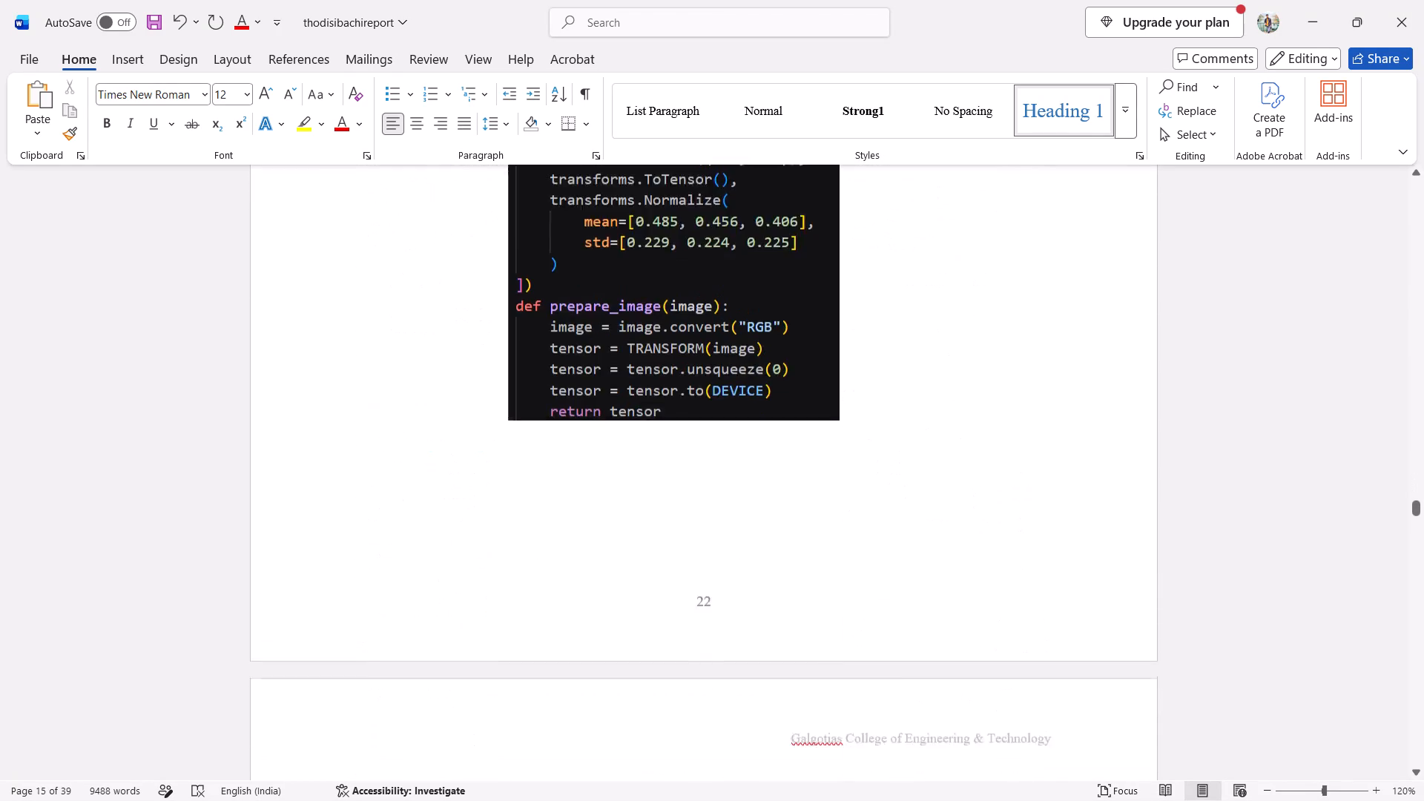
scroll(407, 389, "down", 1)
scroll(407, 389, "right", 1)
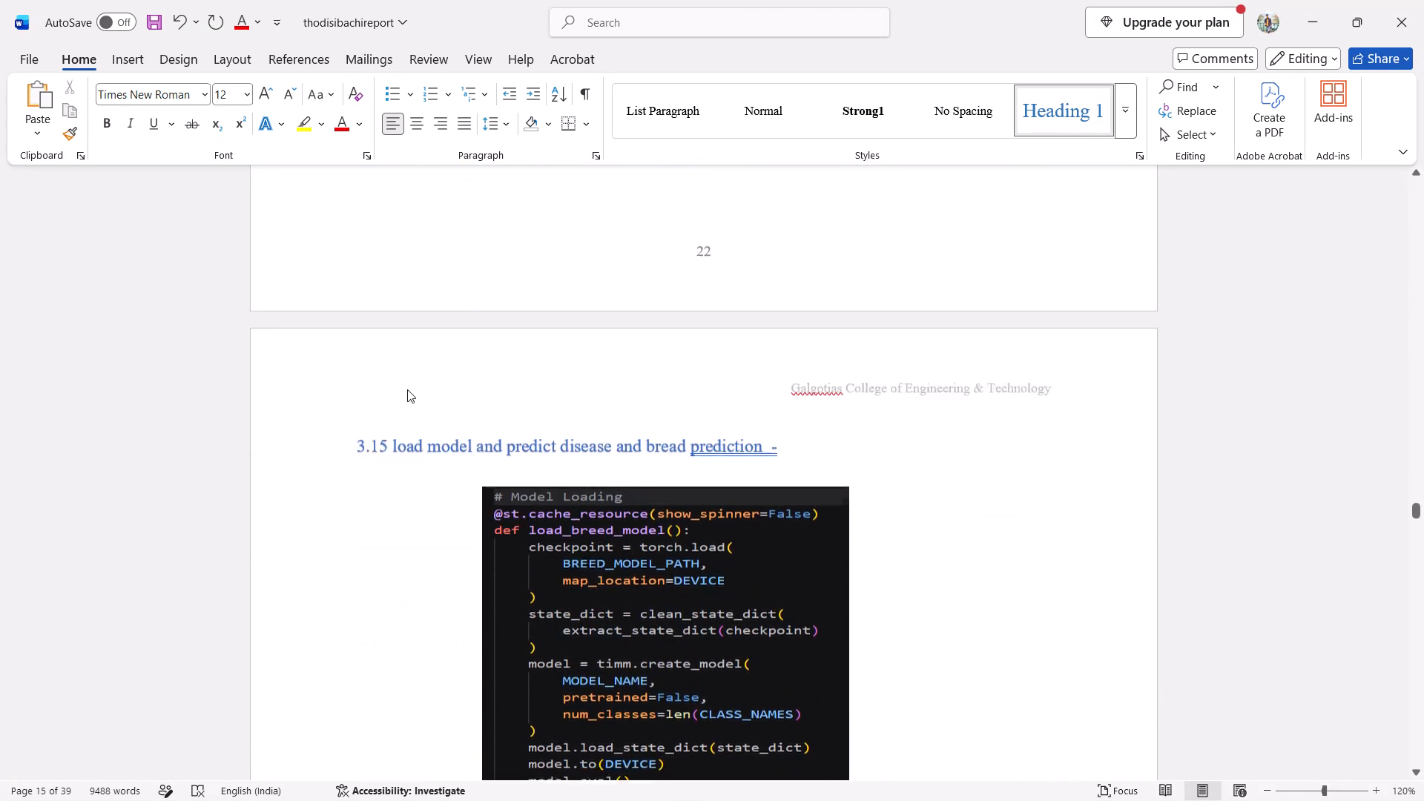
scroll(407, 389, "right", 1)
scroll(407, 389, "down", 4)
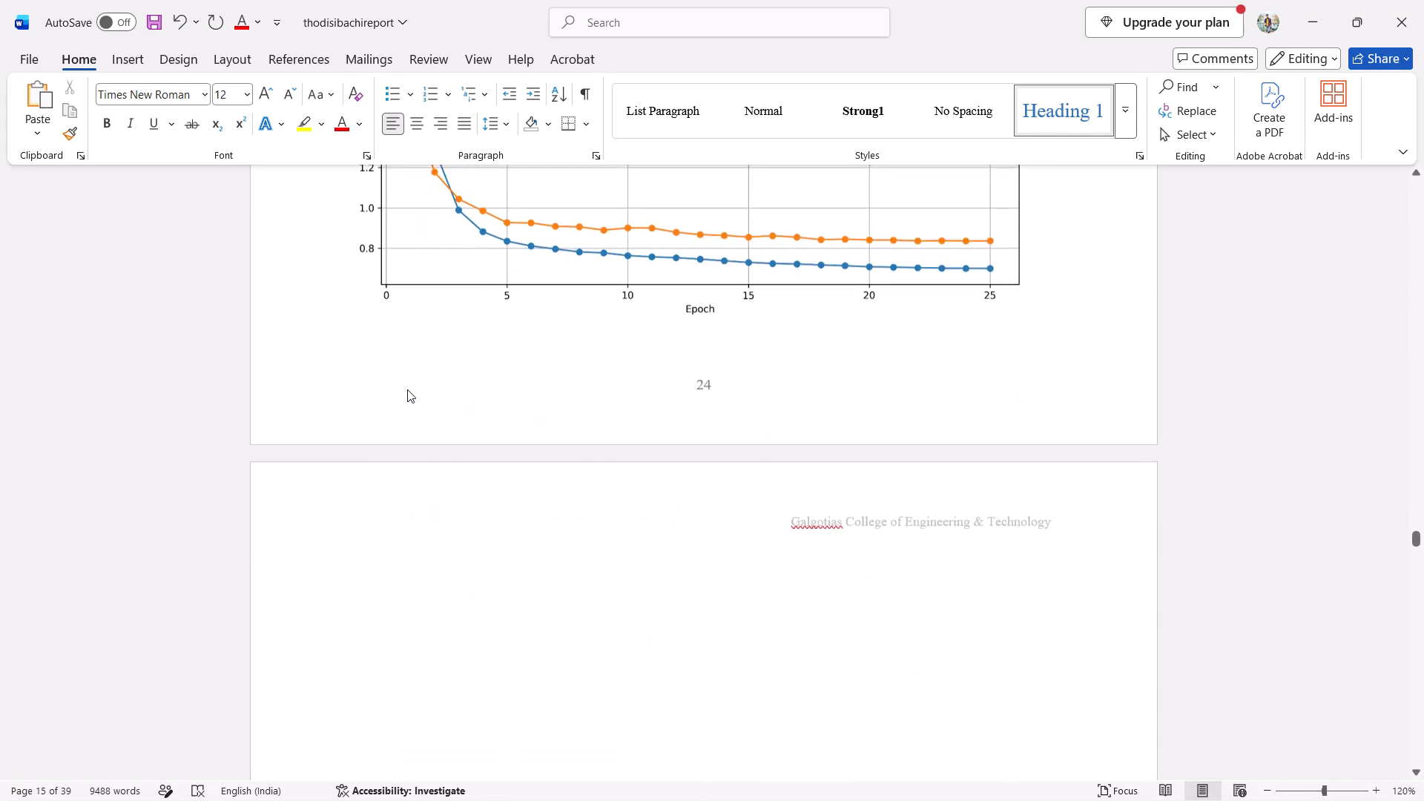
scroll(407, 389, "up", 2)
scroll(407, 389, "down", 1)
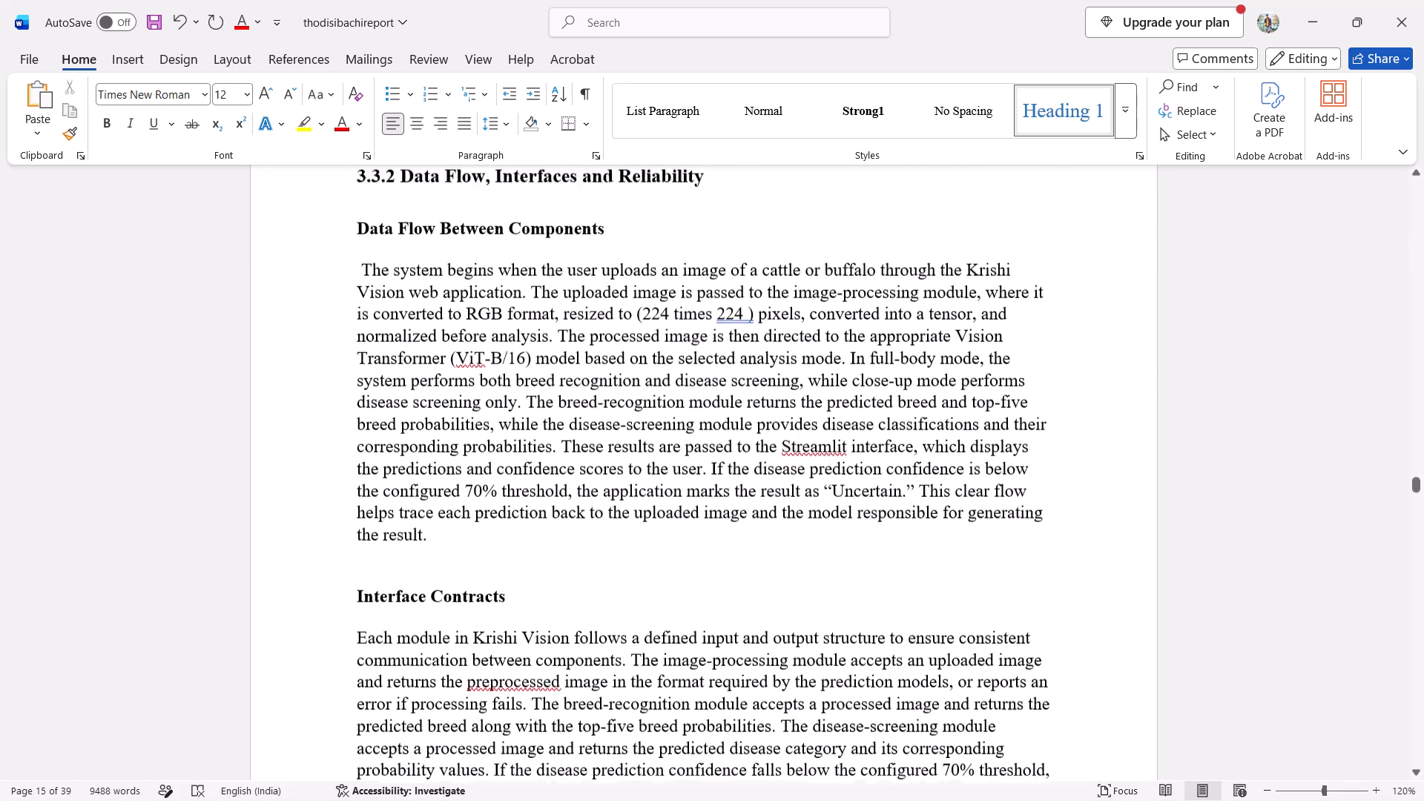
scroll(407, 389, "down", 3)
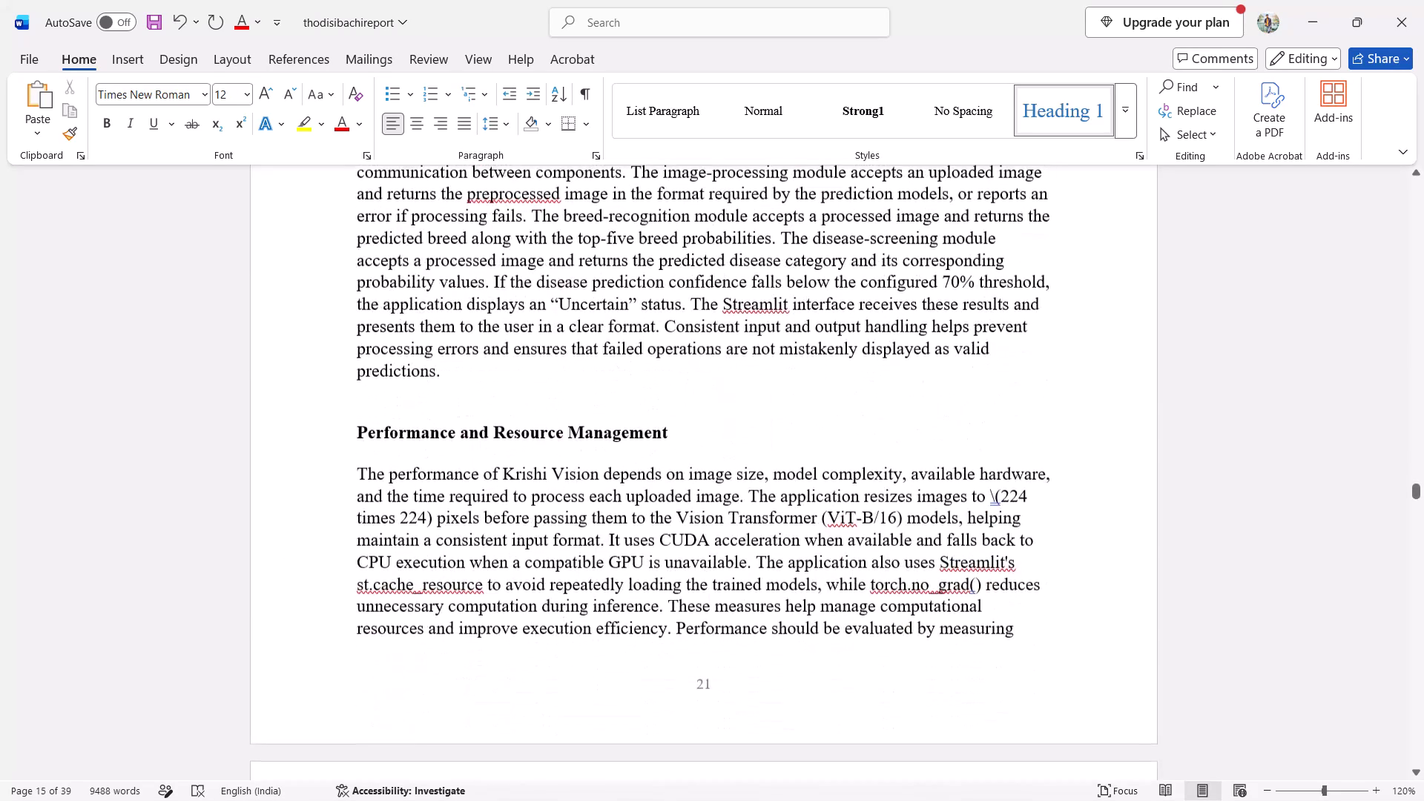
scroll(407, 389, "down", 3)
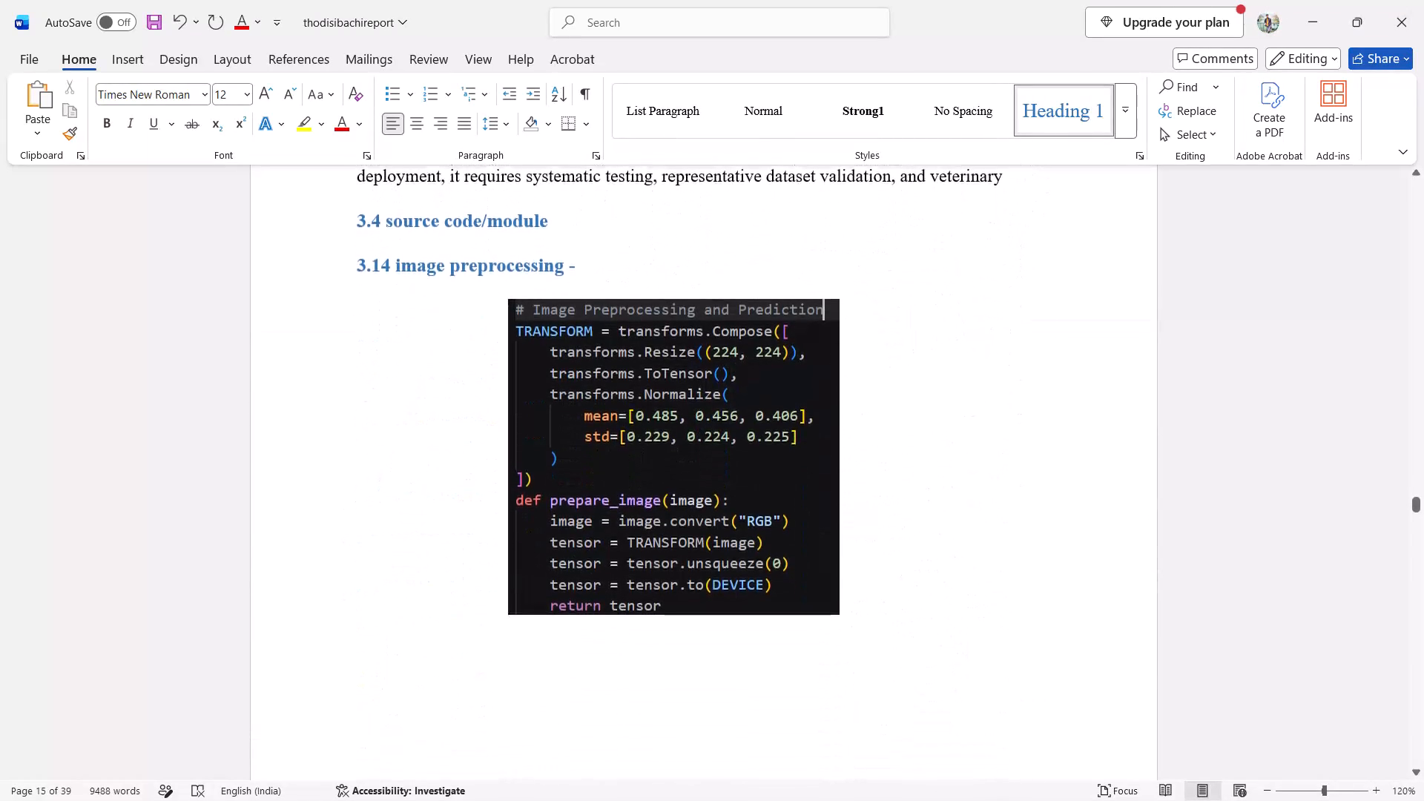
scroll(407, 389, "up", 1)
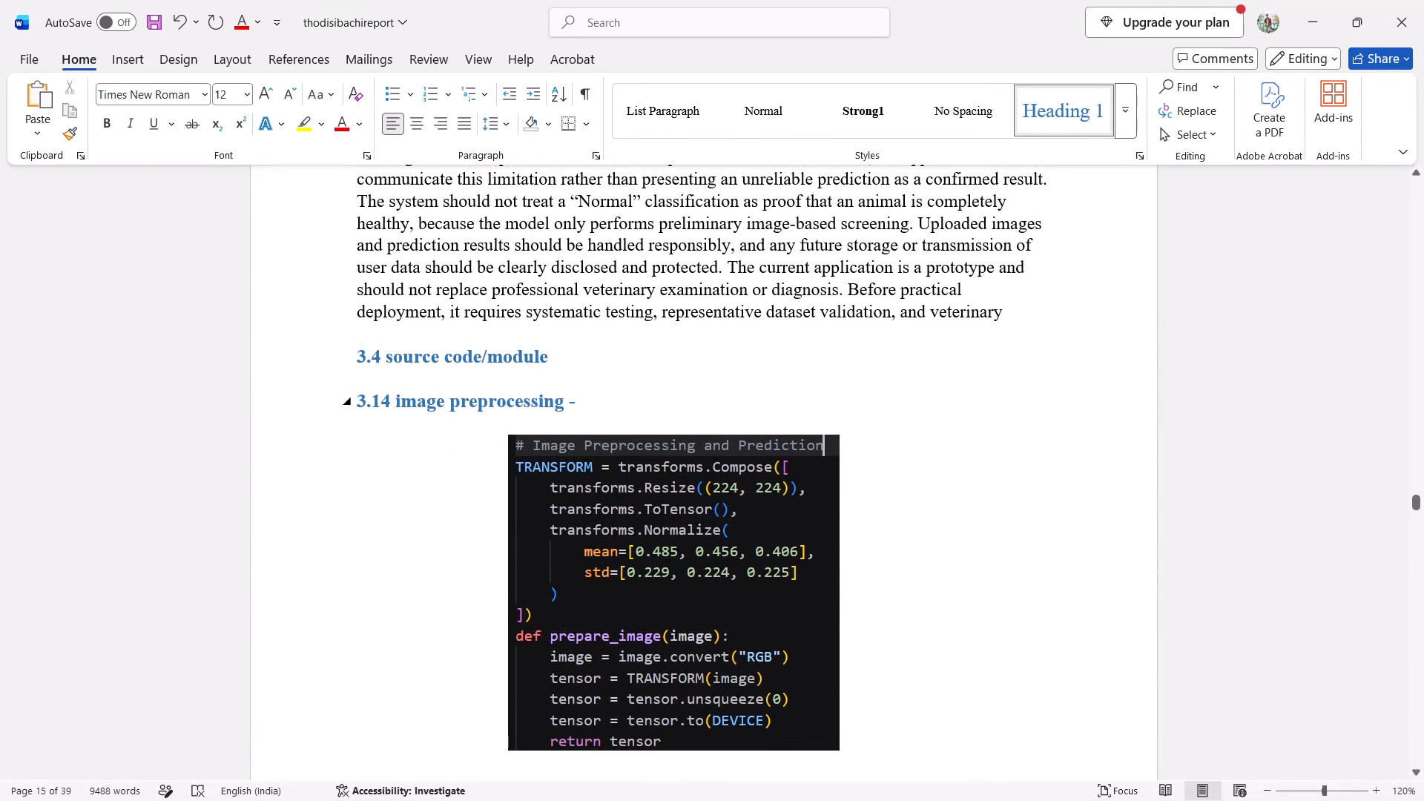
scroll(645, 478, "down", 1)
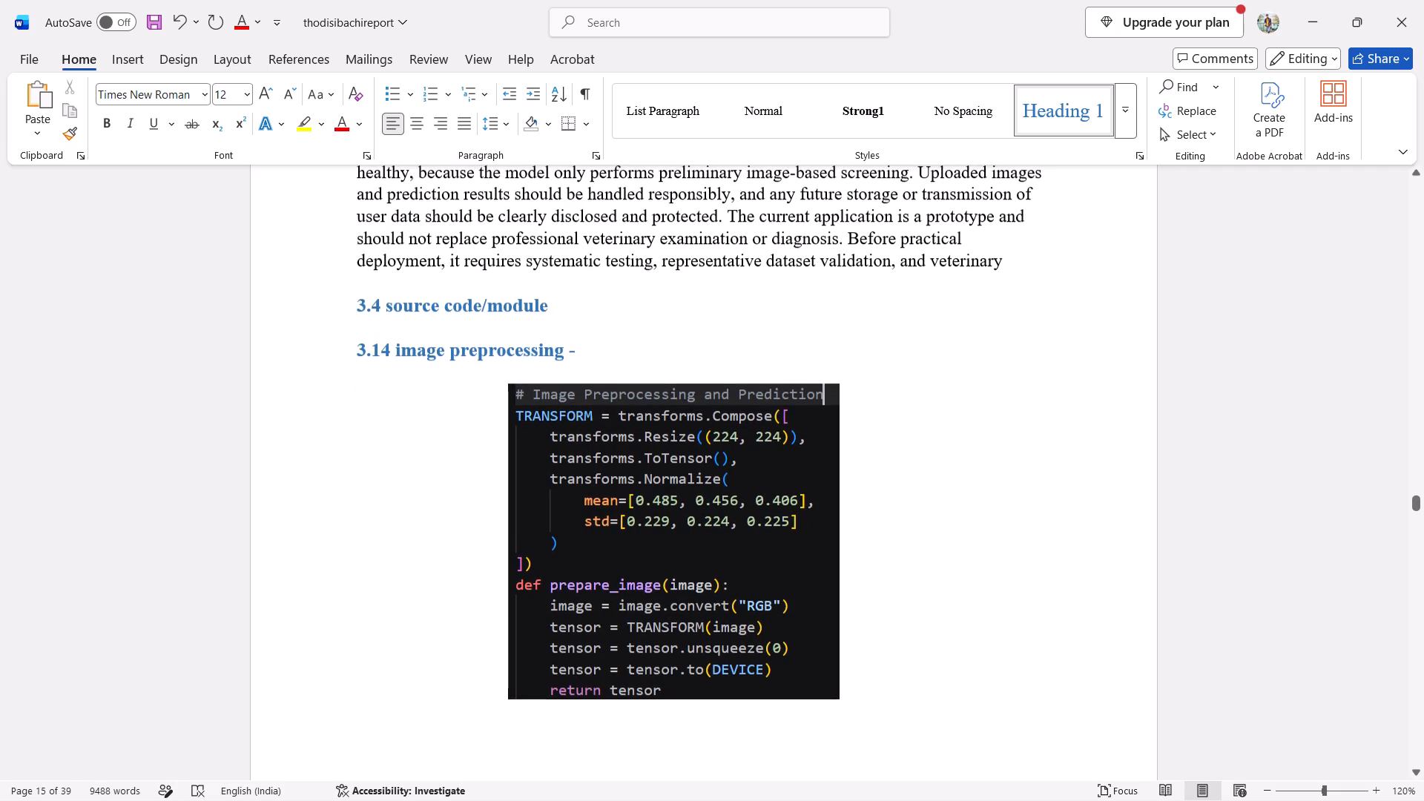
scroll(645, 478, "down", 1)
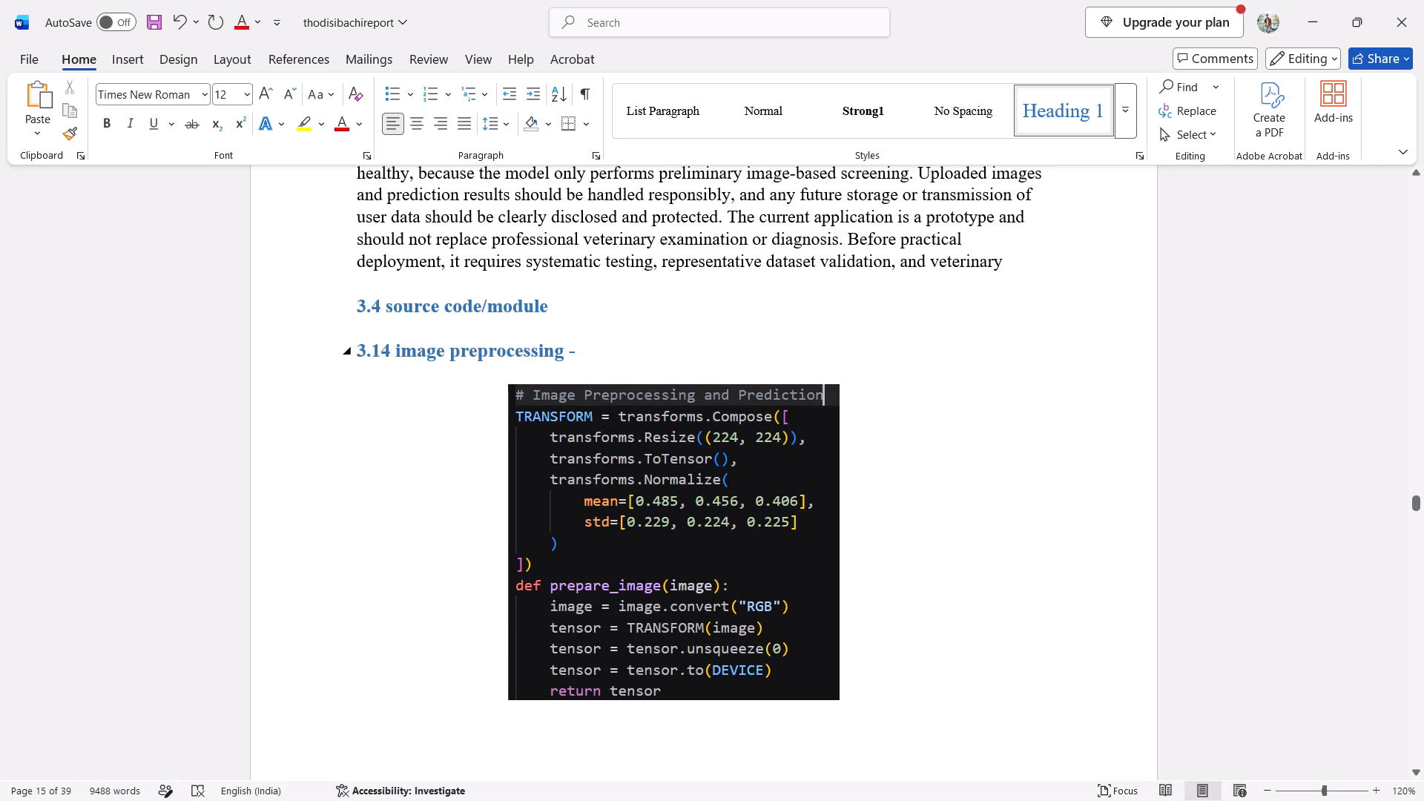
Change the font colour of the "3.14 image preprocessing" heading text to black.
left_click_drag(564, 352, 361, 353)
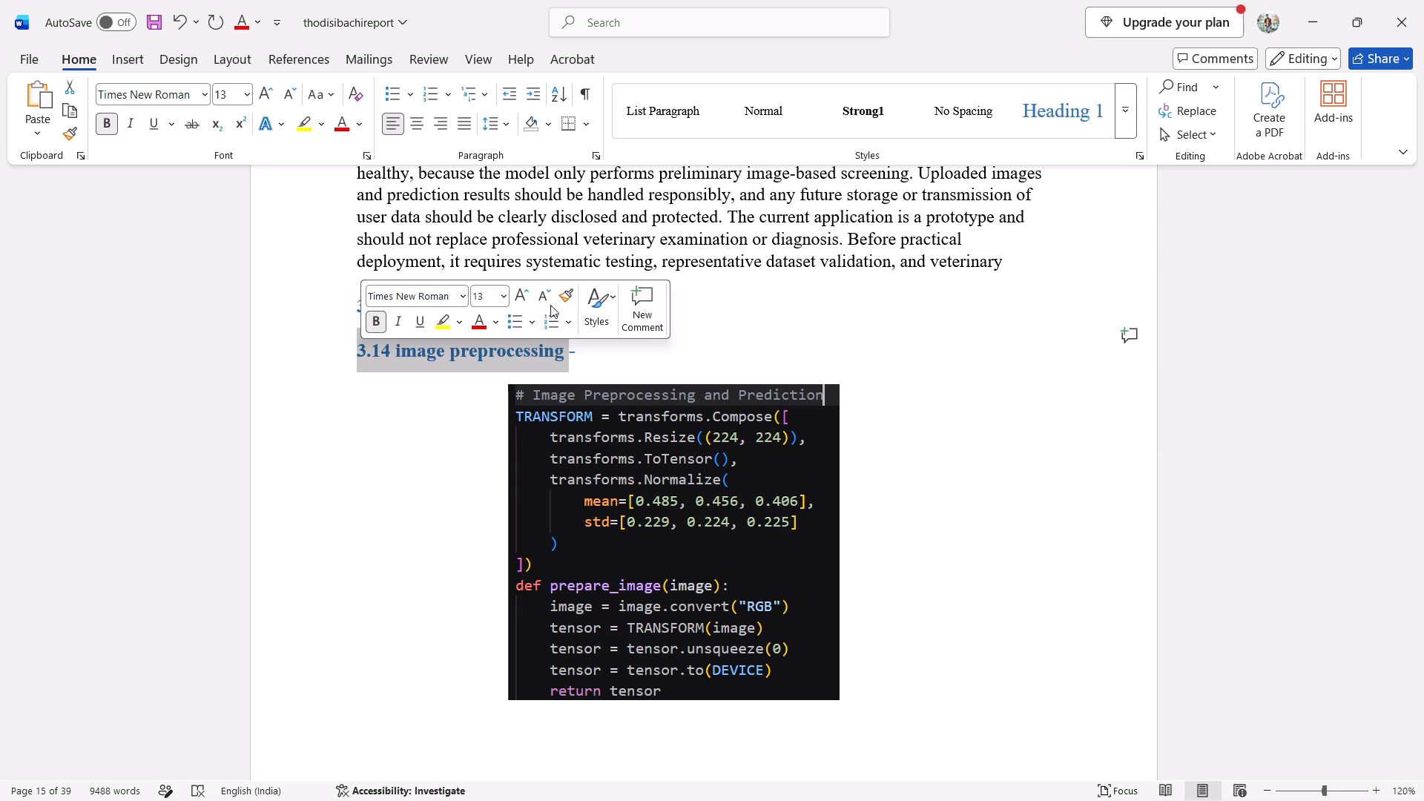
left_click(492, 326)
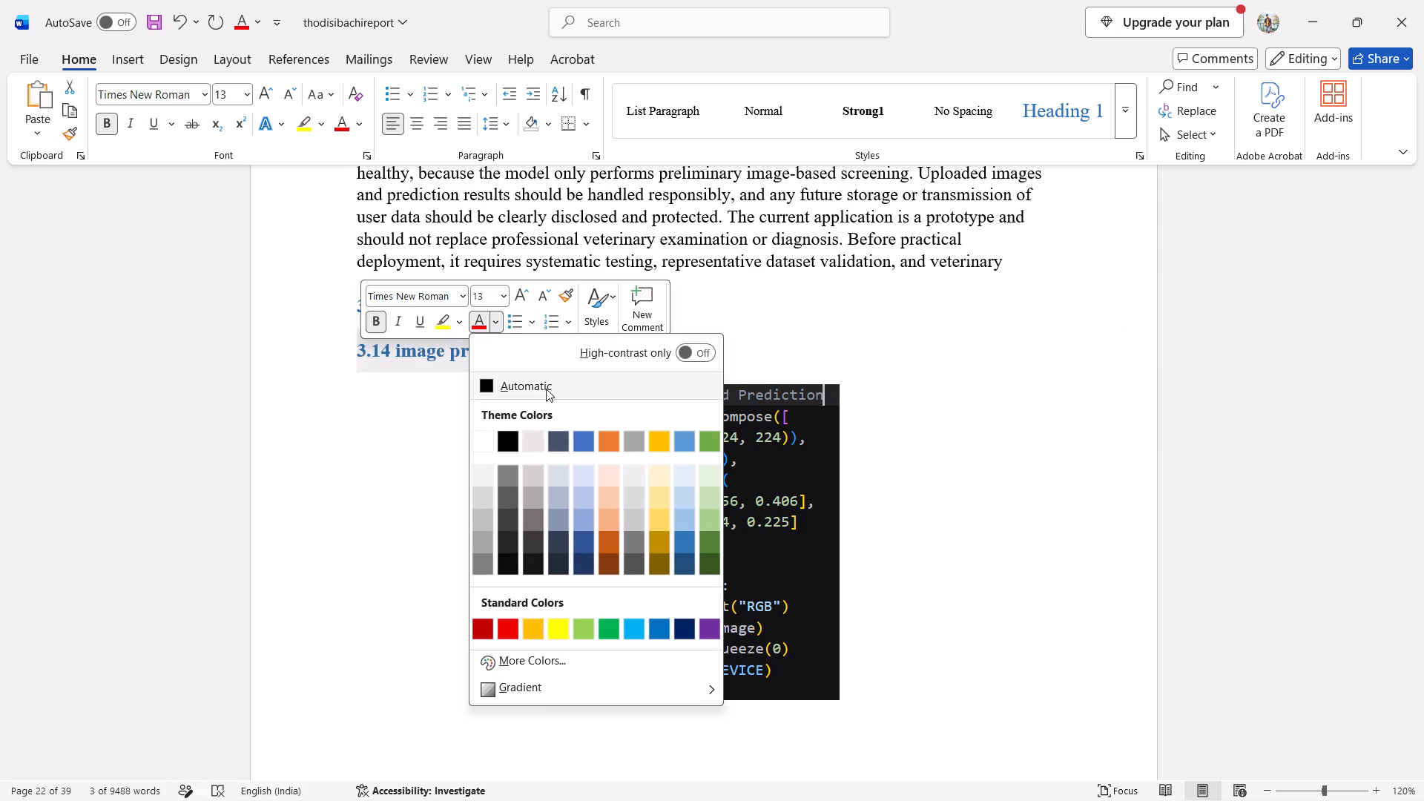
left_click(504, 435)
left_click(428, 425)
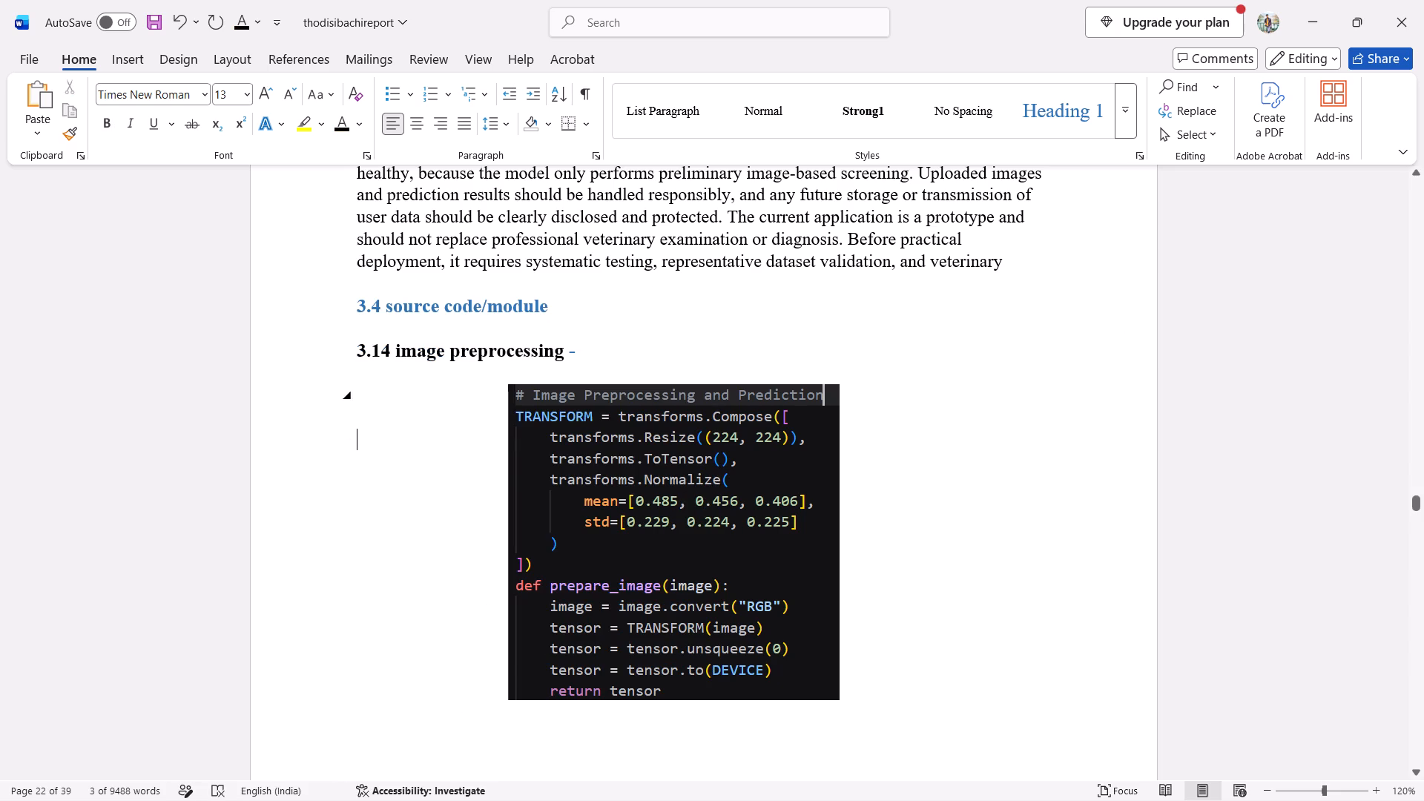
Change the font colour of the whole "3.4 source code/module" heading, including its number, to Automatic black.
left_click_drag(547, 308, 409, 294)
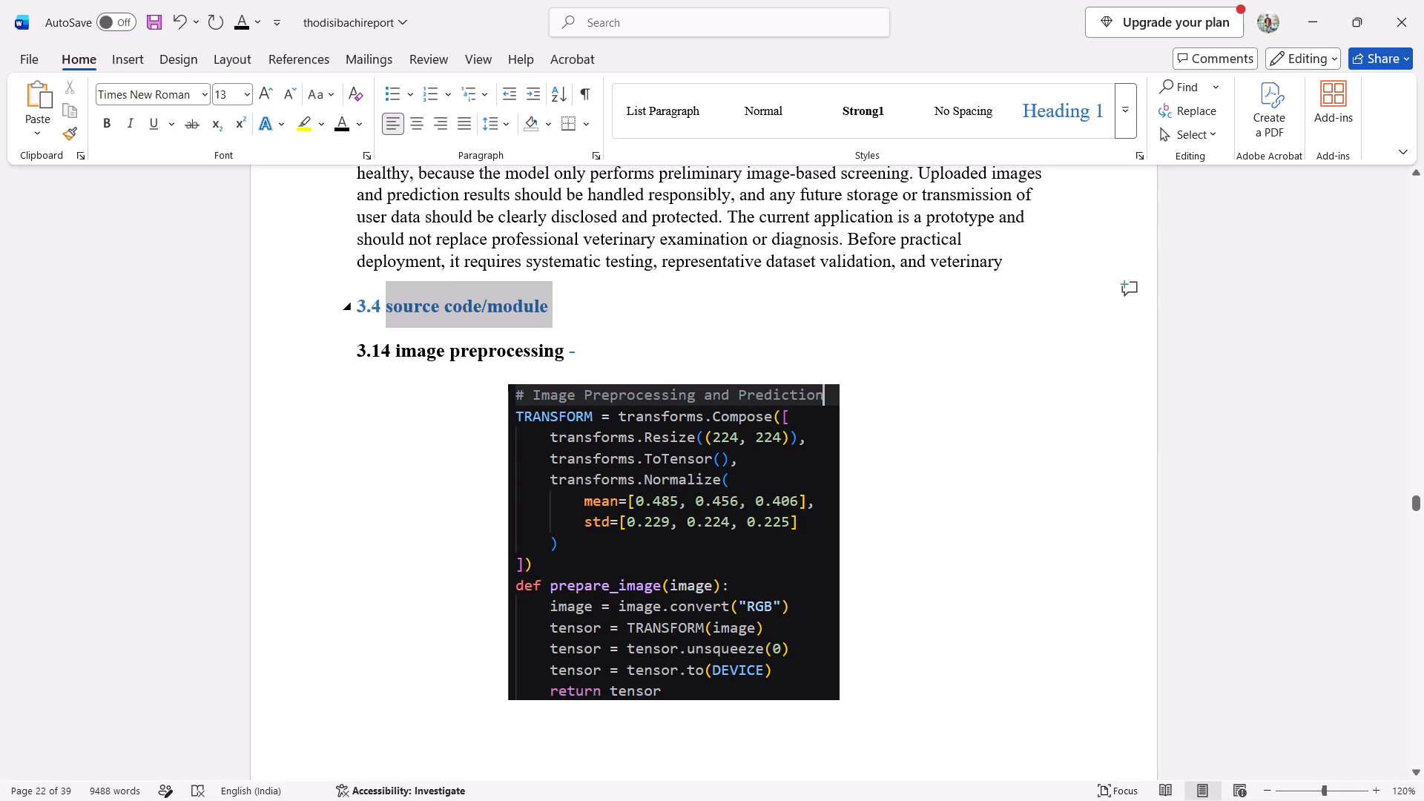
left_click_drag(409, 294, 366, 294)
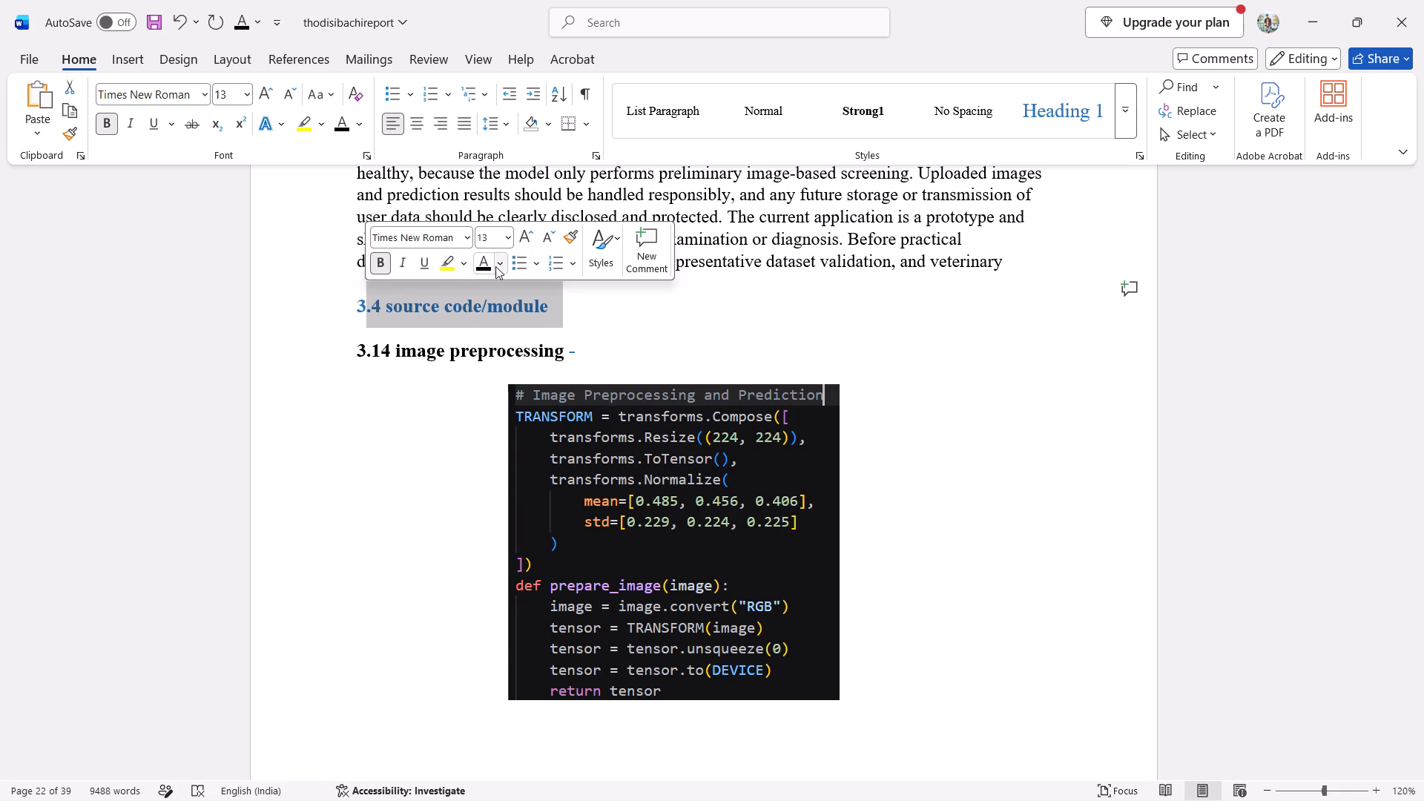
left_click(495, 266)
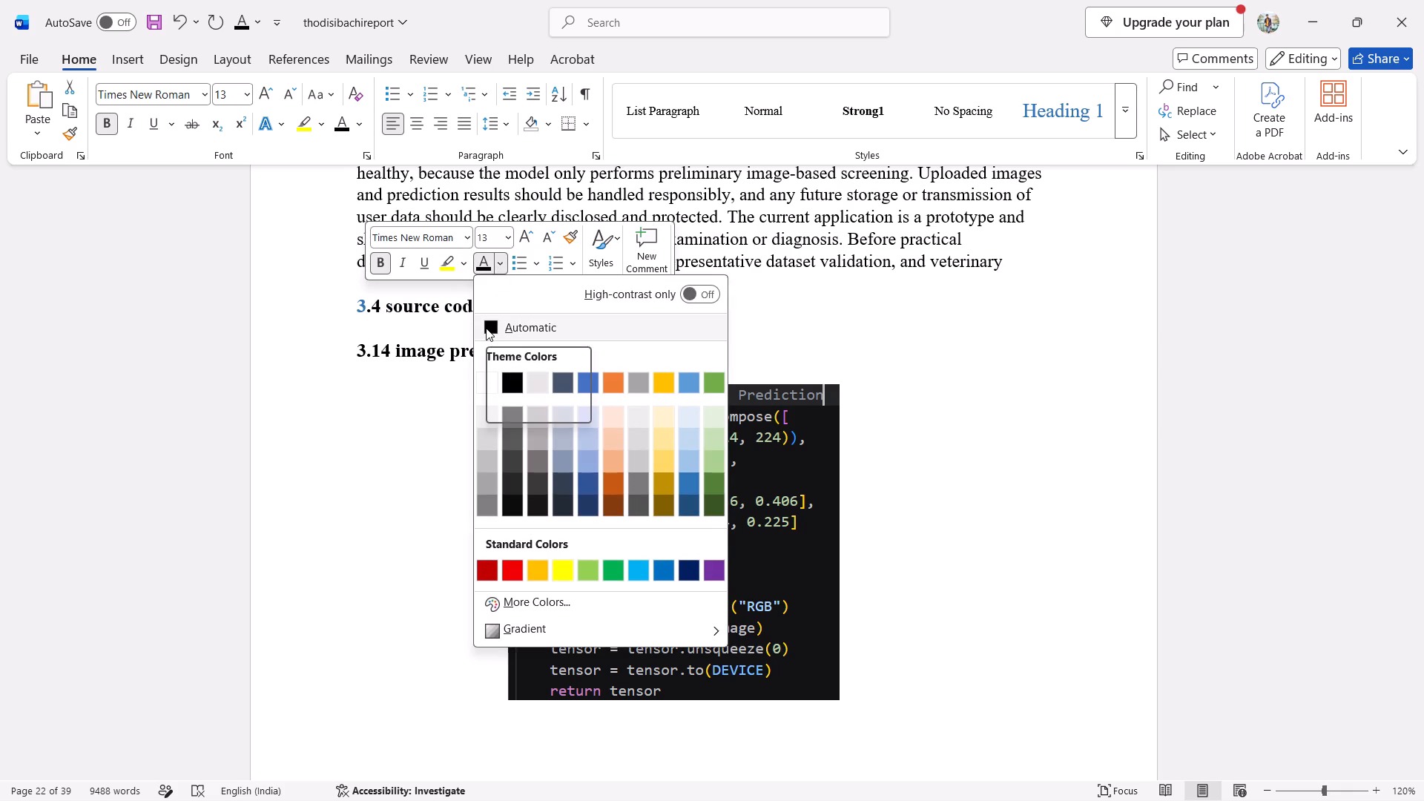
left_click(486, 328)
left_click(366, 306)
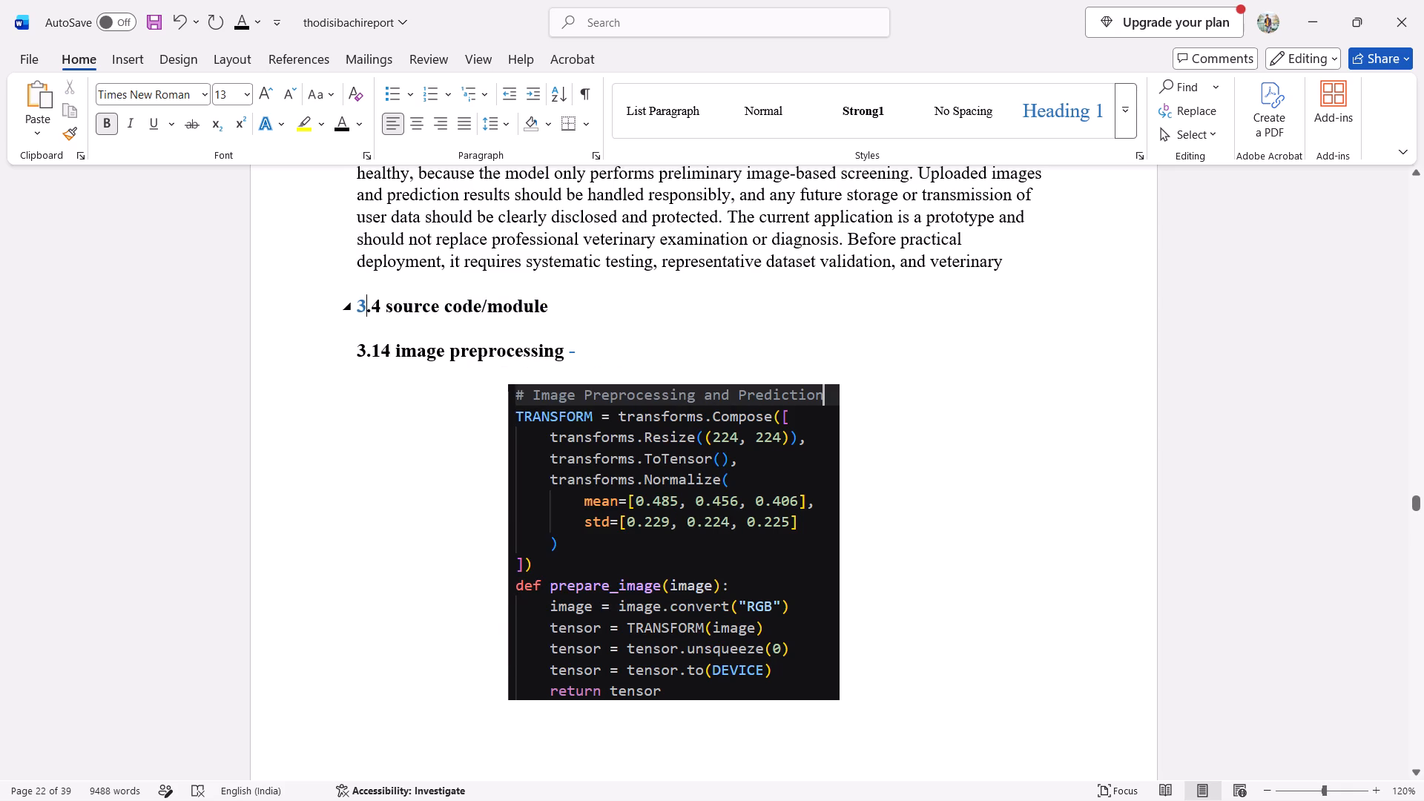
left_click_drag(364, 306, 354, 303)
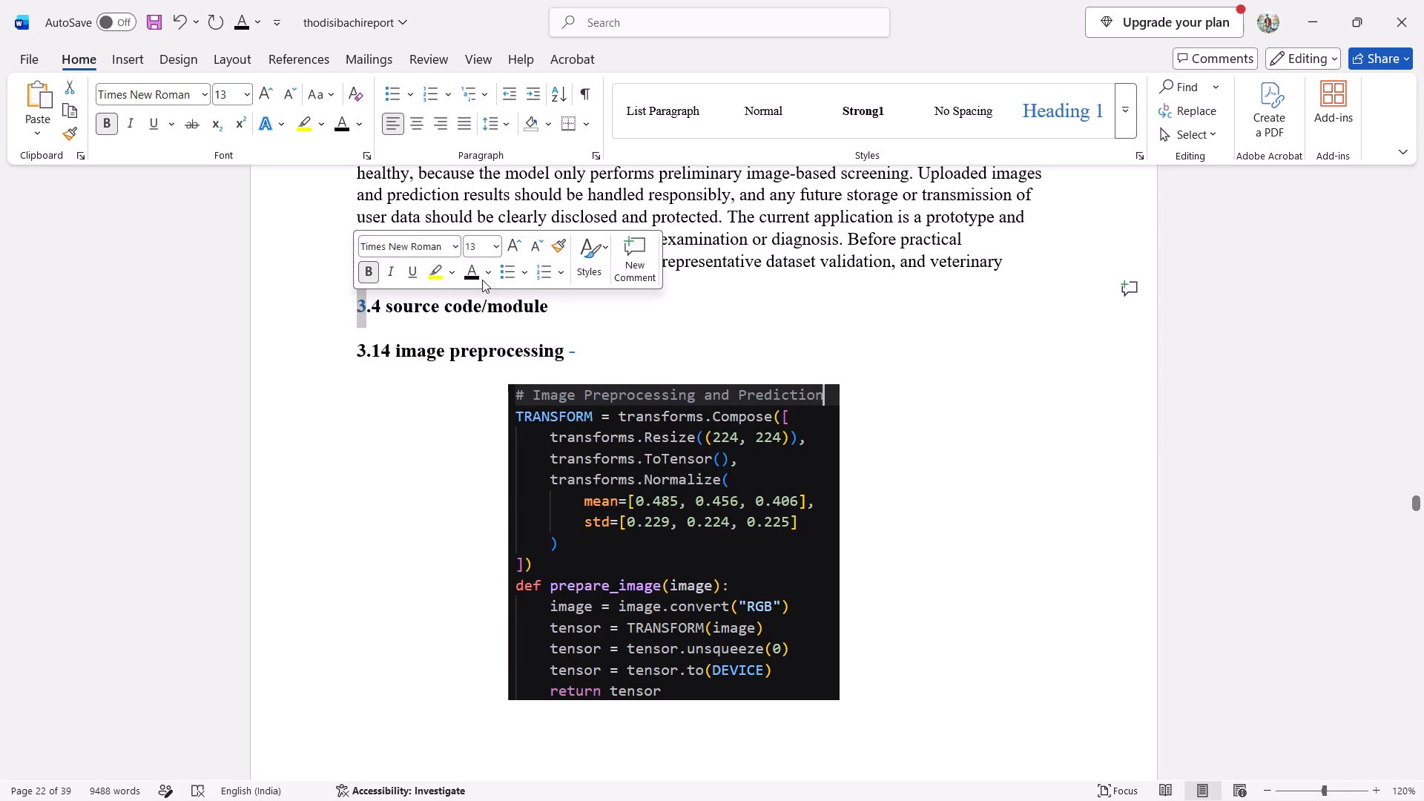
left_click(483, 271)
left_click(474, 328)
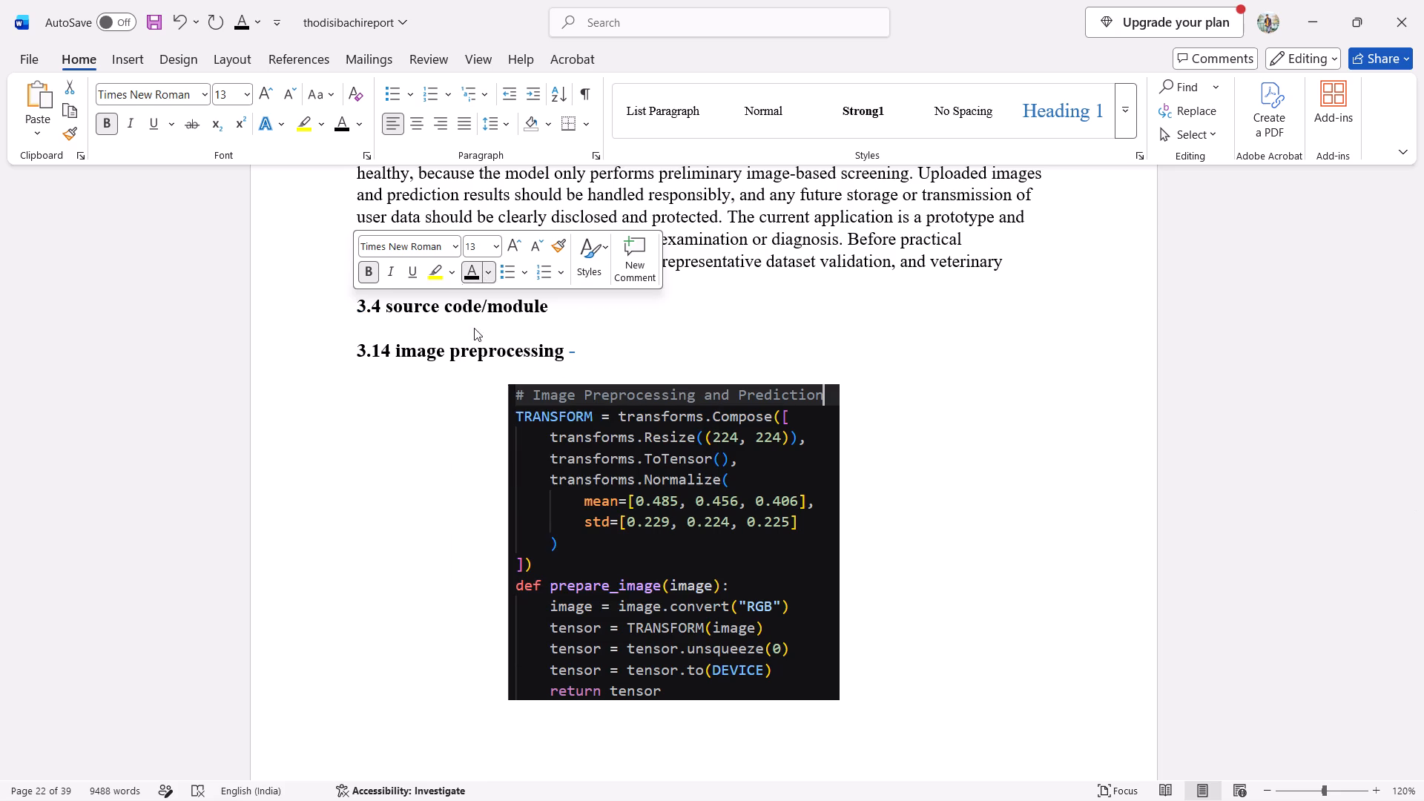
left_click(344, 378)
Change the font colour of the "3.2 Methodology and Tools Used" heading, including its number, to black.
scroll(344, 378, "up", 17)
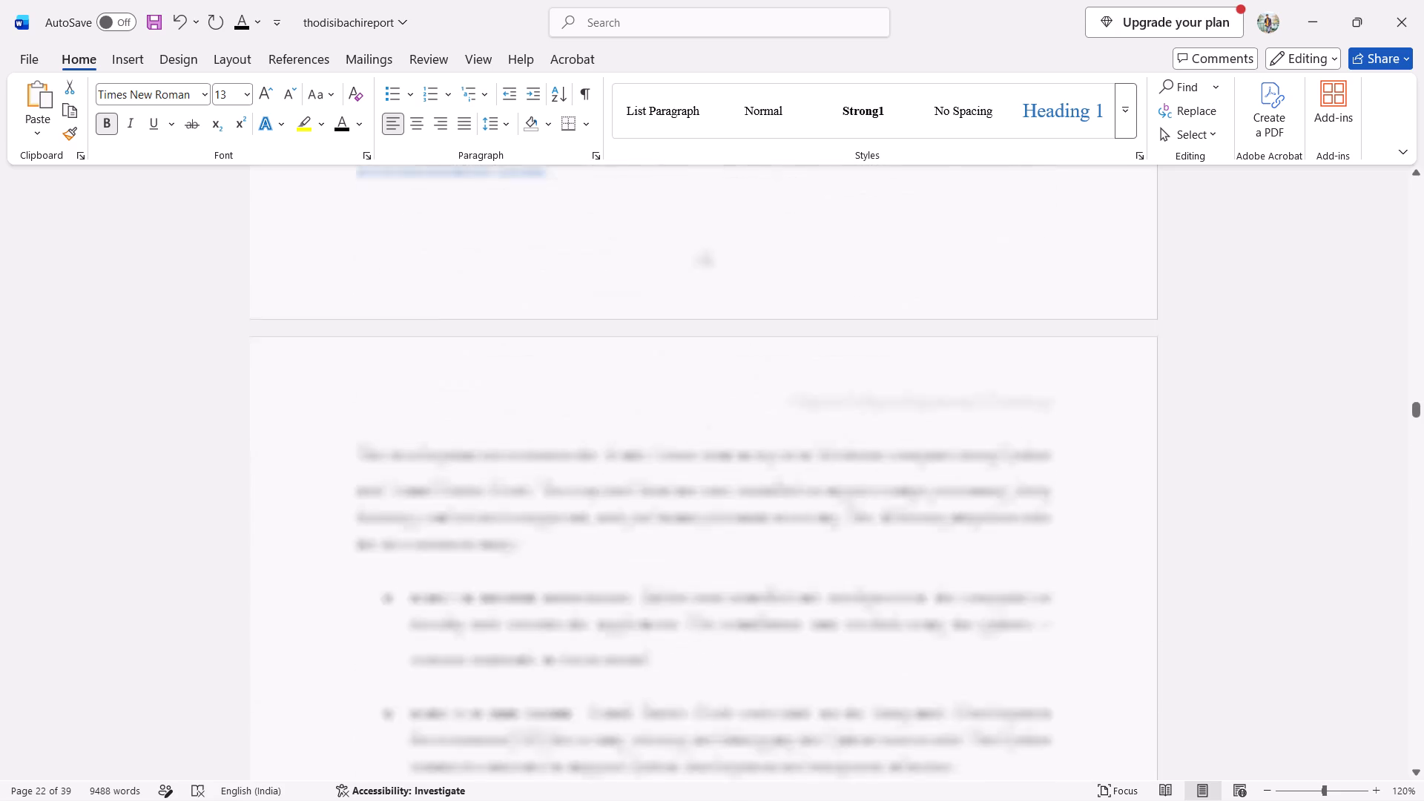
scroll(344, 378, "up", 1)
scroll(344, 378, "down", 4)
scroll(344, 378, "up", 1)
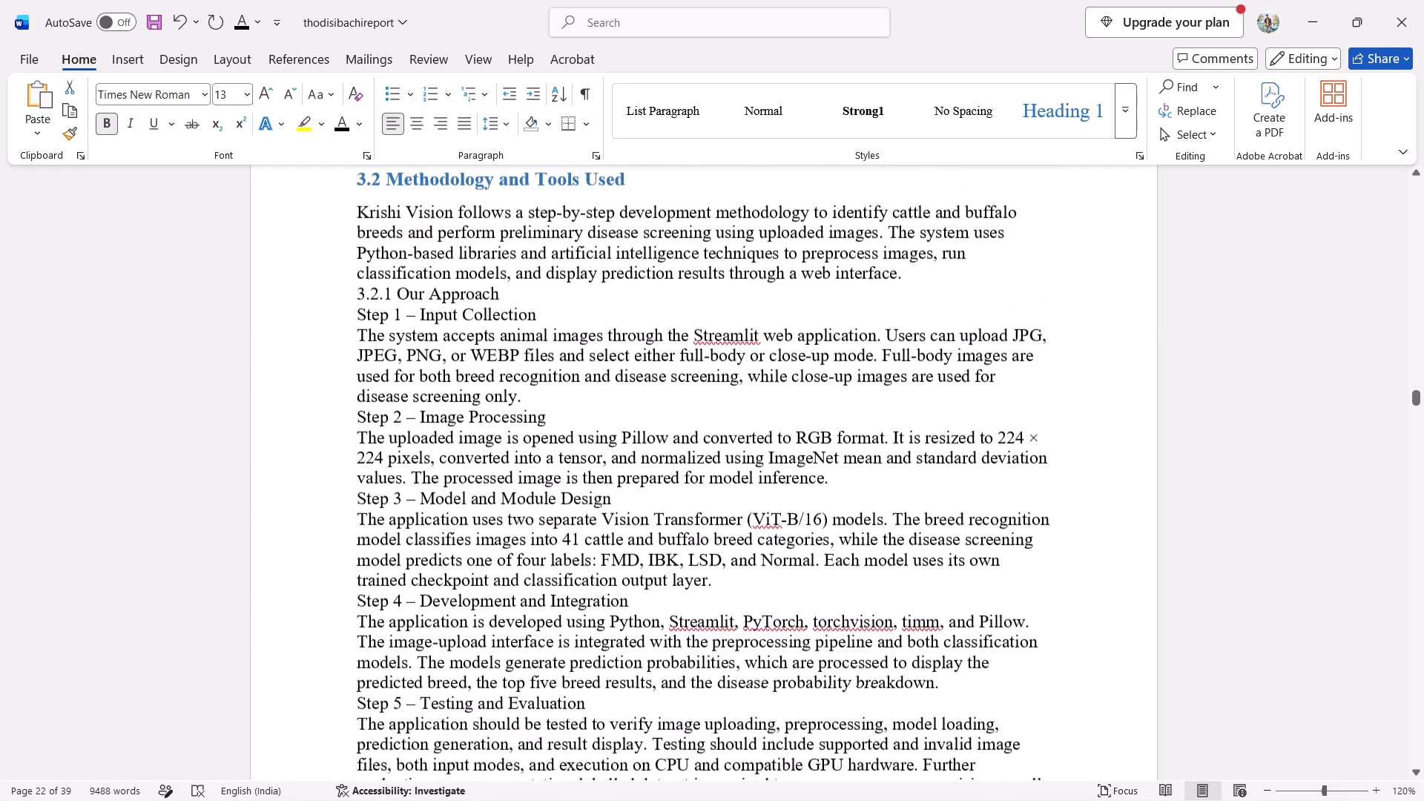
scroll(344, 378, "up", 3)
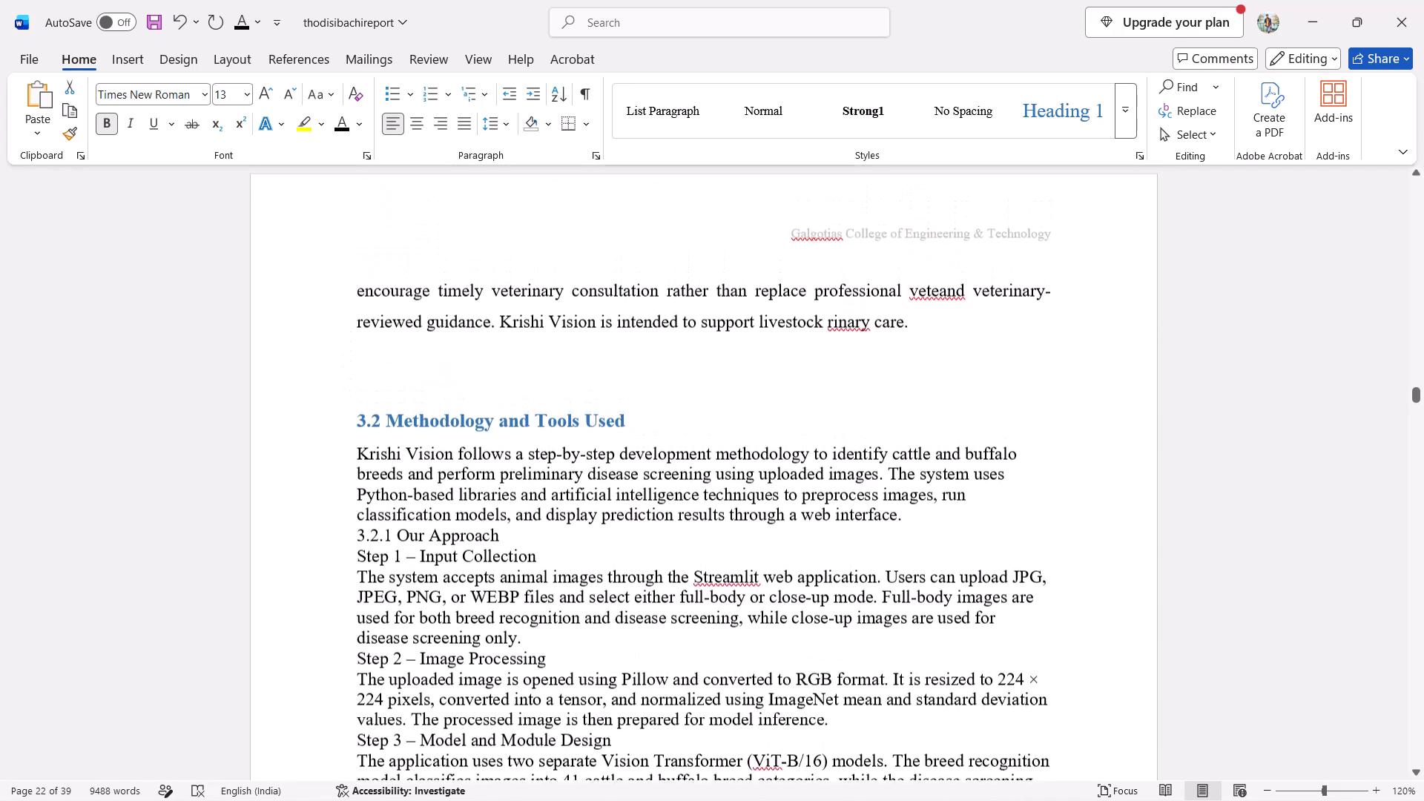
scroll(344, 378, "up", 1)
left_click_drag(630, 441, 350, 447)
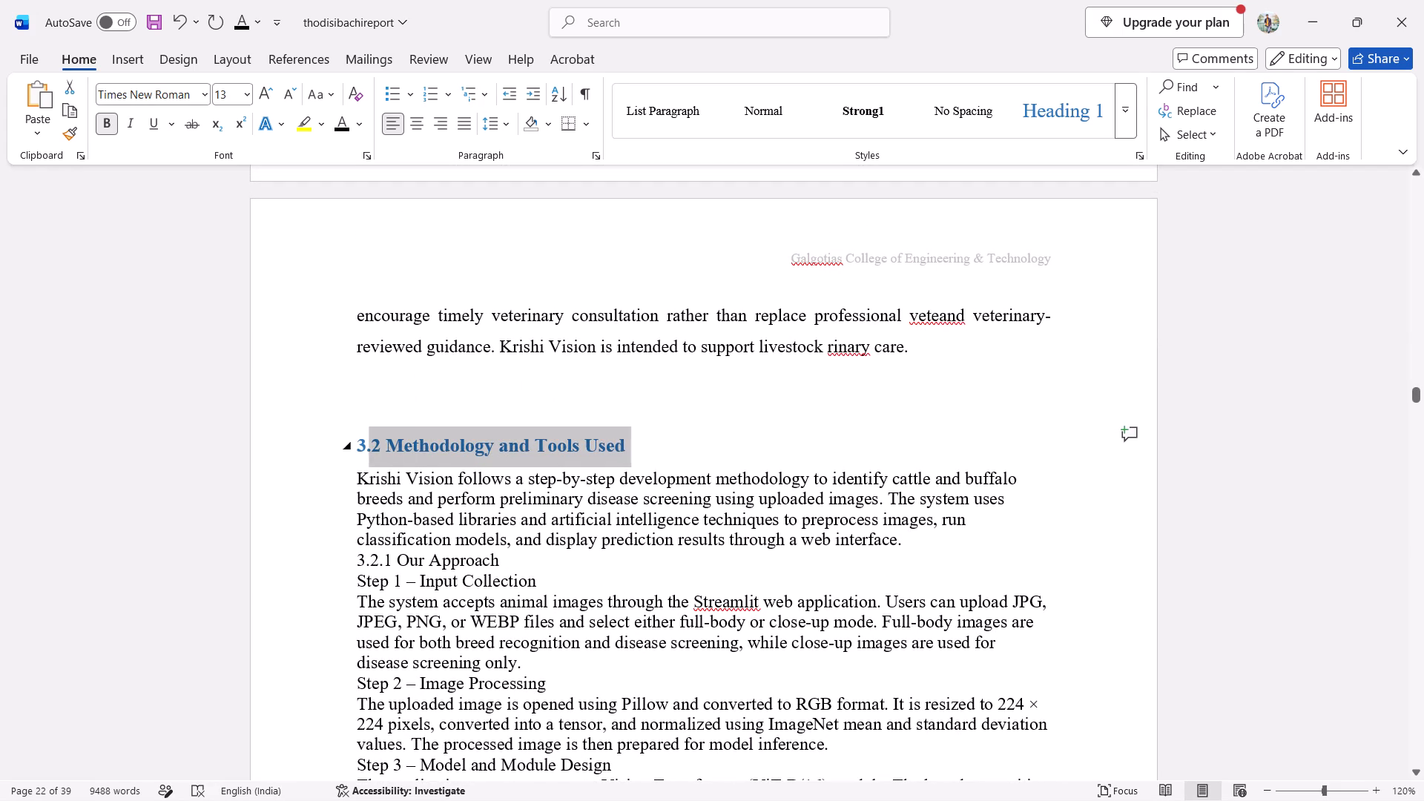
left_click_drag(350, 447, 352, 446)
left_click(482, 417)
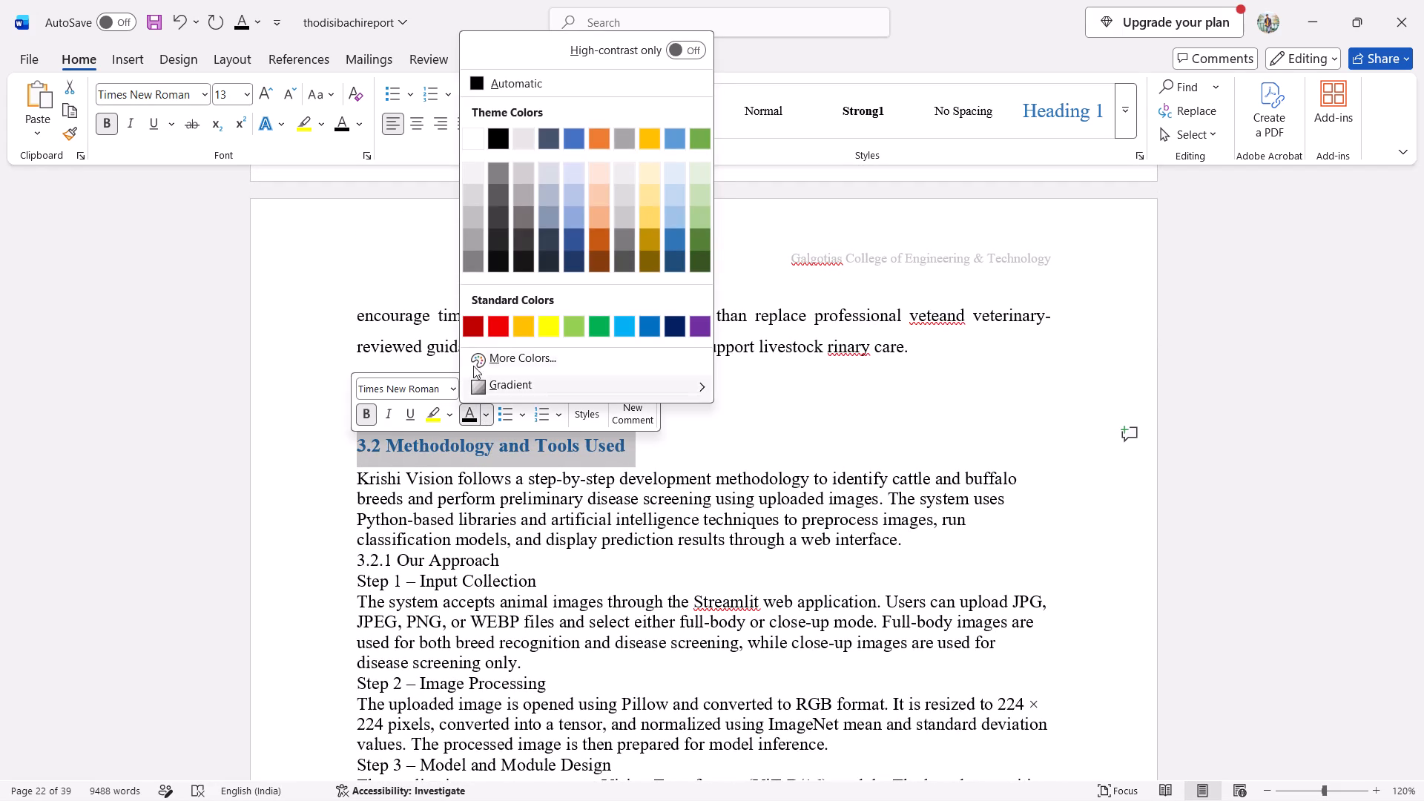
left_click(495, 140)
left_click(385, 237)
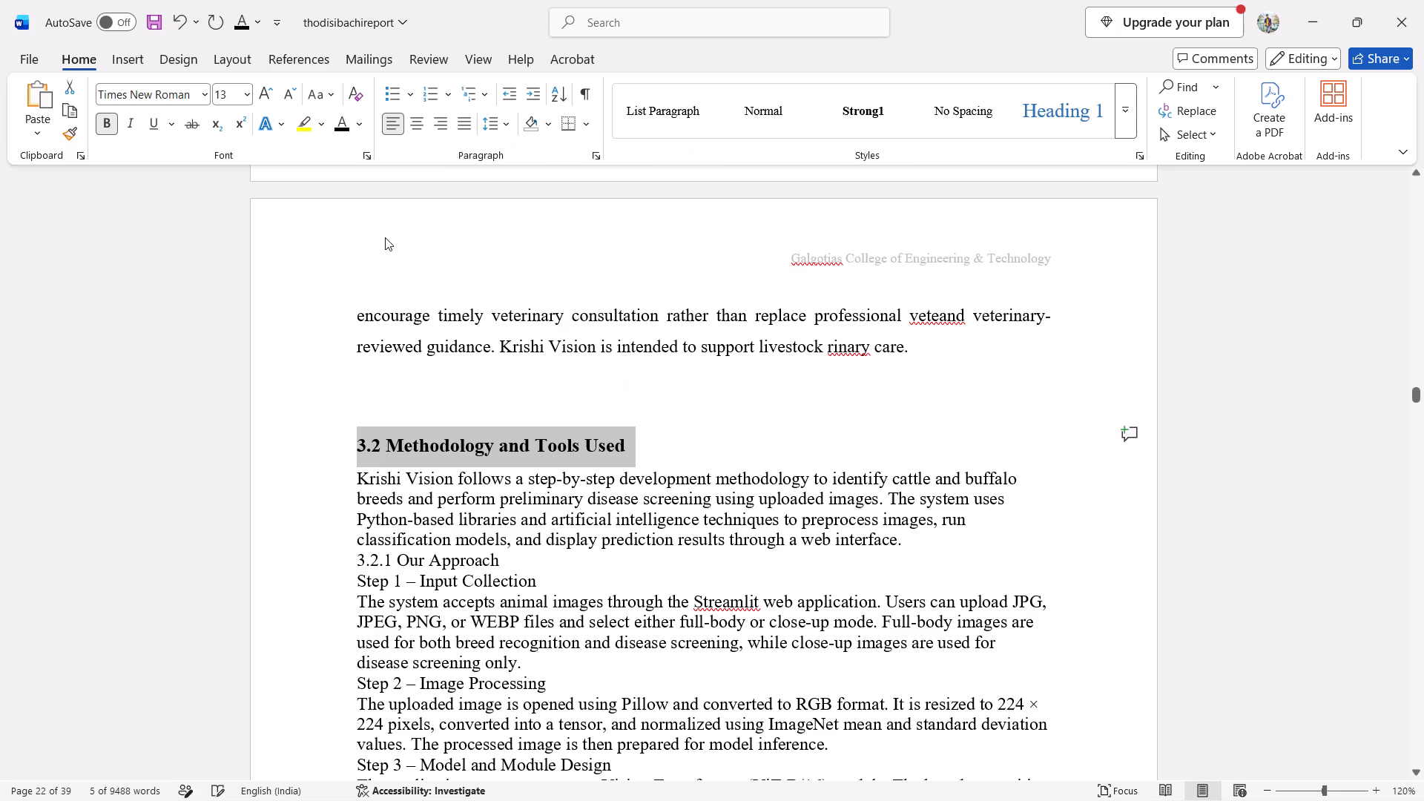
Change the font colour of the "2.2 Related Work" heading, including its number, to black.
scroll(385, 237, "up", 4)
scroll(385, 237, "right", 1)
scroll(385, 237, "up", 8)
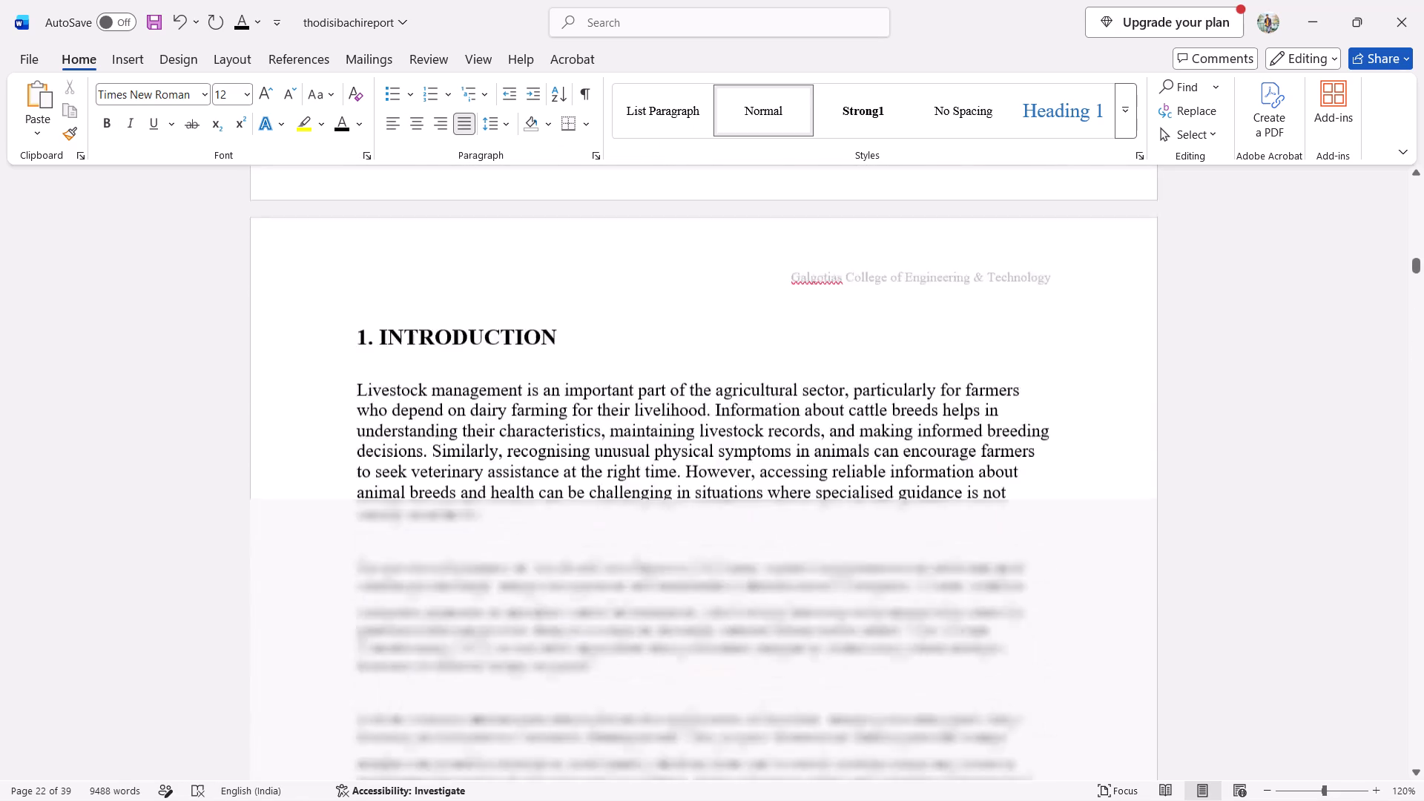
scroll(385, 237, "up", 6)
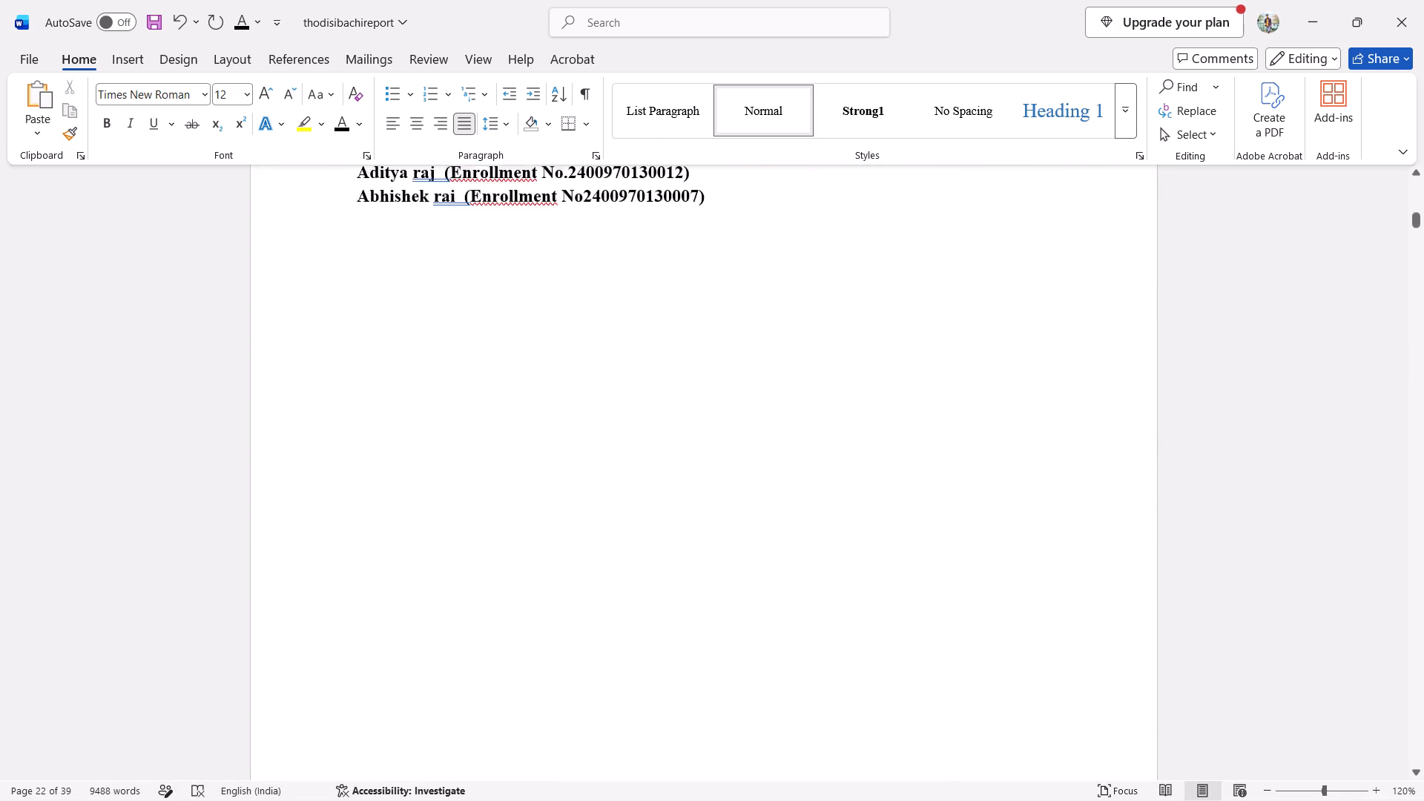
scroll(385, 237, "down", 14)
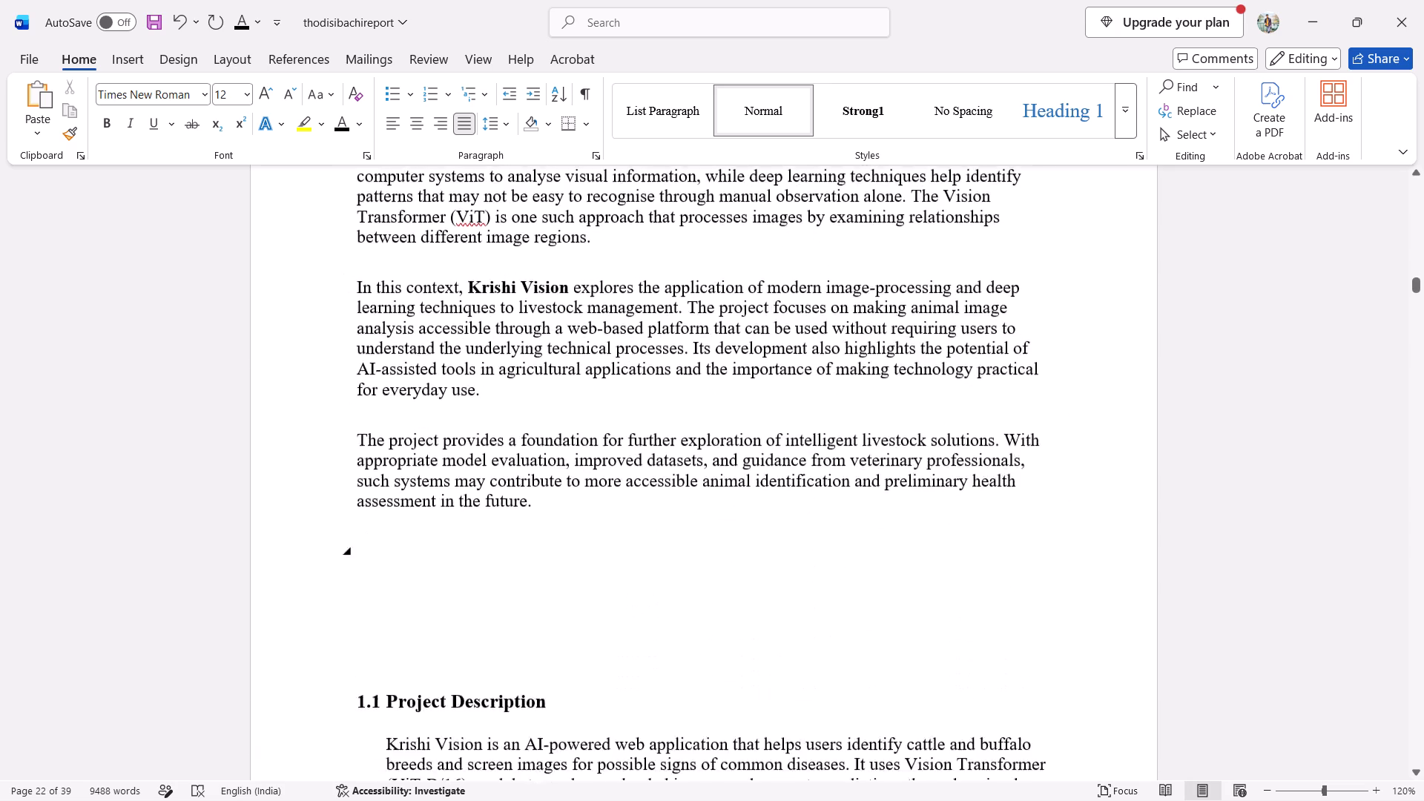
scroll(385, 237, "down", 2)
scroll(385, 237, "up", 3)
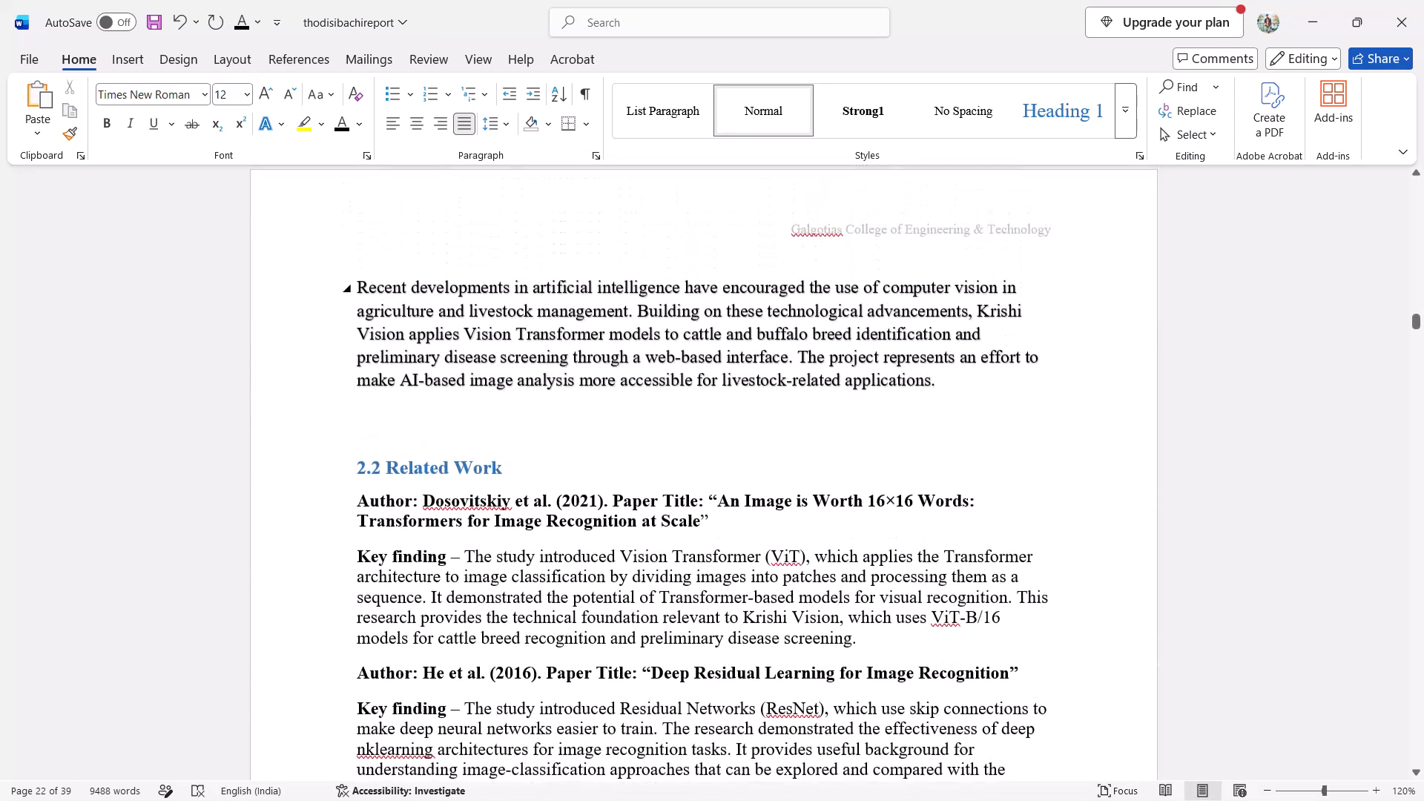
left_click_drag(510, 457, 372, 458)
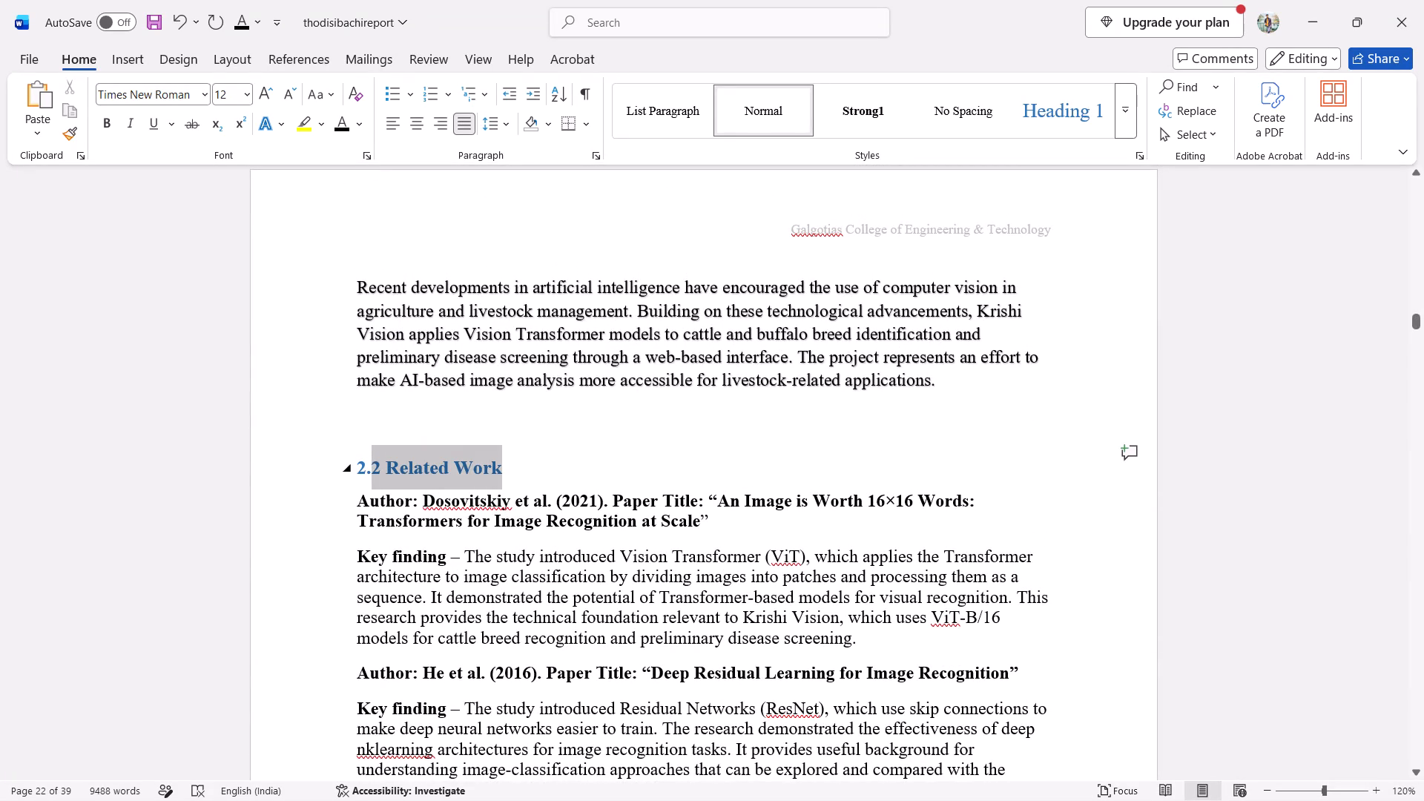
left_click_drag(372, 458, 356, 456)
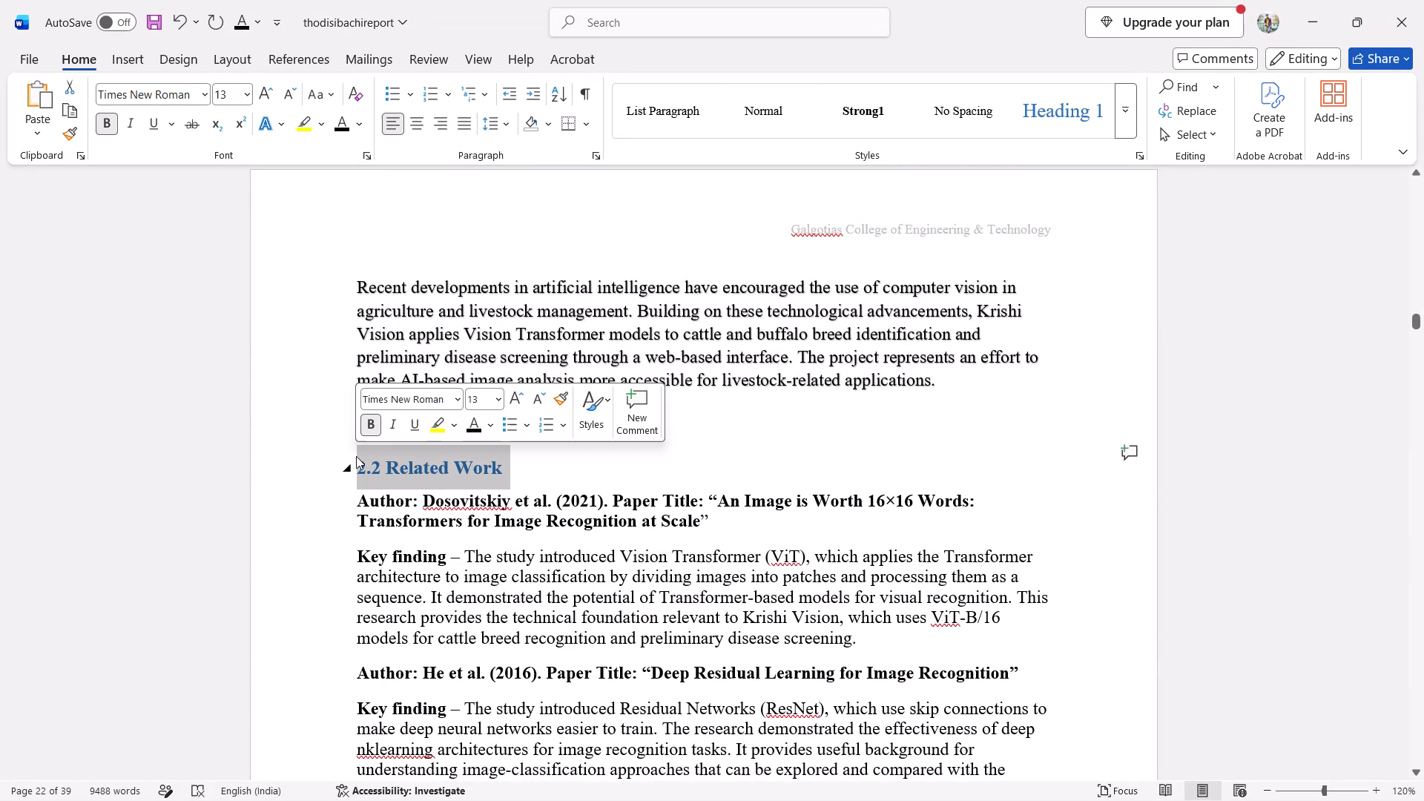
left_click(492, 427)
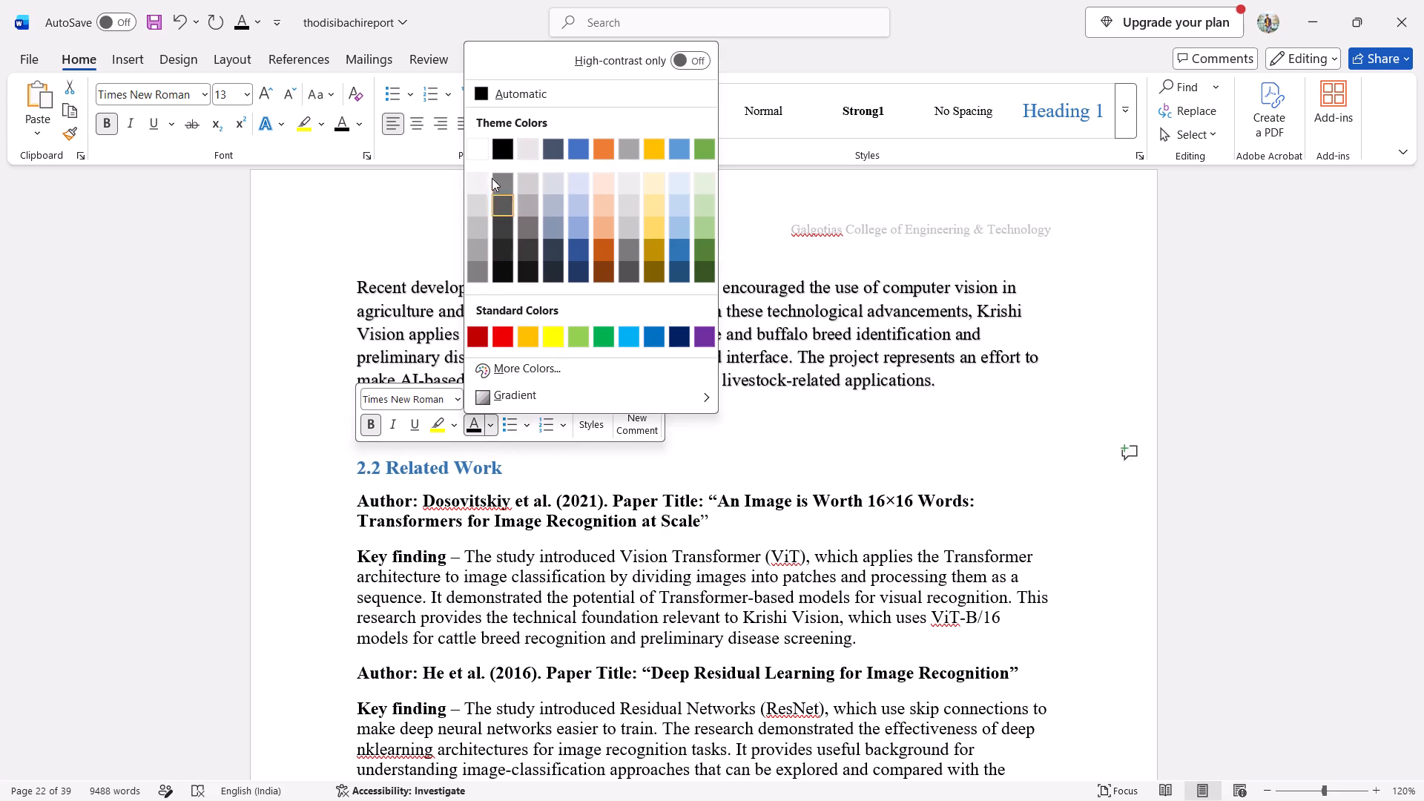
left_click(499, 154)
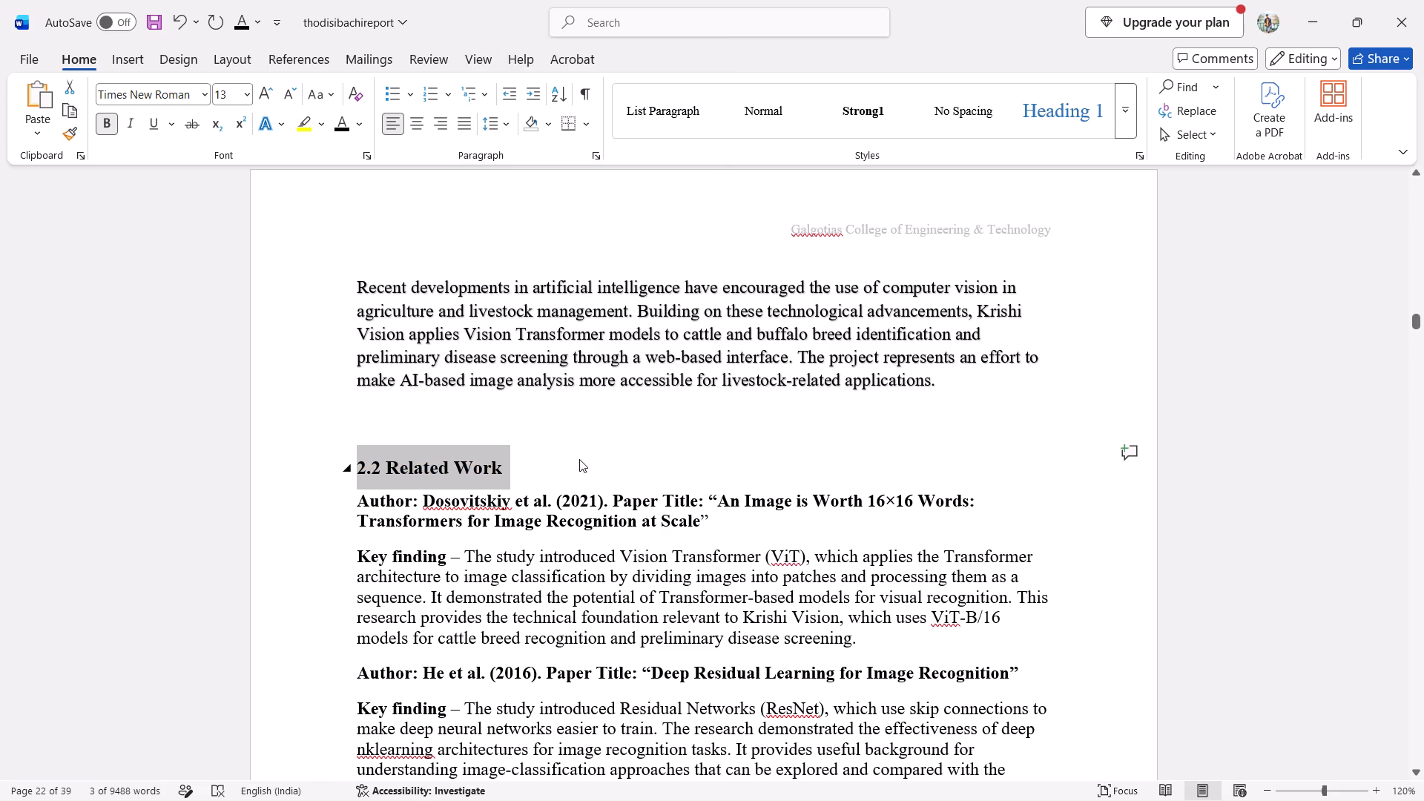
left_click(579, 459)
Change the font colour of the "2.3.1 Statement" heading, including its number, to Automatic black.
scroll(579, 459, "down", 4)
scroll(579, 459, "up", 1)
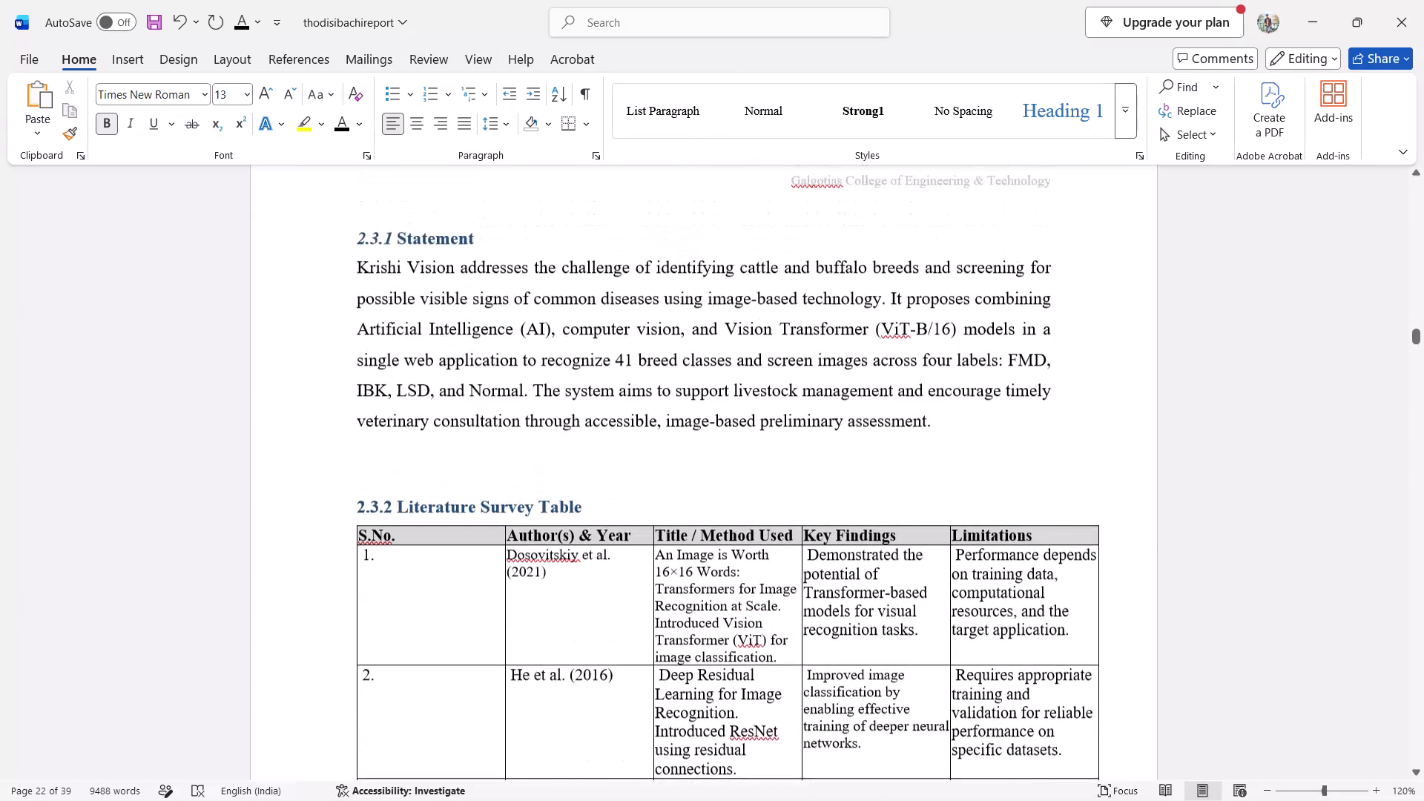
scroll(579, 459, "up", 1)
left_click_drag(482, 283, 343, 280)
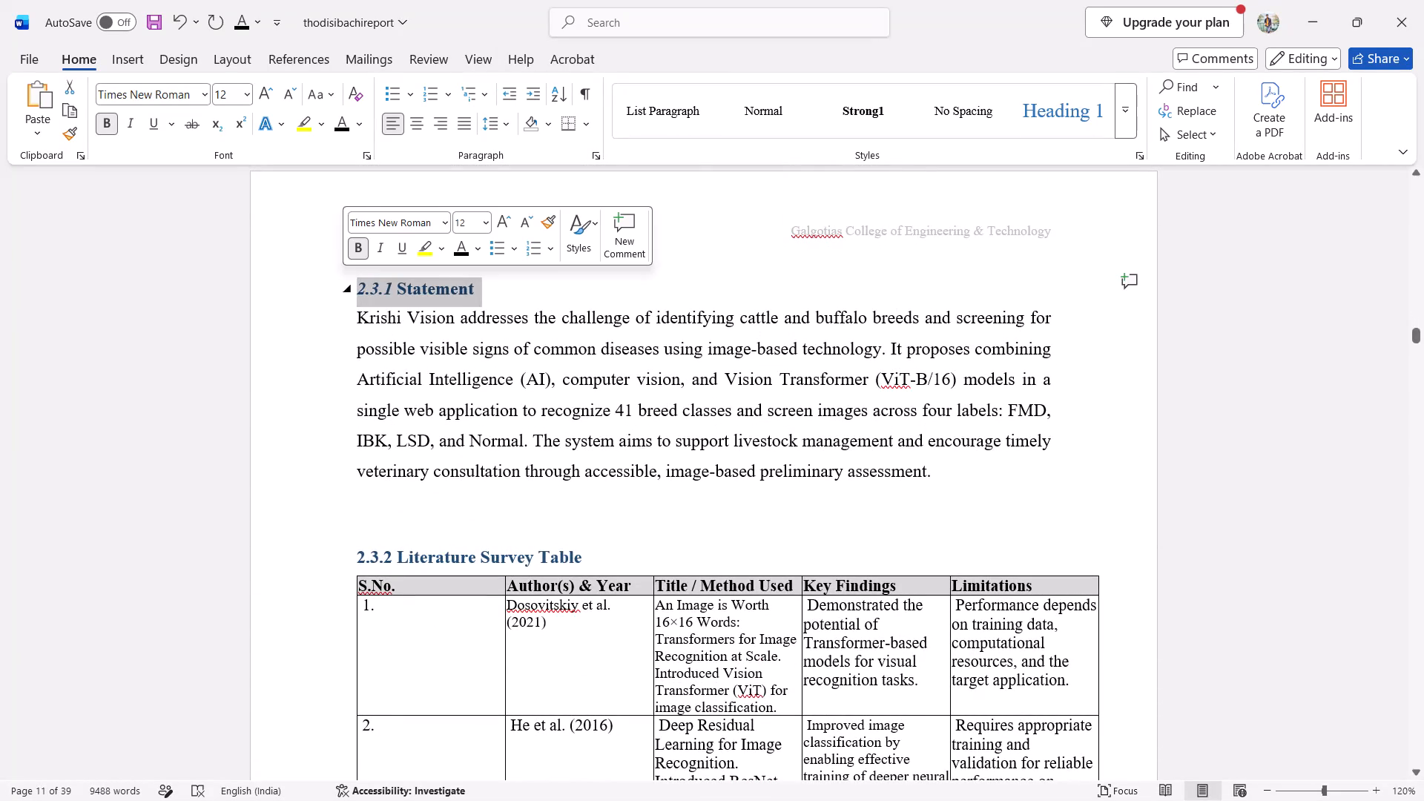
left_click(475, 250)
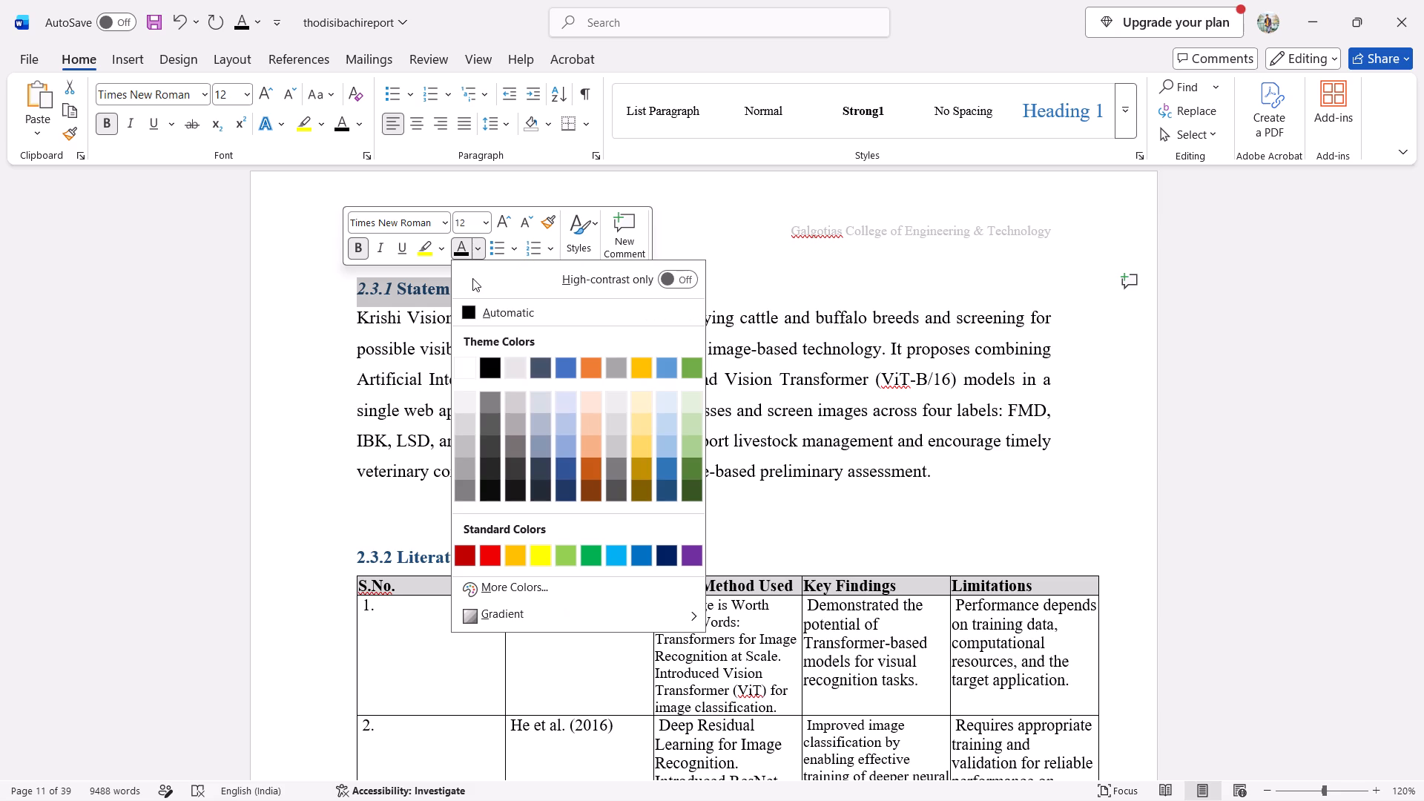
left_click(467, 314)
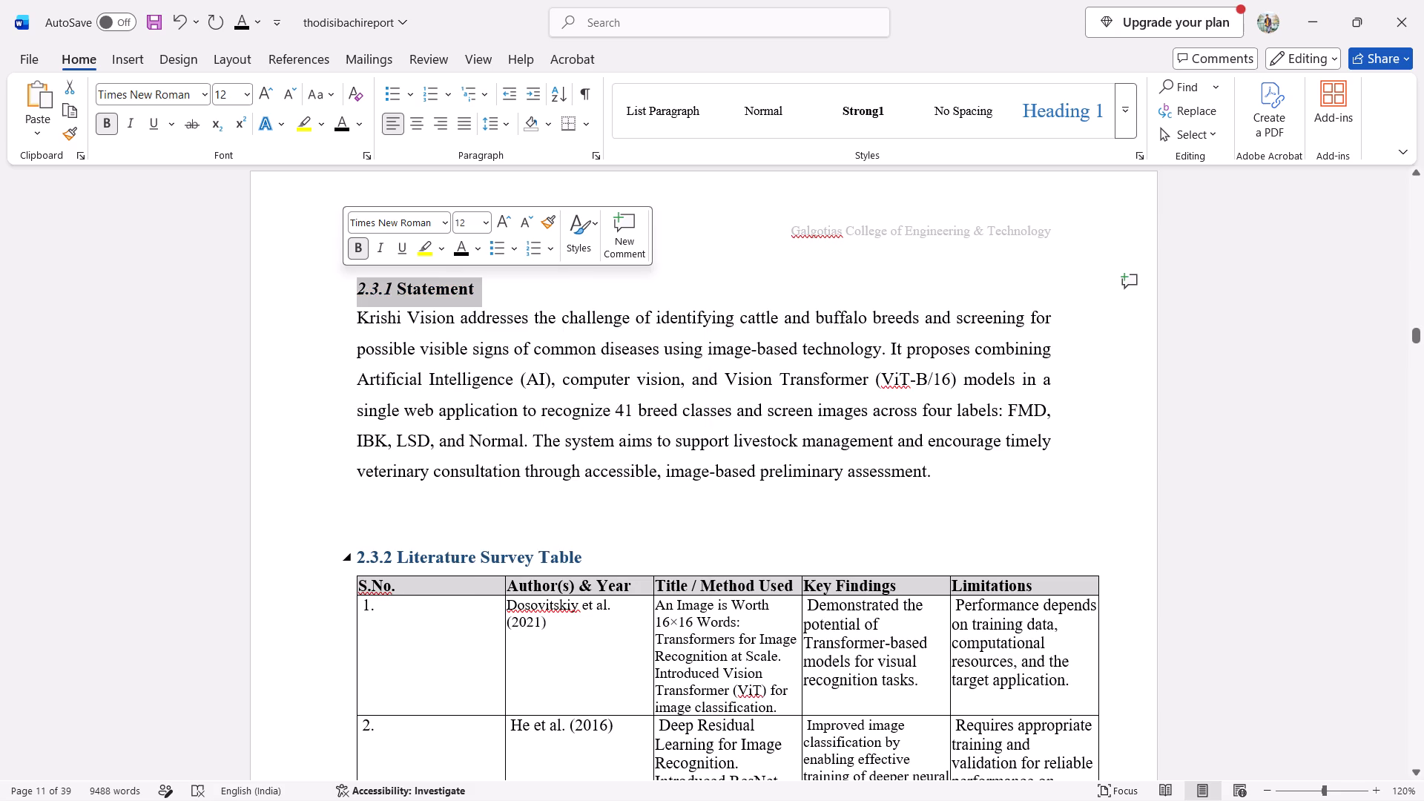
Change the font colour of the "2.3.2 Literature Survey Table" heading, including its number, to black.
left_click_drag(580, 558, 346, 547)
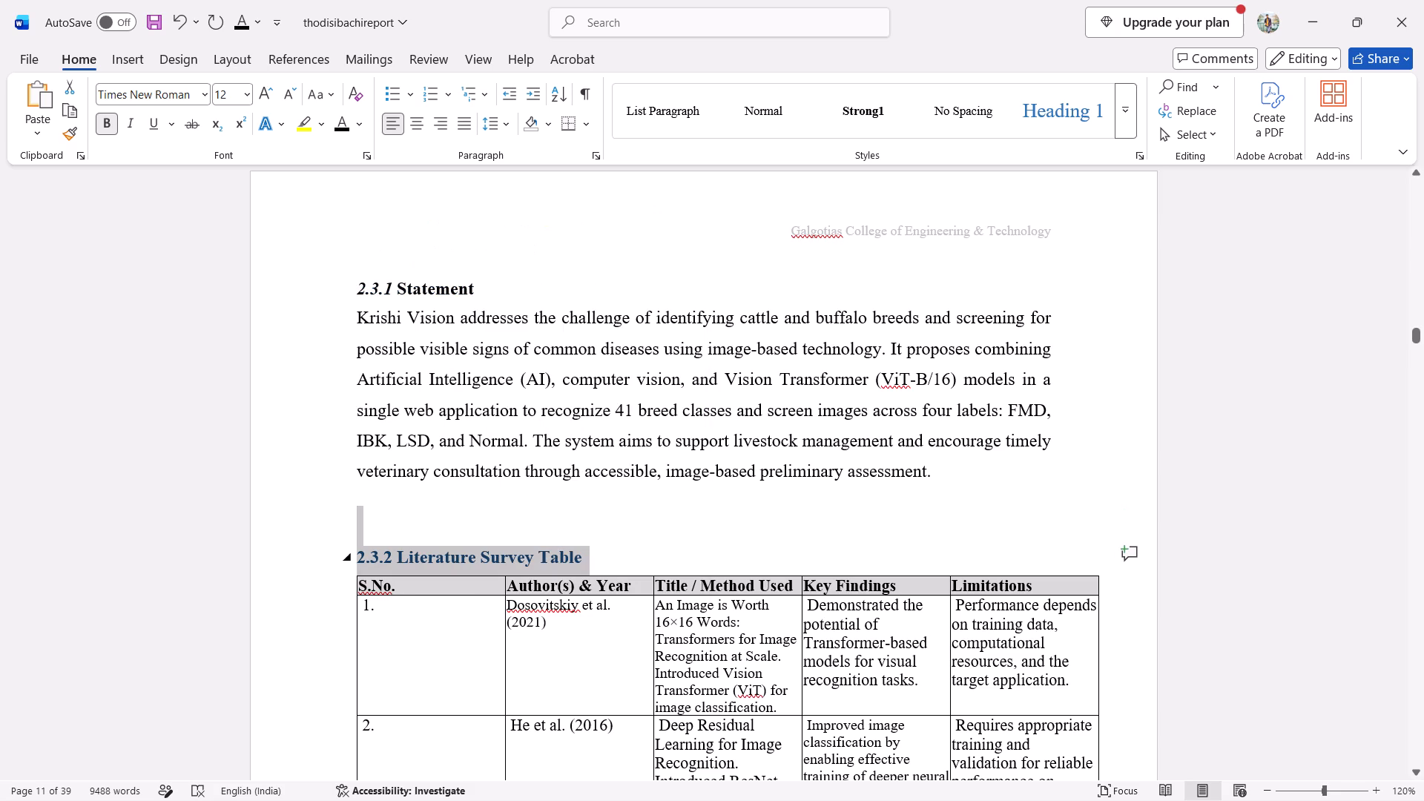
left_click_drag(346, 547, 352, 547)
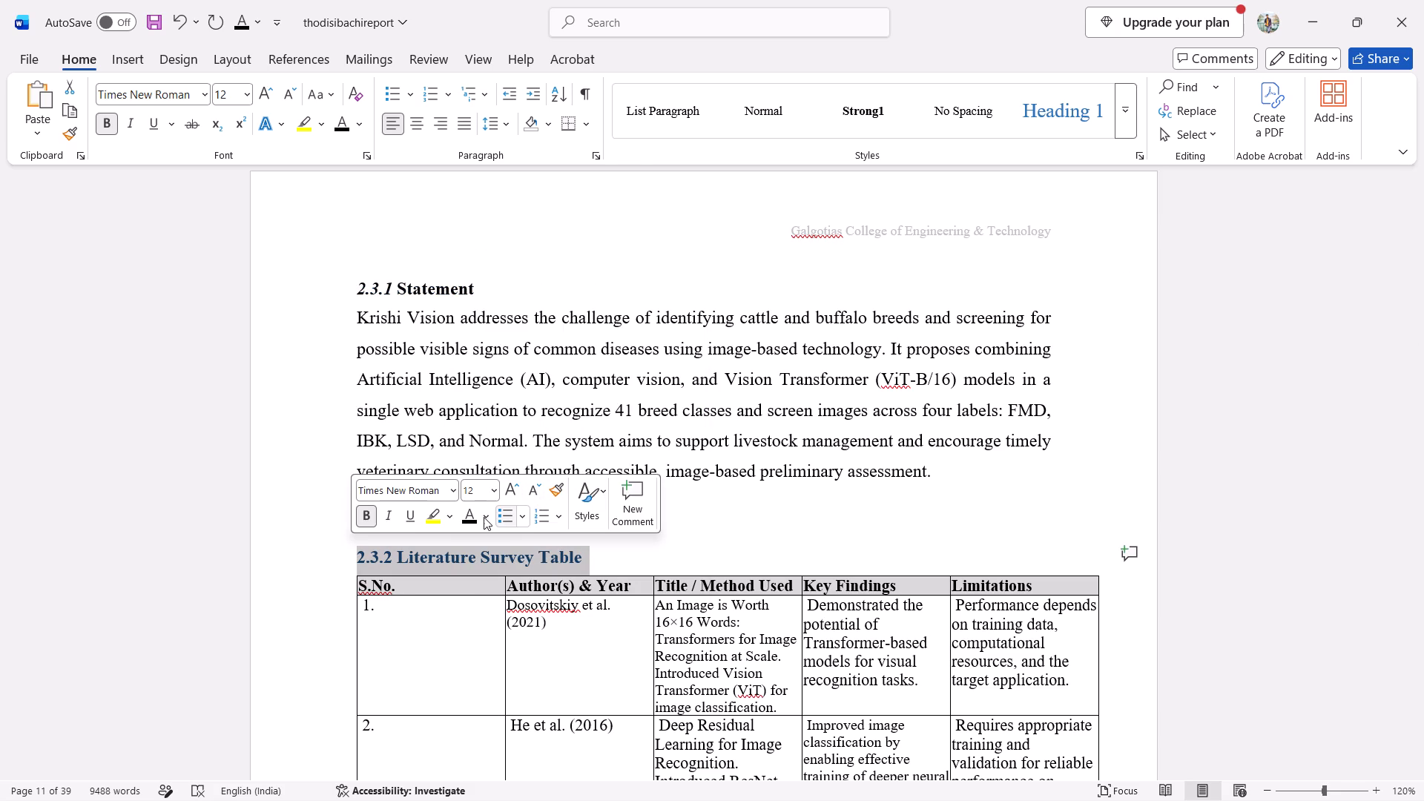
left_click(484, 518)
left_click(493, 246)
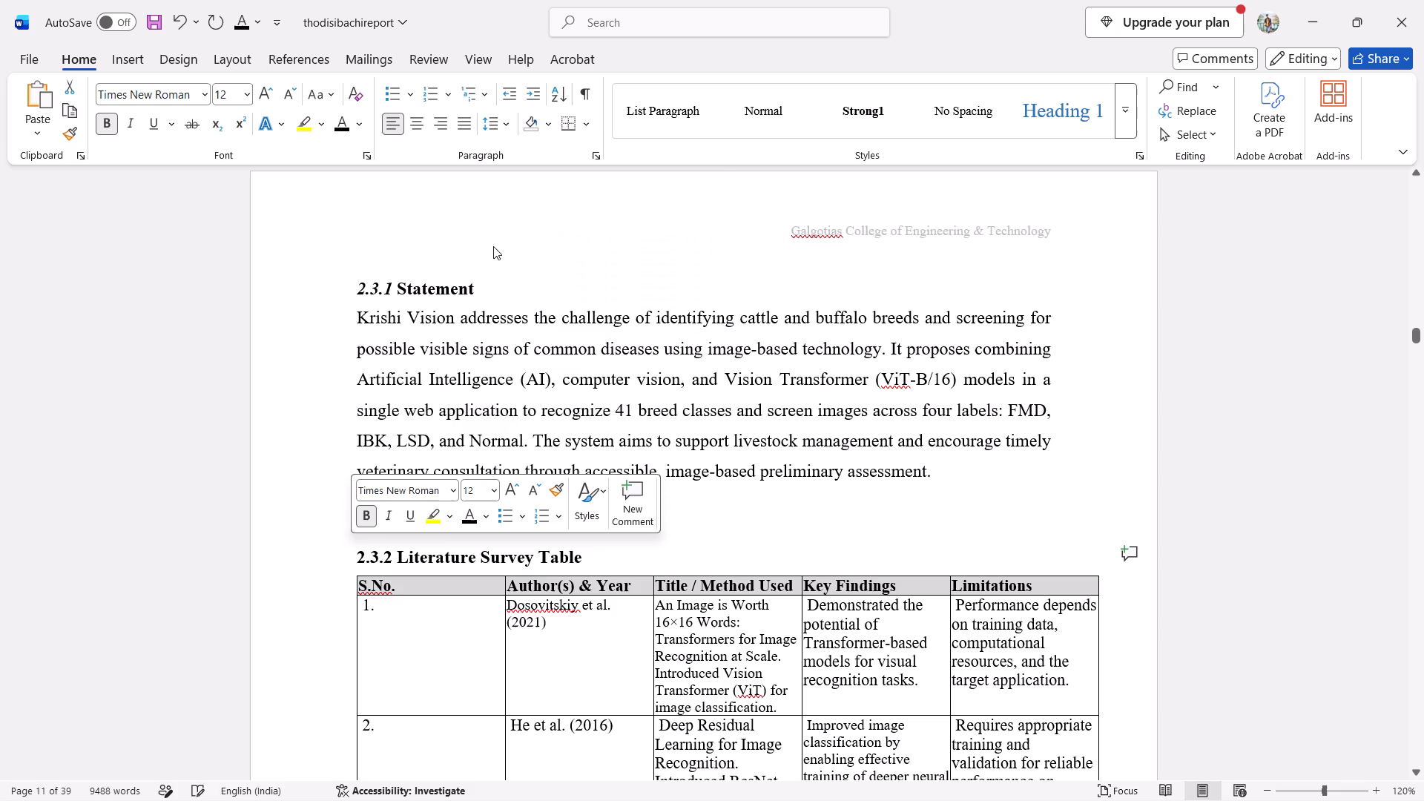
Change the font colour of the whole "2.3.3 Problem Solution" heading, including its number, to Automatic black.
scroll(627, 498, "down", 4)
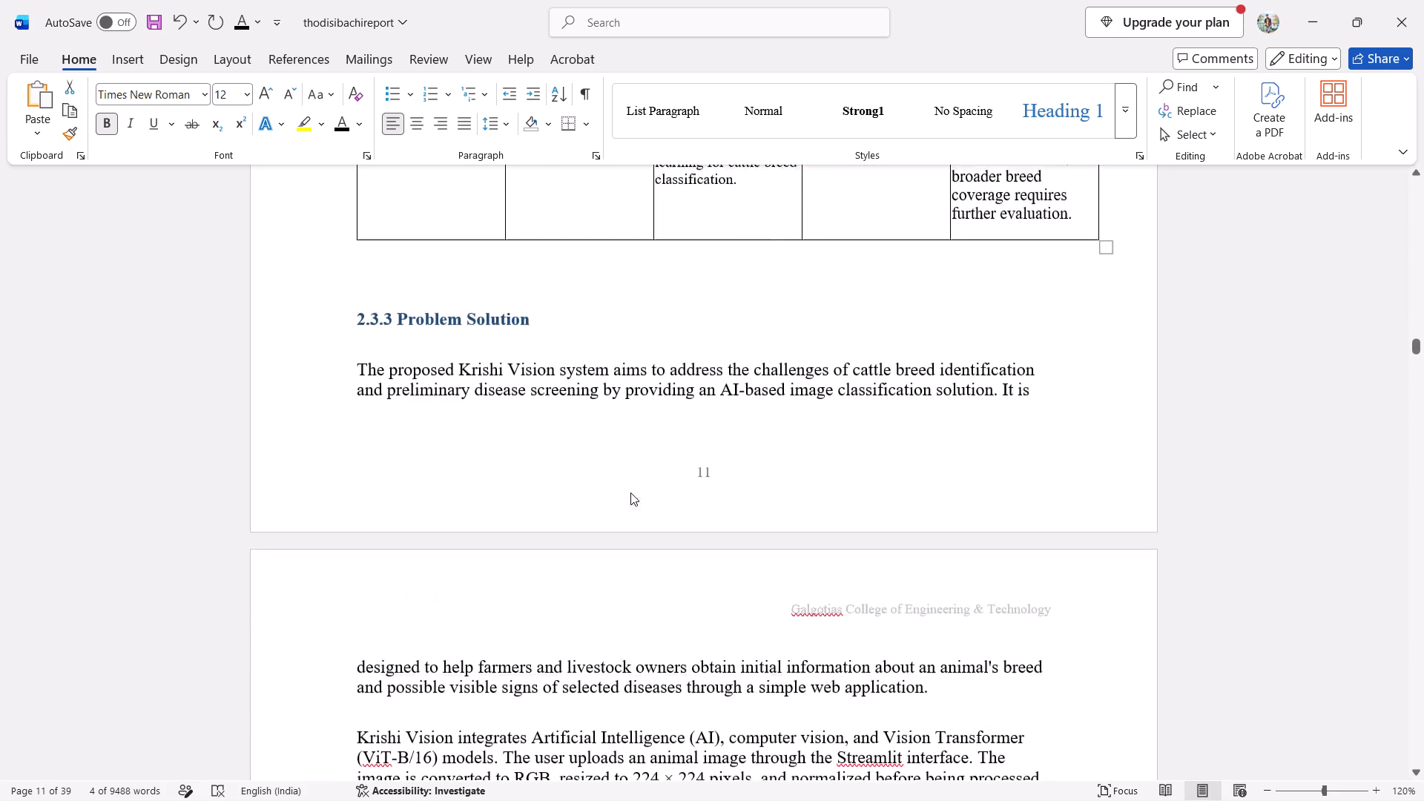
left_click_drag(538, 254, 376, 232)
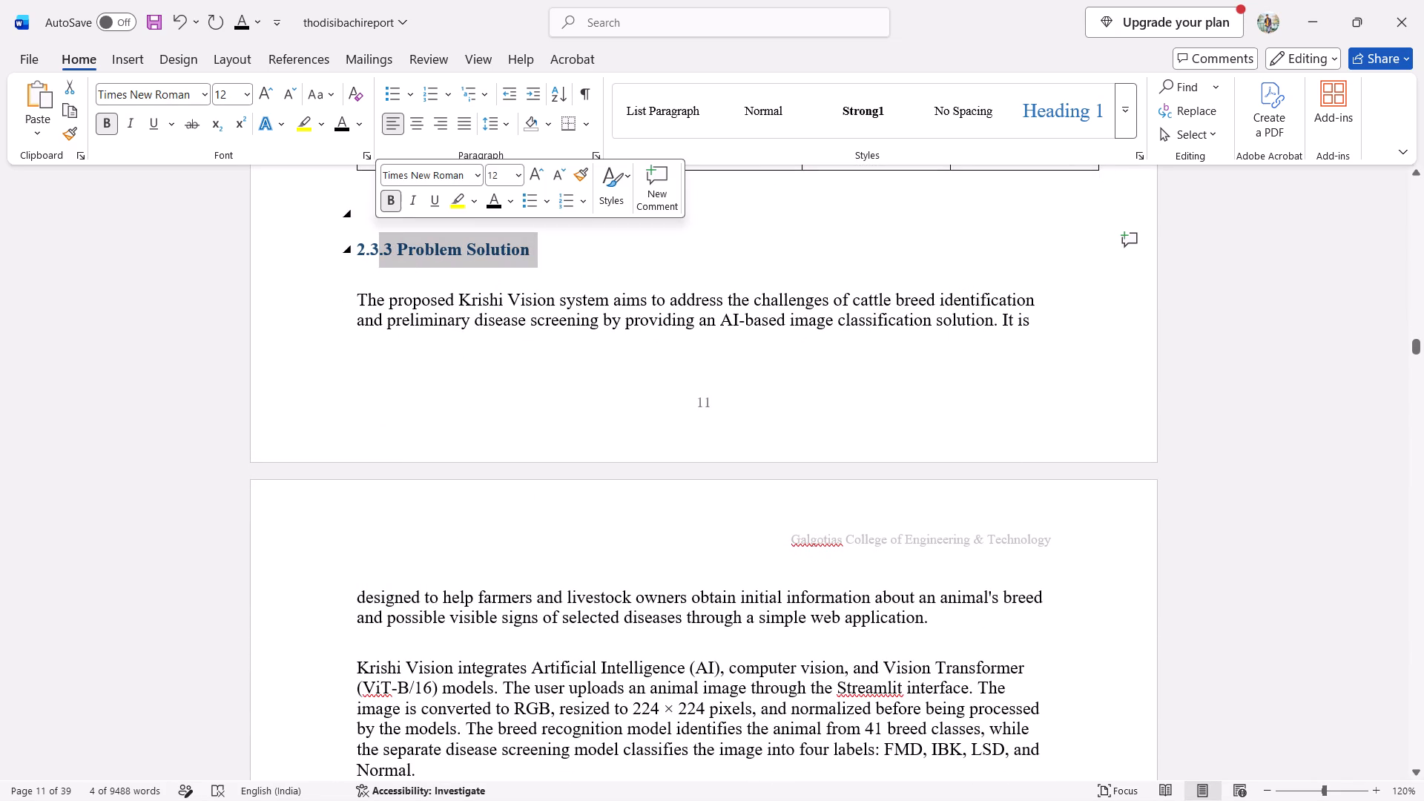
left_click(613, 263)
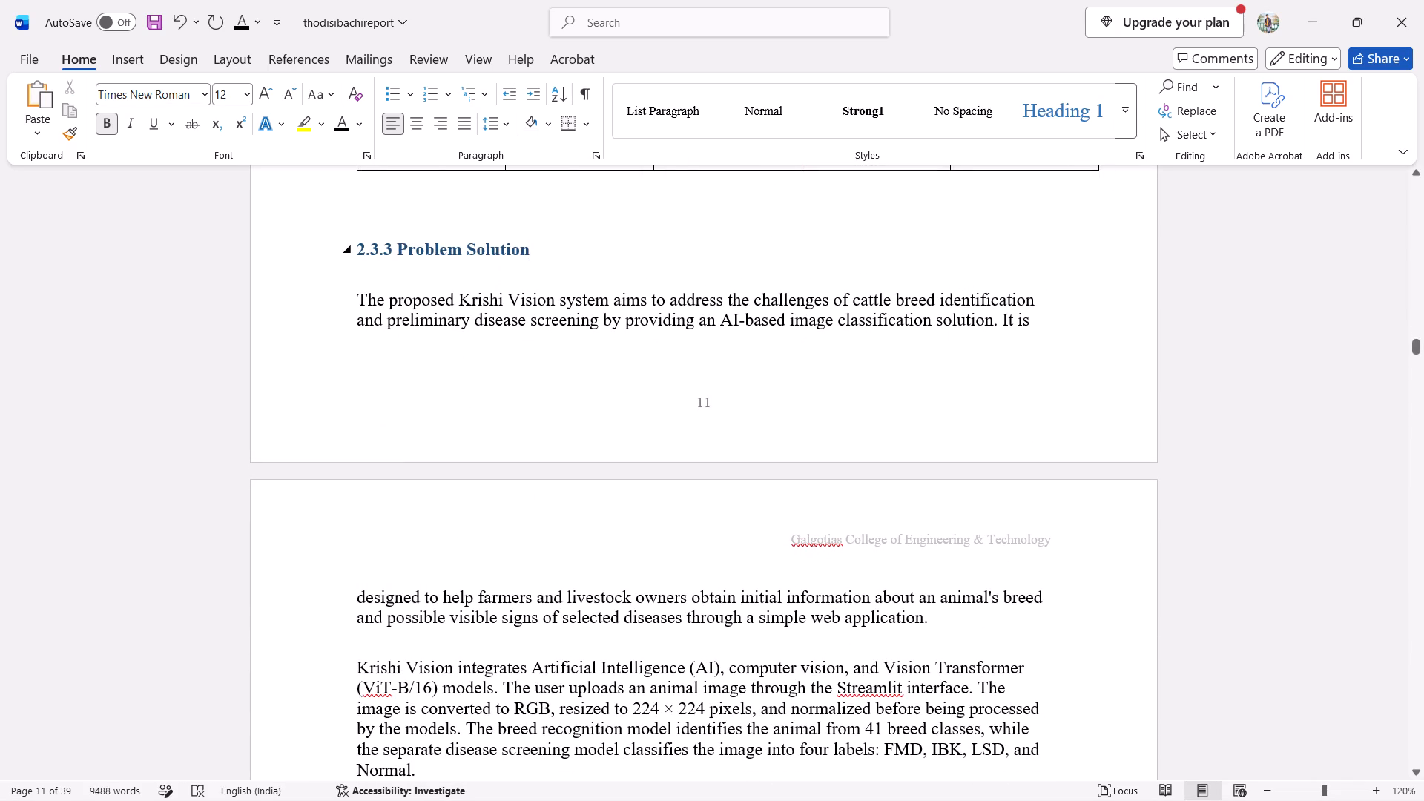
left_click_drag(535, 246, 351, 253)
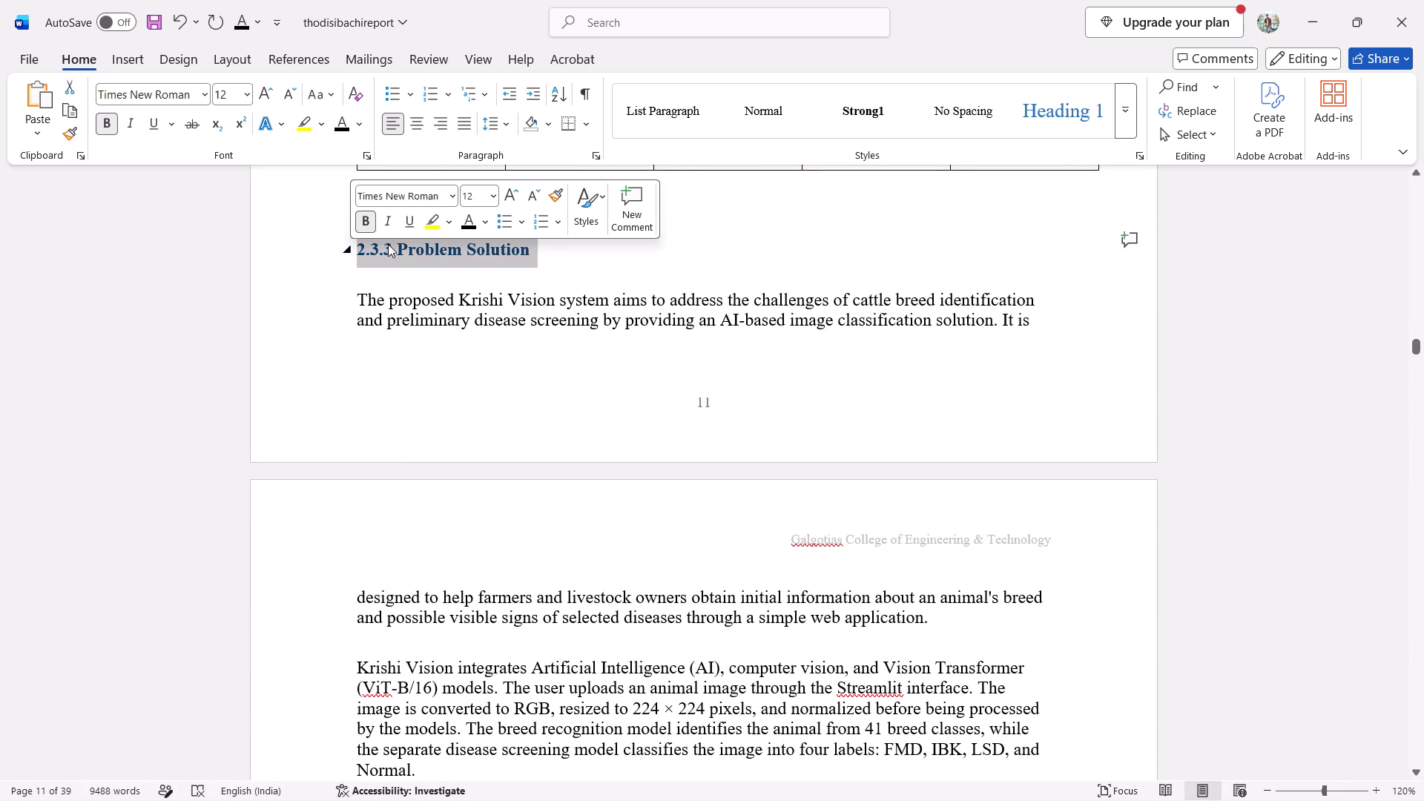
left_click(489, 219)
left_click(473, 282)
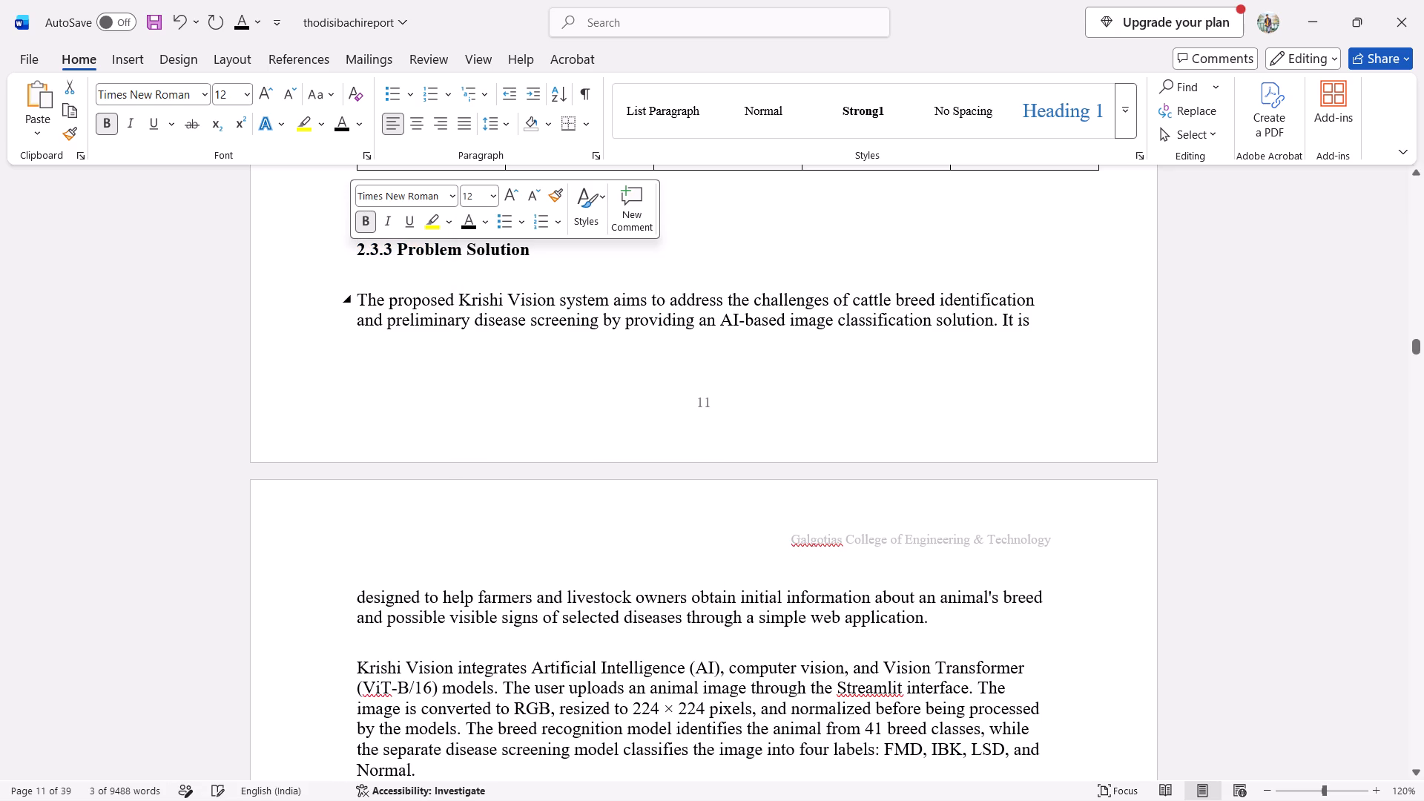
left_click(482, 346)
Change the font colour of the whole "3. IMPLEMENTATION" heading, including its number, to Automatic black.
scroll(482, 346, "down", 3)
scroll(482, 346, "up", 1)
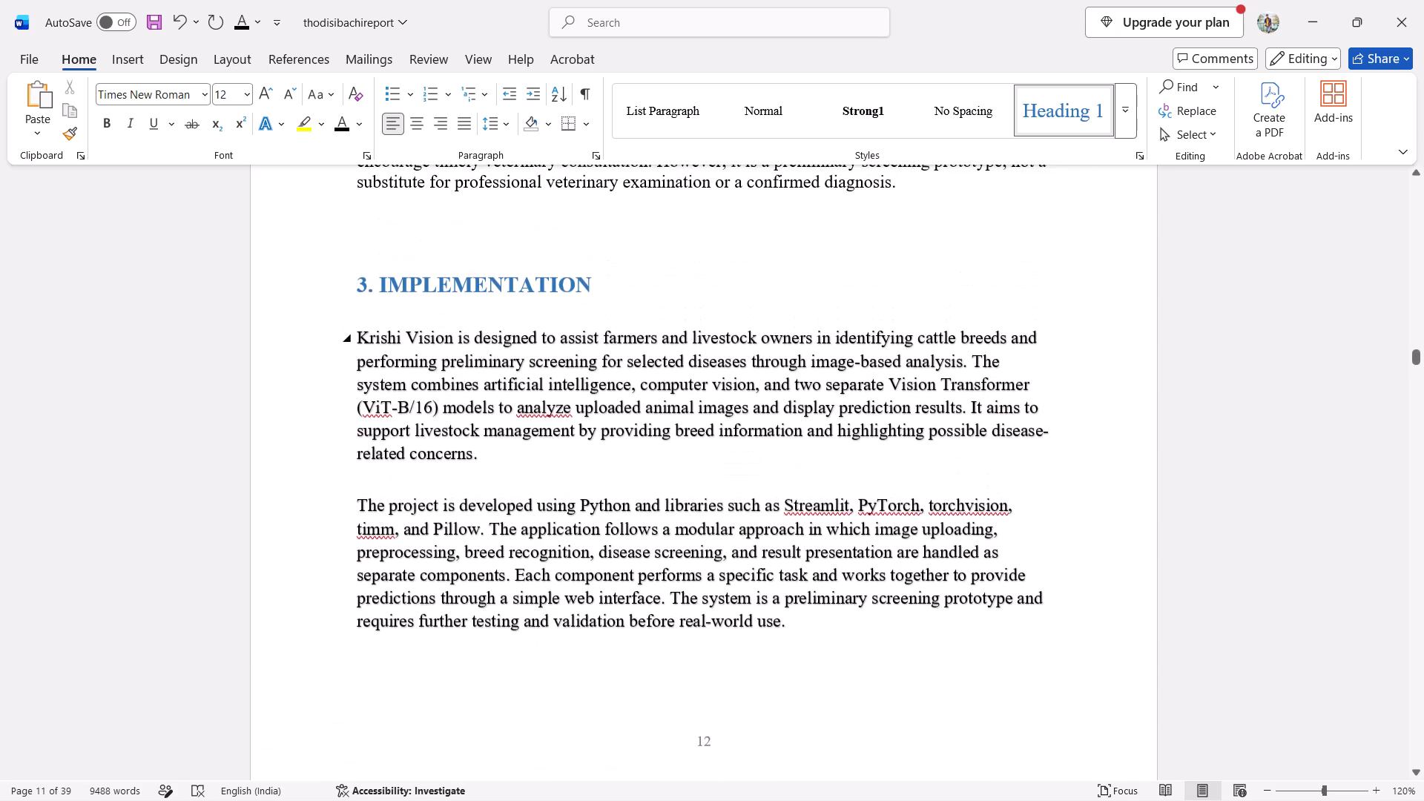
left_click_drag(592, 277, 331, 279)
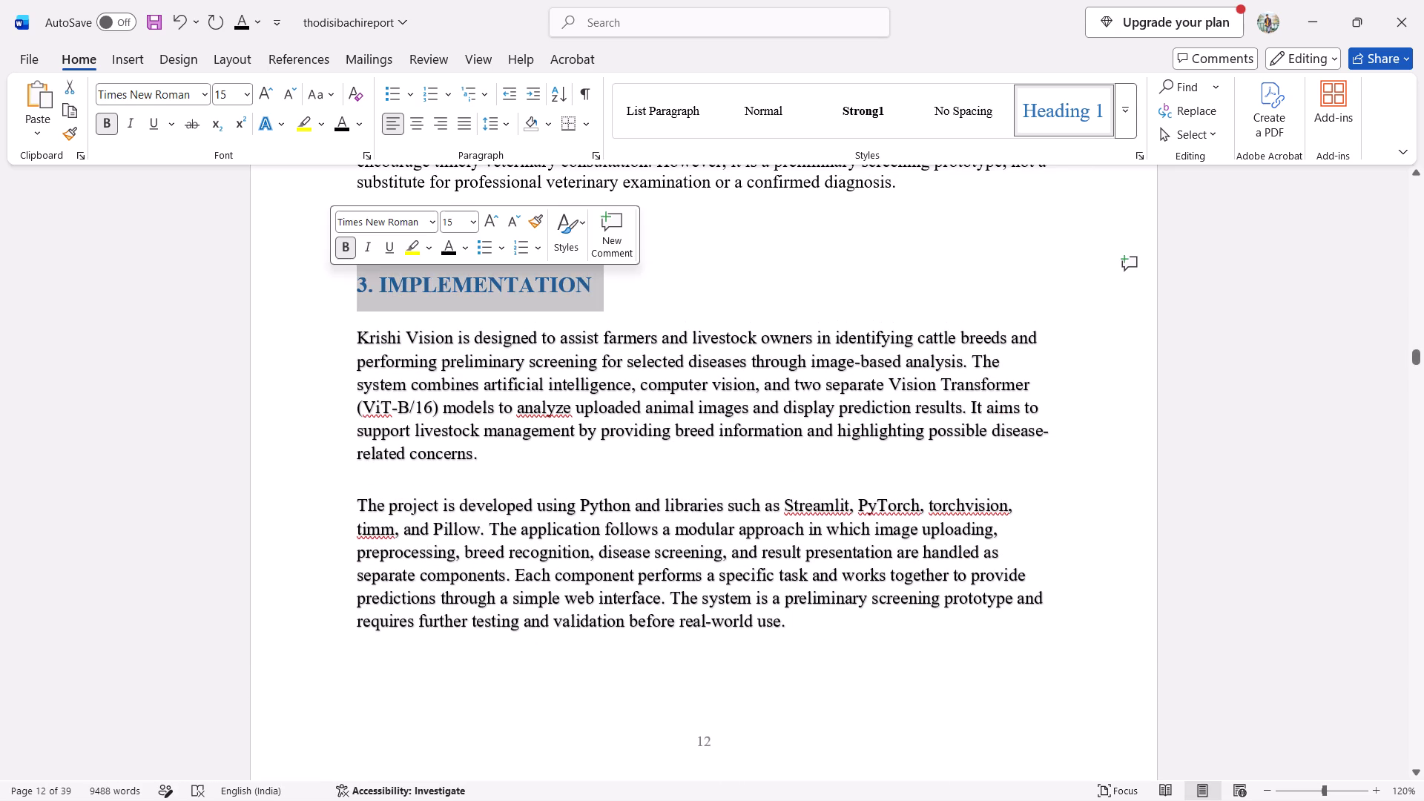
left_click(470, 246)
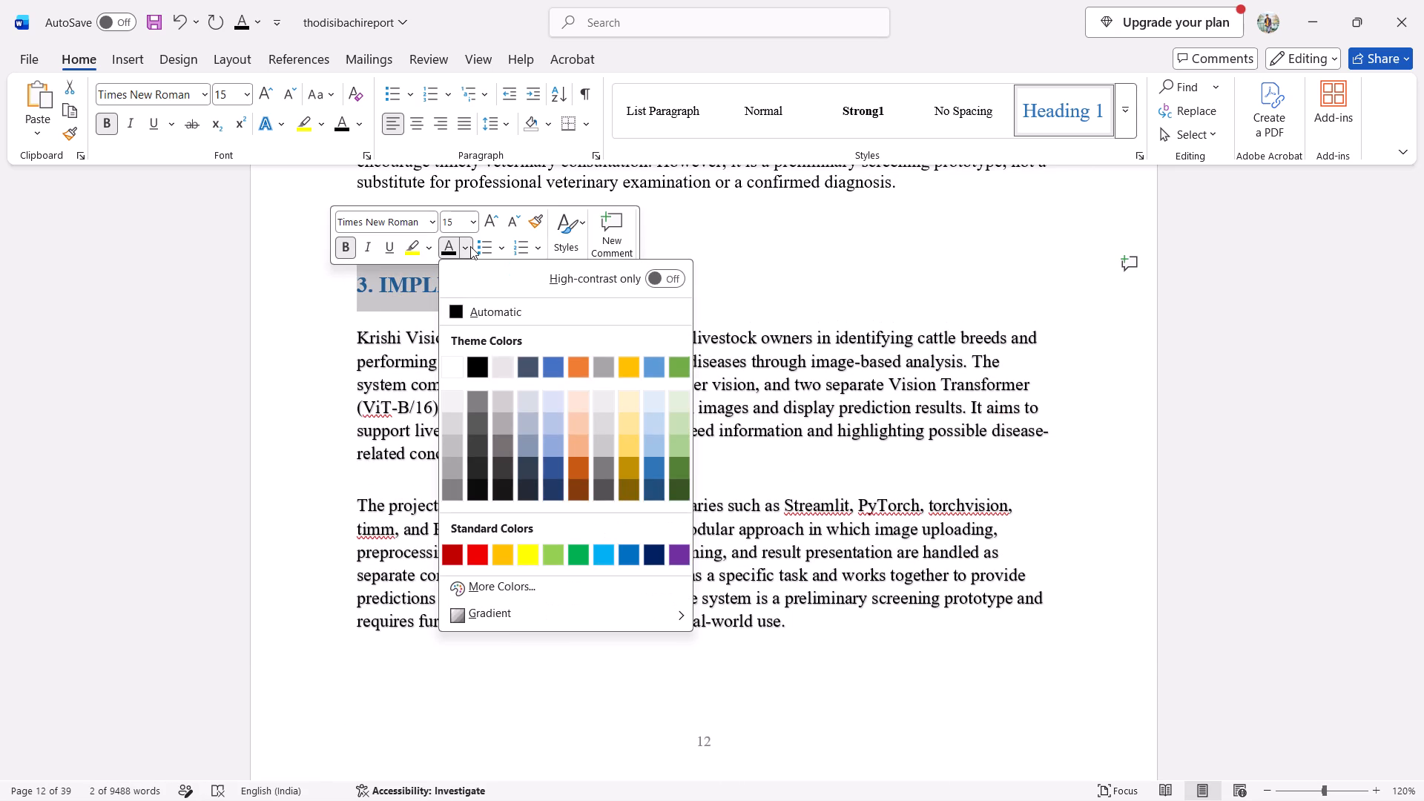
left_click(454, 309)
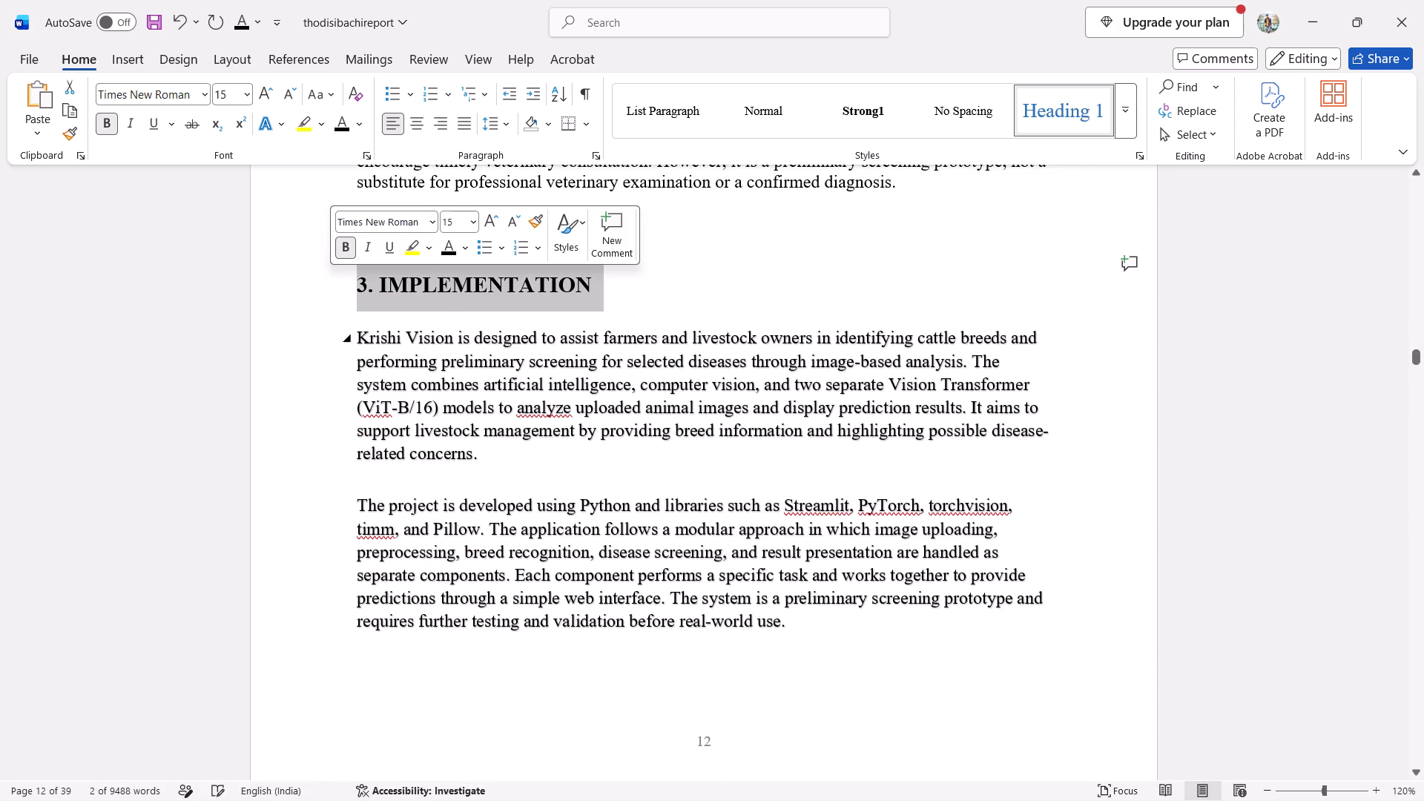
left_click(660, 483)
Look back through the headings of section 2, from the end of the chapter to "2. LITERATURE REVIEW", to check their colour.
scroll(631, 302, "up", 1)
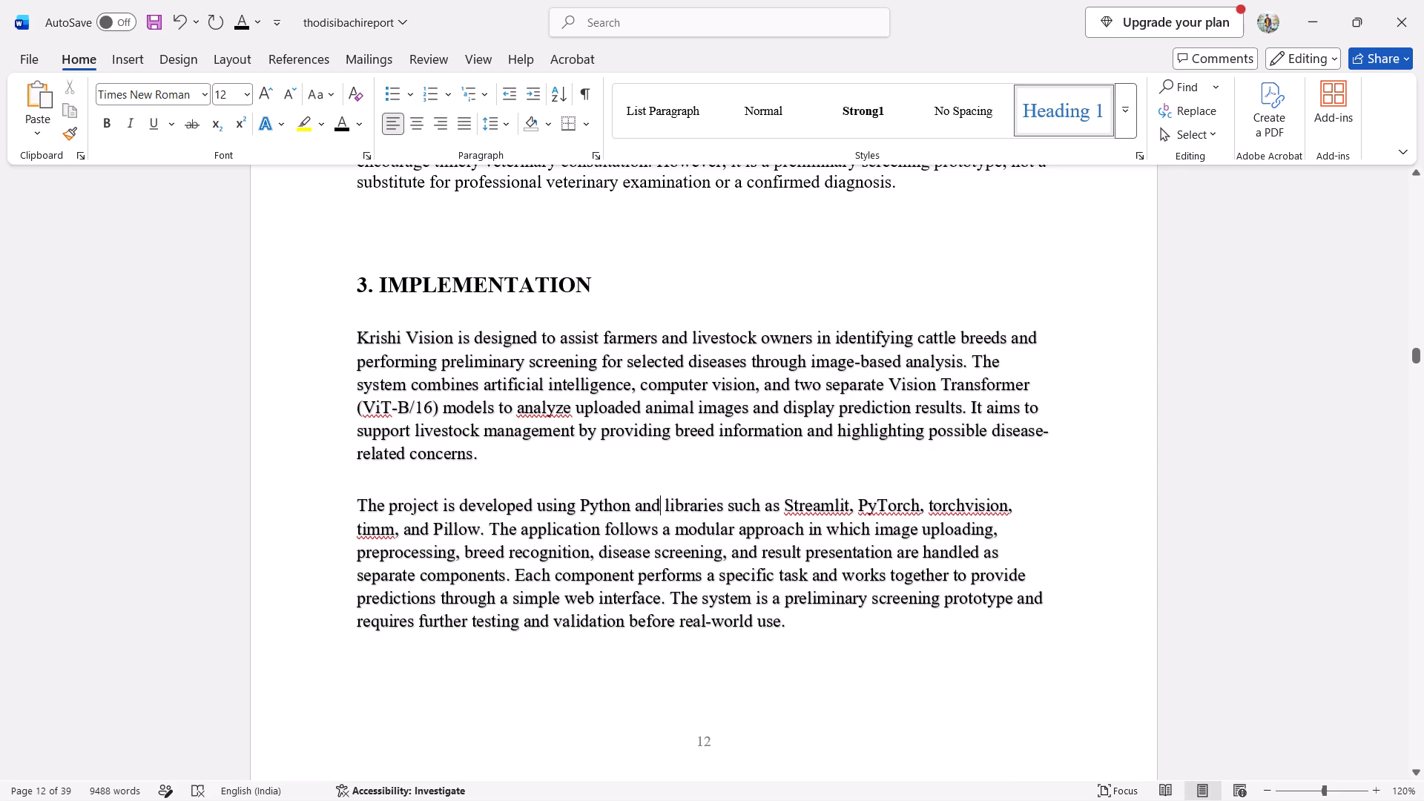
scroll(631, 302, "up", 3)
scroll(631, 302, "down", 2)
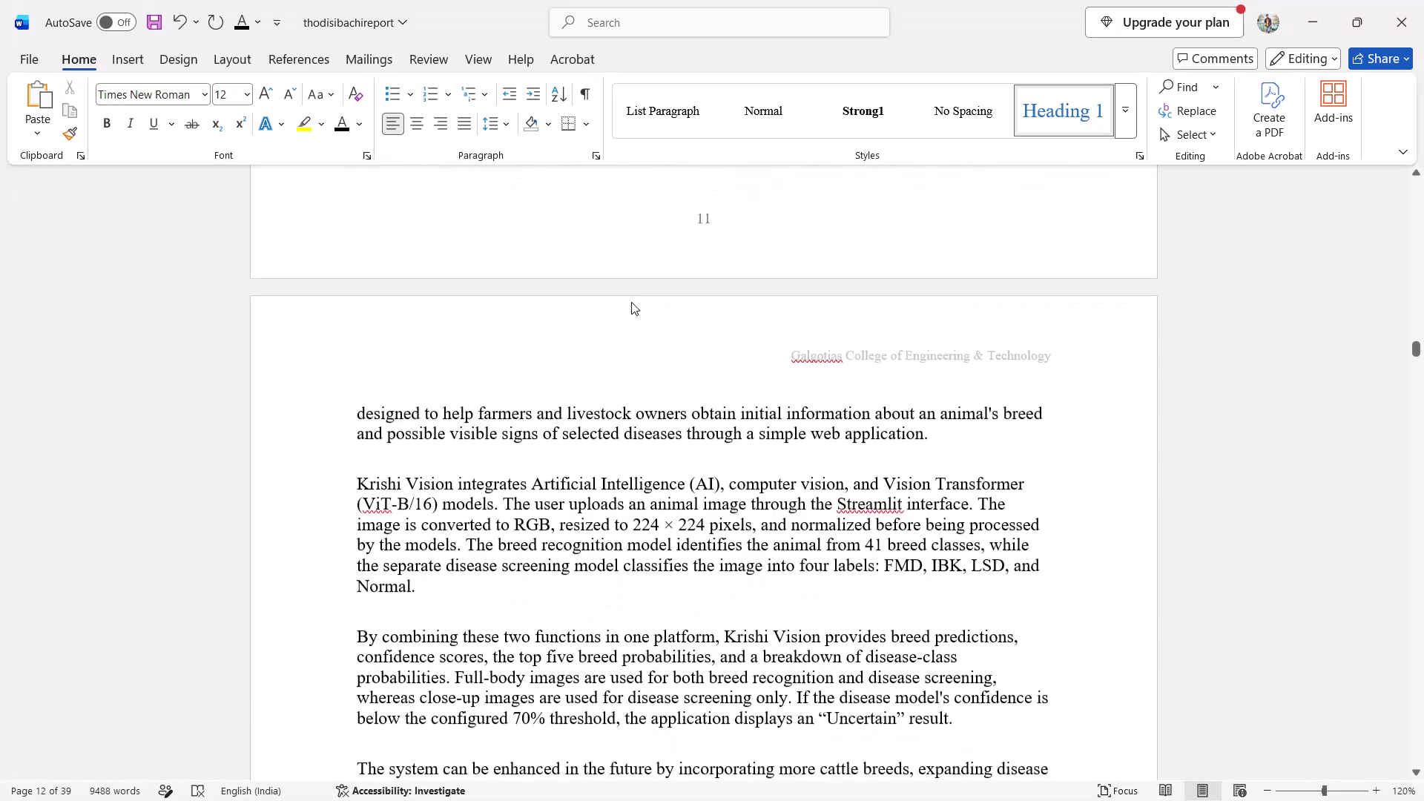
scroll(631, 302, "up", 2)
scroll(580, 343, "up", 3)
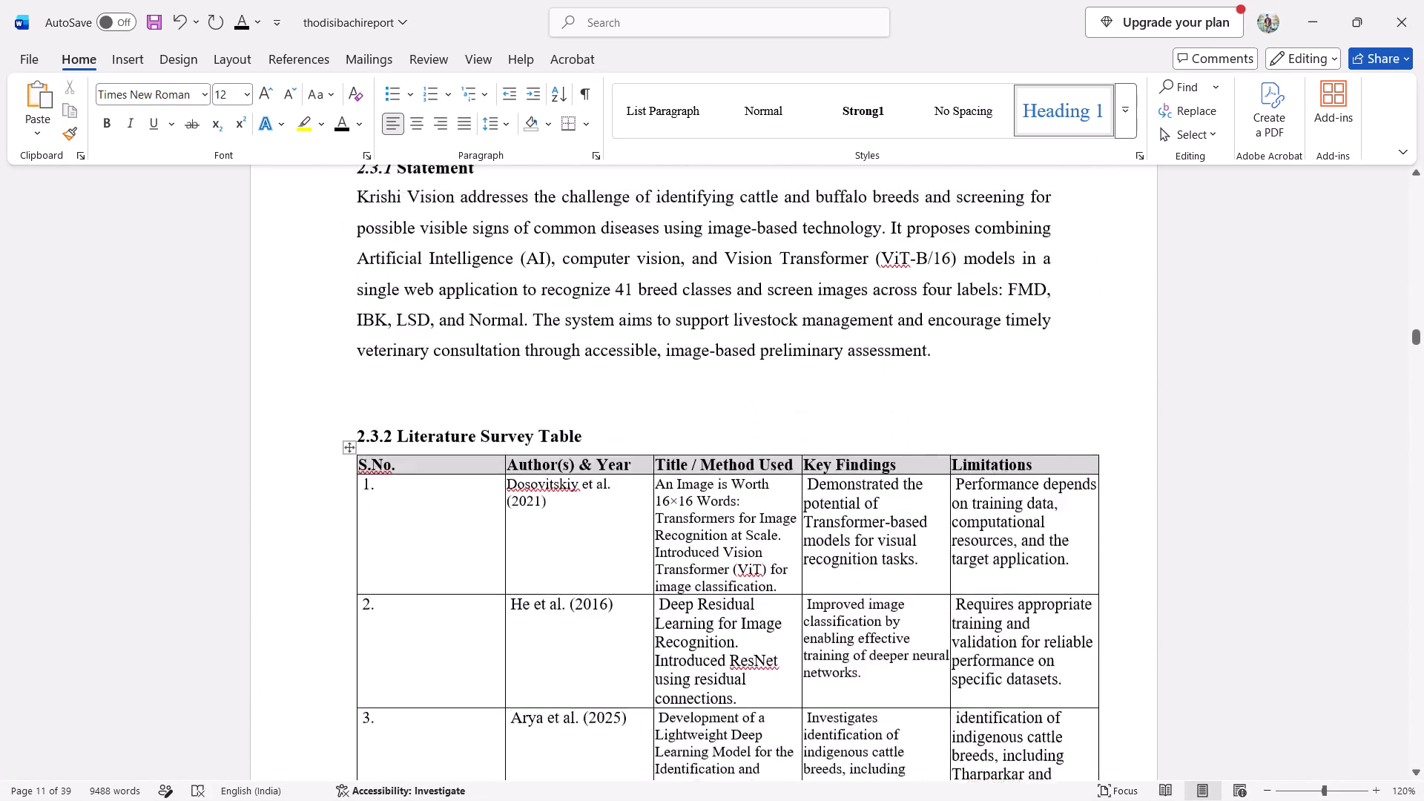
scroll(580, 343, "up", 3)
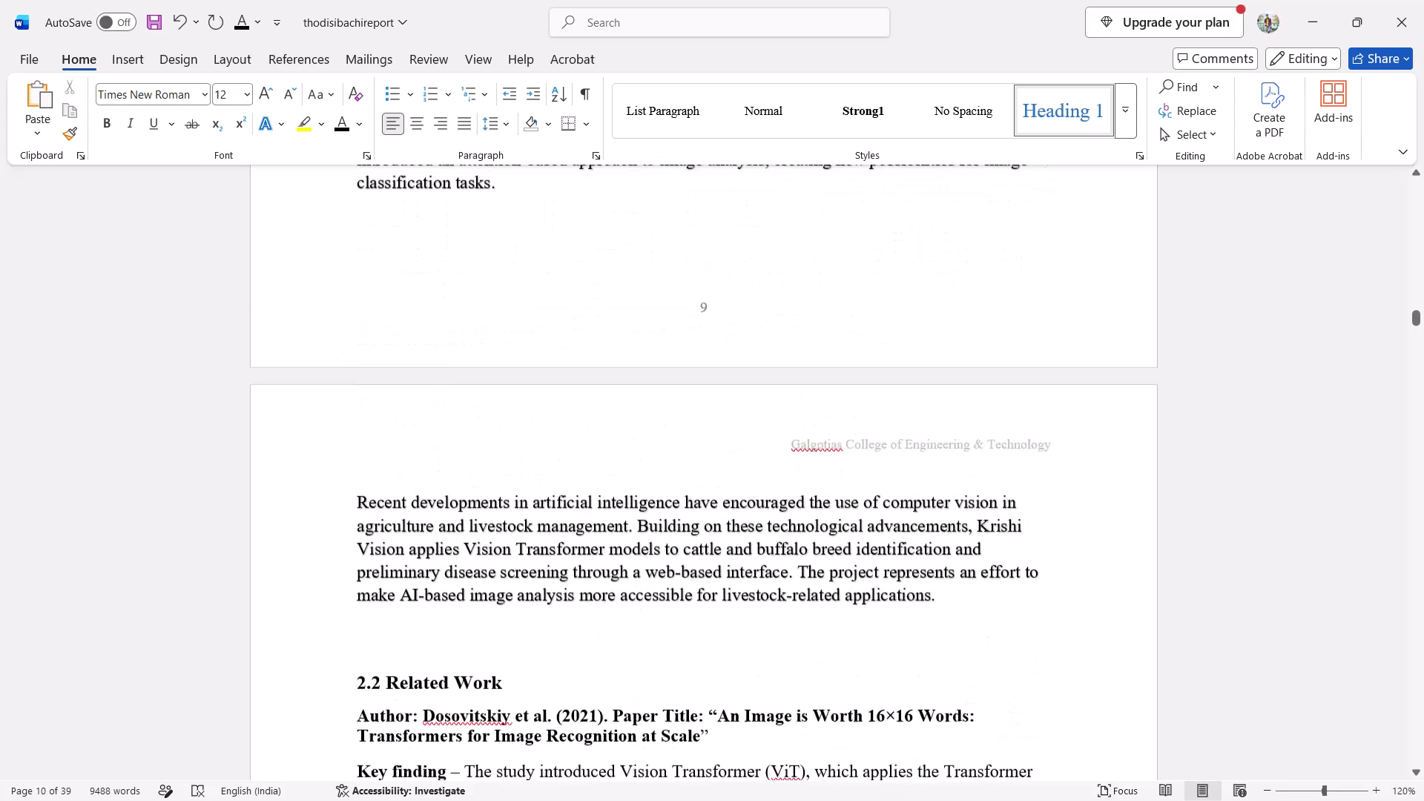
scroll(580, 343, "up", 3)
scroll(580, 343, "down", 5)
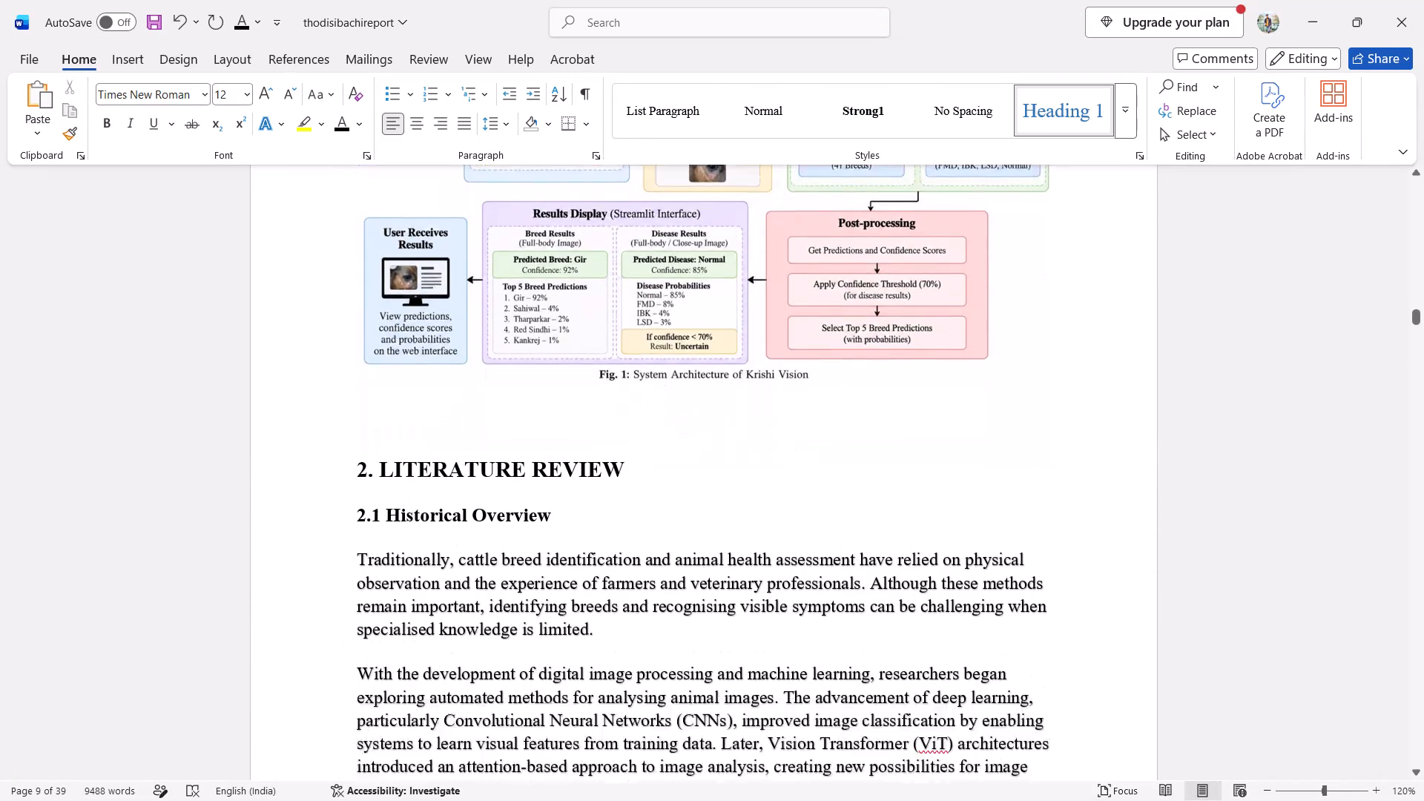
scroll(580, 343, "down", 7)
Change the font colour of the "3.1 Project Scope and Features" heading, including its number, to Automatic black.
scroll(580, 343, "up", 1)
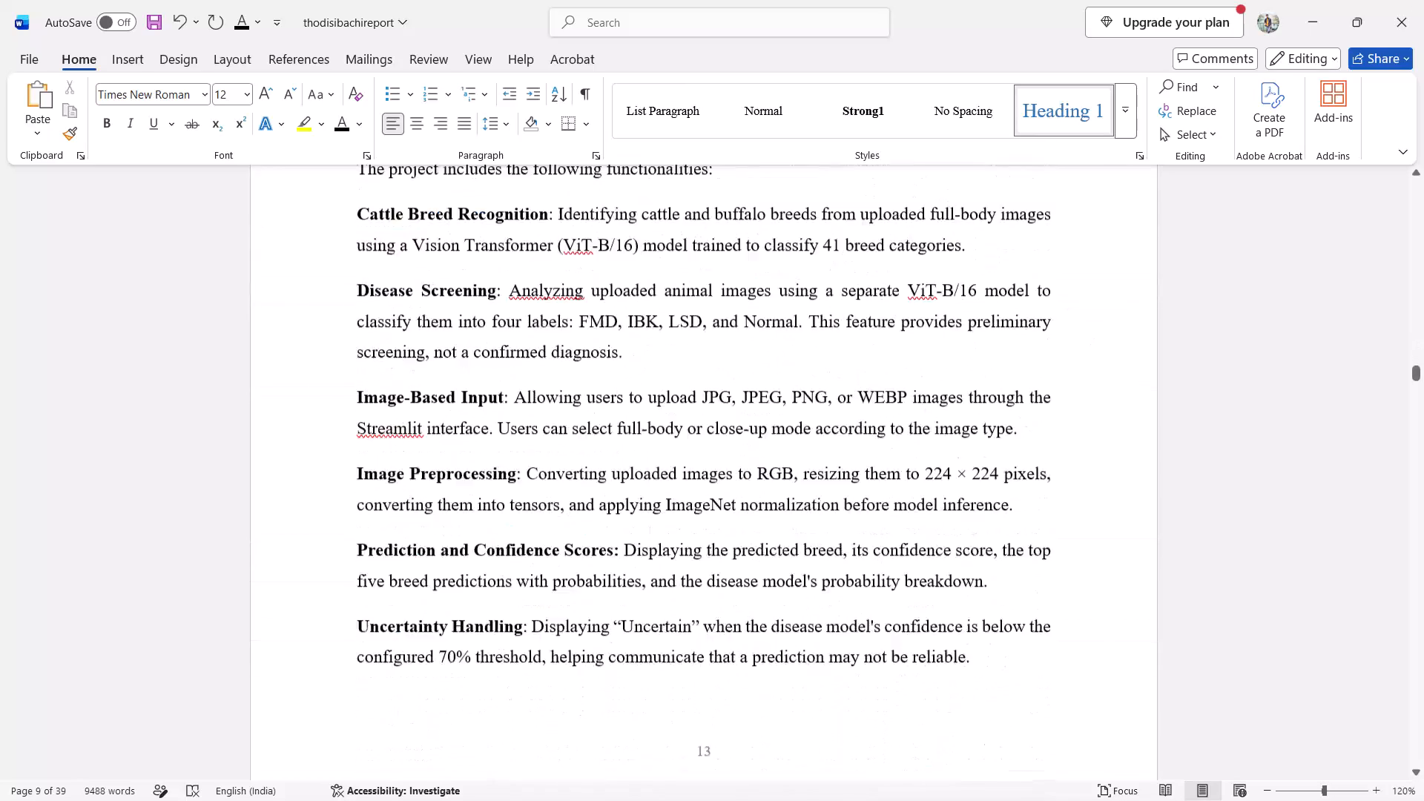
scroll(580, 343, "up", 1)
scroll(580, 343, "down", 1)
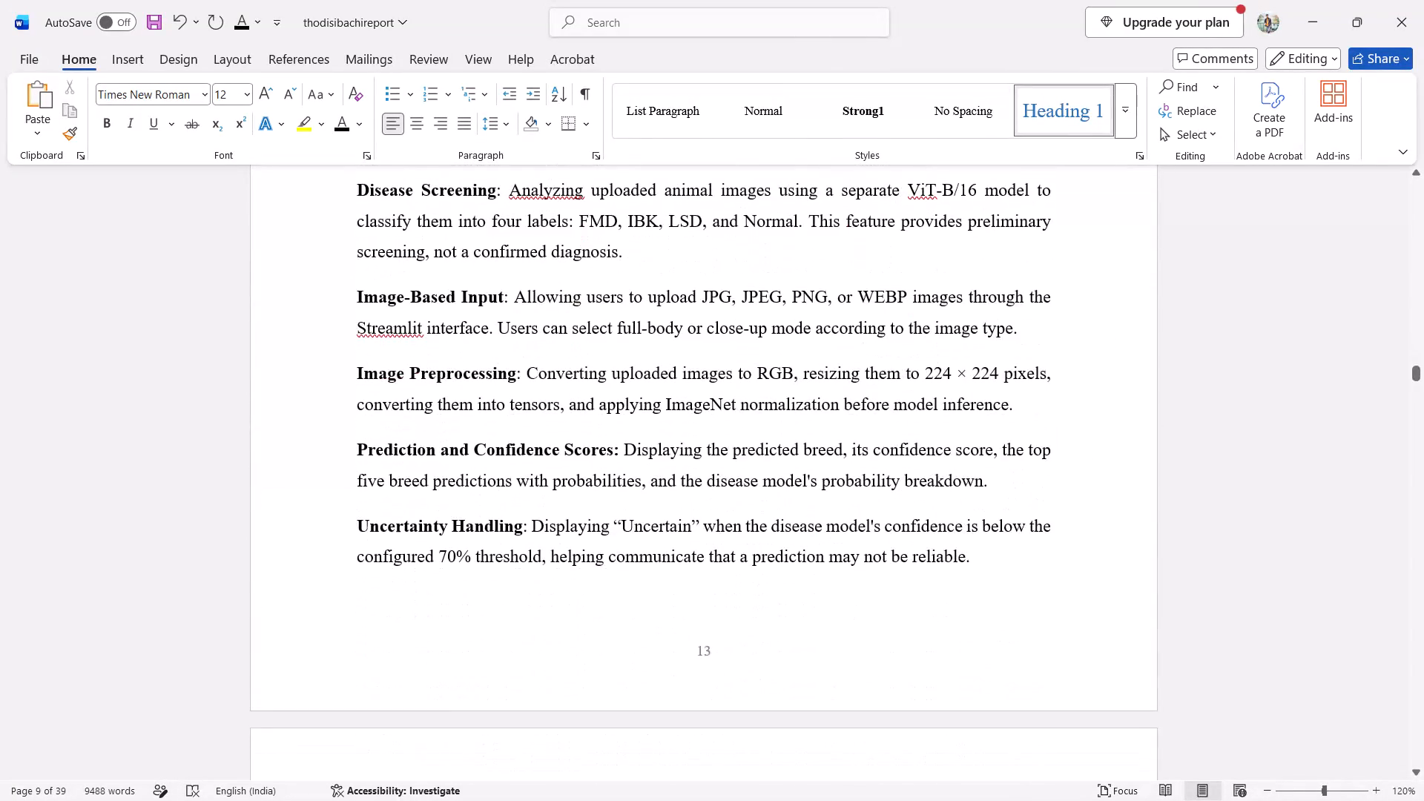
scroll(580, 343, "up", 4)
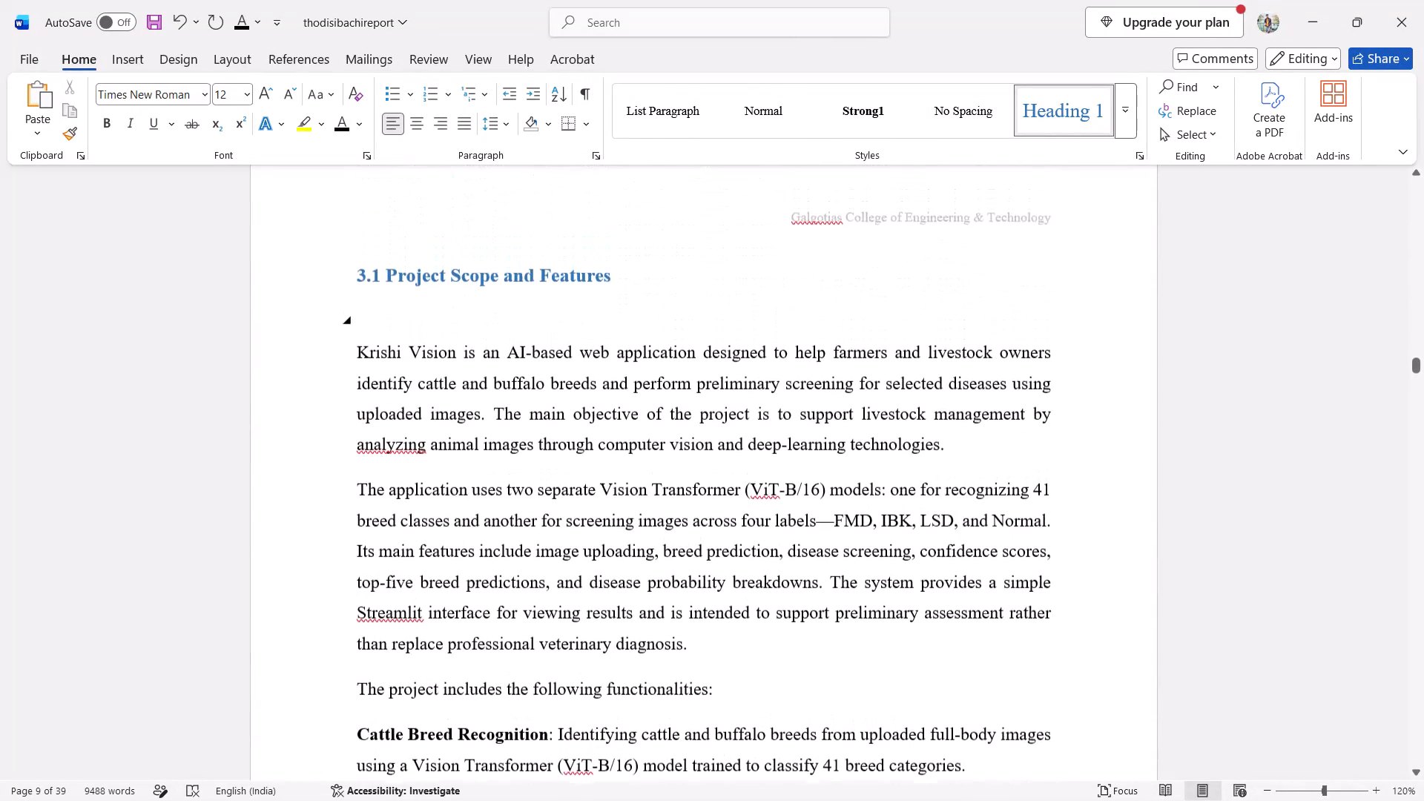
scroll(580, 343, "up", 1)
left_click_drag(618, 306, 377, 299)
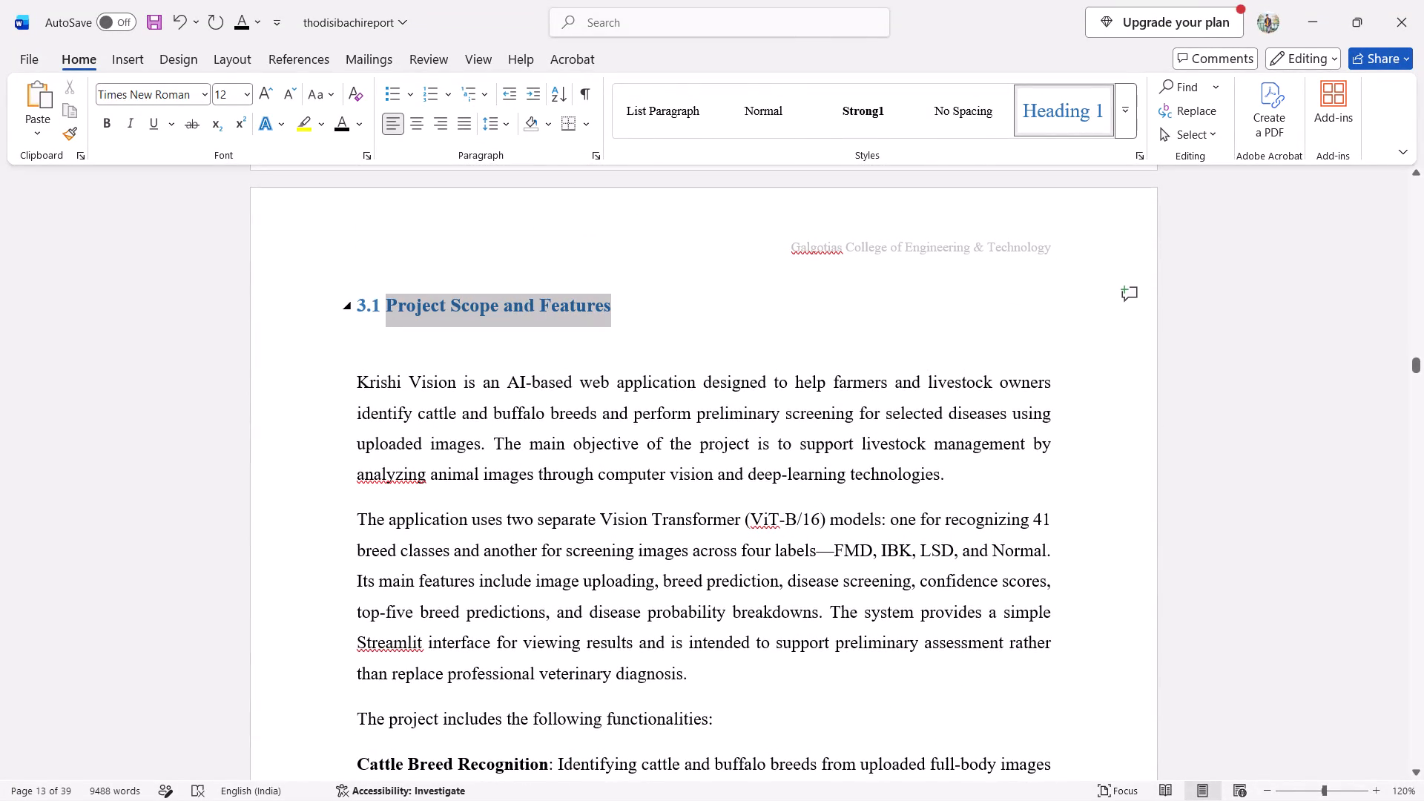
left_click_drag(377, 299, 352, 295)
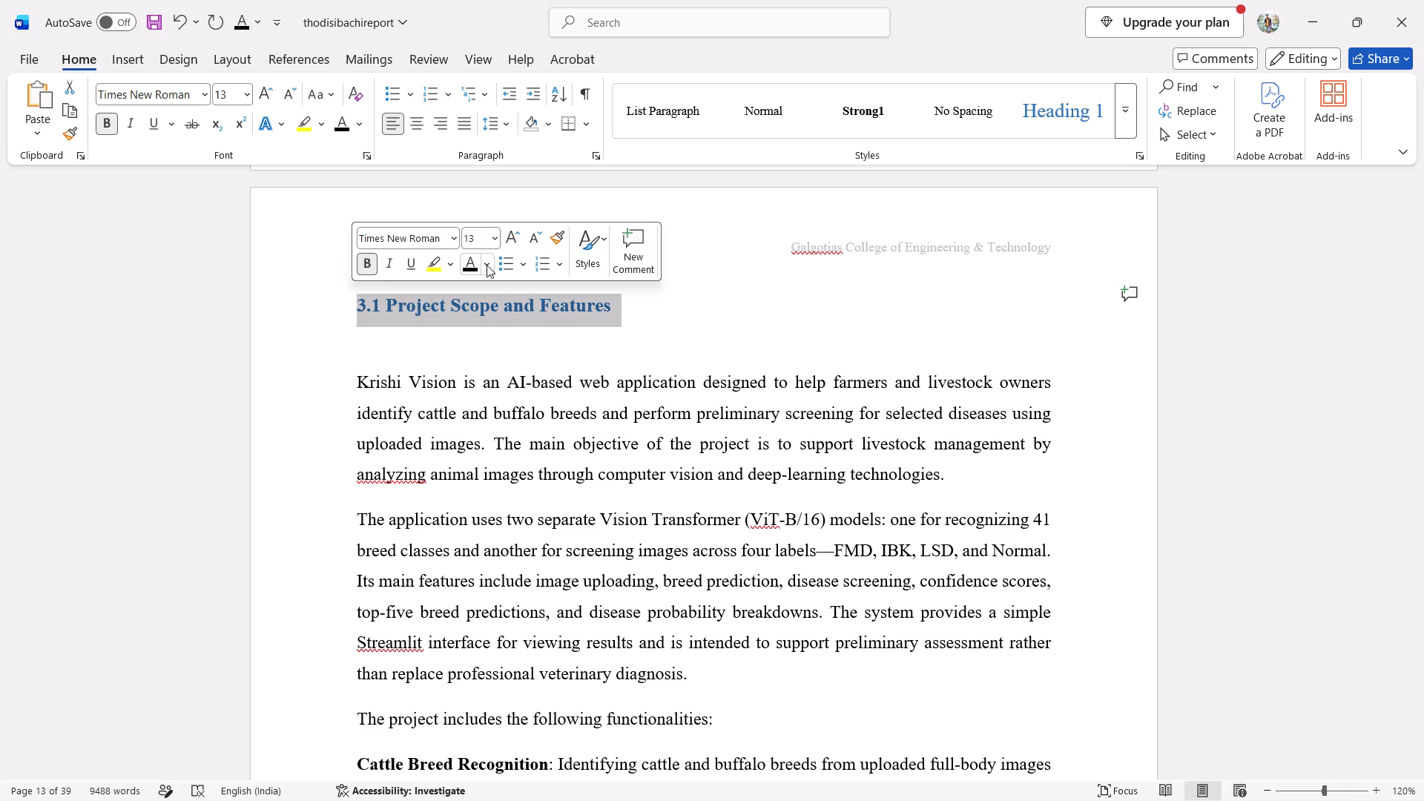
left_click(487, 265)
left_click(474, 326)
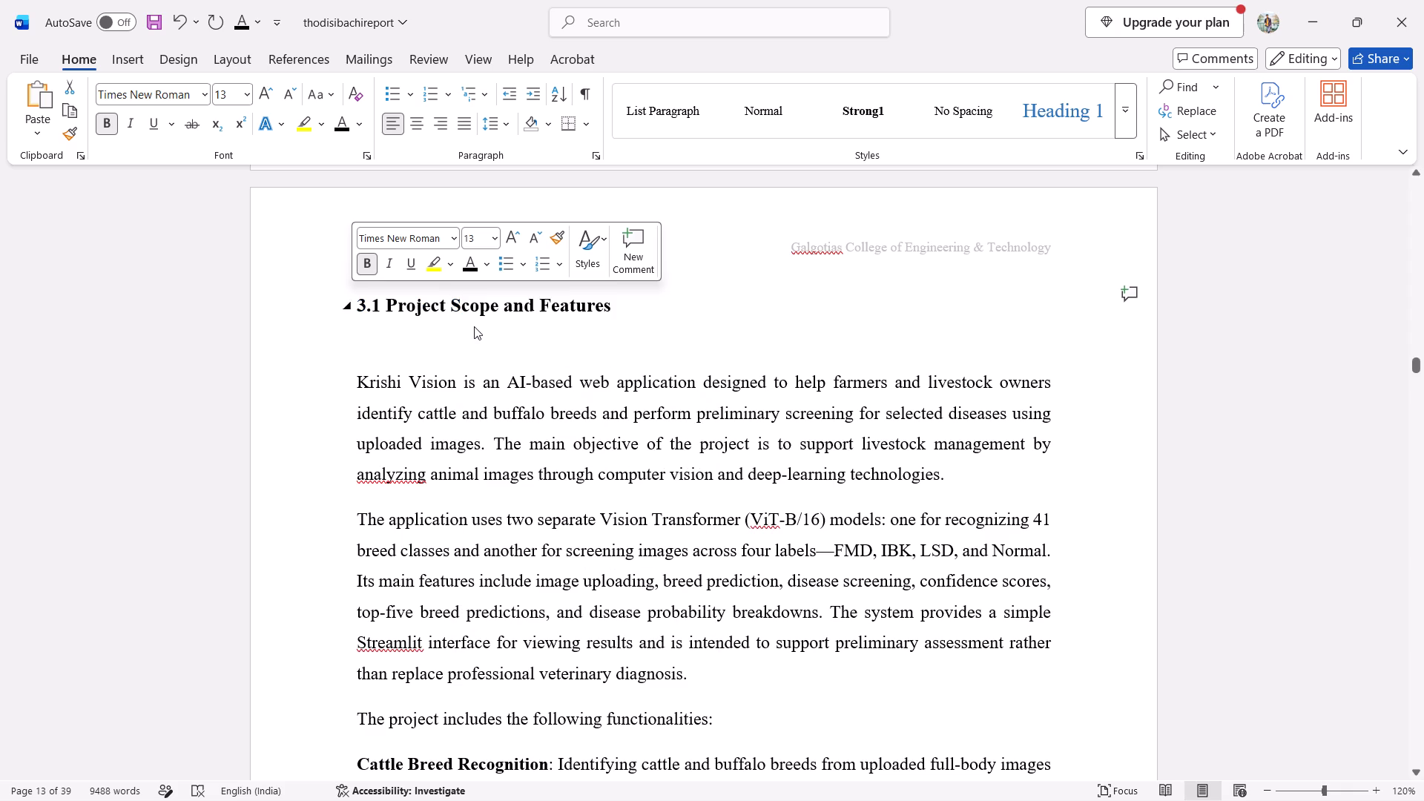
left_click(687, 343)
Change the font colour of the "3.2.2 Technologies Used" heading, including its number, to Automatic black.
scroll(687, 343, "down", 6)
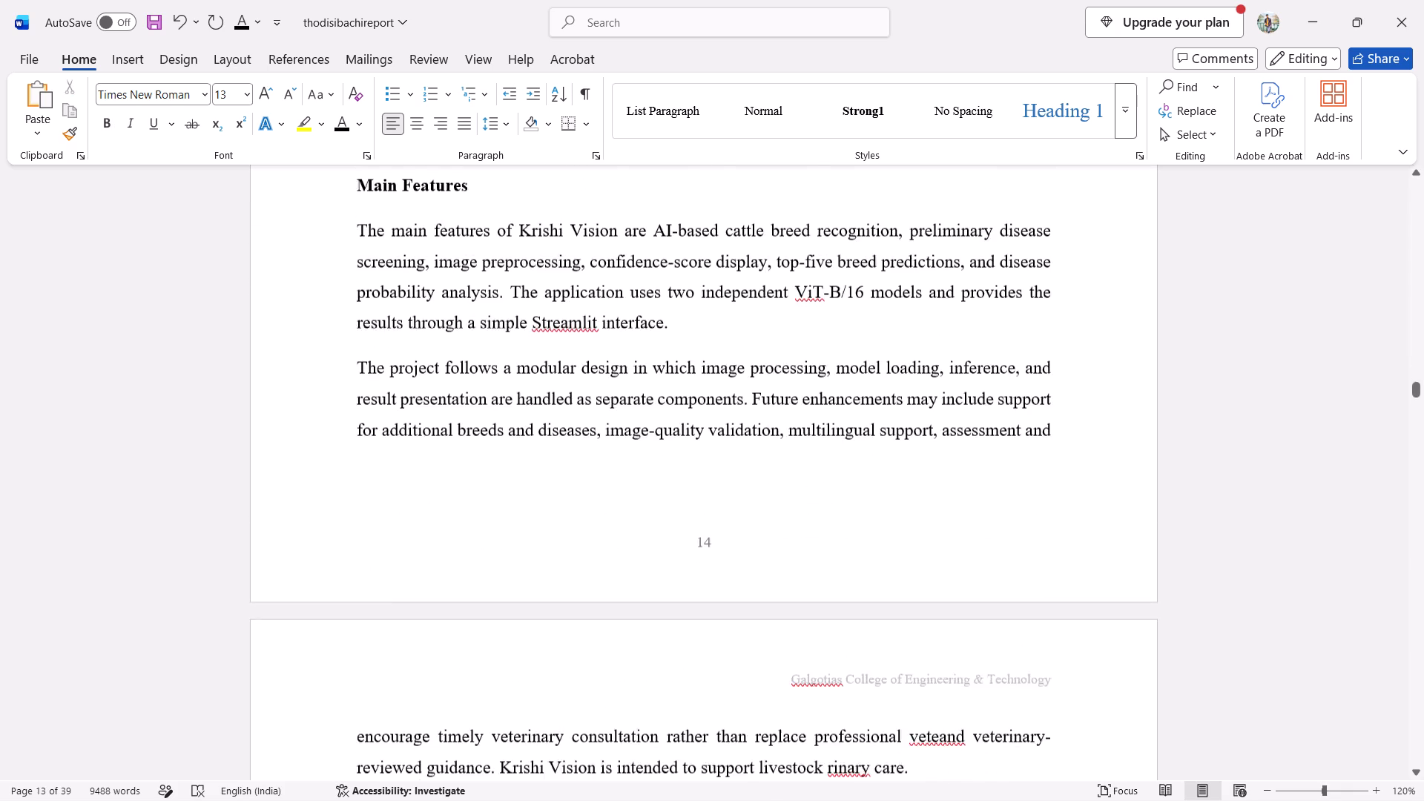
scroll(687, 343, "down", 2)
scroll(687, 343, "up", 1)
scroll(687, 343, "down", 1)
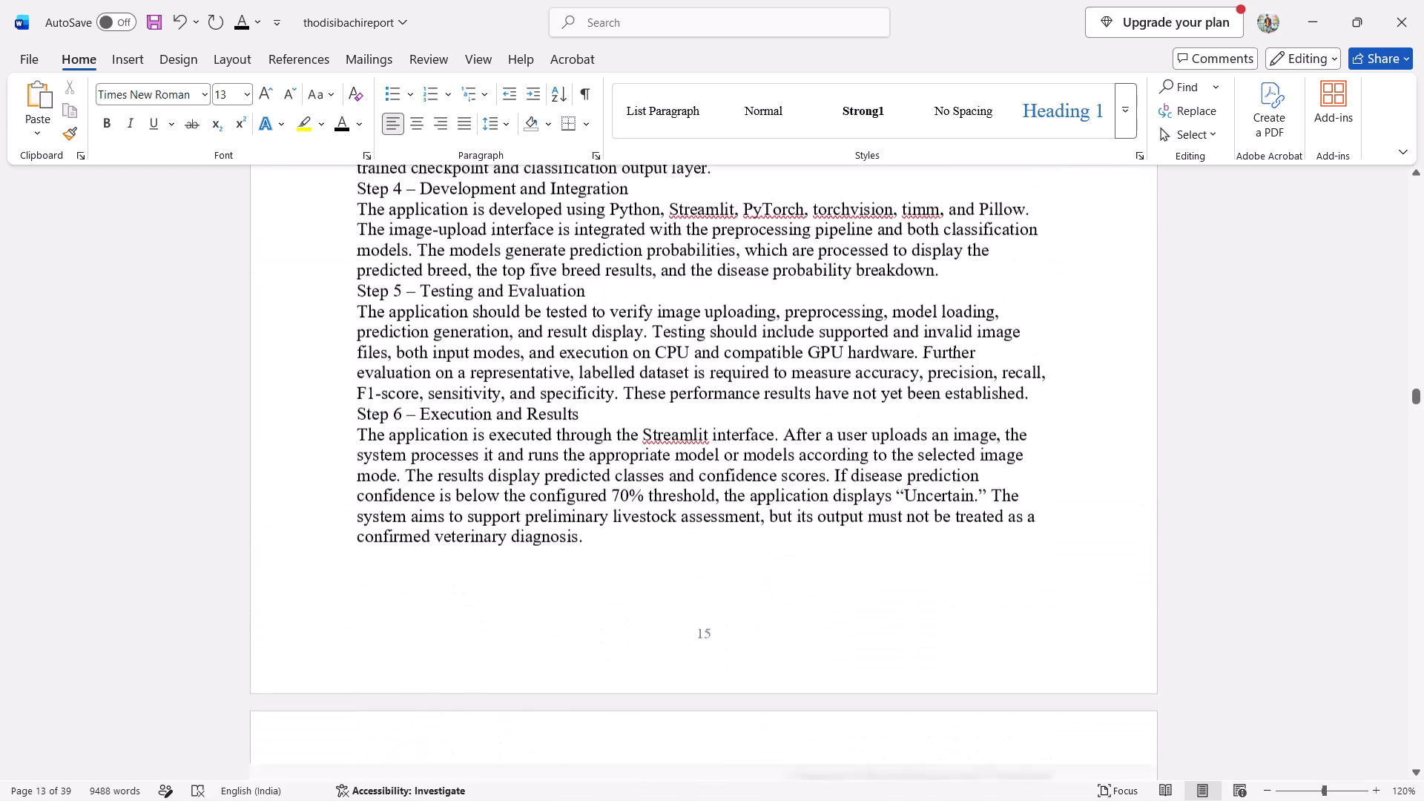
scroll(687, 343, "down", 1)
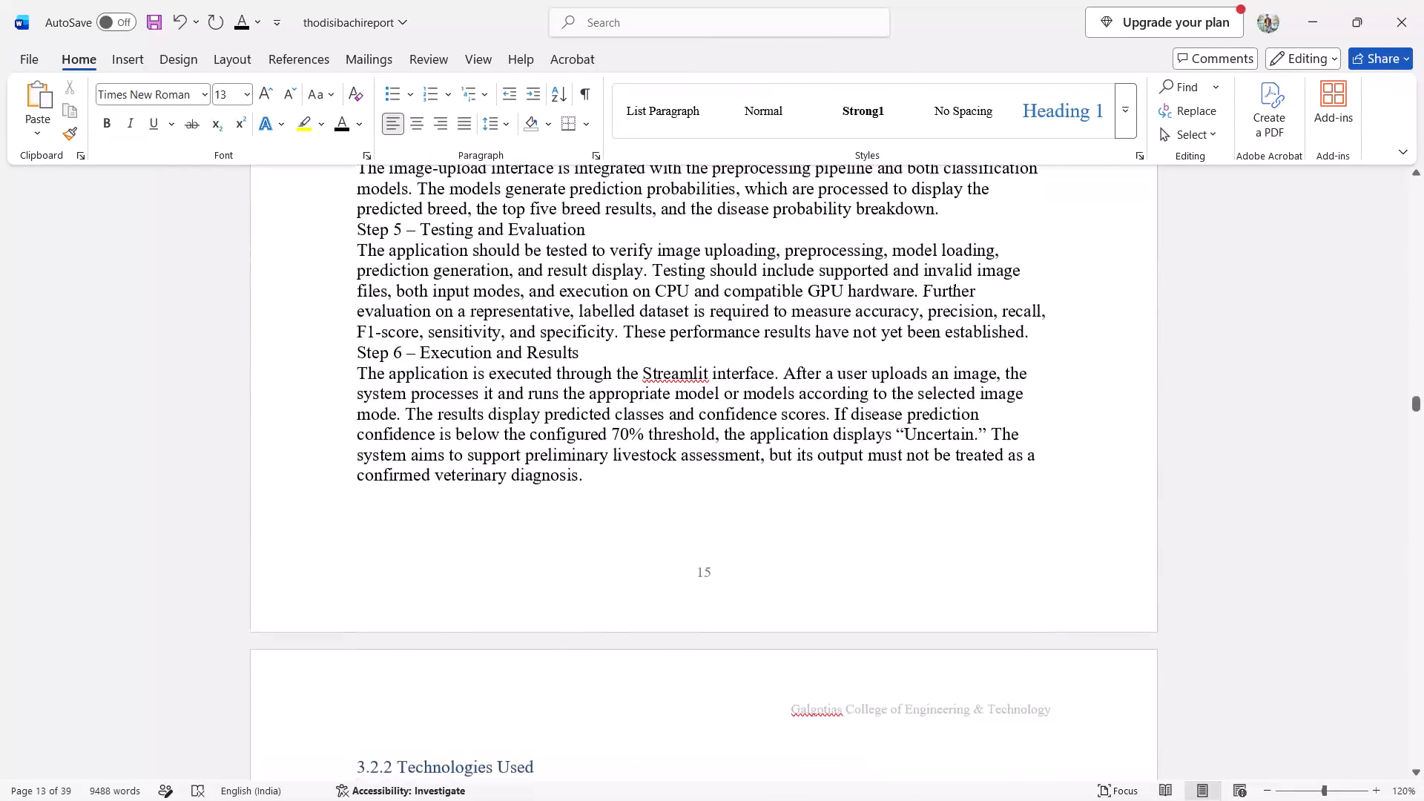
scroll(687, 343, "down", 1)
left_click_drag(539, 375, 485, 382)
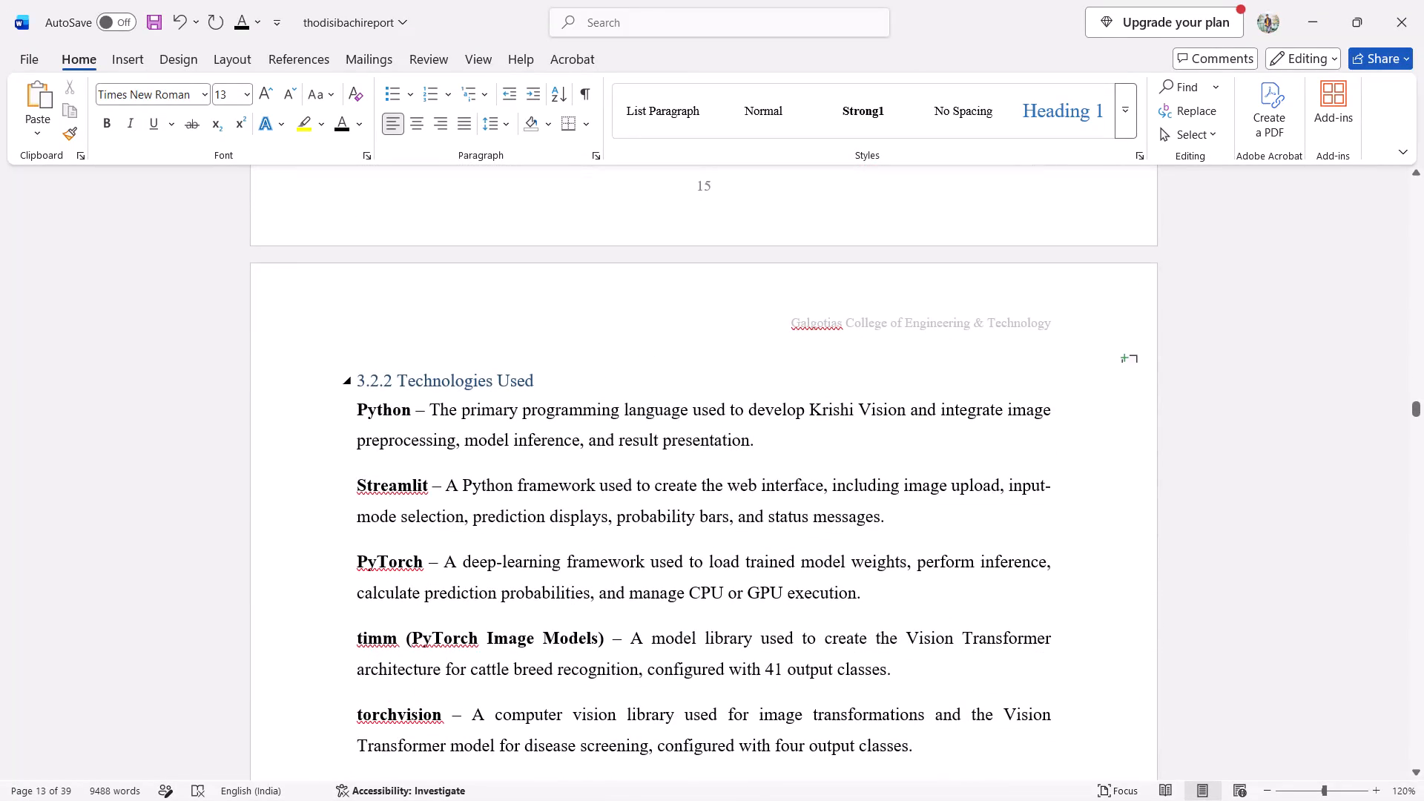
left_click_drag(485, 382, 332, 369)
left_click(456, 338)
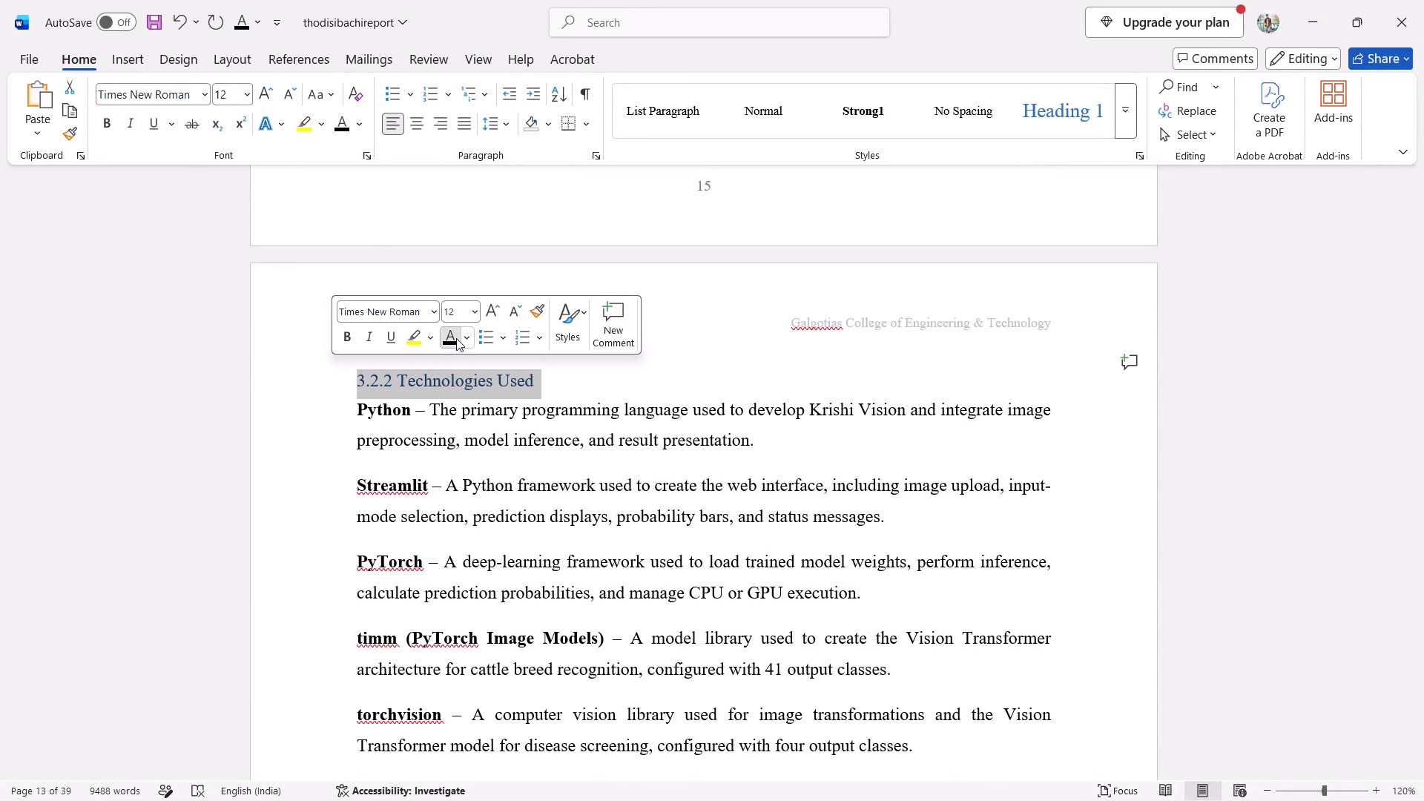
left_click(464, 334)
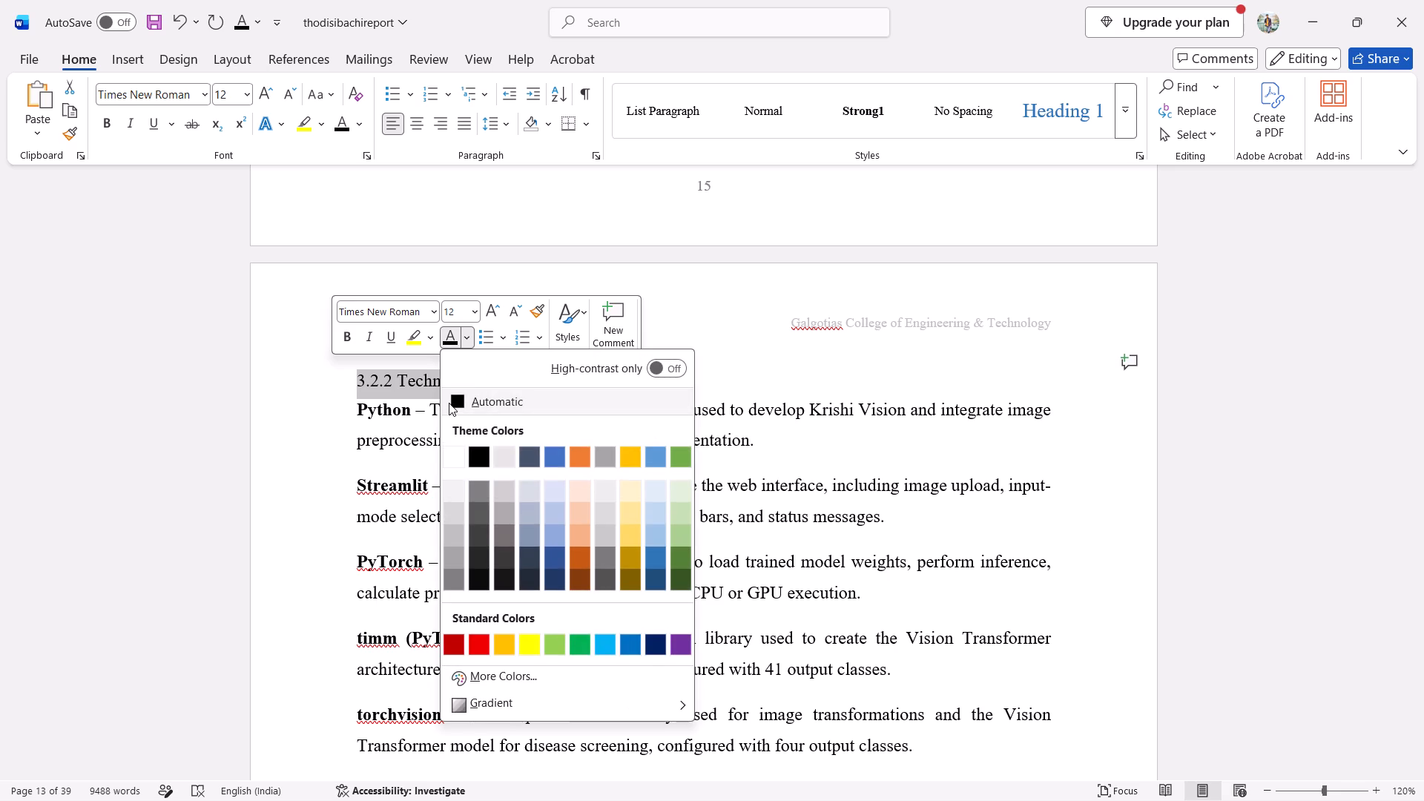
left_click(449, 403)
Change the font colour of the "3.3 Environment Setup" heading, including its number, to Automatic black.
scroll(308, 450, "down", 3)
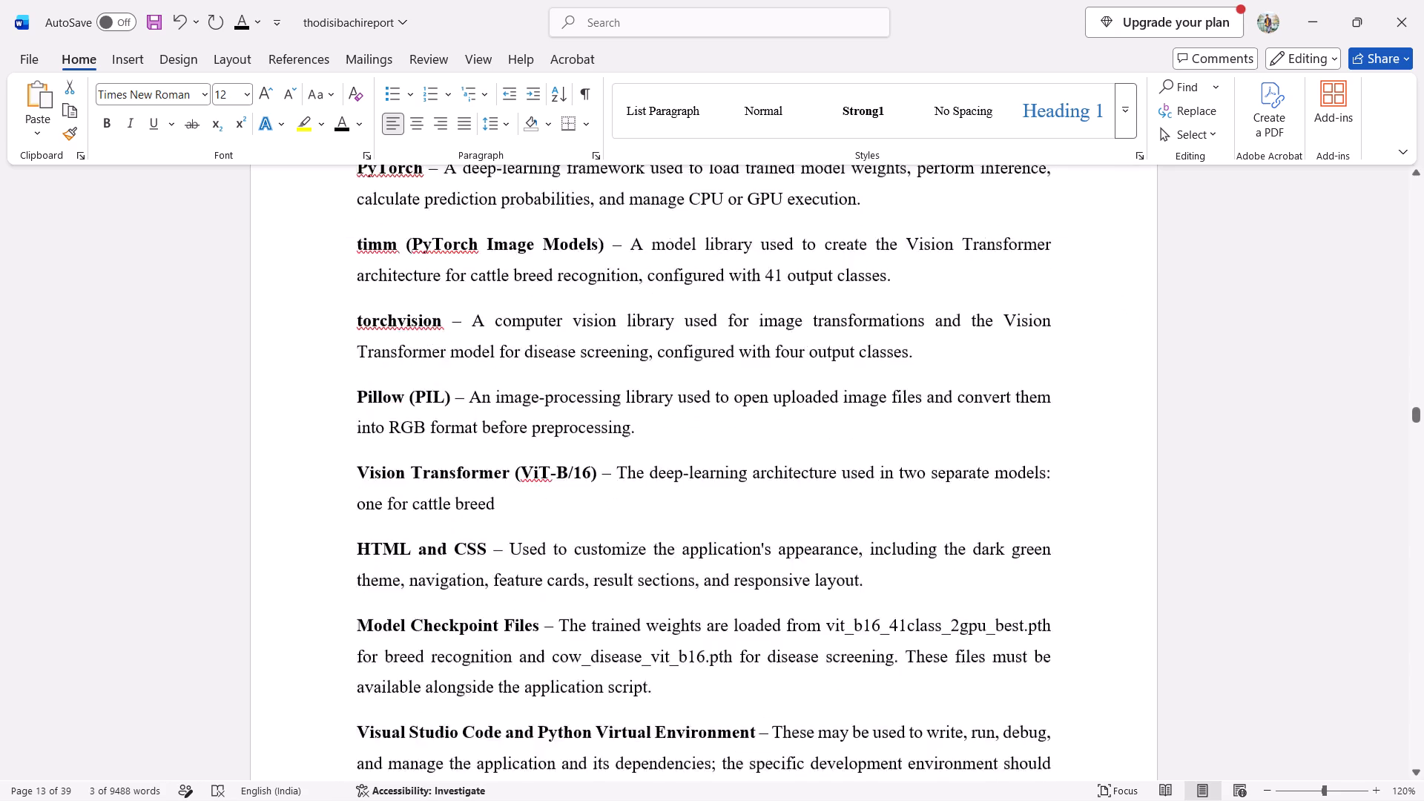
scroll(308, 450, "down", 2)
scroll(415, 489, "up", 2)
left_click_drag(553, 340, 352, 329)
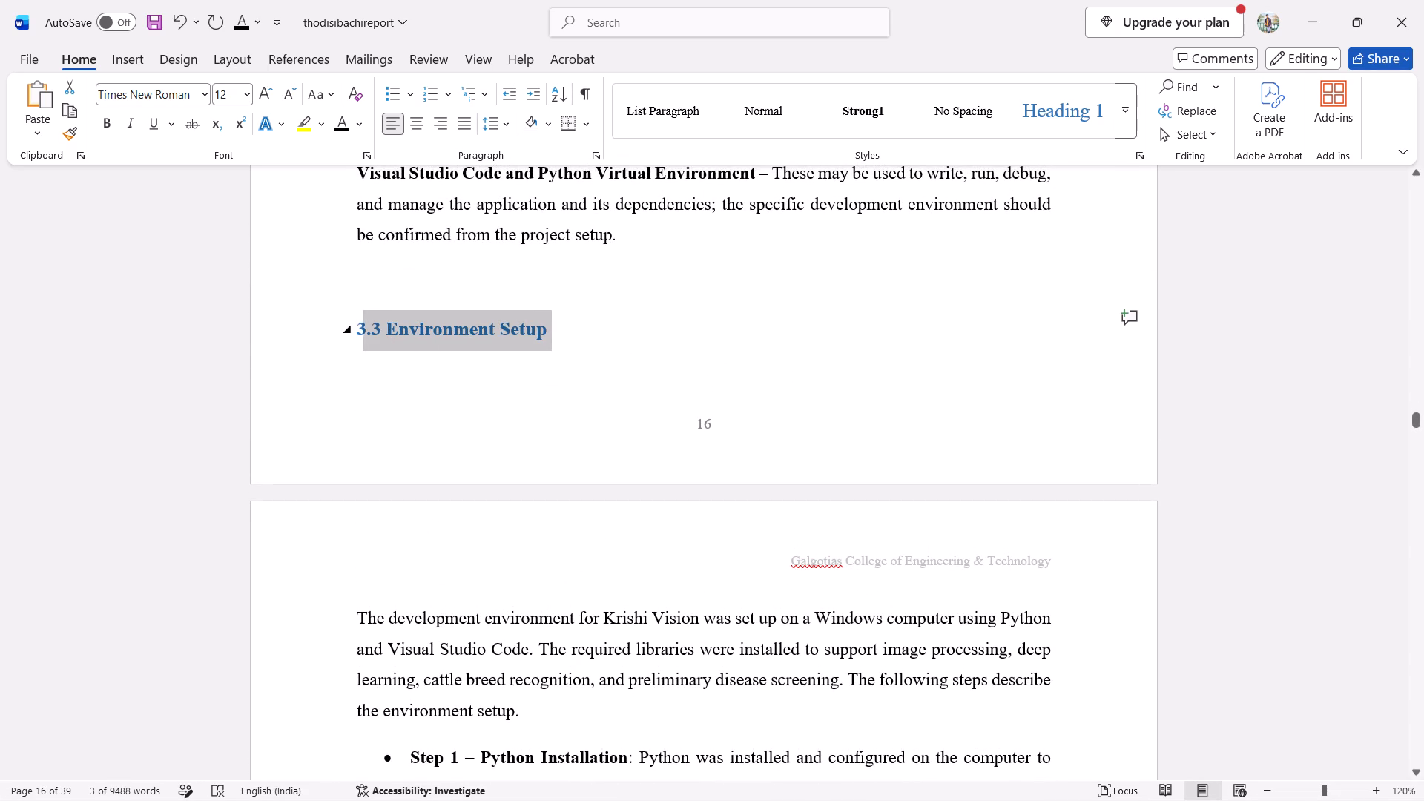
left_click_drag(352, 329, 353, 329)
left_click(492, 300)
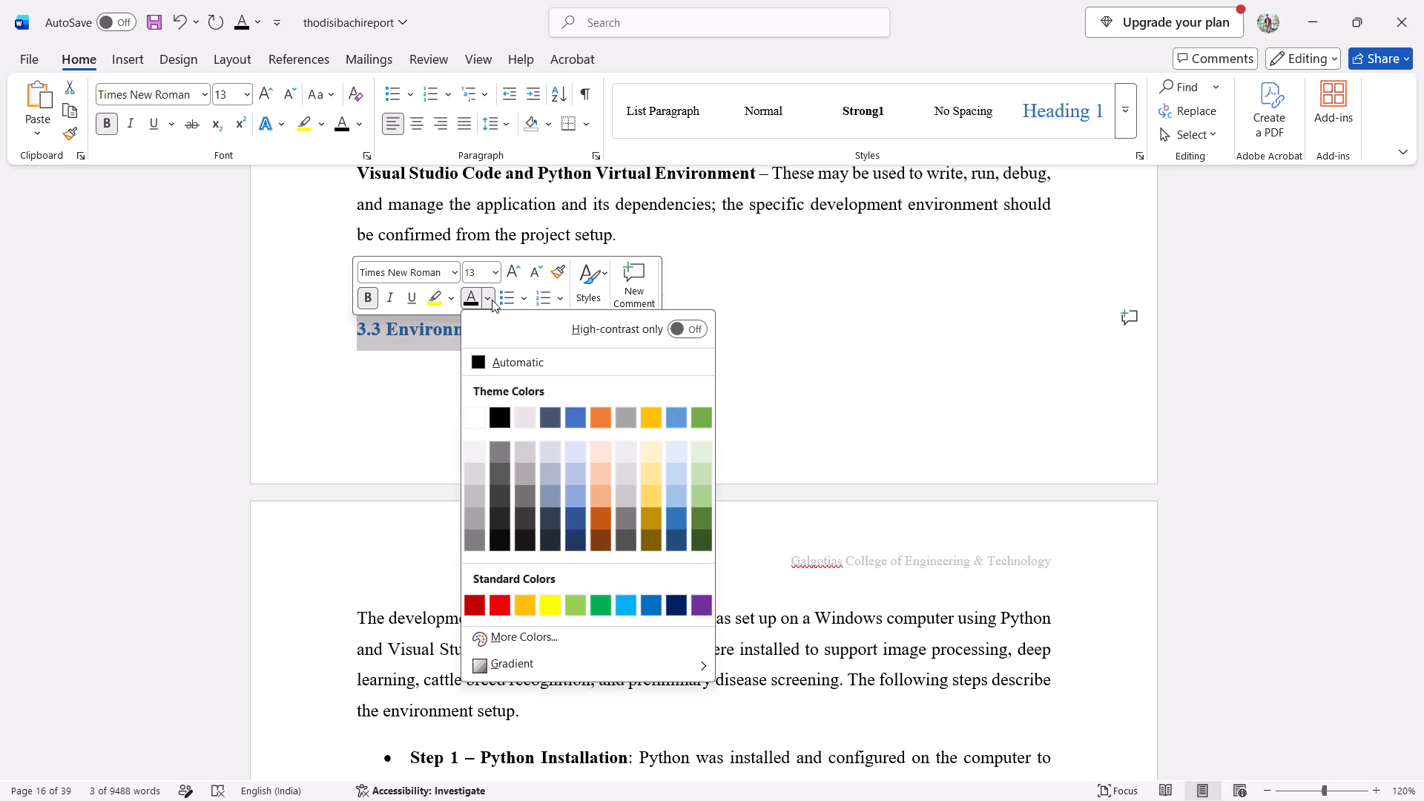
left_click(475, 366)
left_click(612, 317)
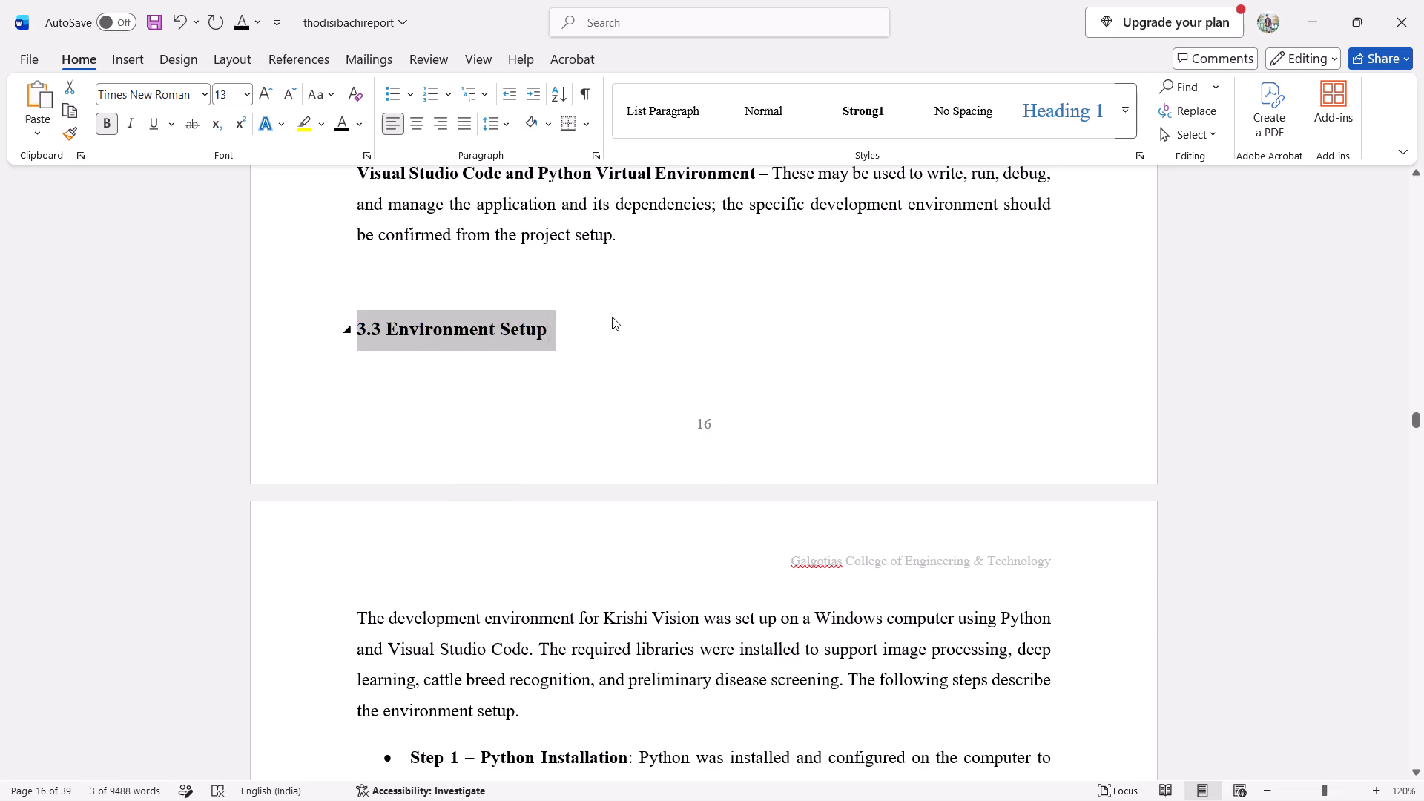
Insert an empty paragraph above the "3.3 Environment Setup" heading to move it onto the same page as its text.
left_click(464, 306)
key("Return")
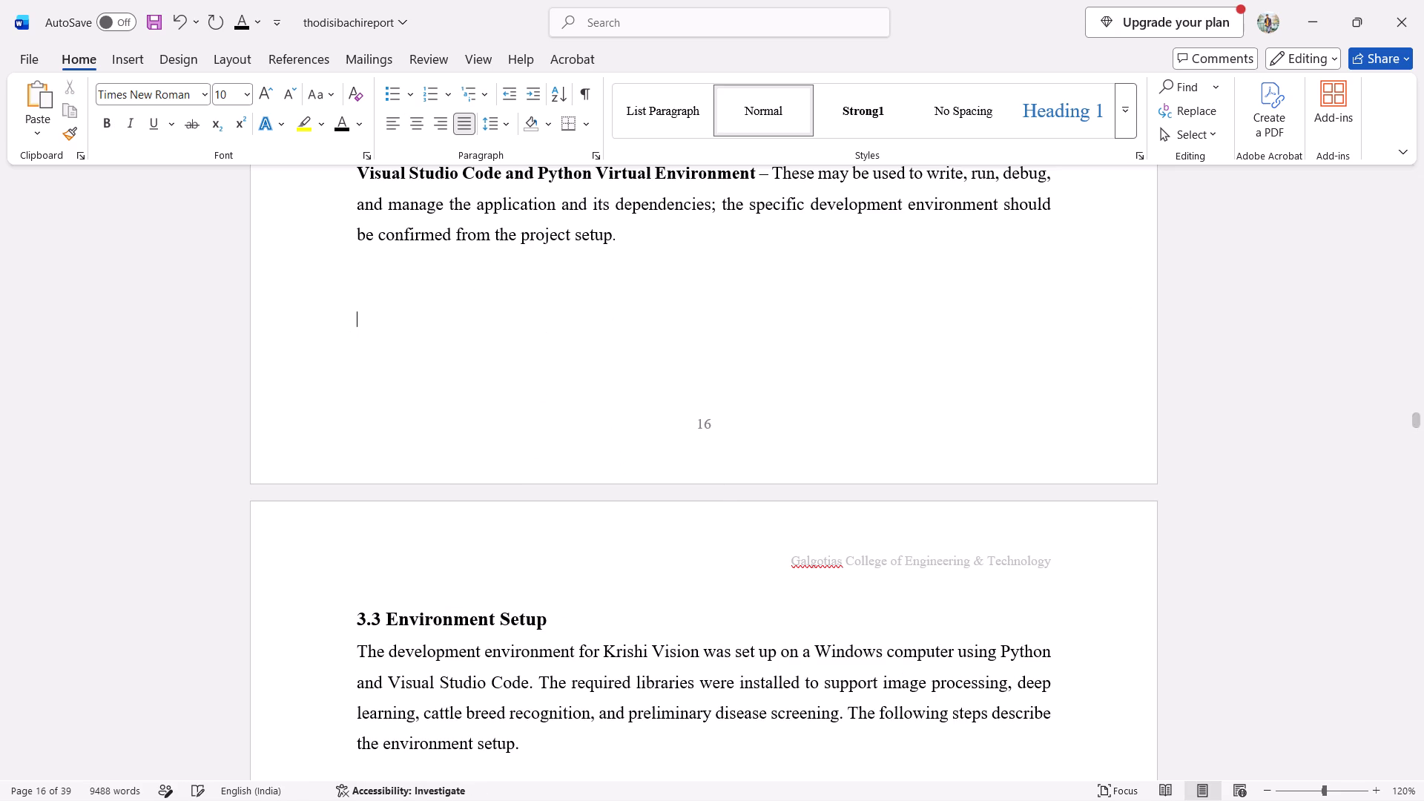
Insert an empty paragraph between the "3.3 Environment Setup" heading and its first body paragraph.
scroll(660, 427, "down", 4)
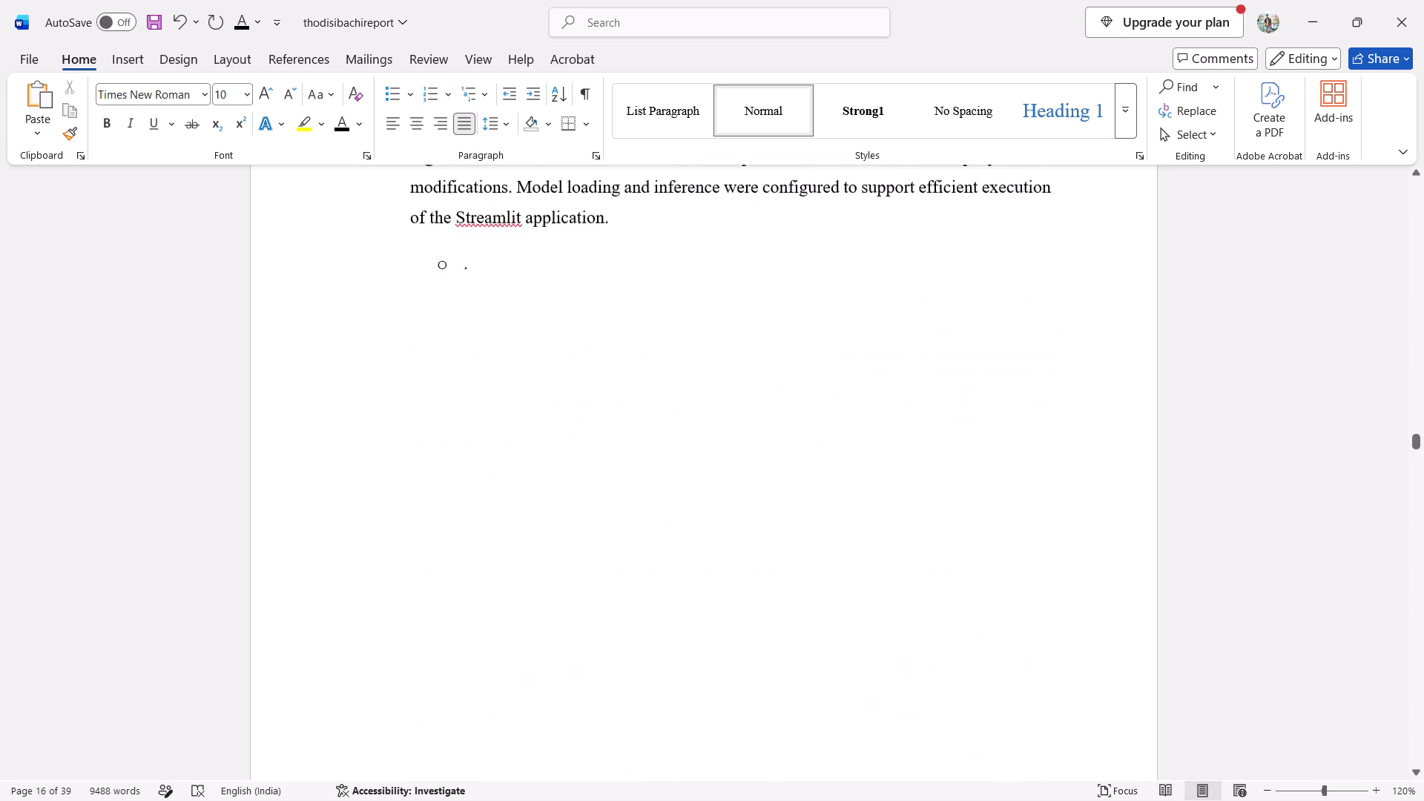
scroll(660, 427, "down", 1)
scroll(660, 427, "up", 5)
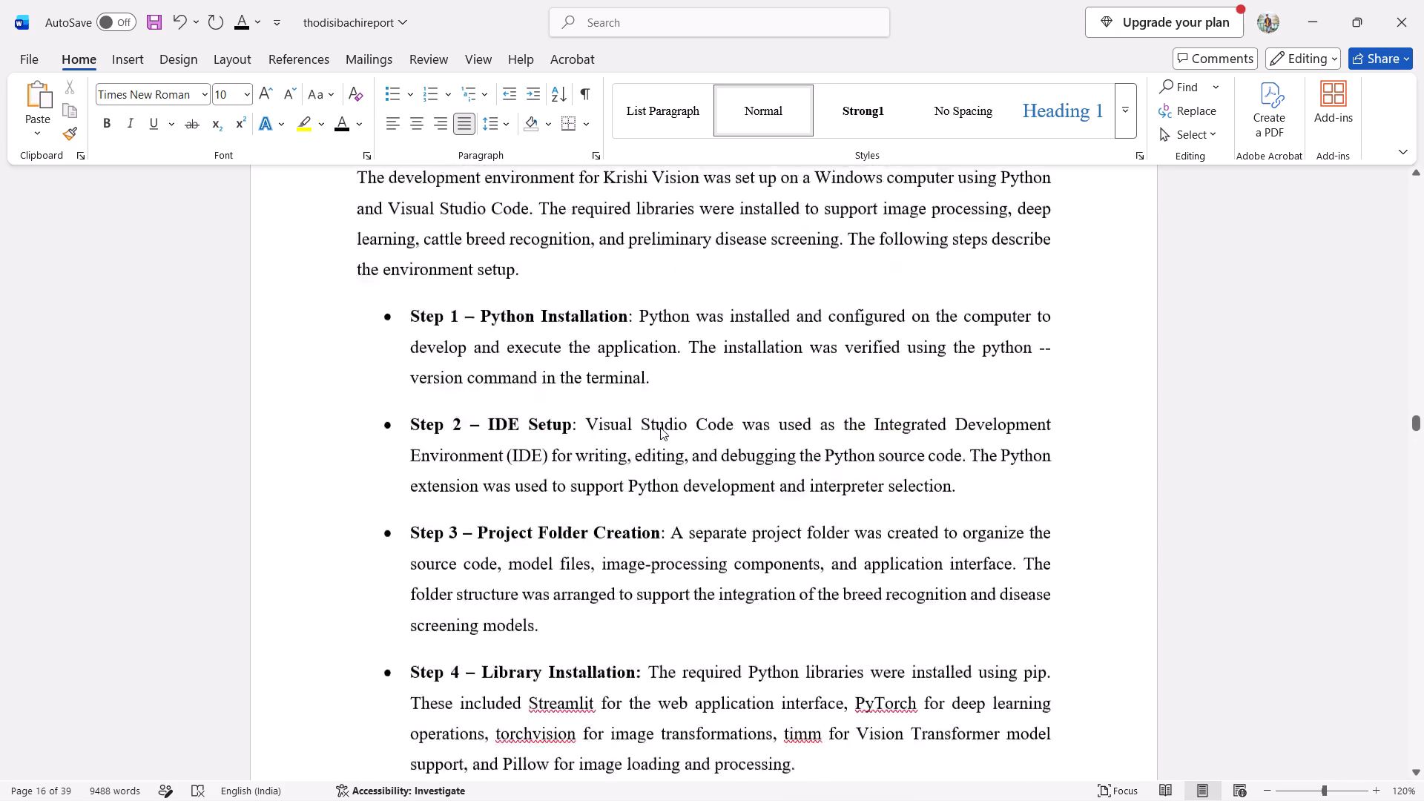
scroll(660, 427, "up", 1)
scroll(660, 427, "down", 1)
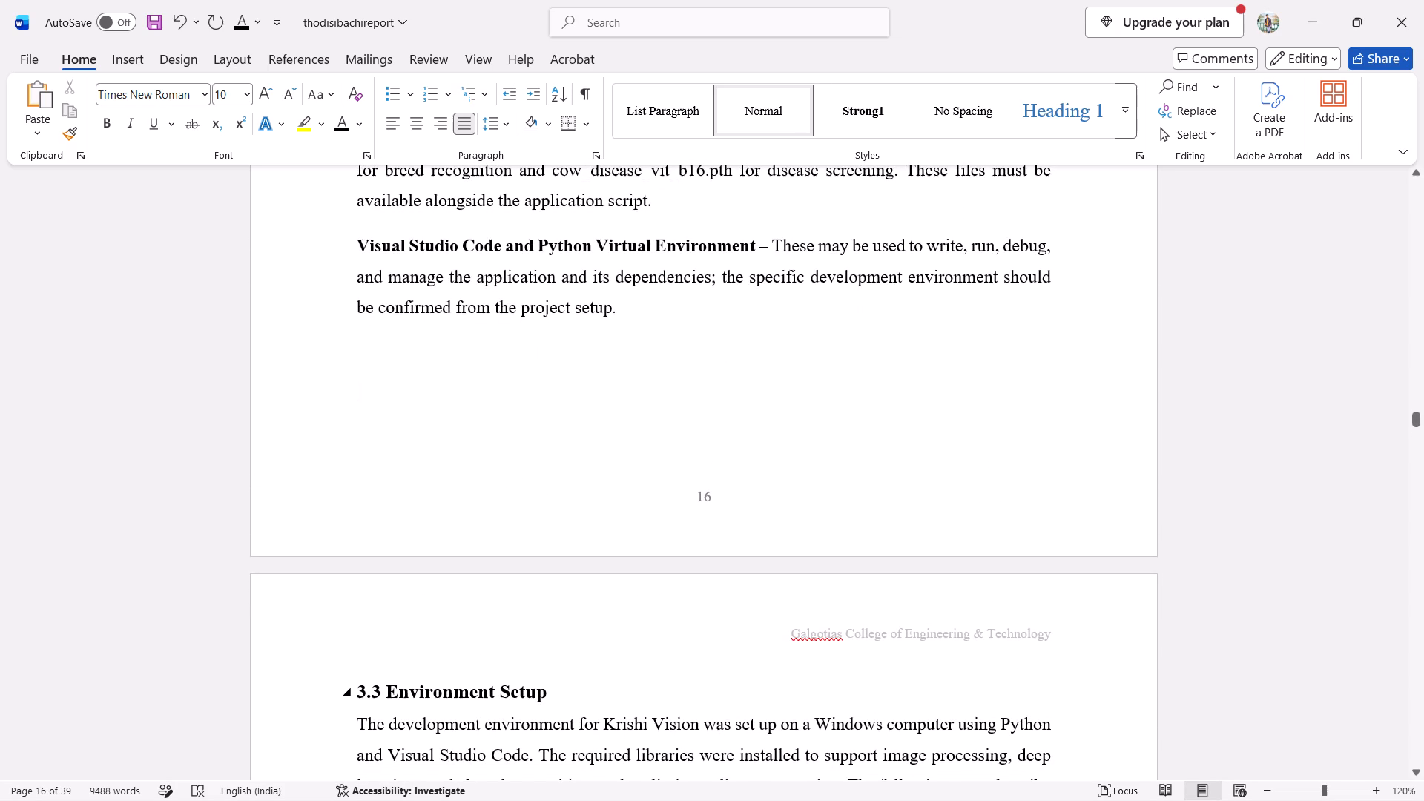
left_click(560, 688)
key("Return")
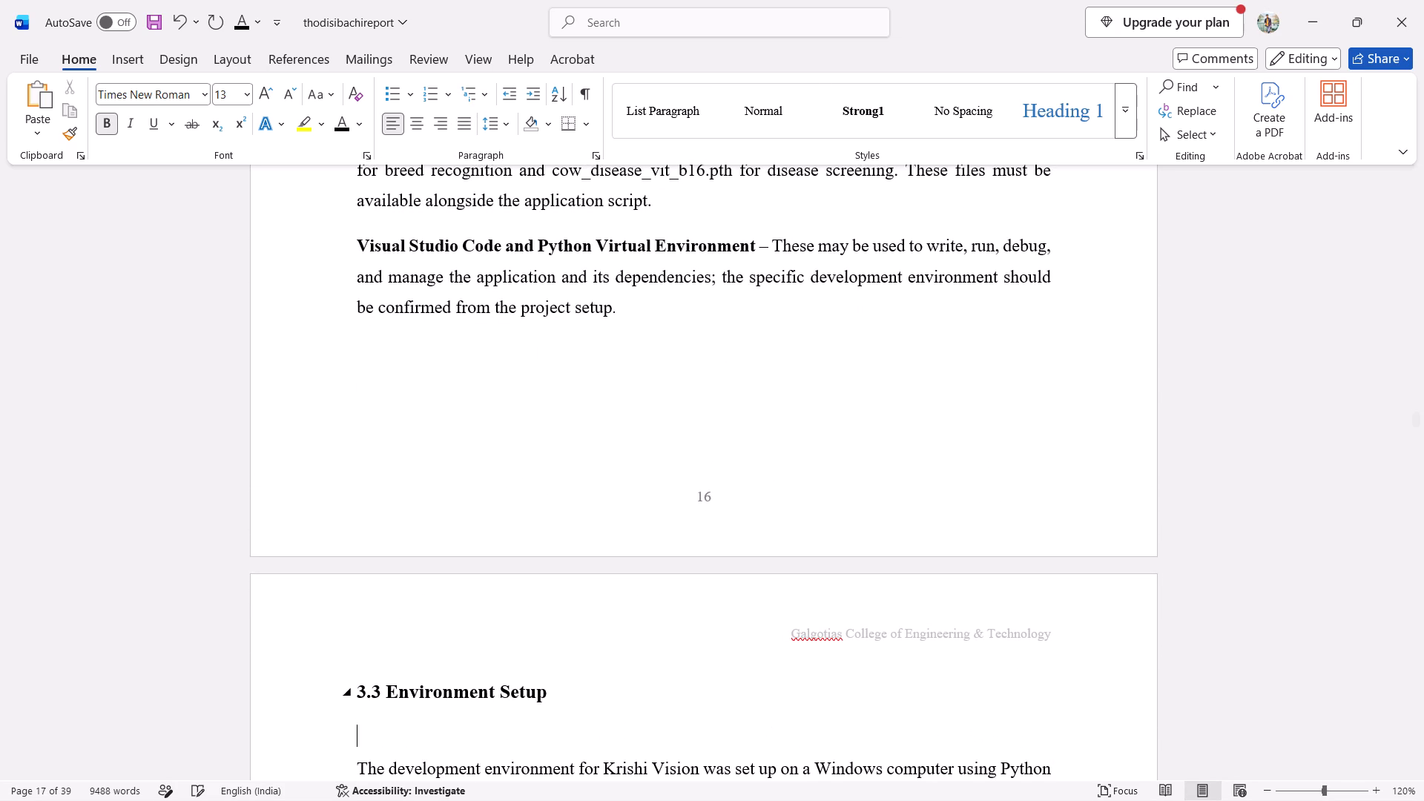
Change the font colour of the "4. RESULTS / SNAPSHOTS" heading, including its number, to theme black.
scroll(560, 688, "down", 7)
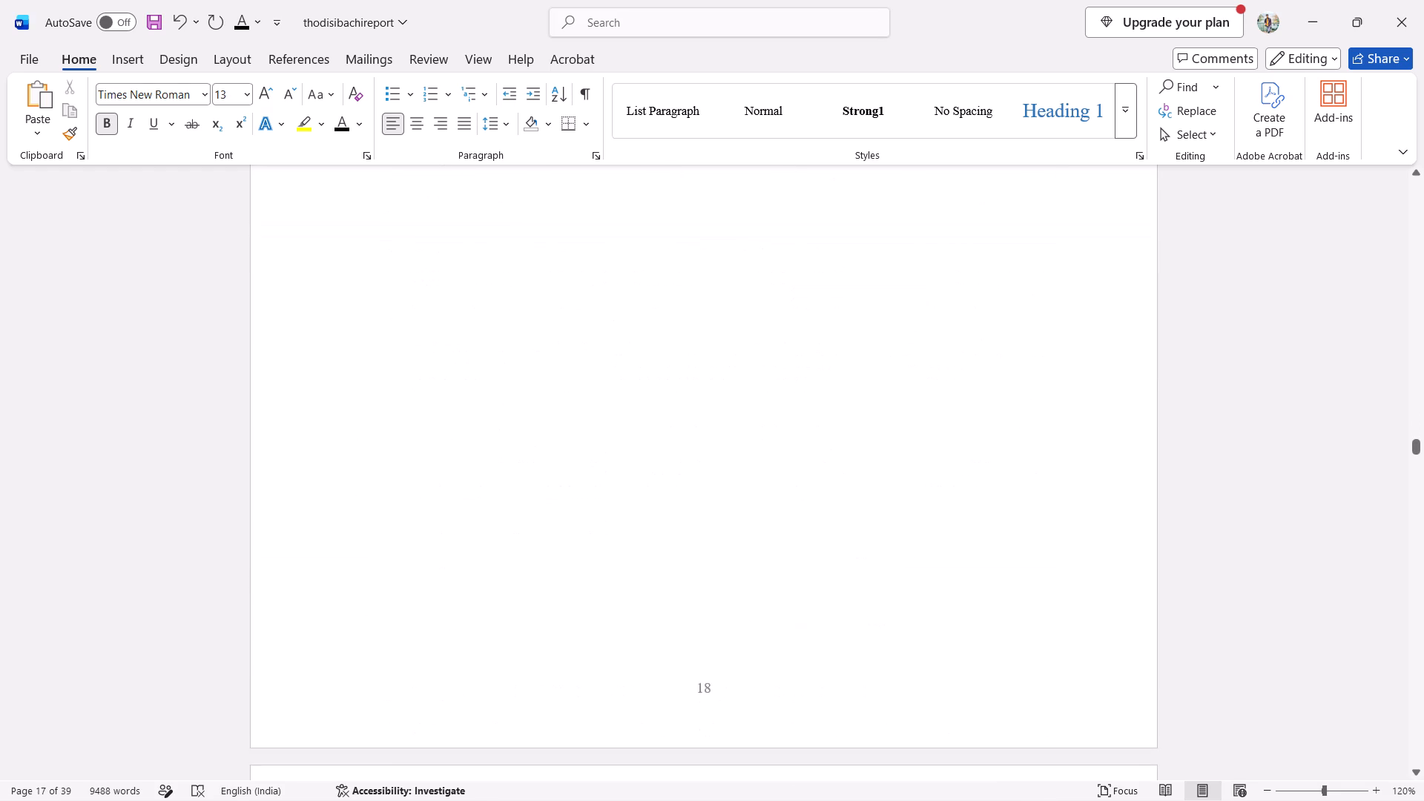
scroll(560, 688, "down", 7)
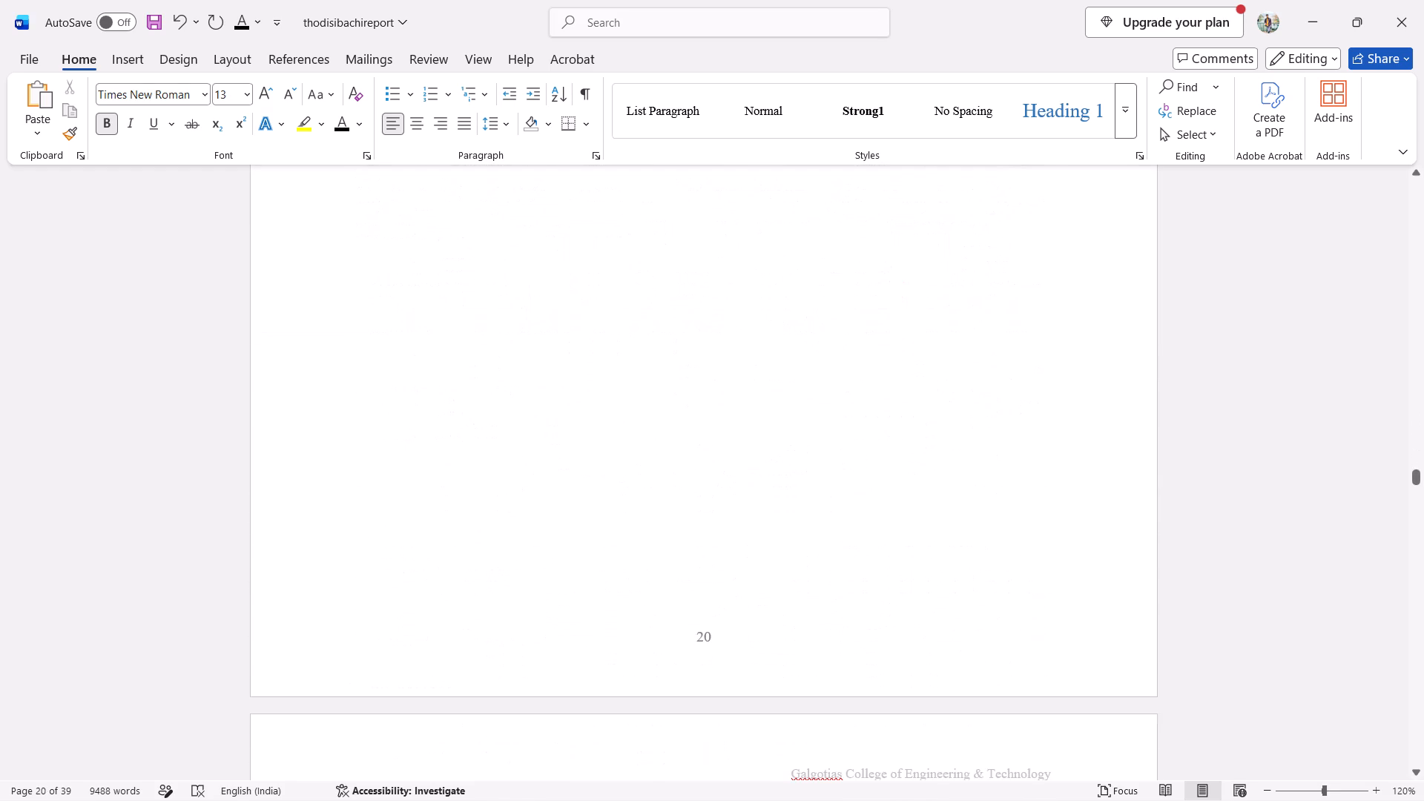
scroll(560, 688, "down", 7)
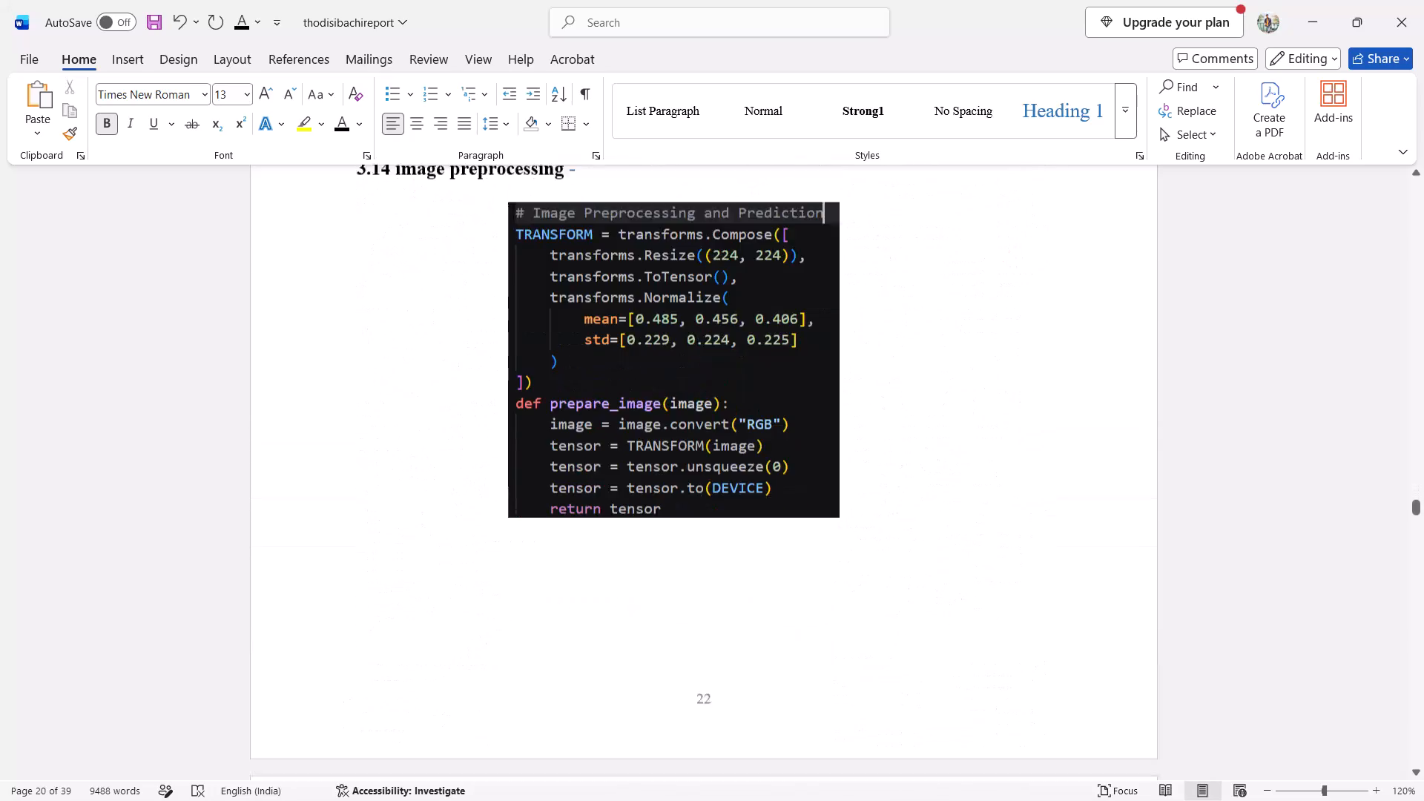
scroll(560, 688, "down", 2)
scroll(560, 688, "up", 5)
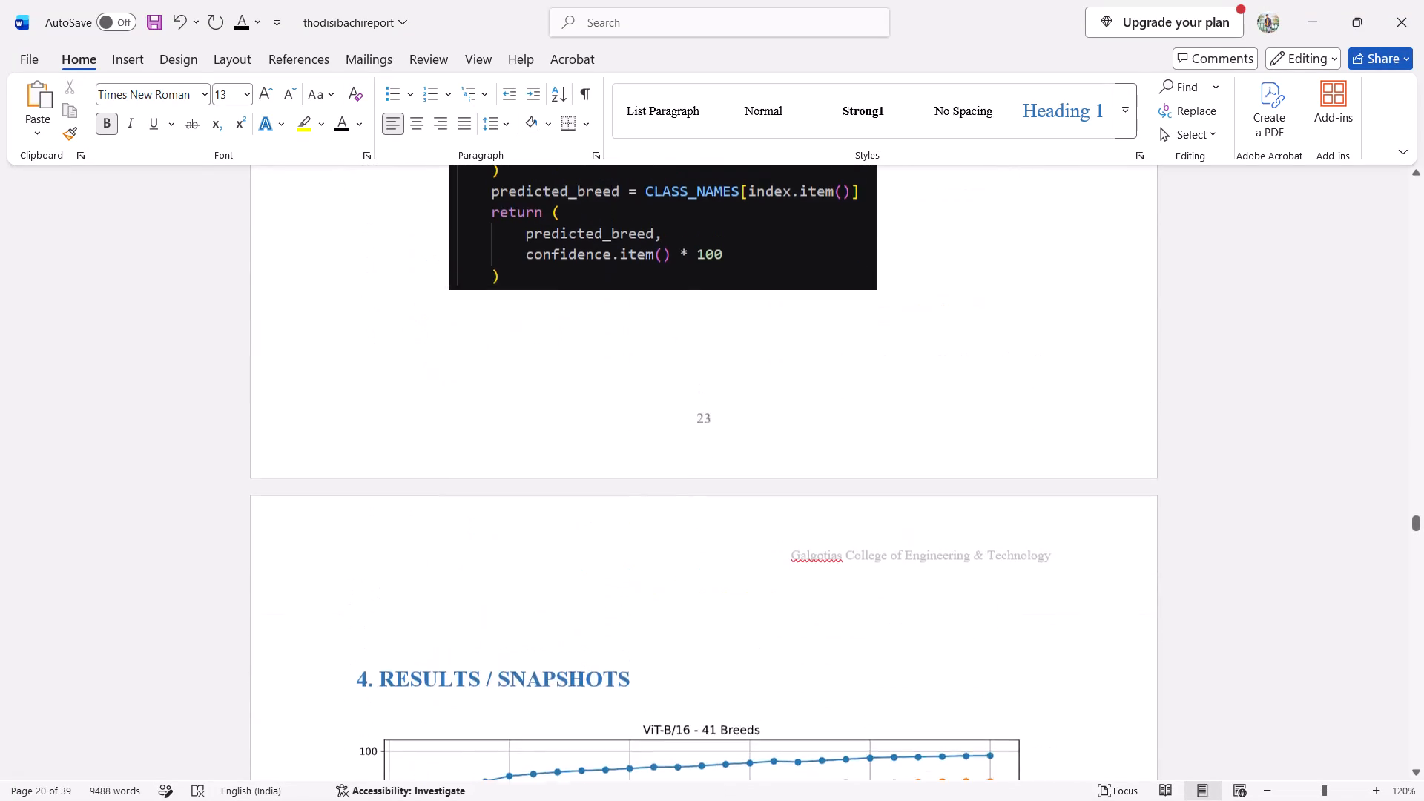
scroll(554, 799, "down", 1)
scroll(581, 657, "down", 1)
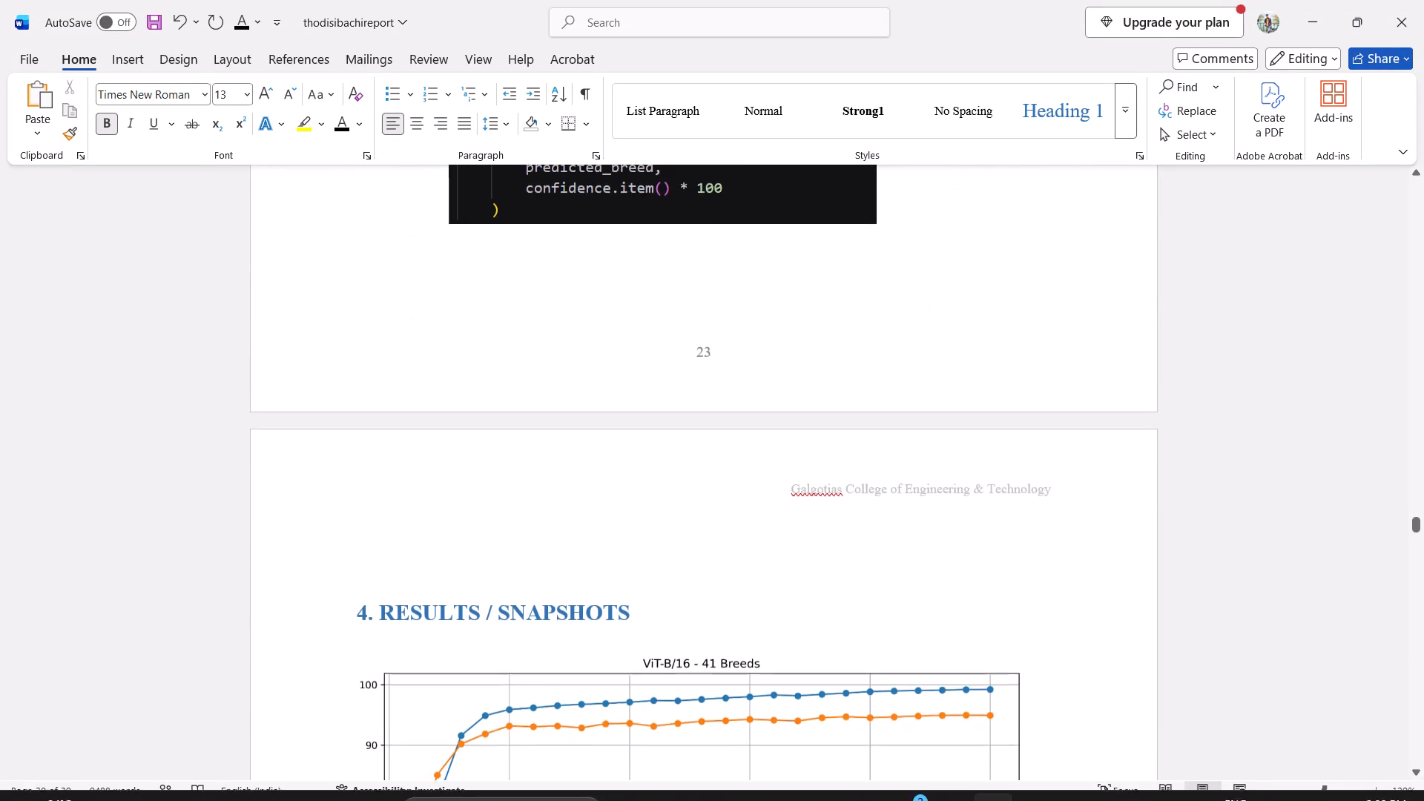
left_click_drag(636, 603, 344, 595)
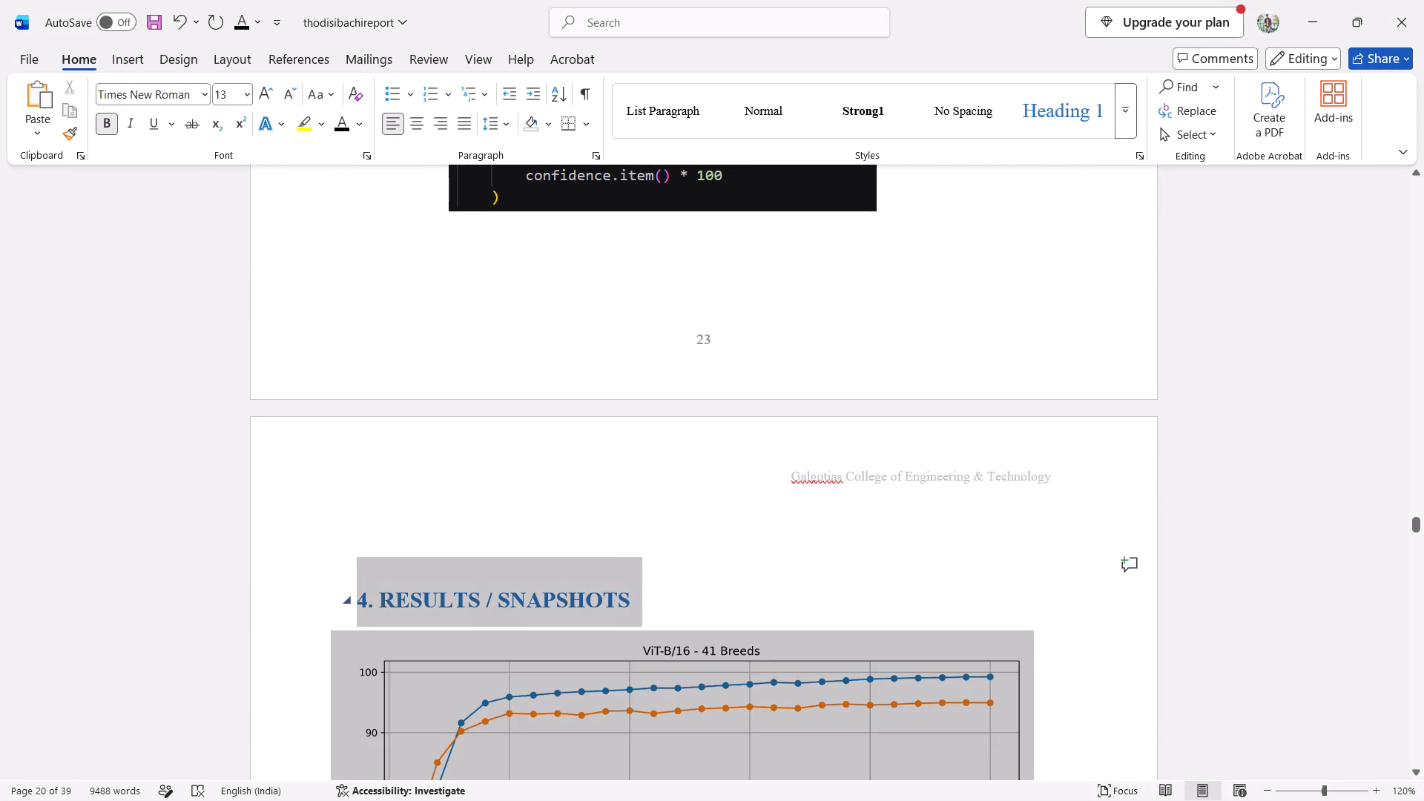
left_click_drag(344, 595, 345, 595)
left_click(476, 558)
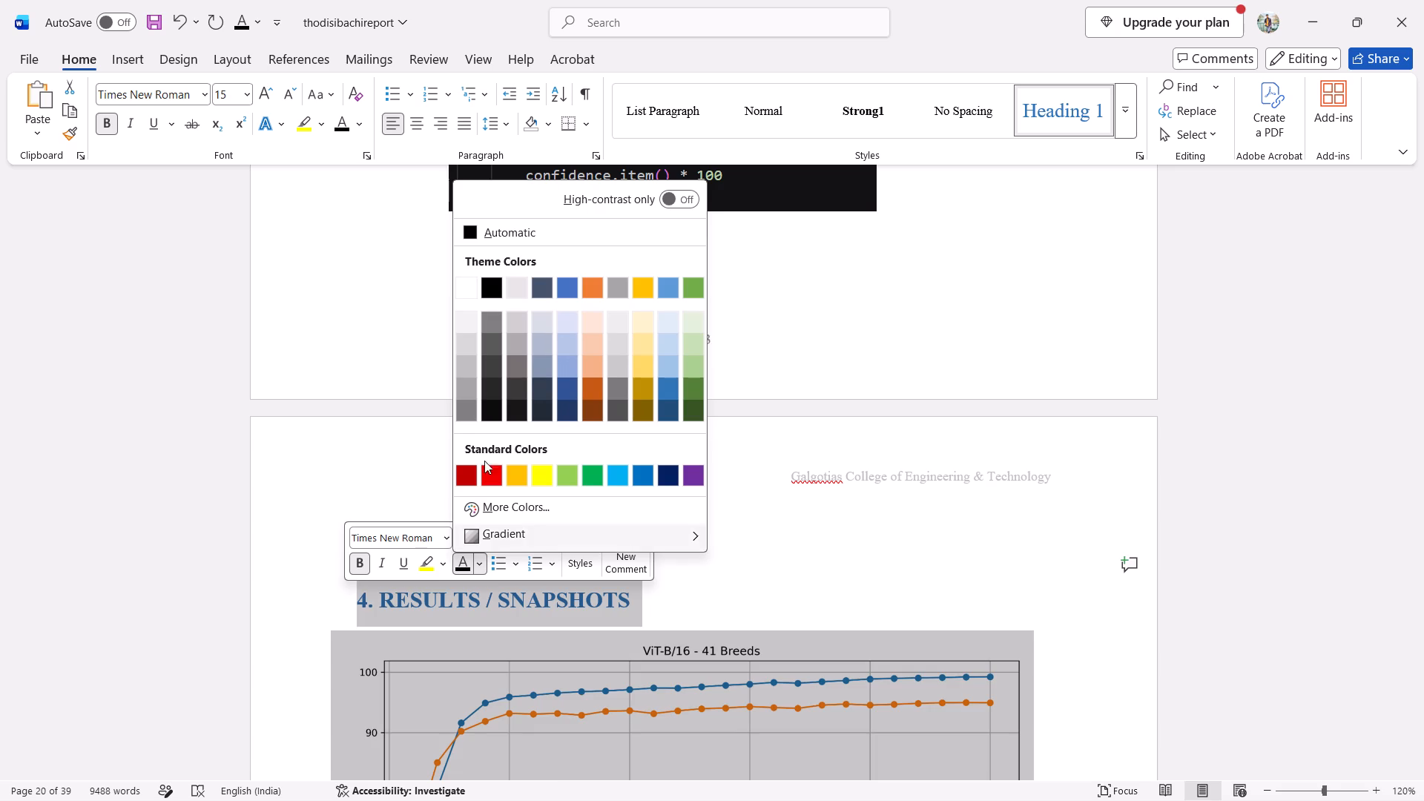
left_click(488, 296)
Change the font colour of the entire "3.15 load model and predict disease and bread prediction" heading to theme black.
scroll(578, 355, "up", 2)
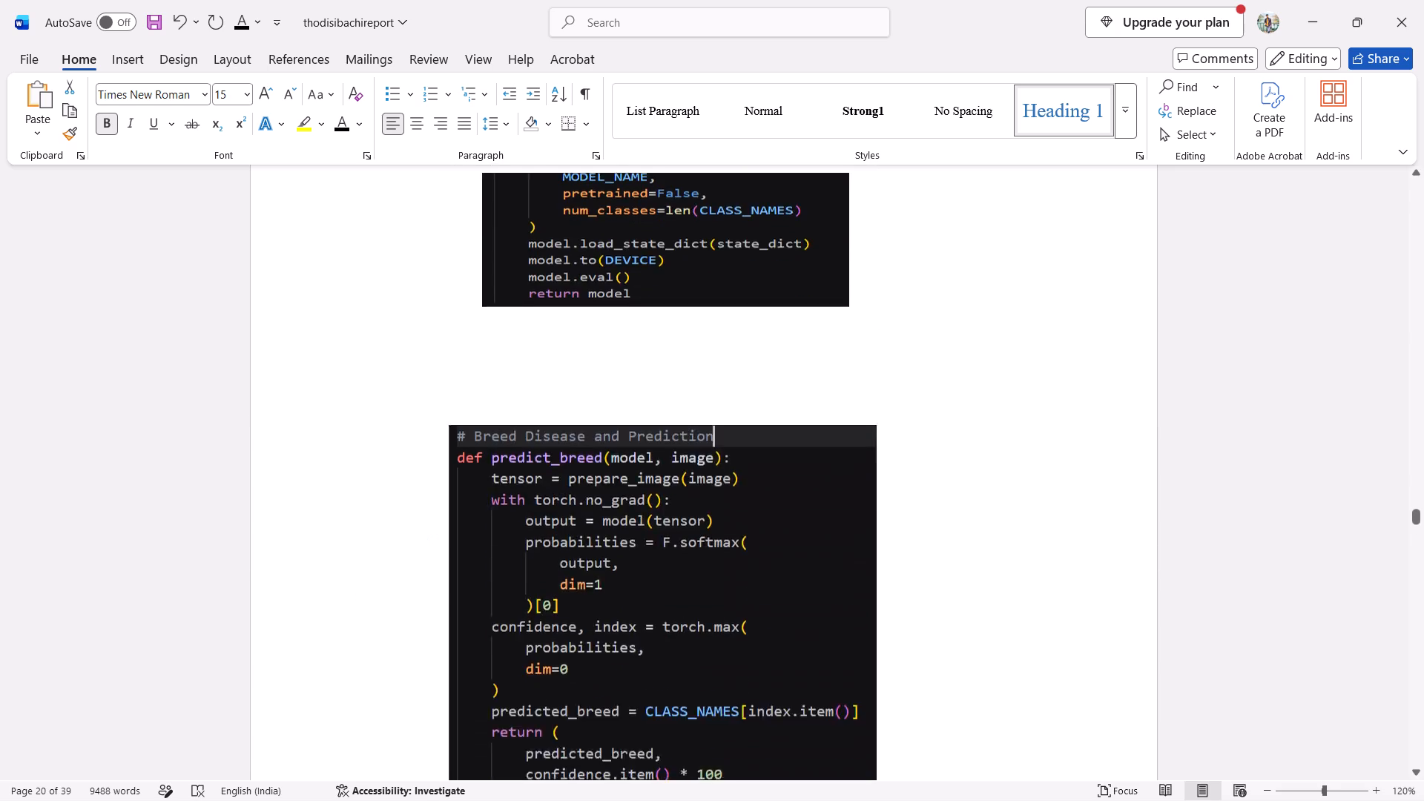
scroll(578, 355, "up", 2)
scroll(659, 403, "down", 1)
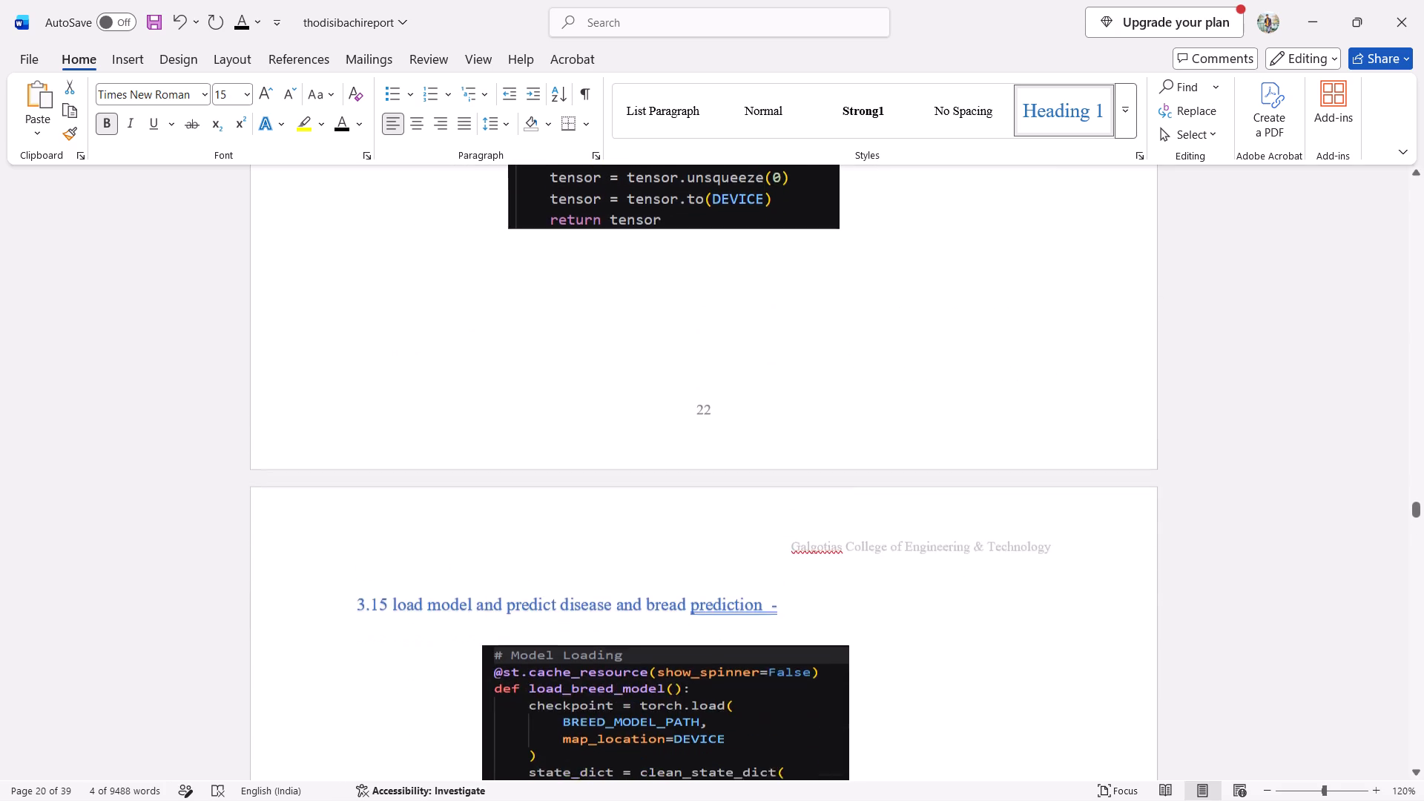
scroll(659, 403, "down", 1)
left_click_drag(798, 468, 792, 468)
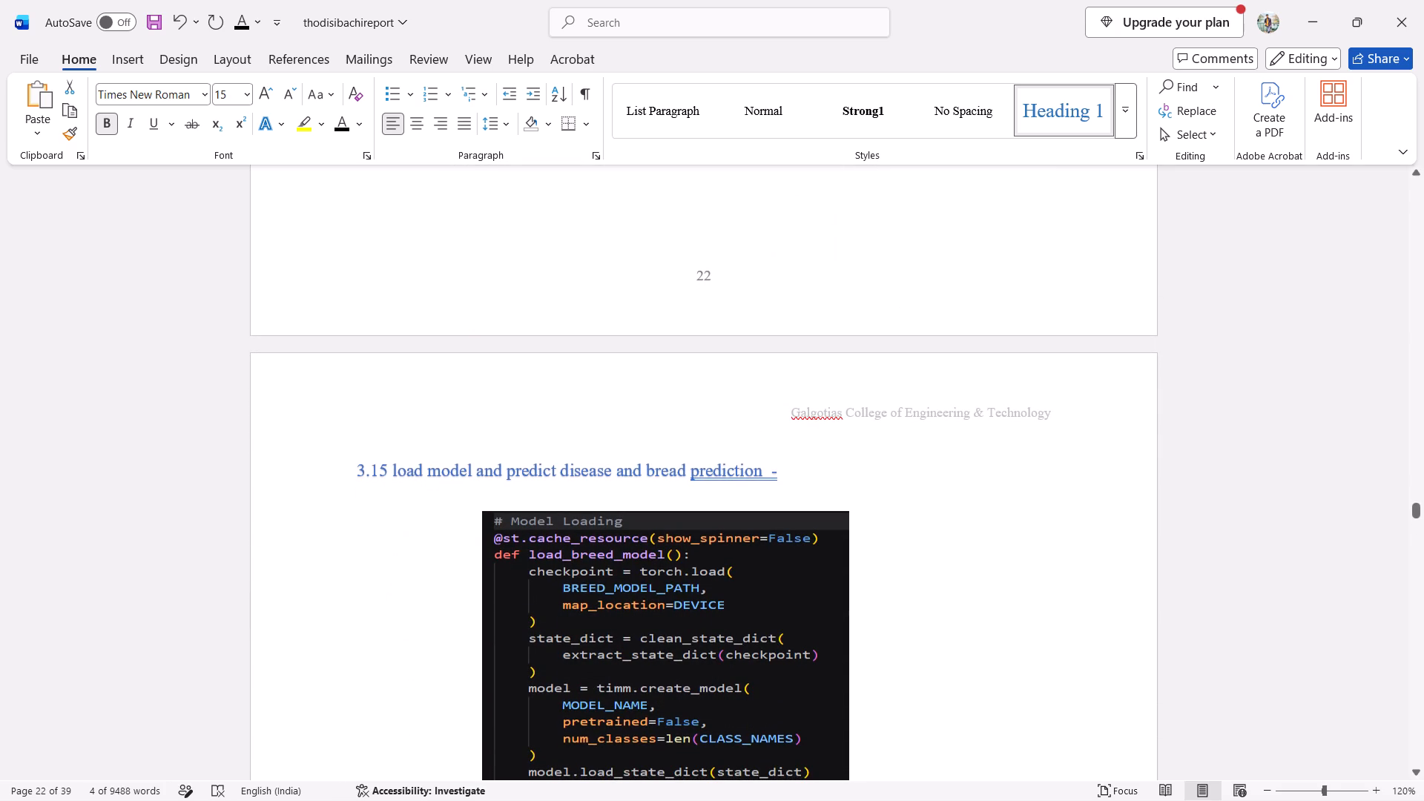
left_click_drag(792, 468, 369, 448)
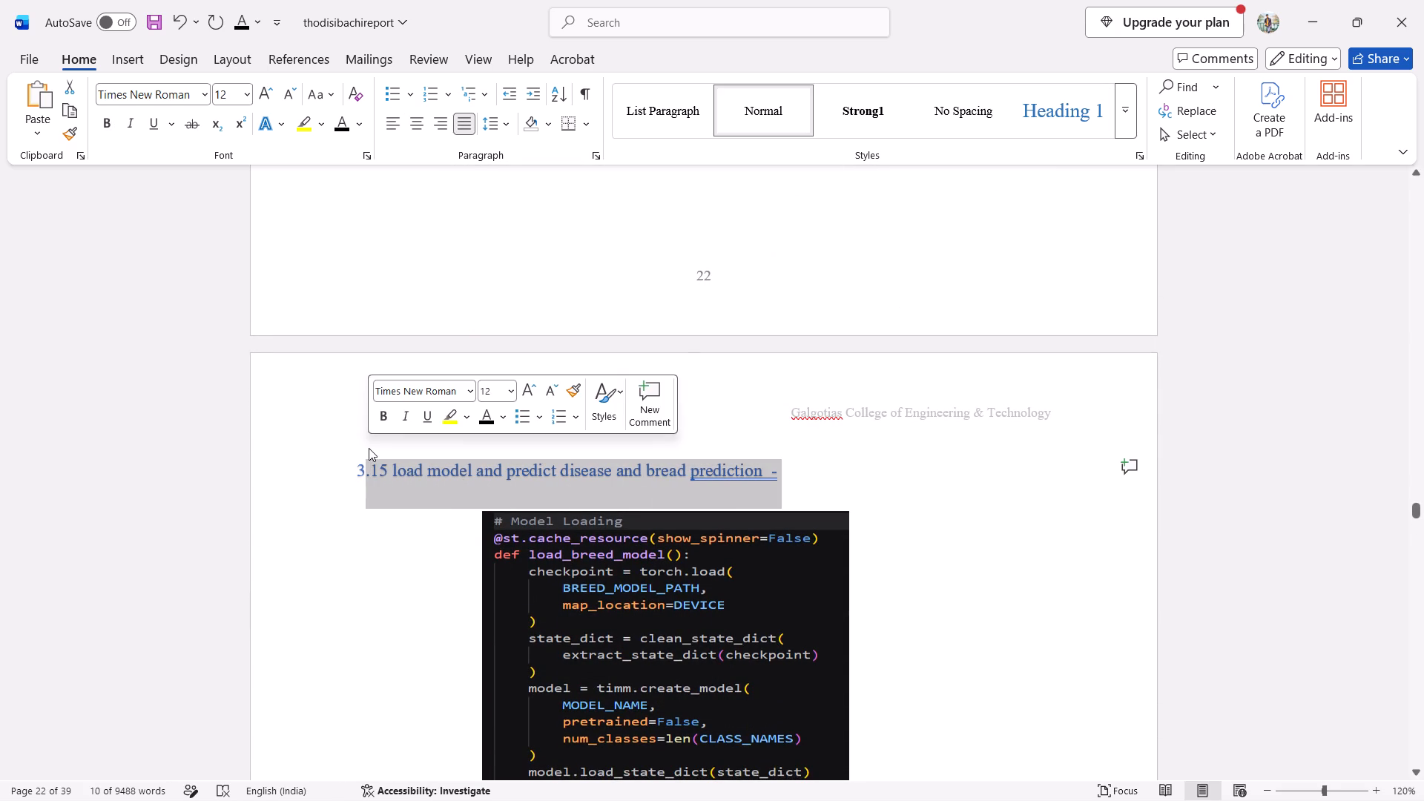
left_click_drag(800, 461, 784, 467)
left_click_drag(784, 467, 304, 456)
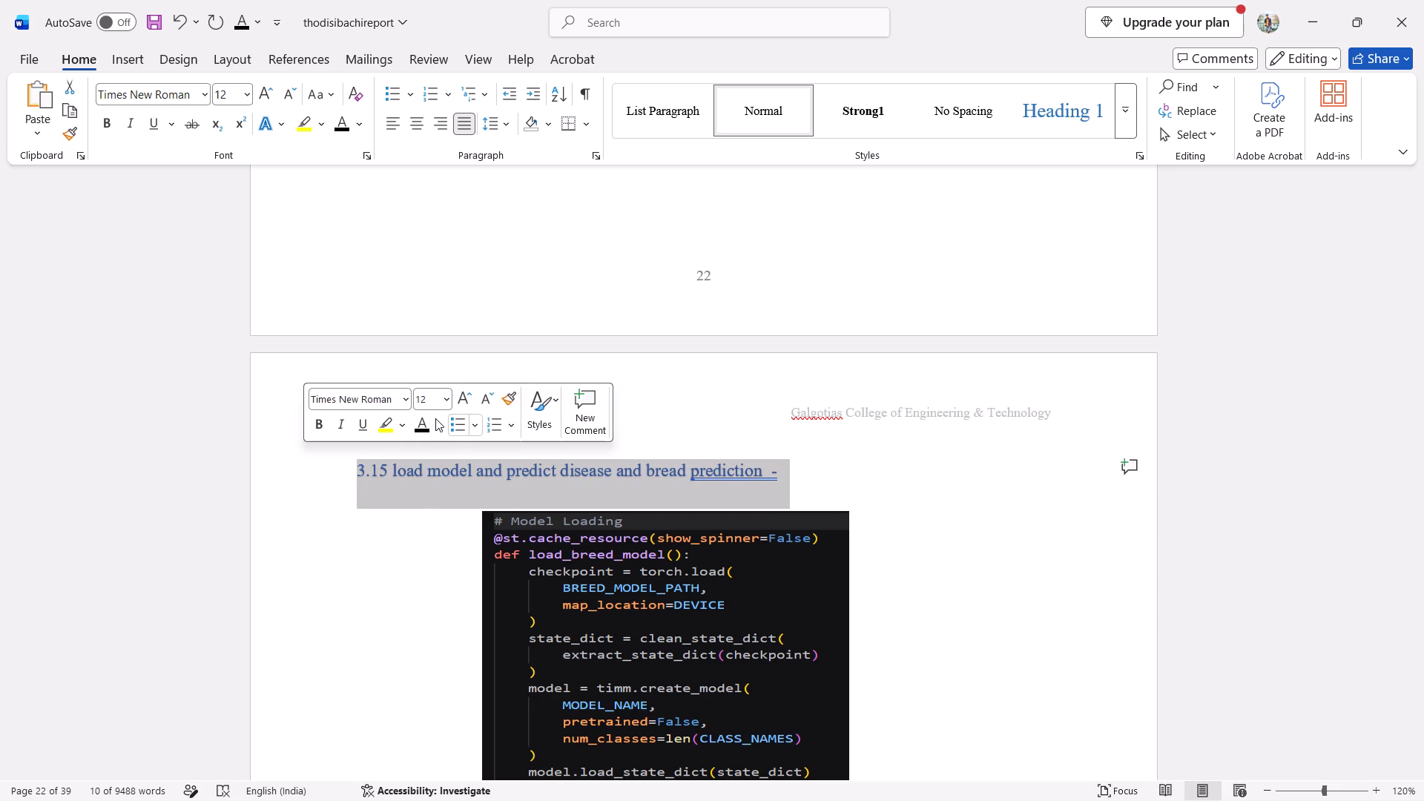
left_click_drag(432, 418, 455, 150)
left_click(455, 150)
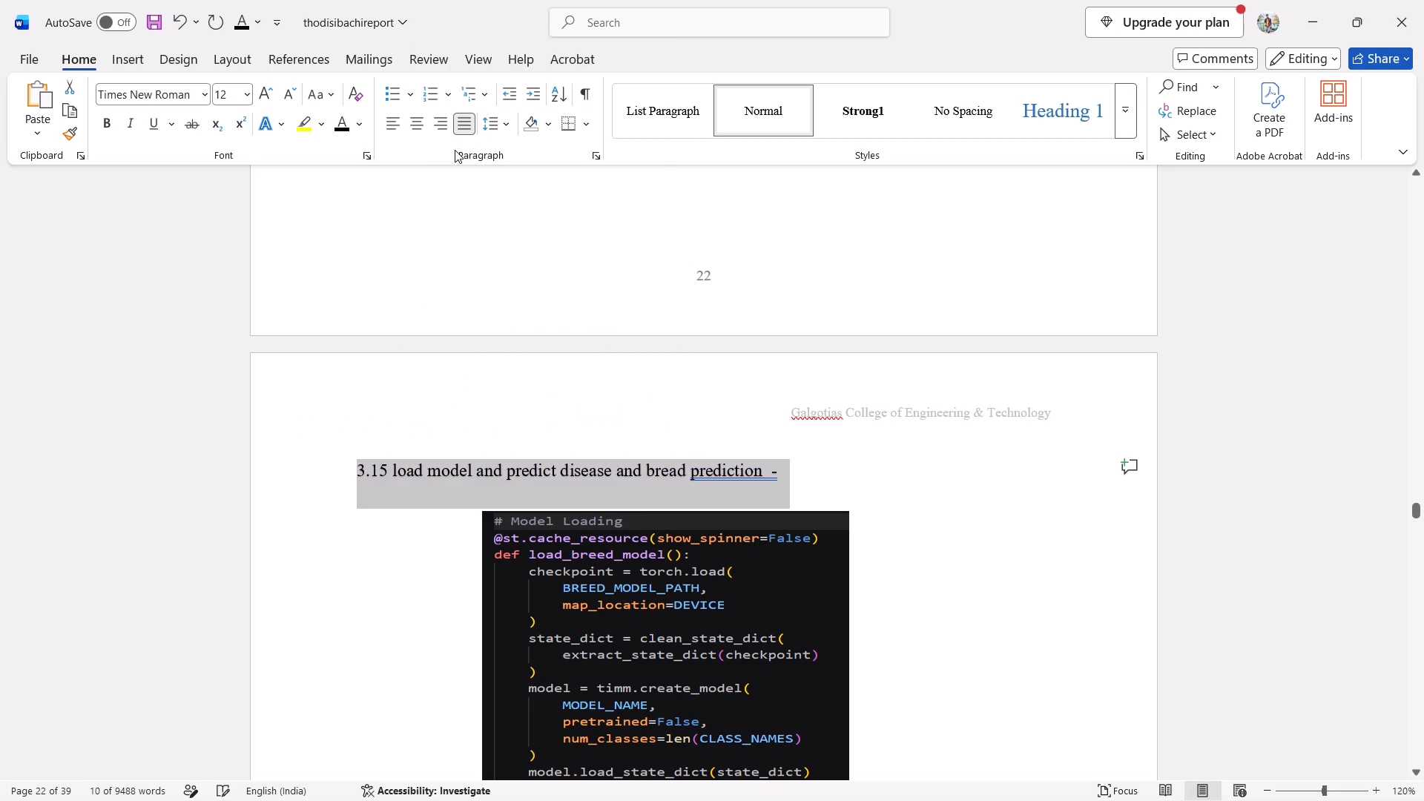
left_click(576, 337)
Change the font colour of the "REFERENCES" heading near the end of the report to theme black.
scroll(576, 337, "down", 9)
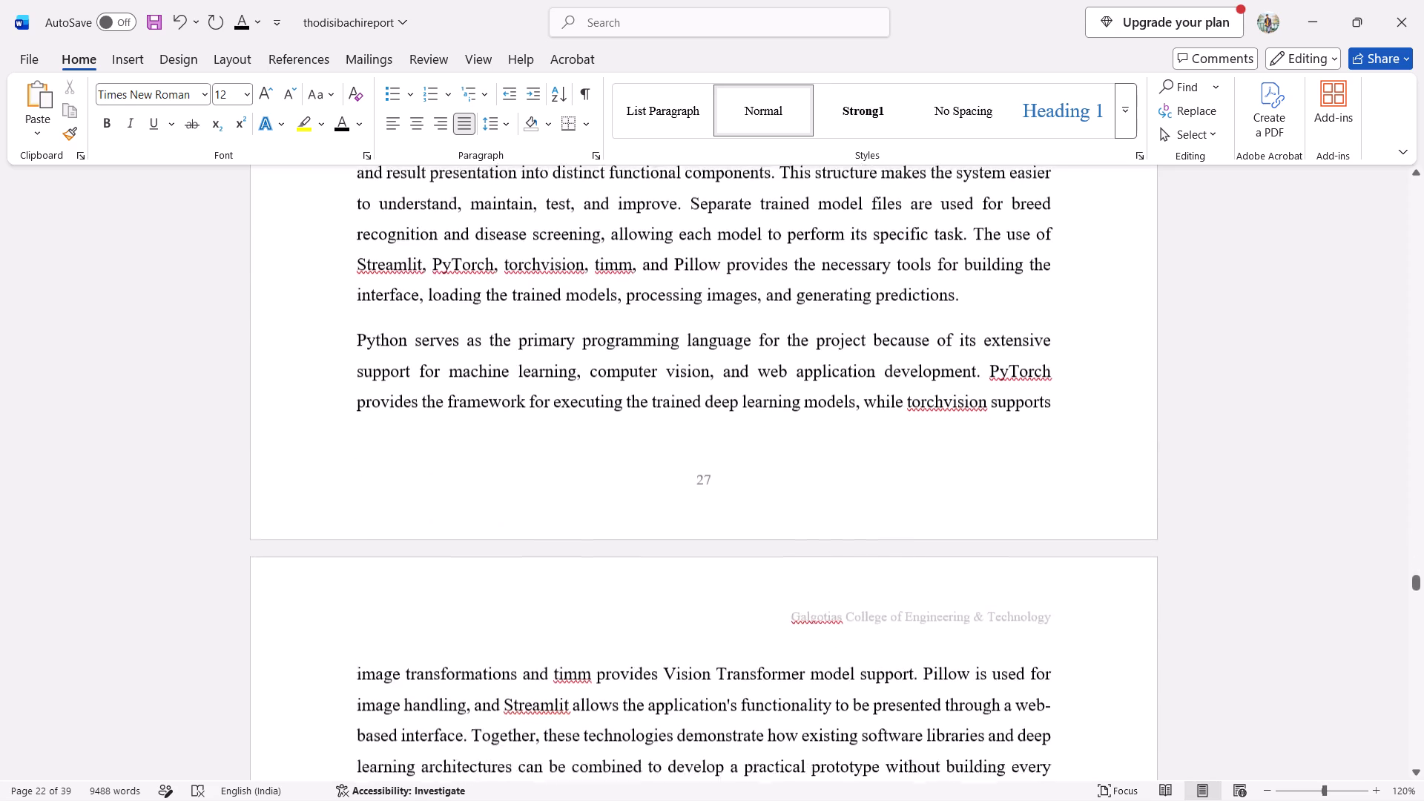
scroll(576, 337, "down", 8)
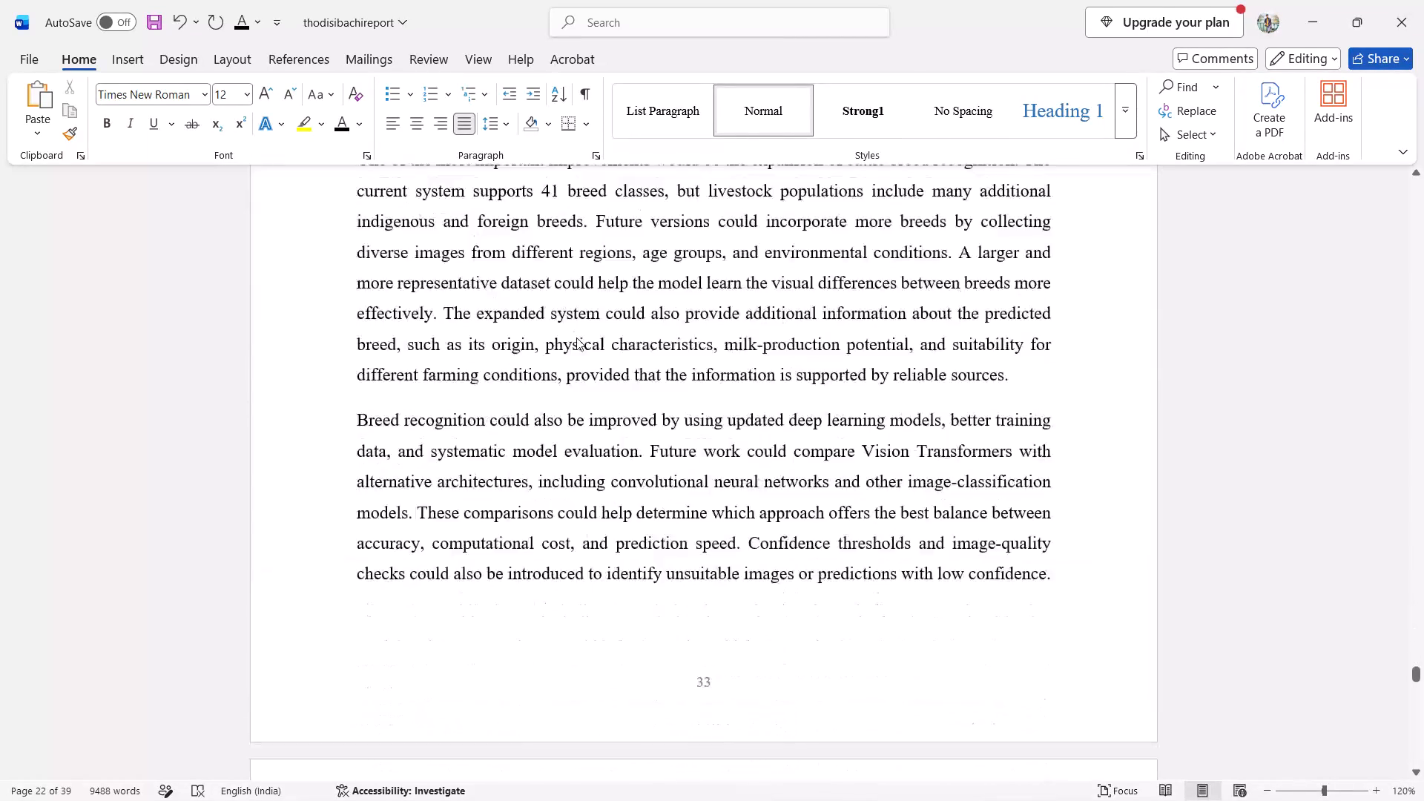
scroll(576, 337, "down", 10)
scroll(576, 337, "up", 1)
left_click_drag(515, 460, 331, 452)
left_click(466, 421)
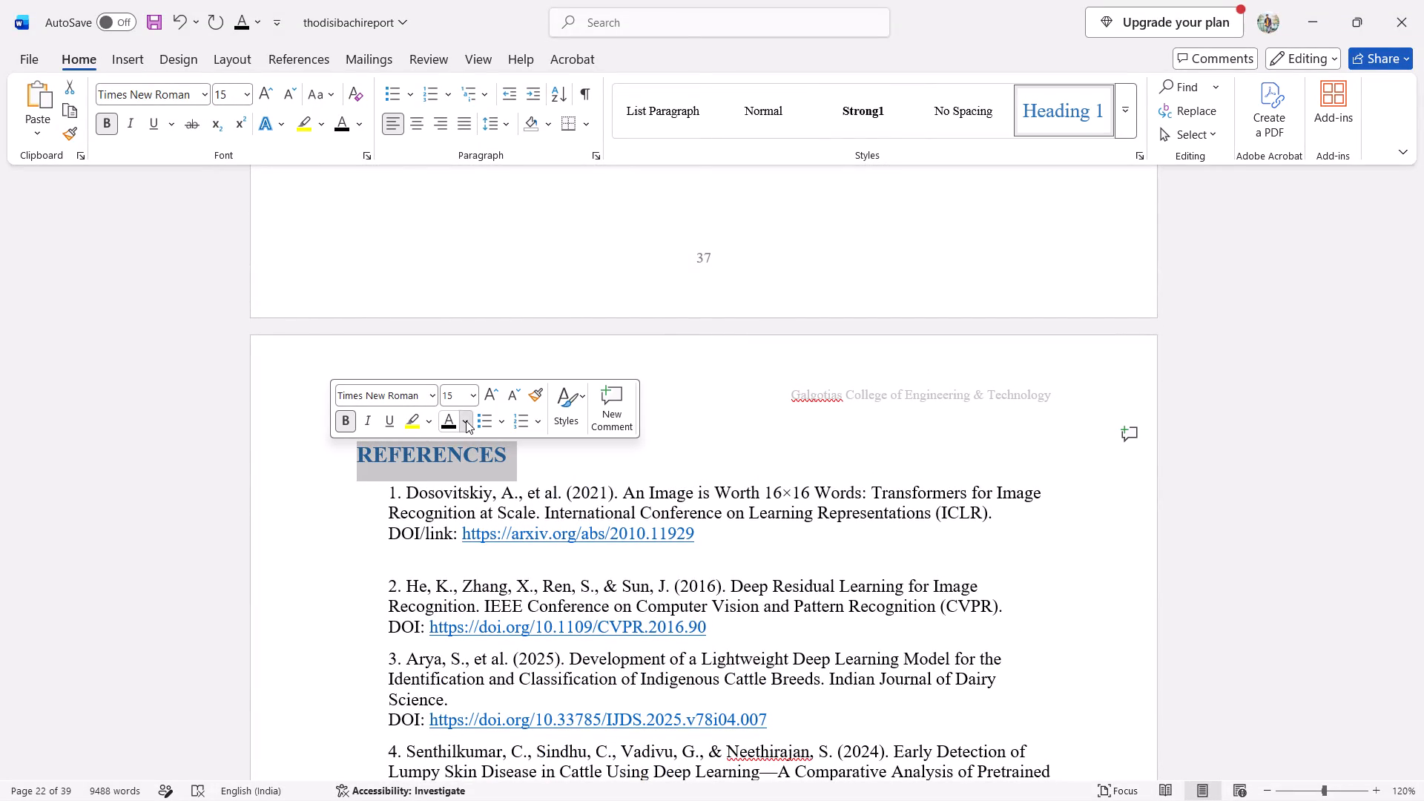
left_click(482, 152)
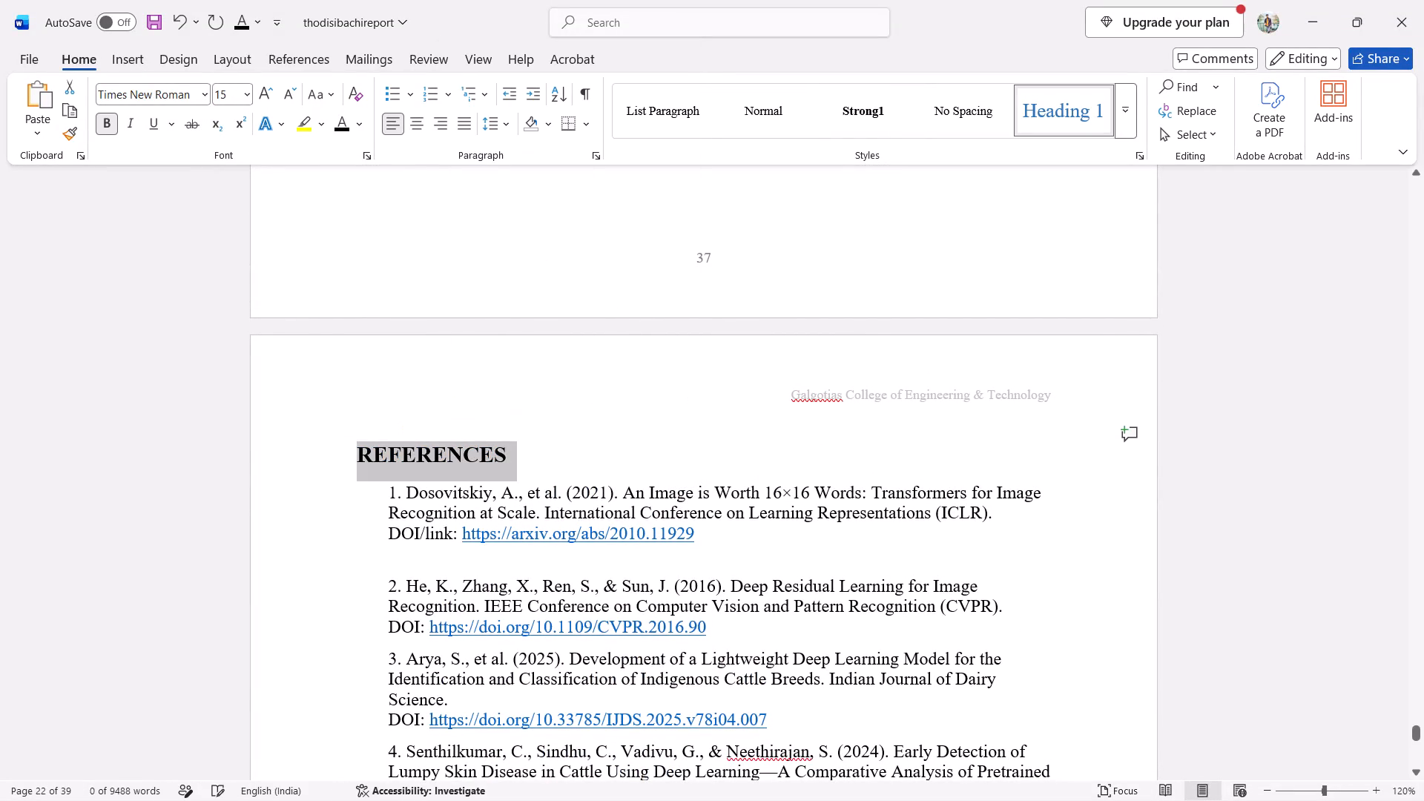
Change the font colour of the "5. CONCLUSION AND FUTURE SCOPE" heading, including its number, to theme black.
scroll(655, 333, "down", 5)
scroll(655, 333, "up", 5)
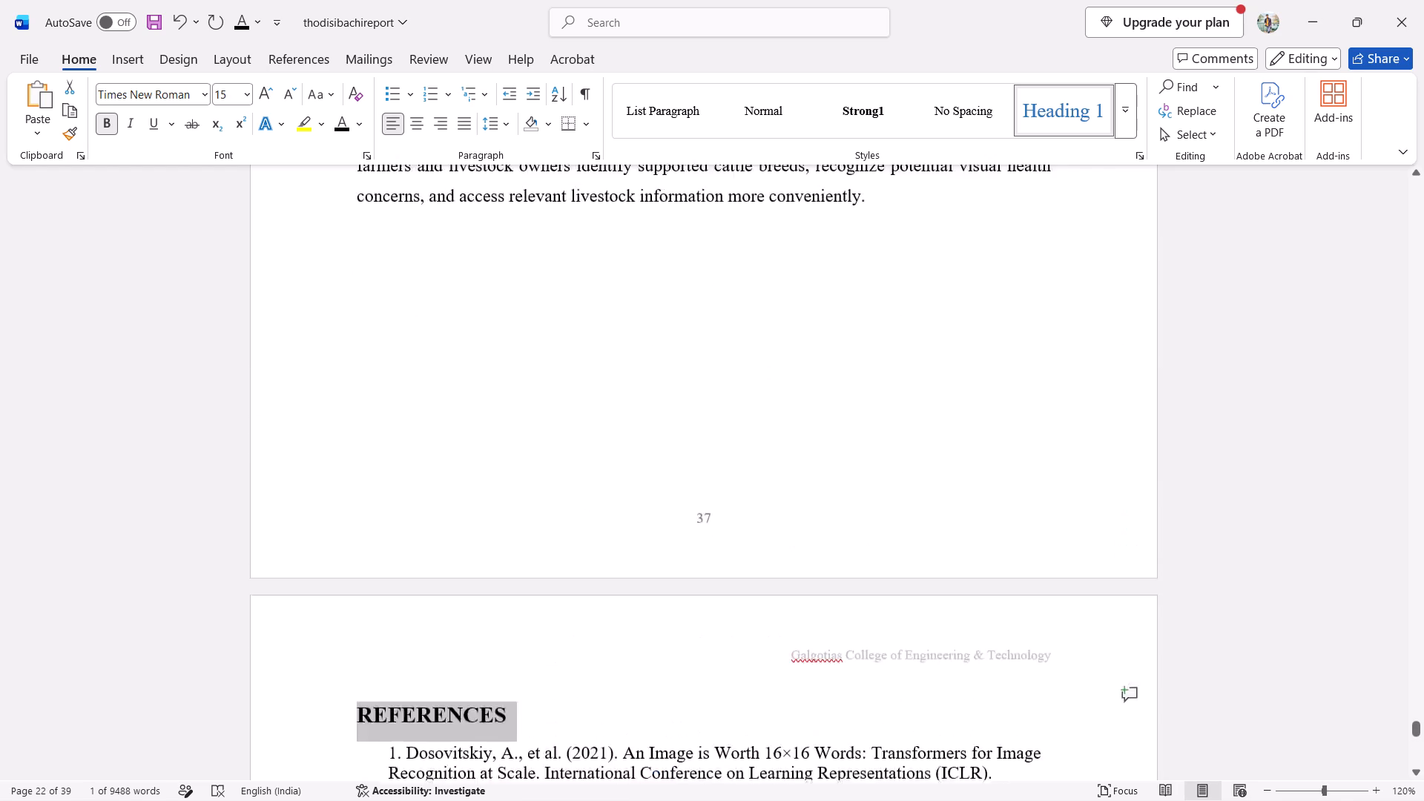
scroll(655, 333, "up", 5)
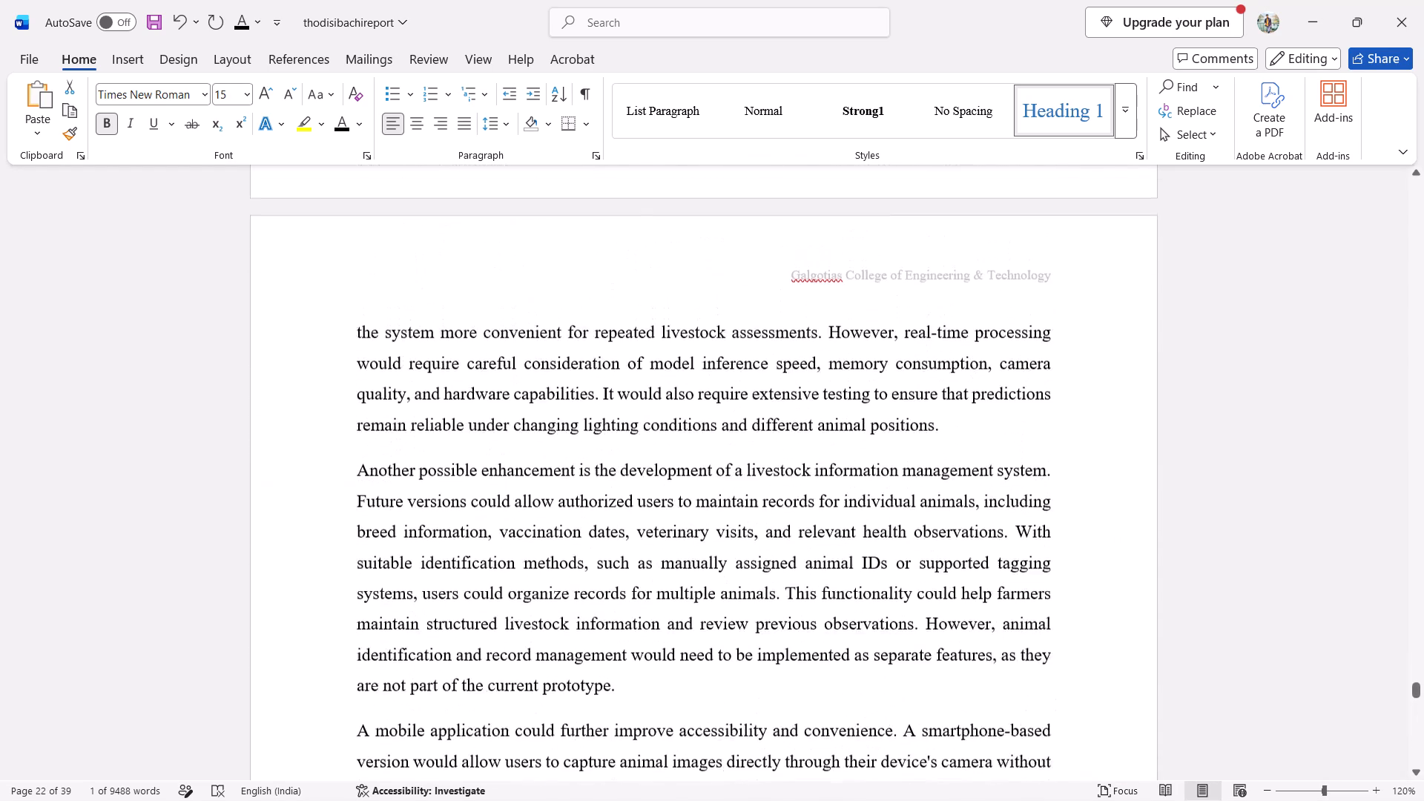
scroll(655, 333, "up", 3)
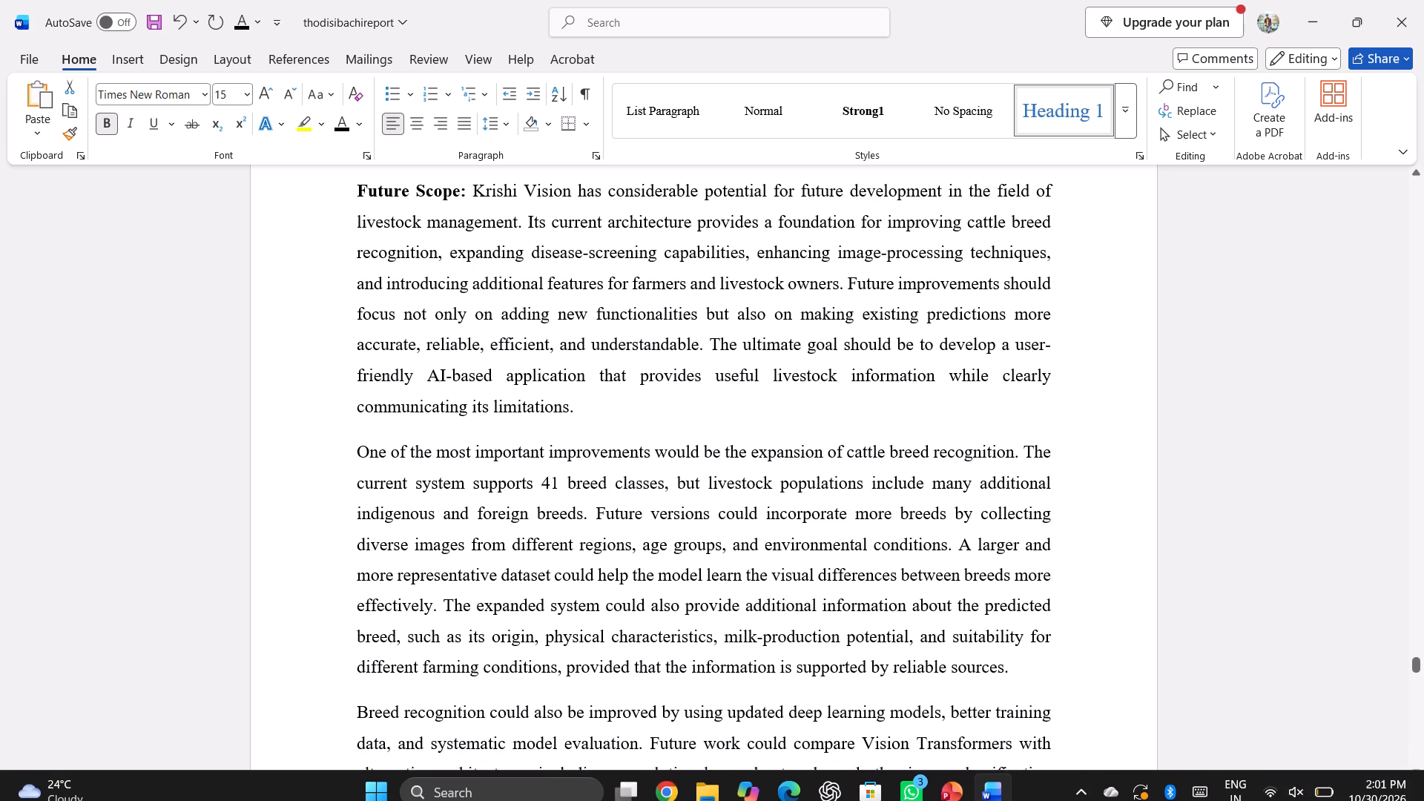
scroll(1108, 605, "up", 6)
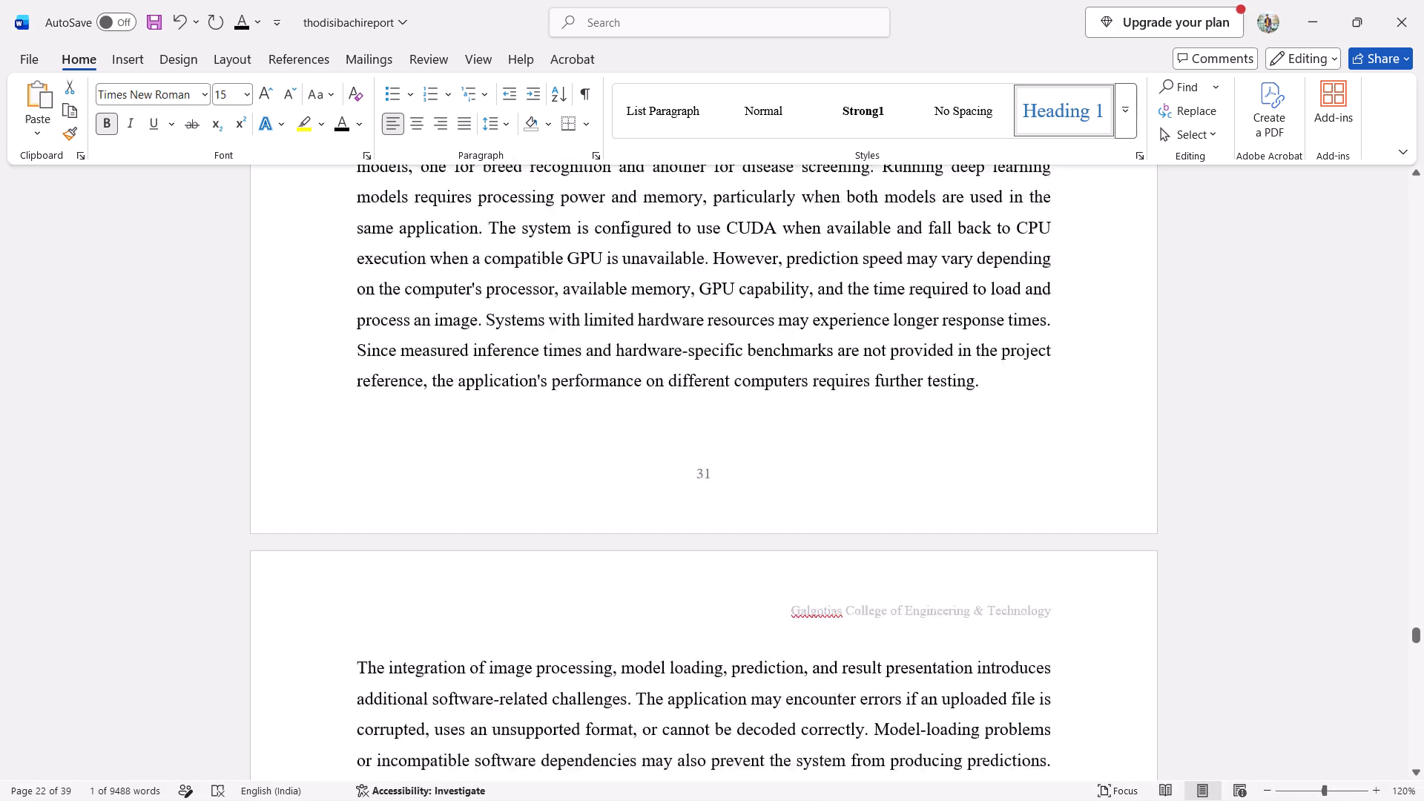
scroll(1108, 605, "up", 7)
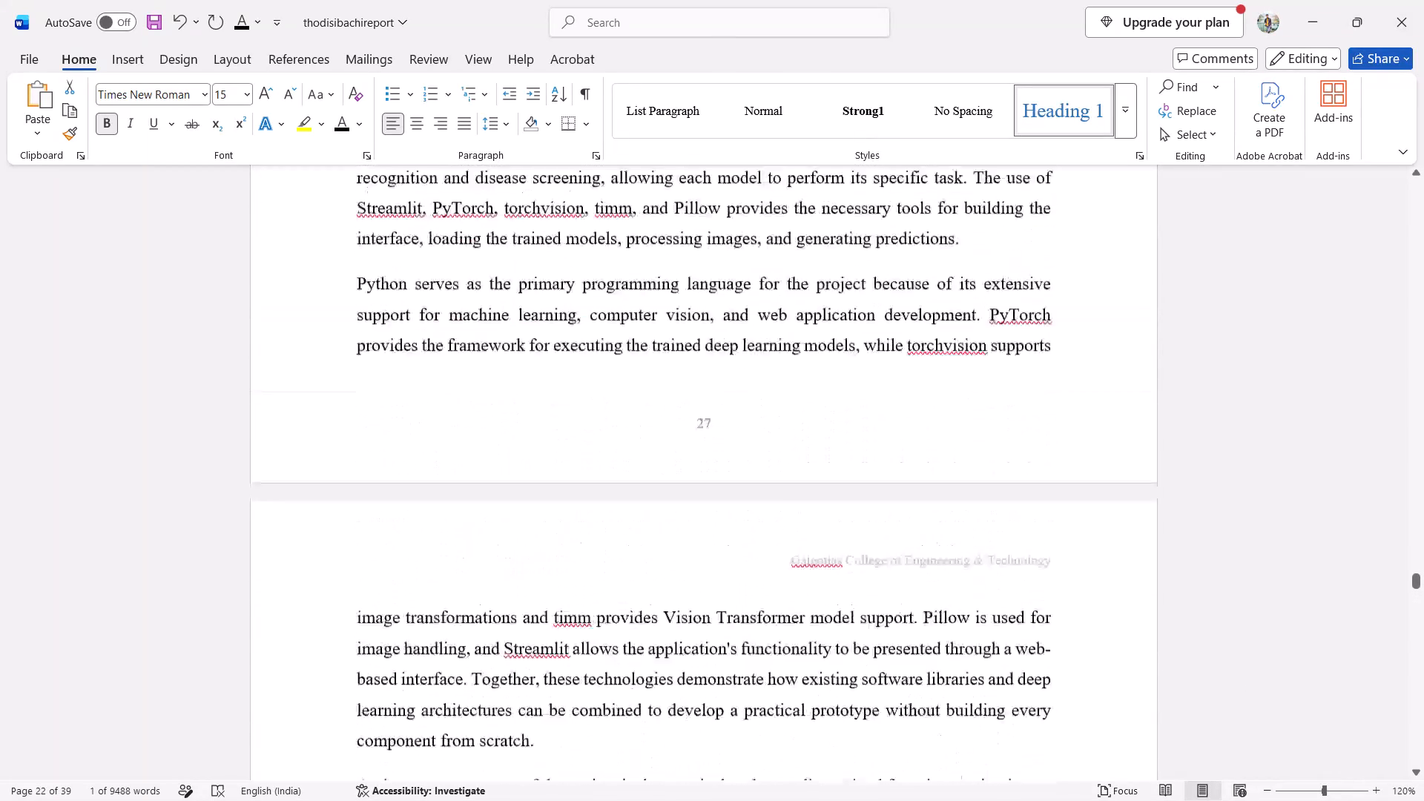
scroll(1108, 605, "up", 3)
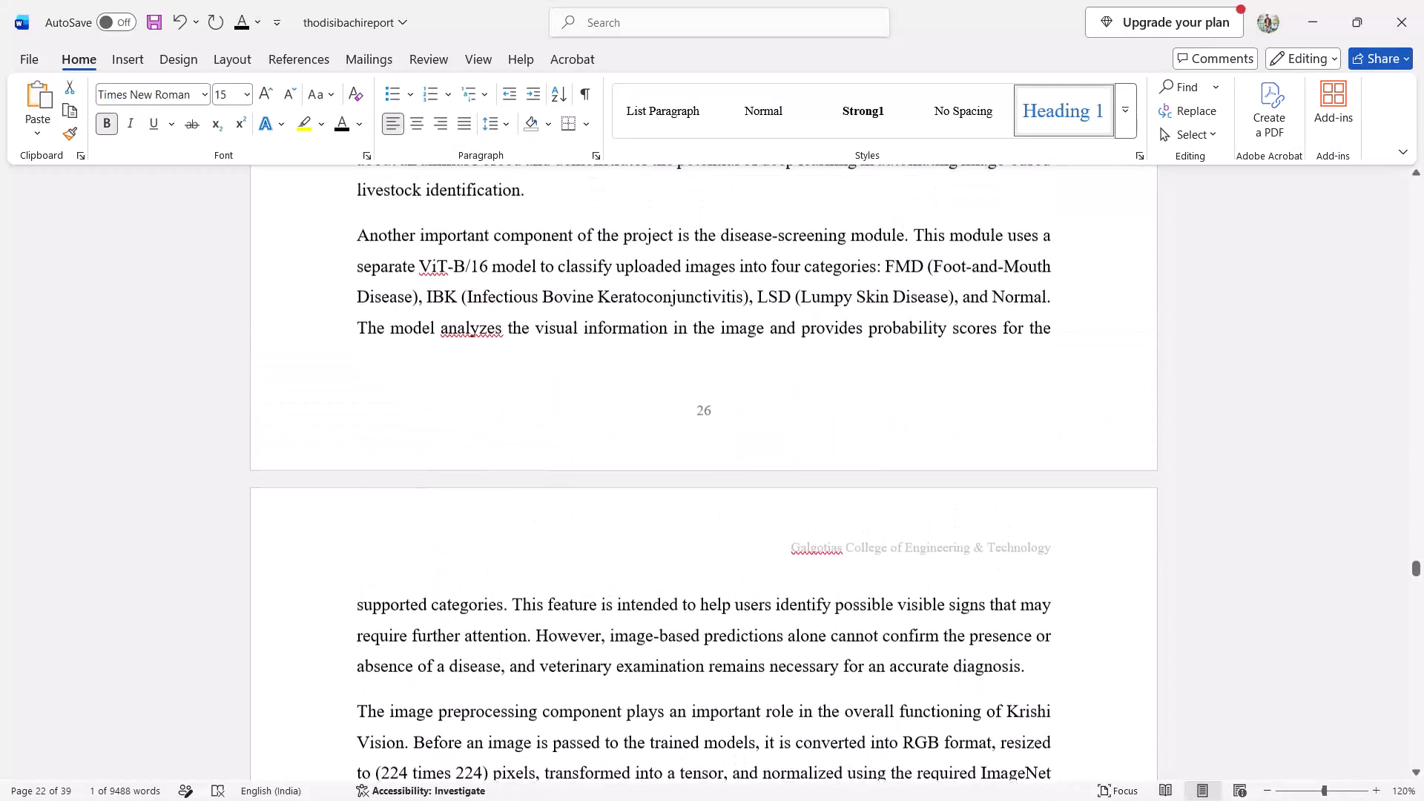
scroll(1108, 605, "up", 3)
scroll(1108, 605, "down", 1)
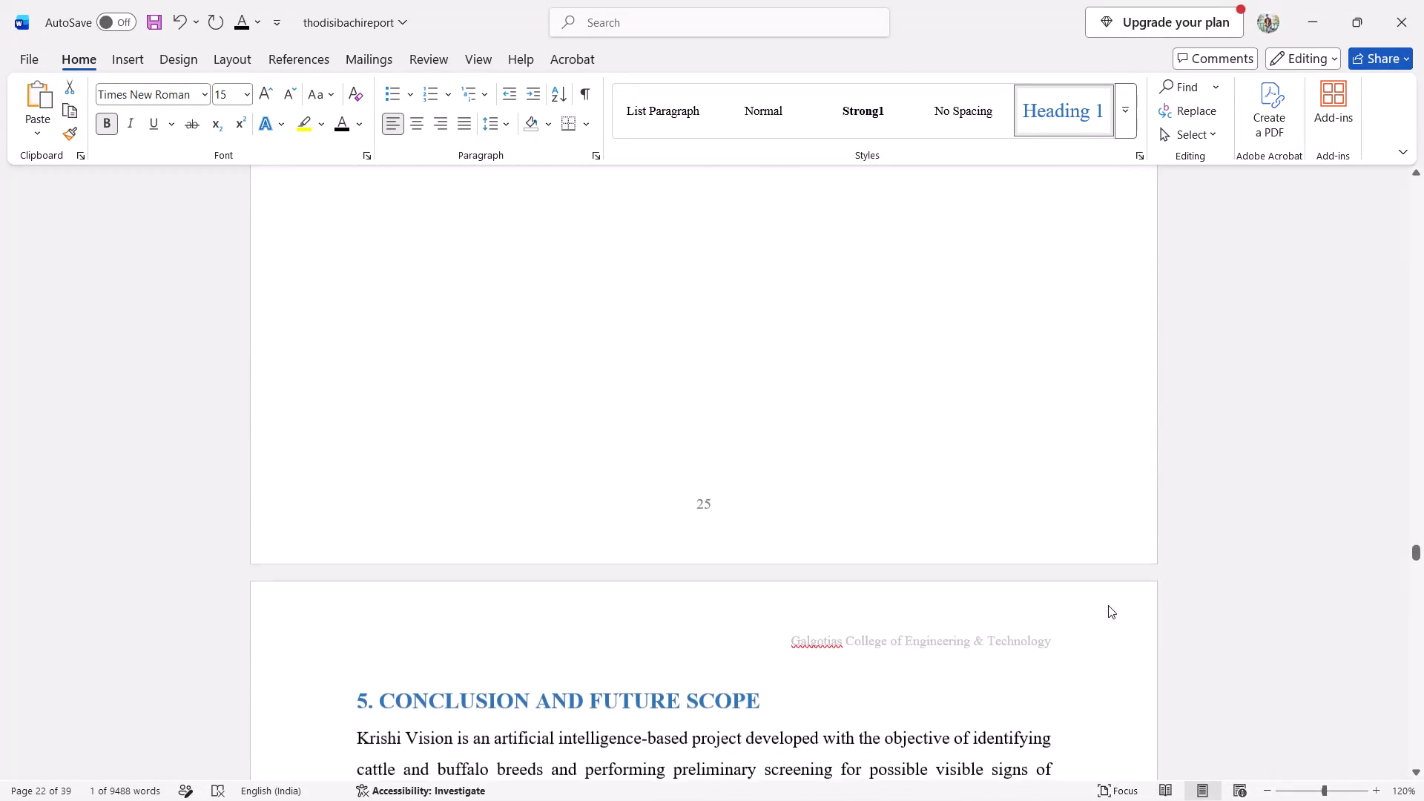
left_click_drag(772, 677, 451, 673)
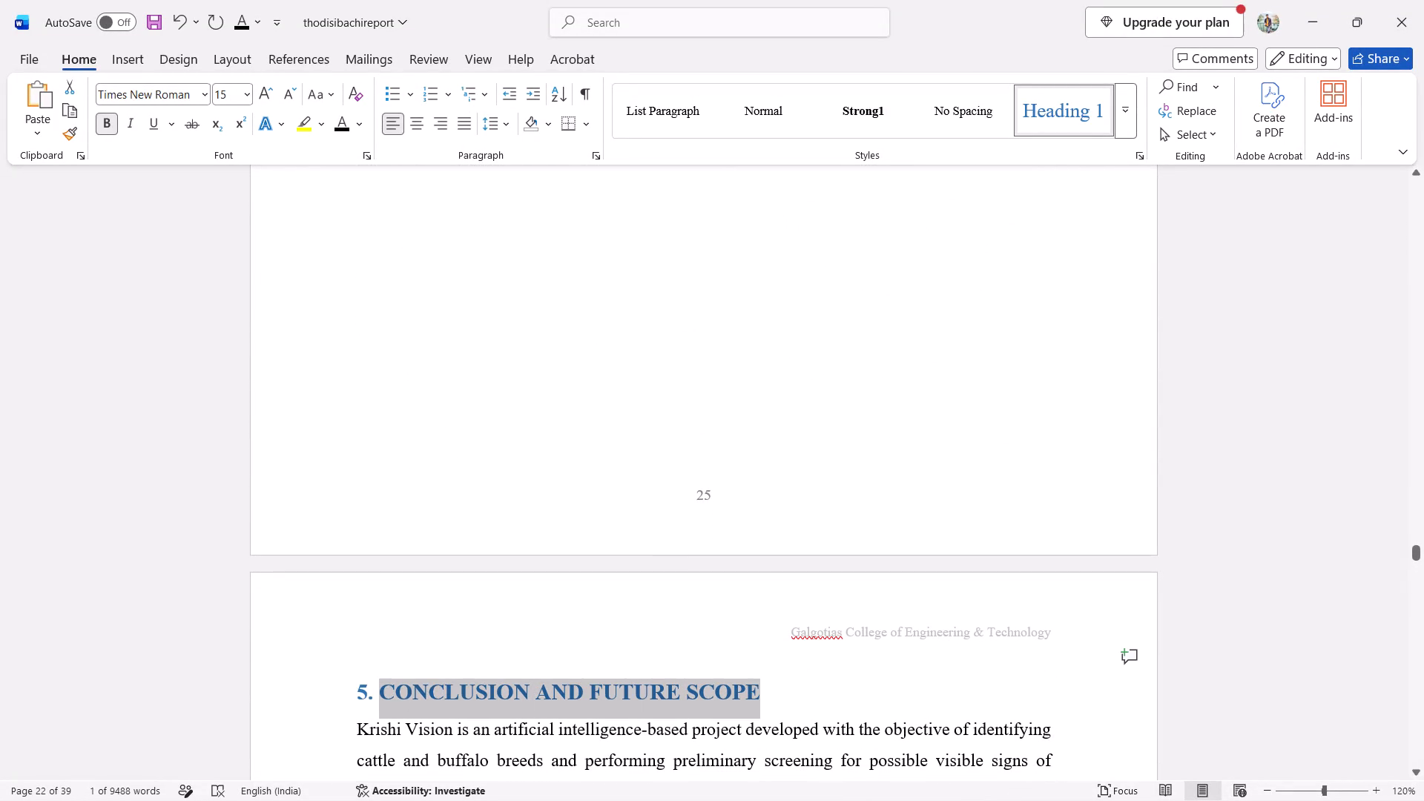
left_click_drag(451, 673, 412, 671)
left_click_drag(892, 637, 780, 685)
left_click(780, 685)
left_click_drag(780, 685, 462, 674)
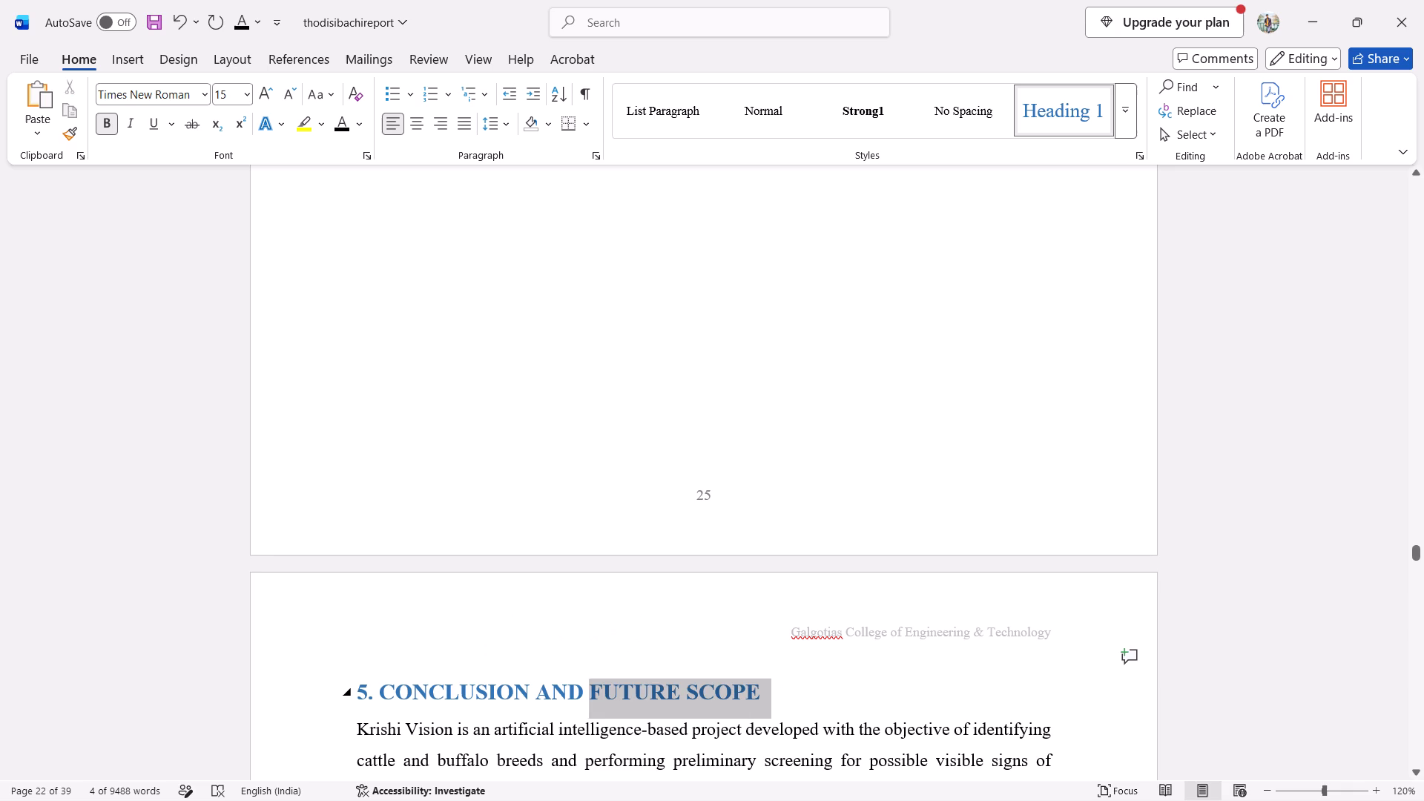
left_click_drag(462, 674, 300, 670)
left_click_drag(435, 641, 441, 570)
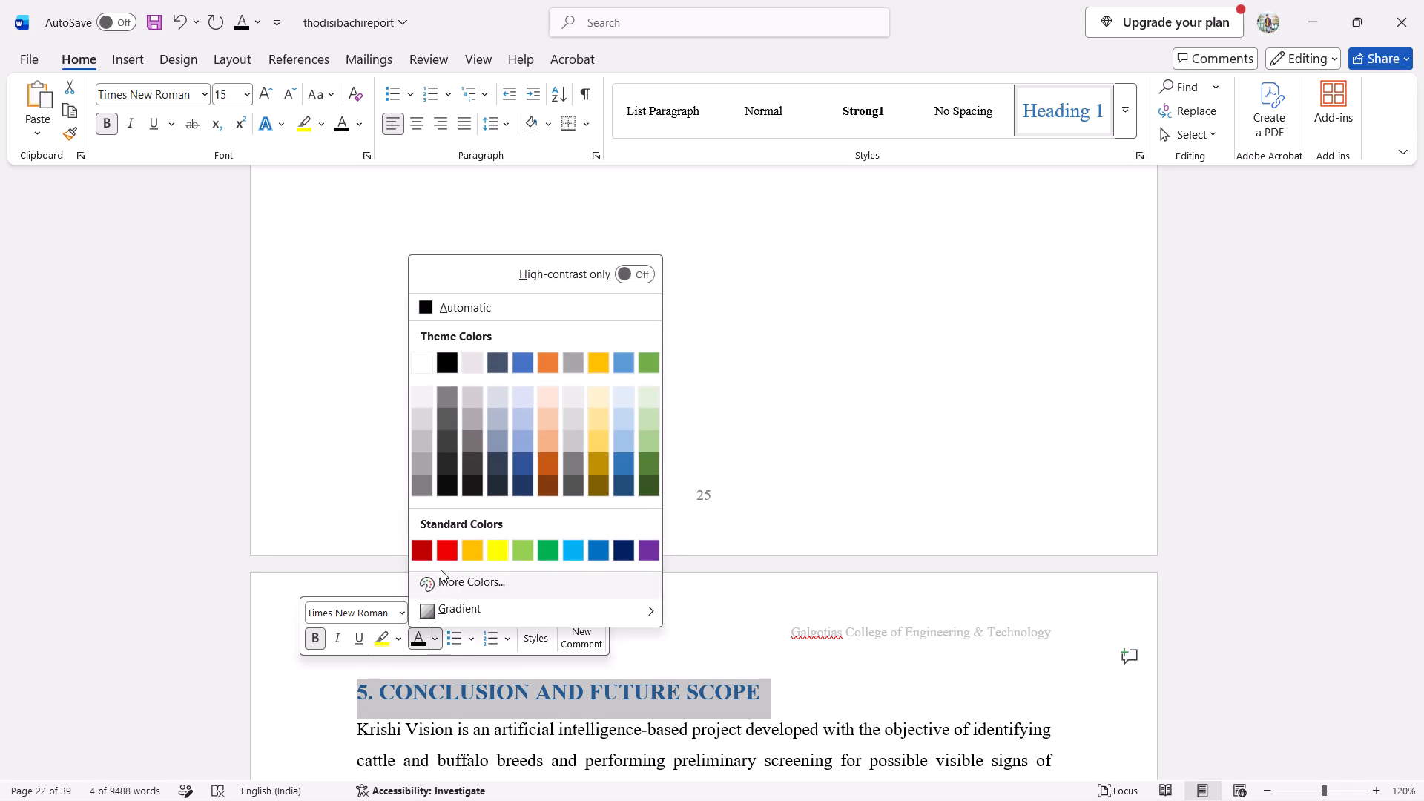
left_click_drag(441, 570, 444, 361)
left_click(444, 361)
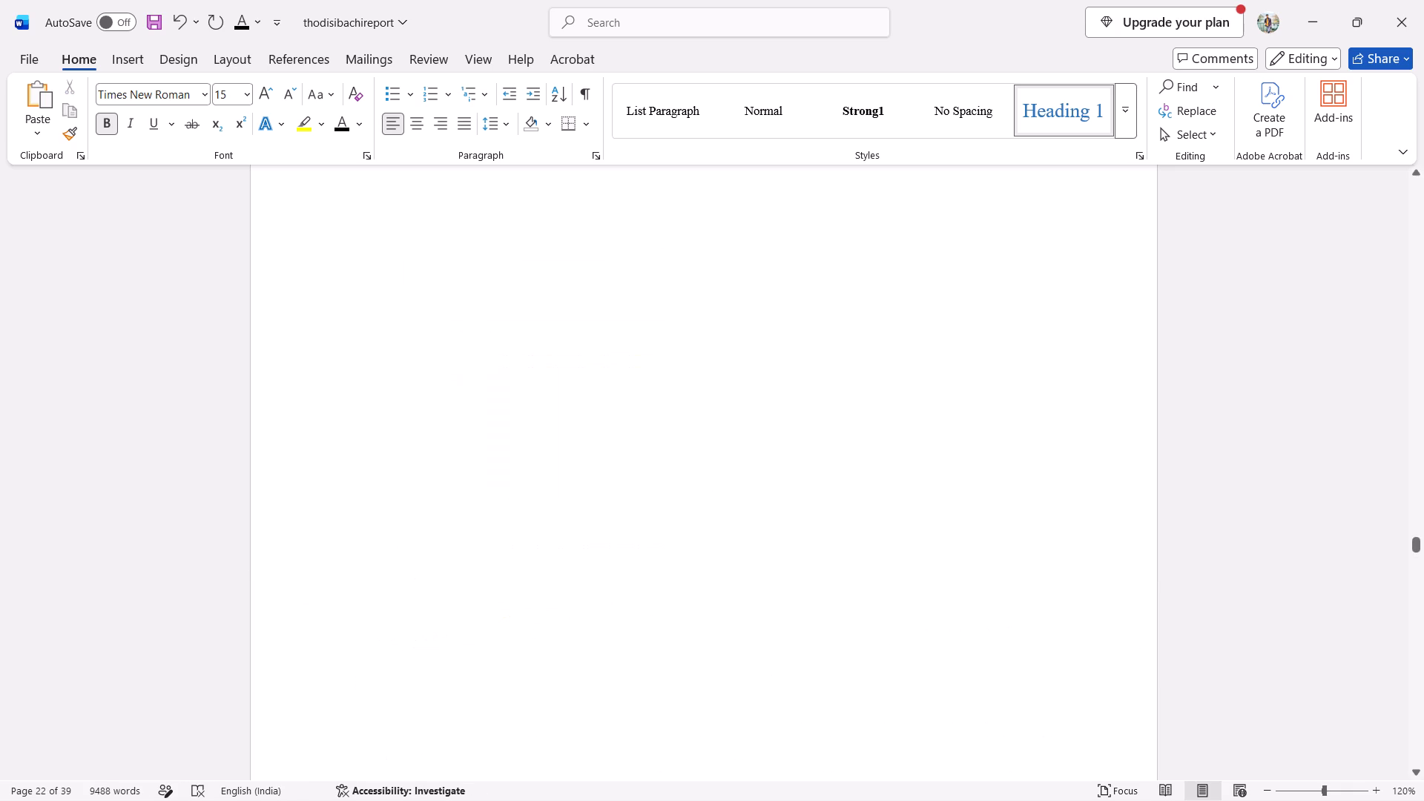
Scan the report from the conclusion section back to section 1.2.1 for body text and headings with inconsistent formatting.
scroll(628, 493, "up", 3)
scroll(628, 493, "down", 6)
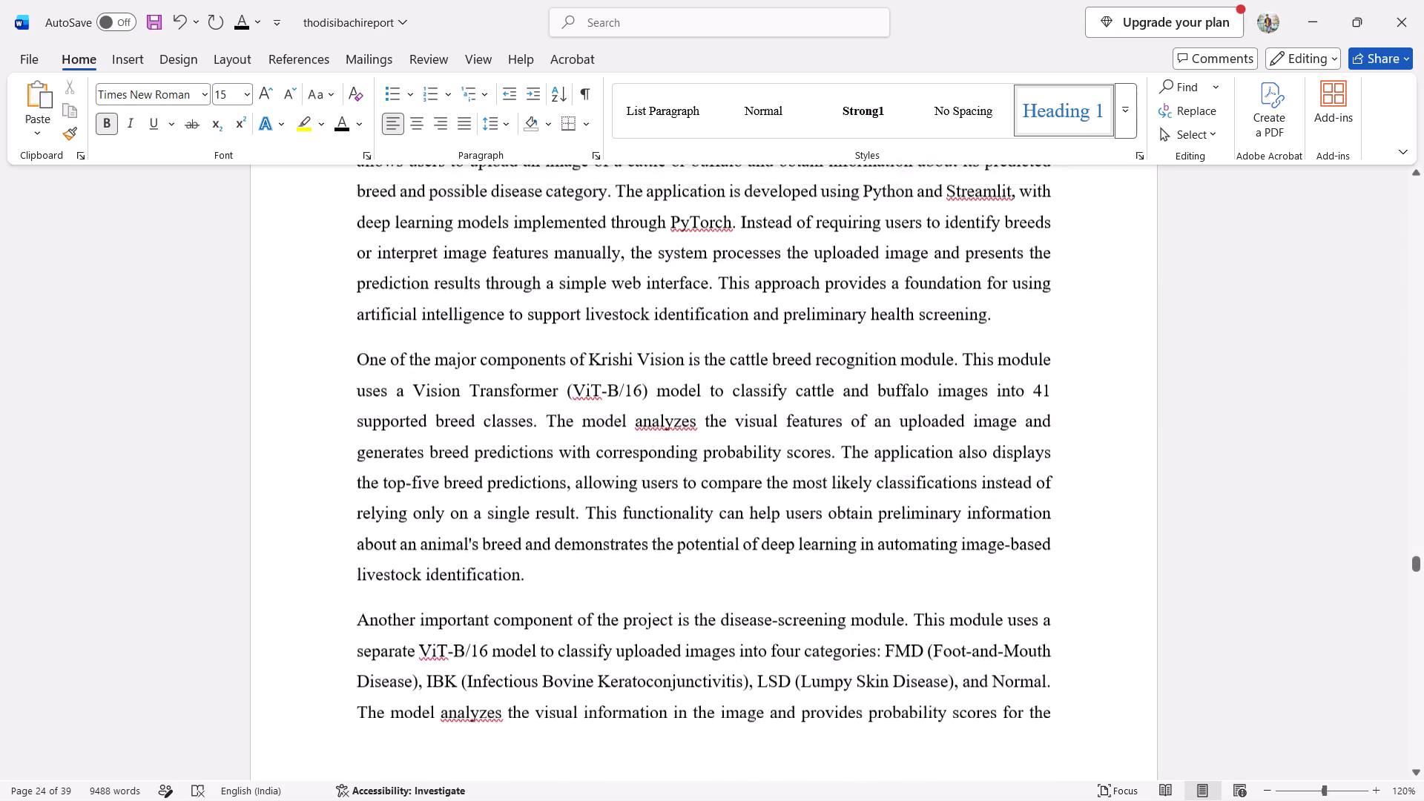
scroll(628, 493, "up", 4)
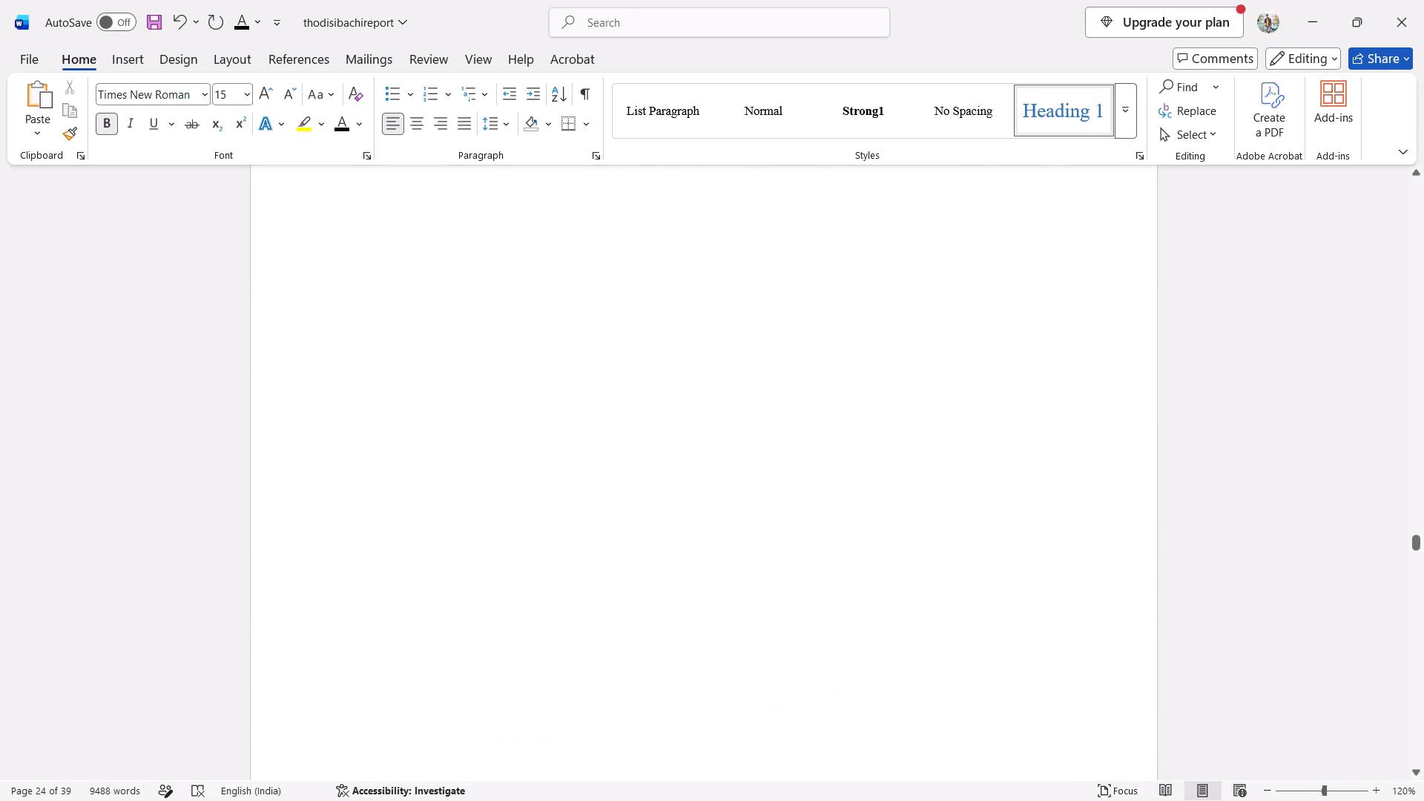
left_click(628, 493)
scroll(628, 493, "up", 10)
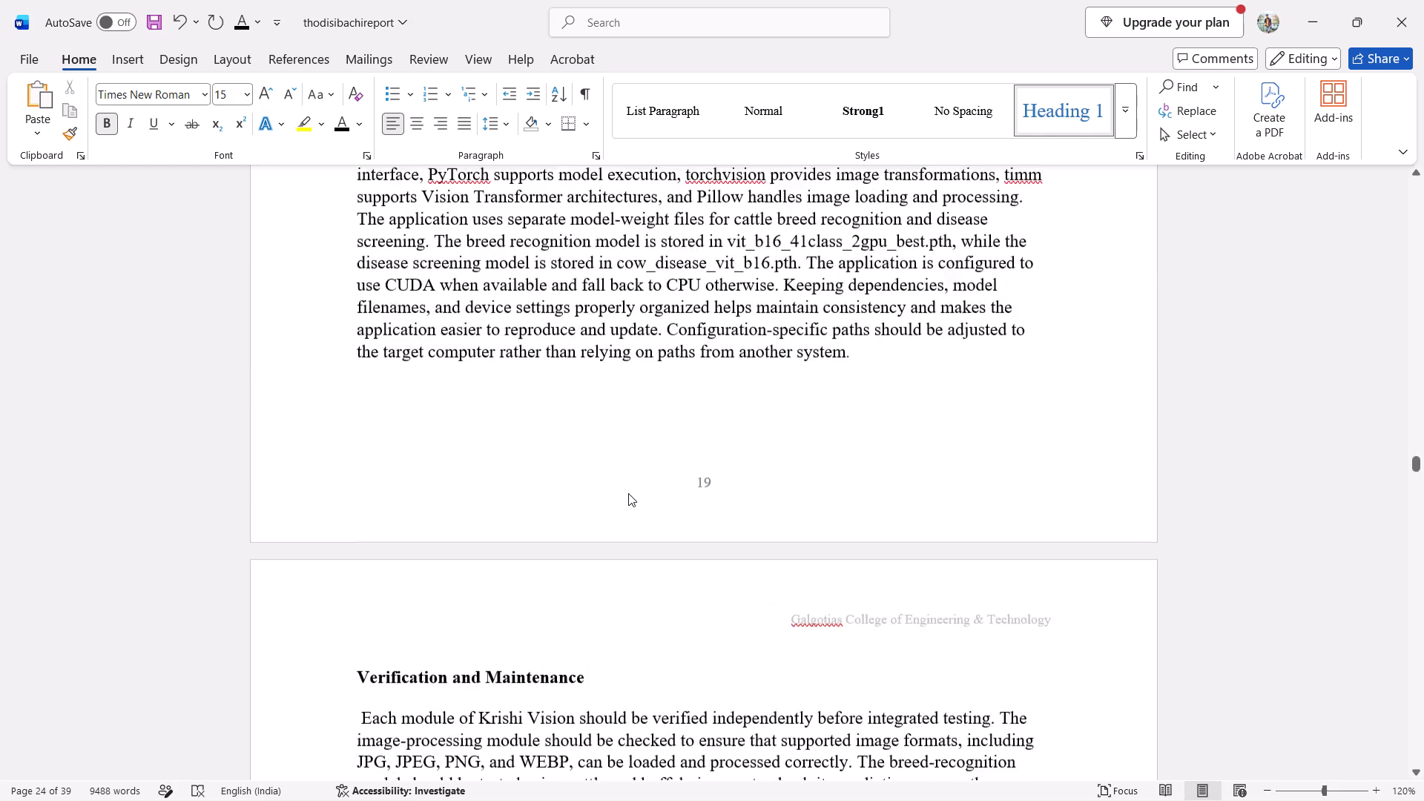
scroll(628, 493, "up", 8)
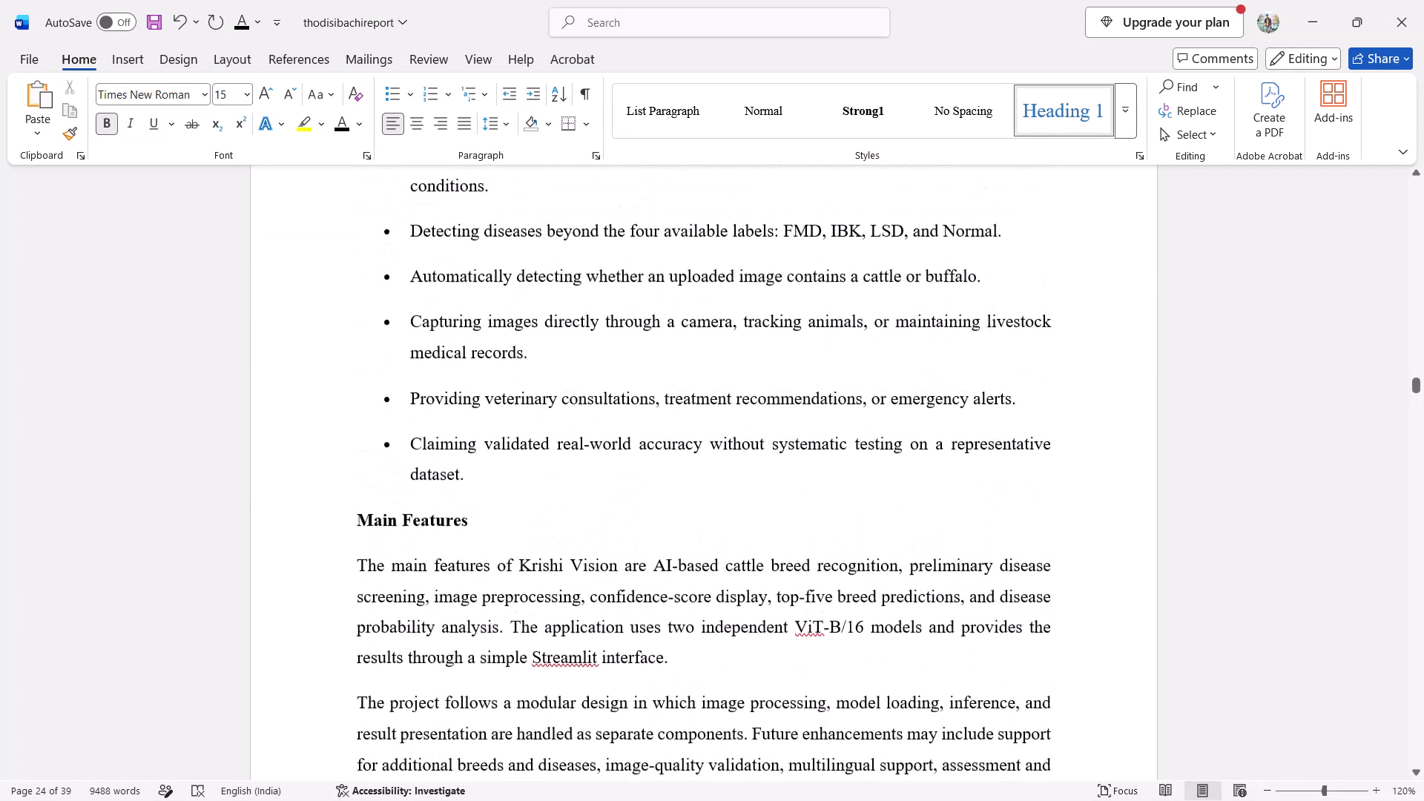
scroll(628, 493, "up", 8)
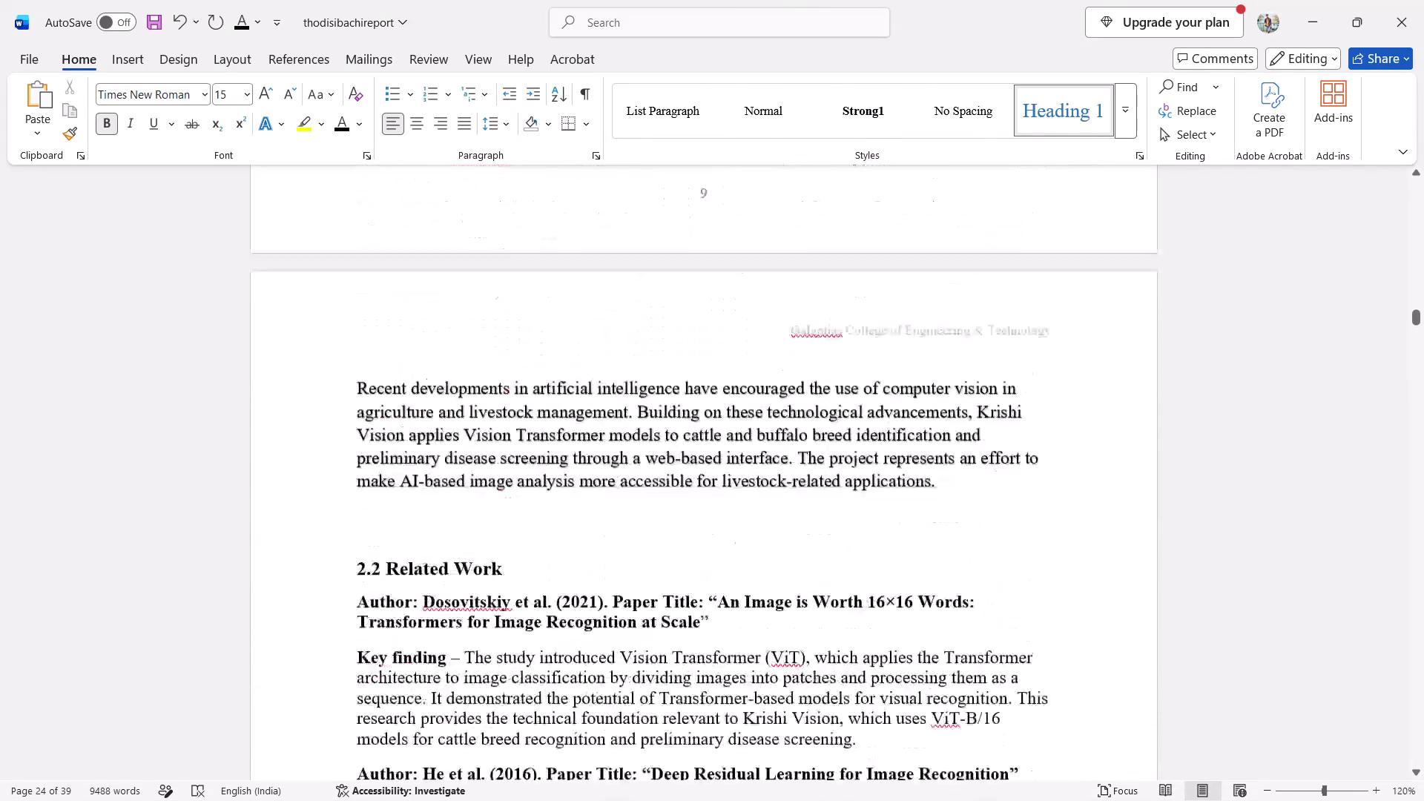
scroll(628, 493, "up", 1)
Apply the Normal style to the three body paragraphs under "2.1 Historical Overview" and set their font size to 12.
scroll(628, 493, "down", 4)
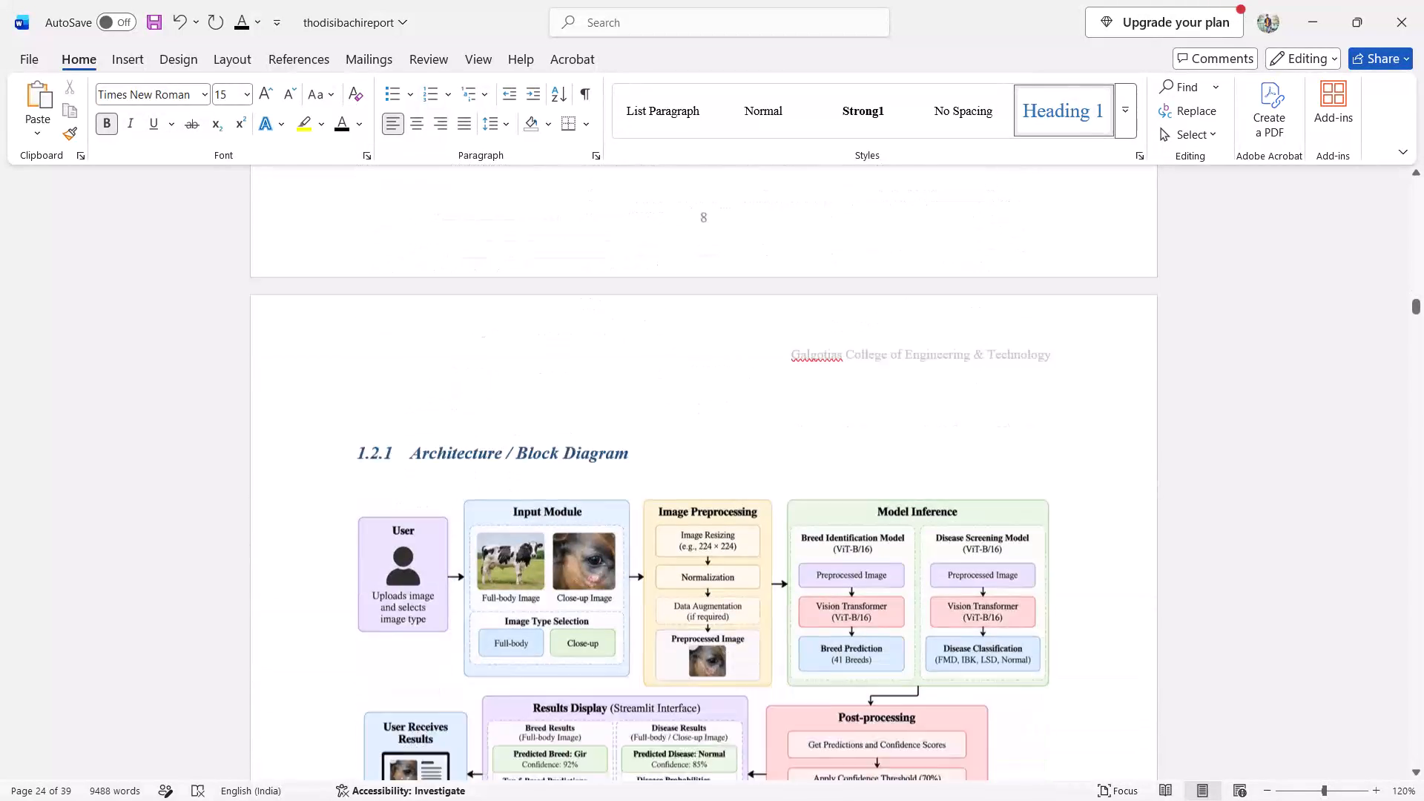
scroll(628, 493, "down", 1)
scroll(628, 493, "up", 1)
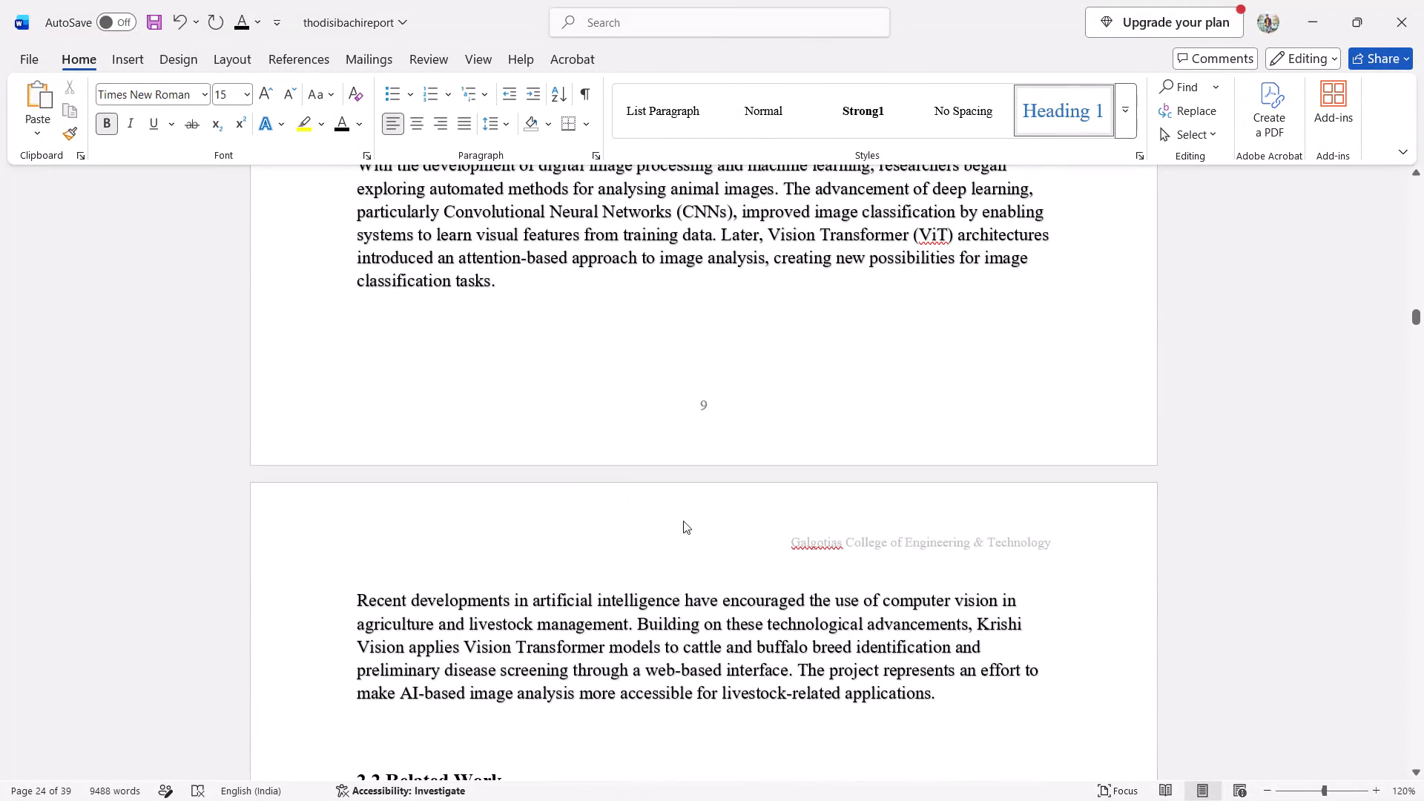
left_click_drag(936, 690, 653, 517)
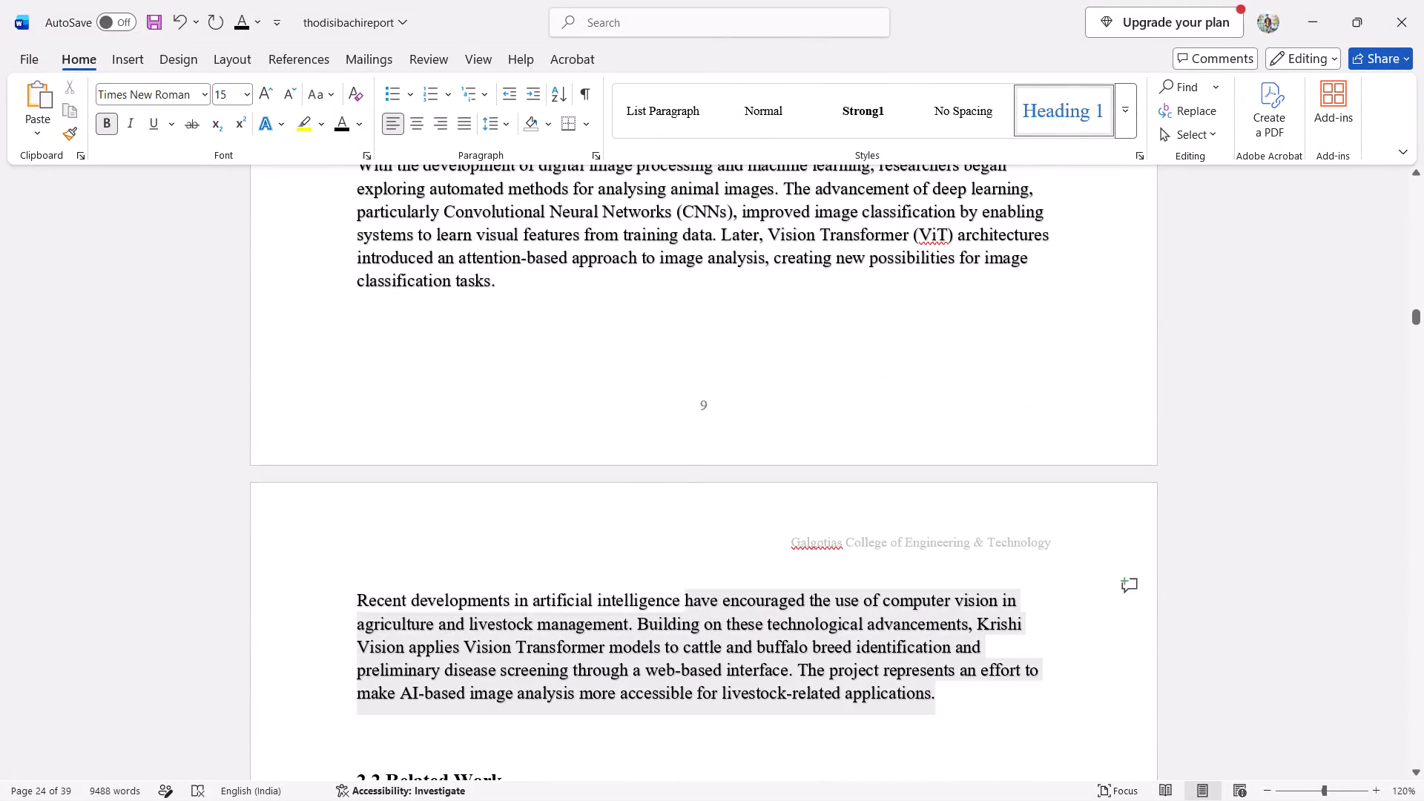
left_click_drag(653, 517, 375, 211)
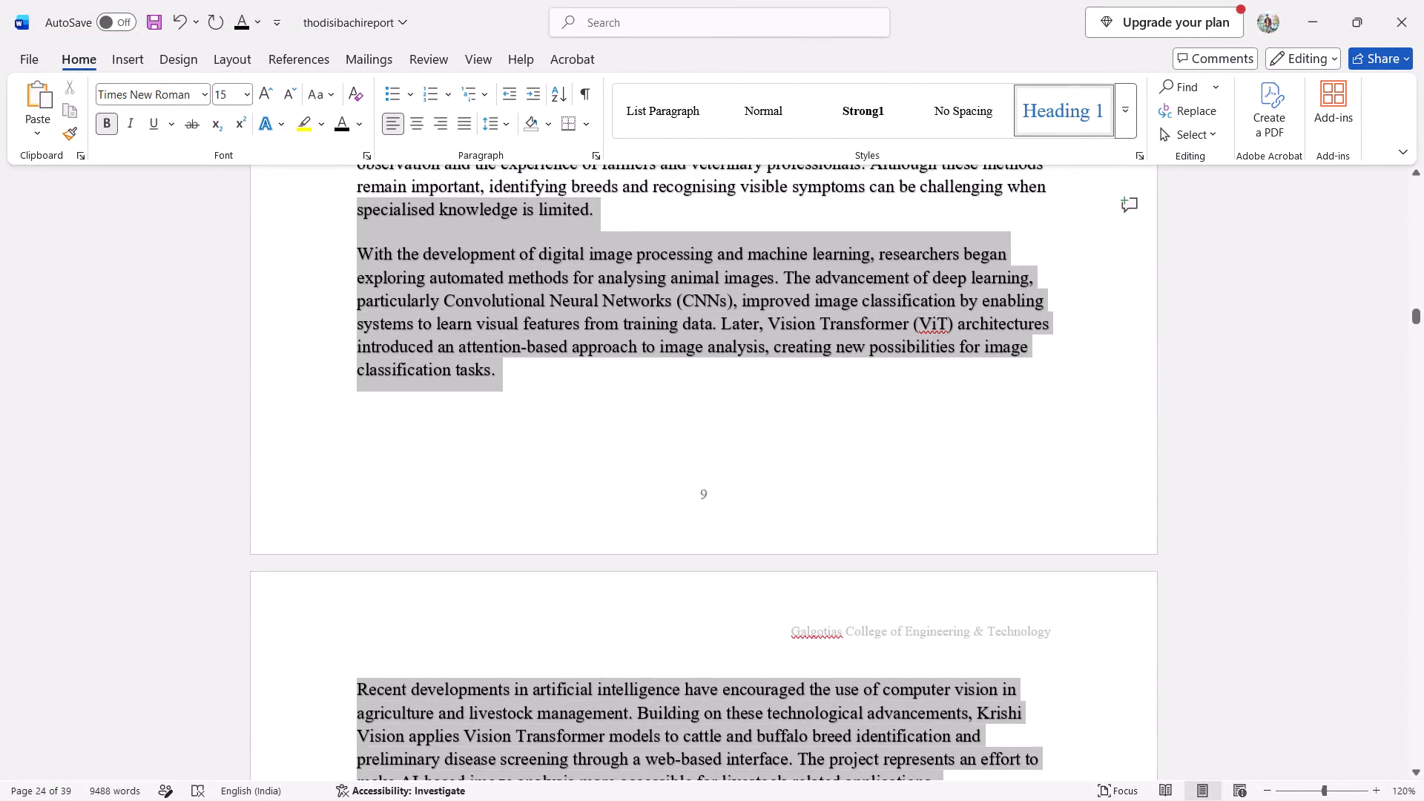
left_click_drag(375, 211, 342, 529)
left_click_drag(575, 475, 703, 145)
left_click(703, 145)
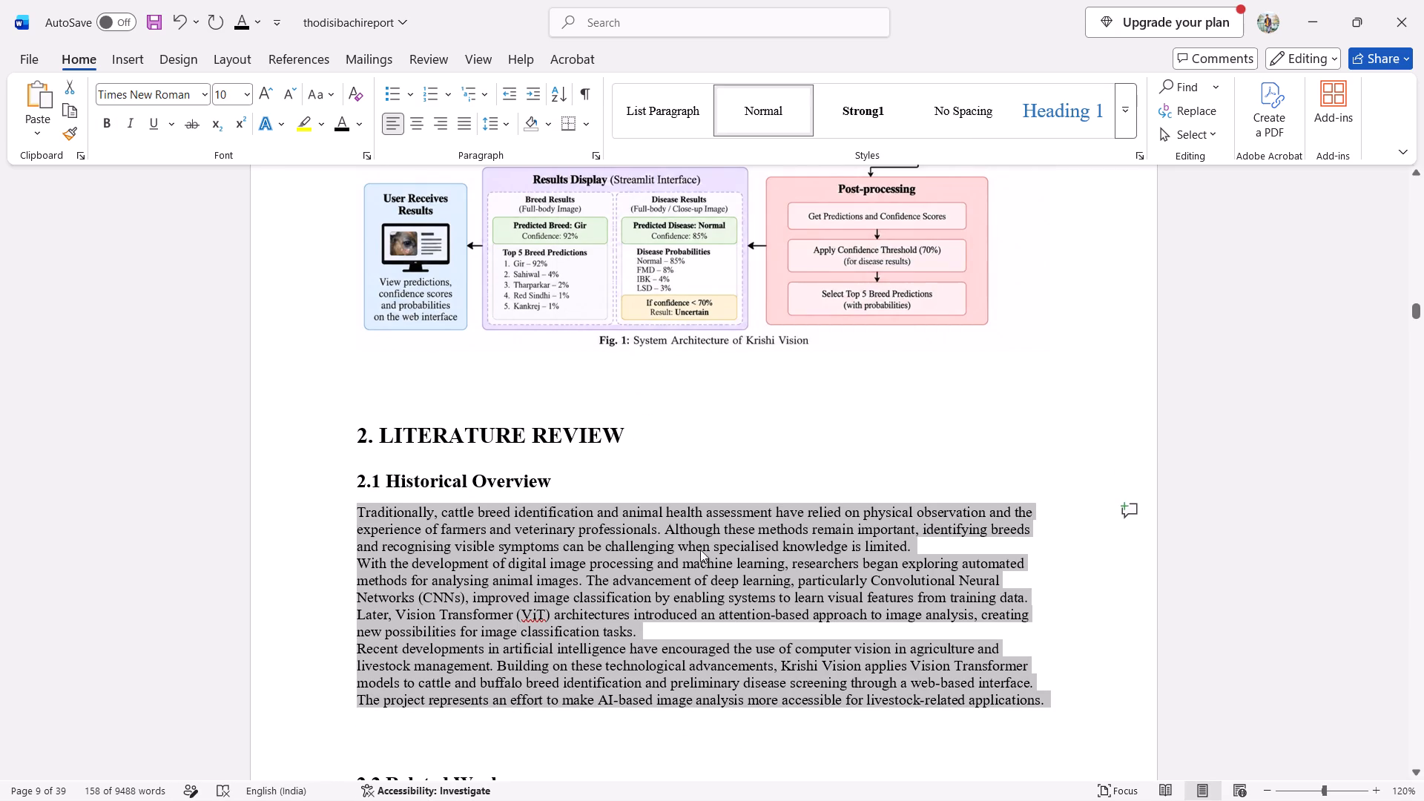
left_click(1046, 550)
scroll(1046, 550, "down", 2)
scroll(1046, 550, "up", 1)
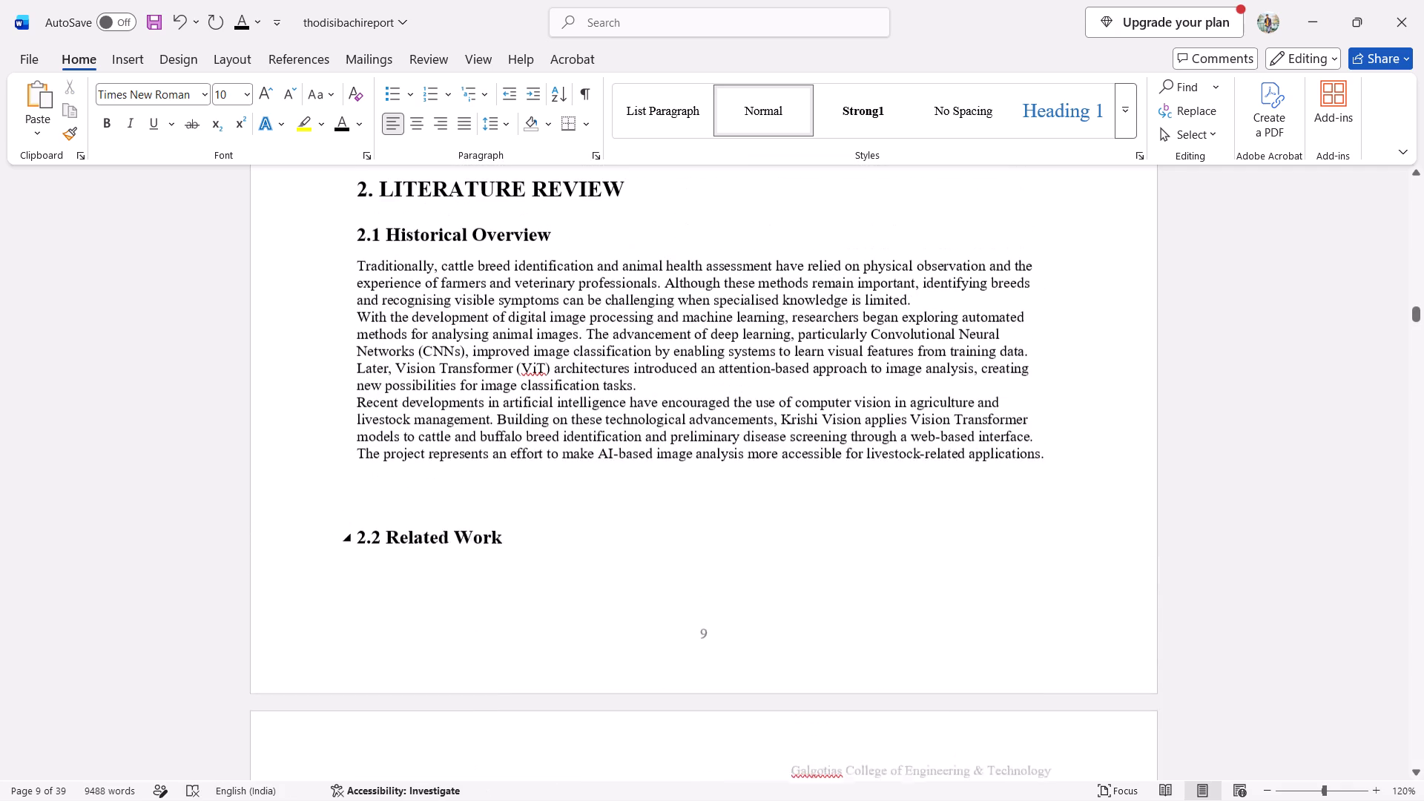
left_click_drag(1050, 487, 340, 295)
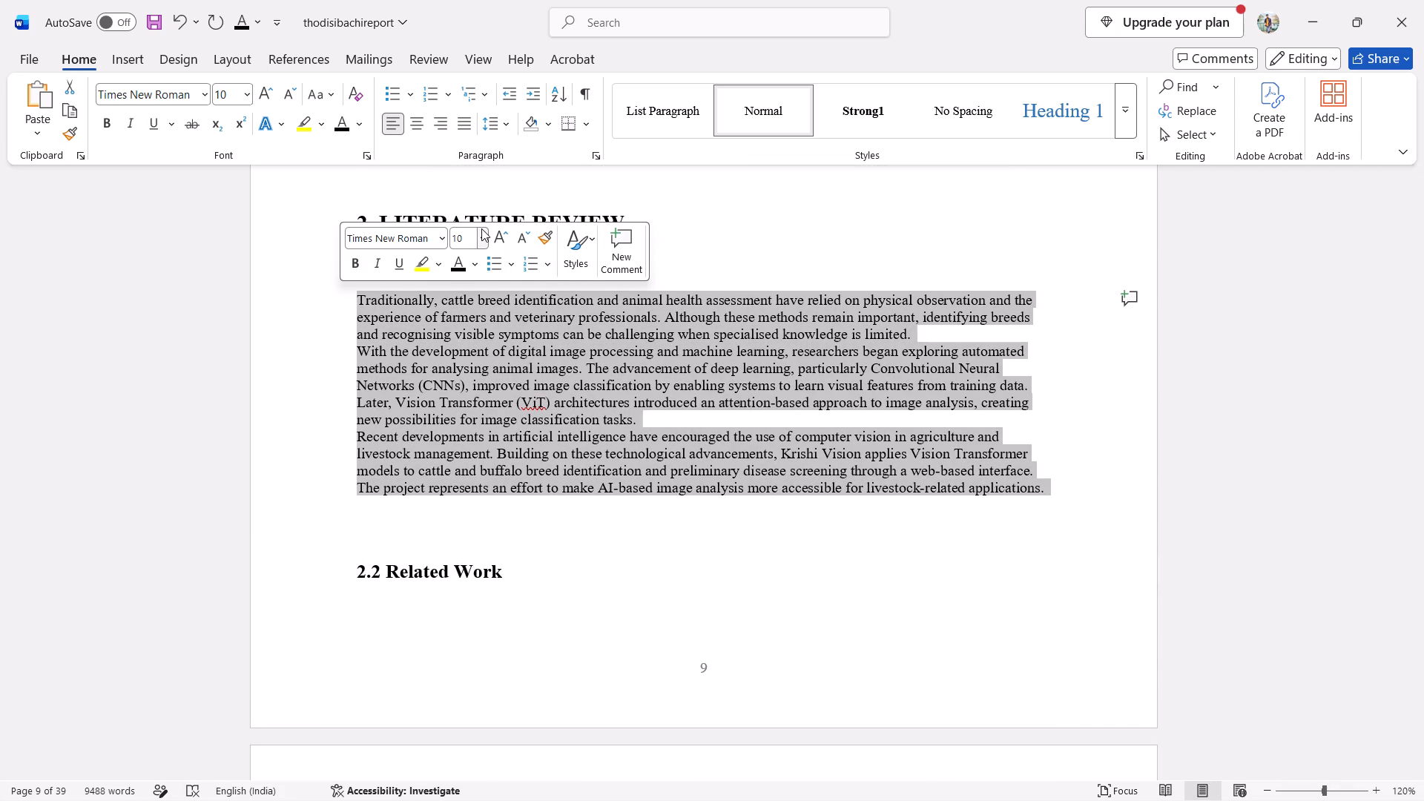
left_click(481, 228)
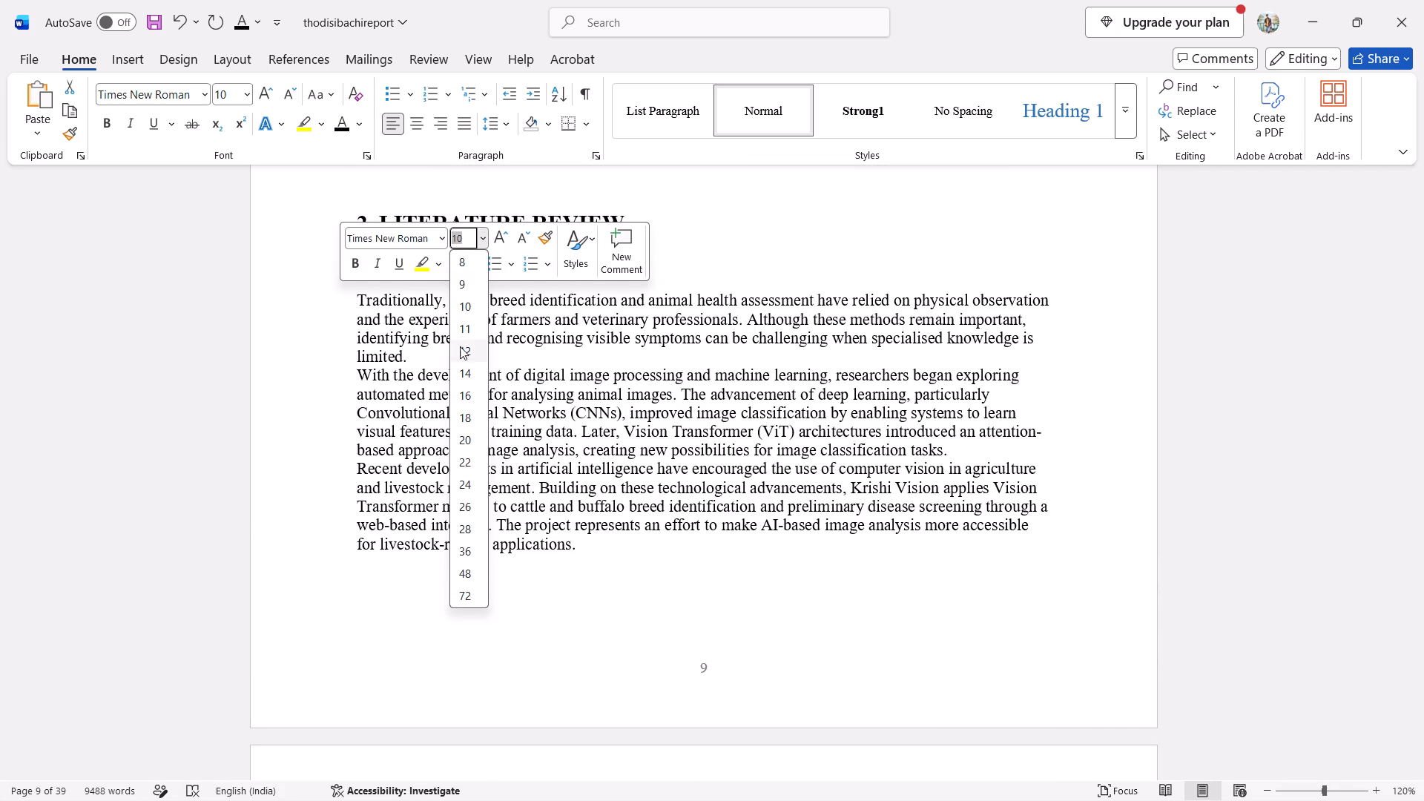
left_click(466, 352)
Apply the Normal style to the first "Key finding" paragraph under "2.2 Related Work" and set its font size to 12.
scroll(502, 510, "down", 2)
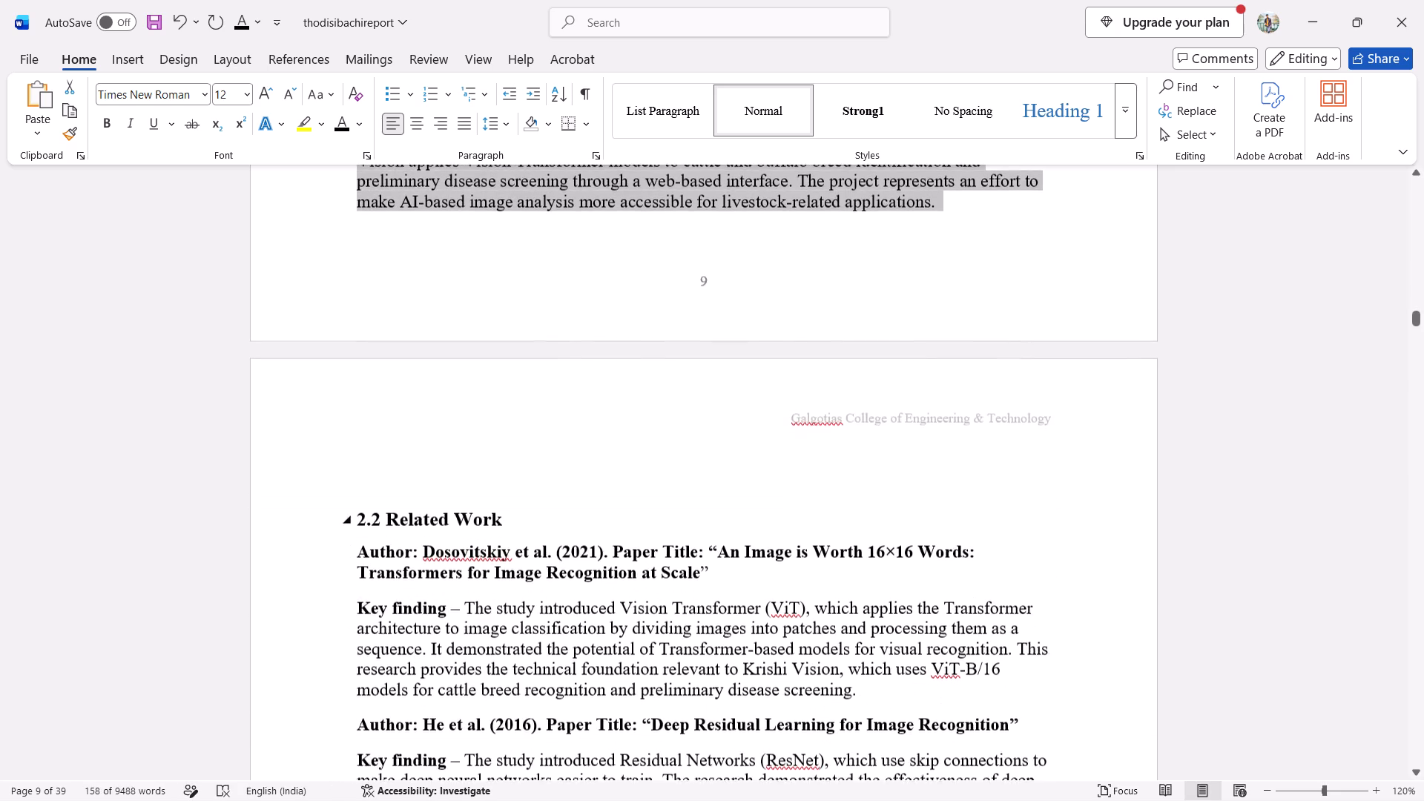
scroll(502, 510, "down", 1)
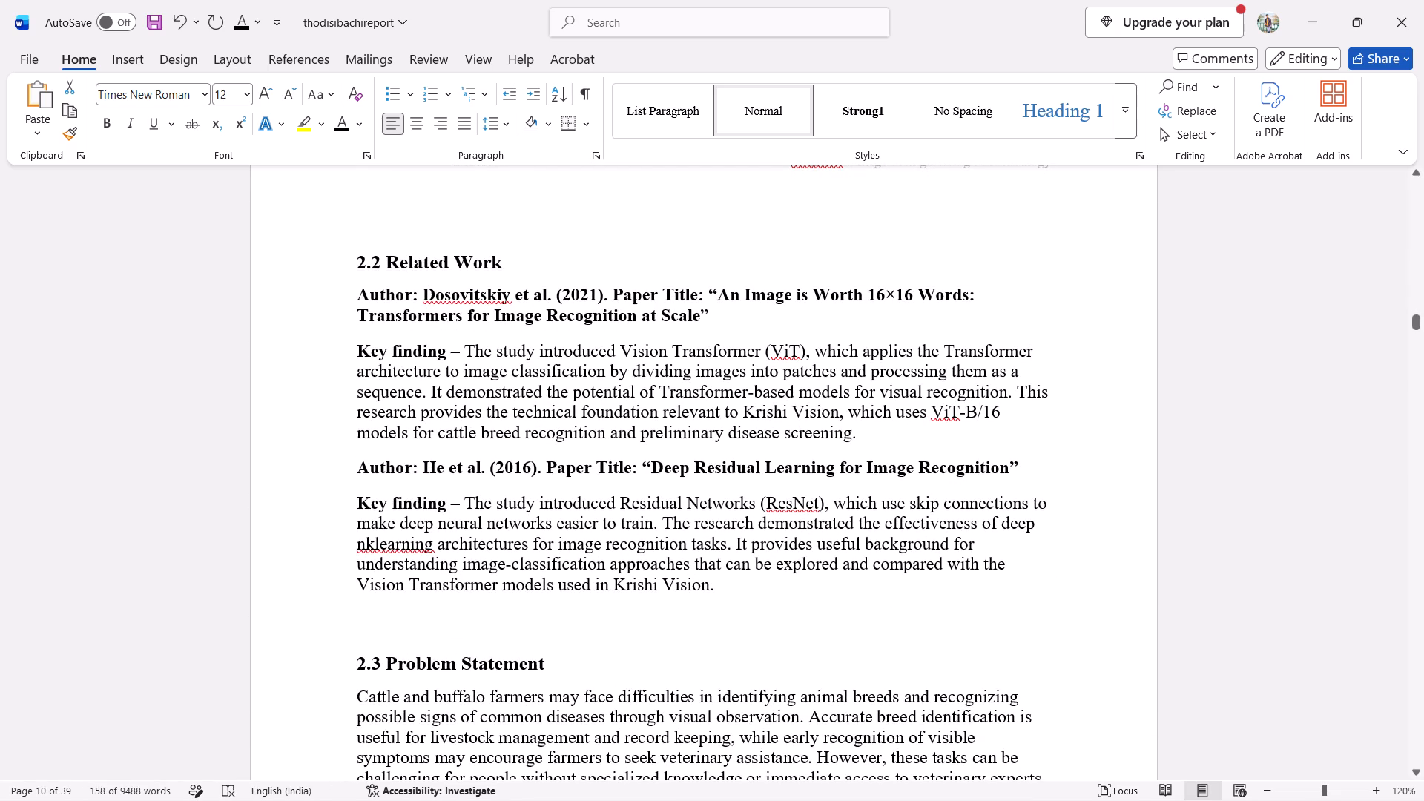
left_click_drag(857, 438, 365, 357)
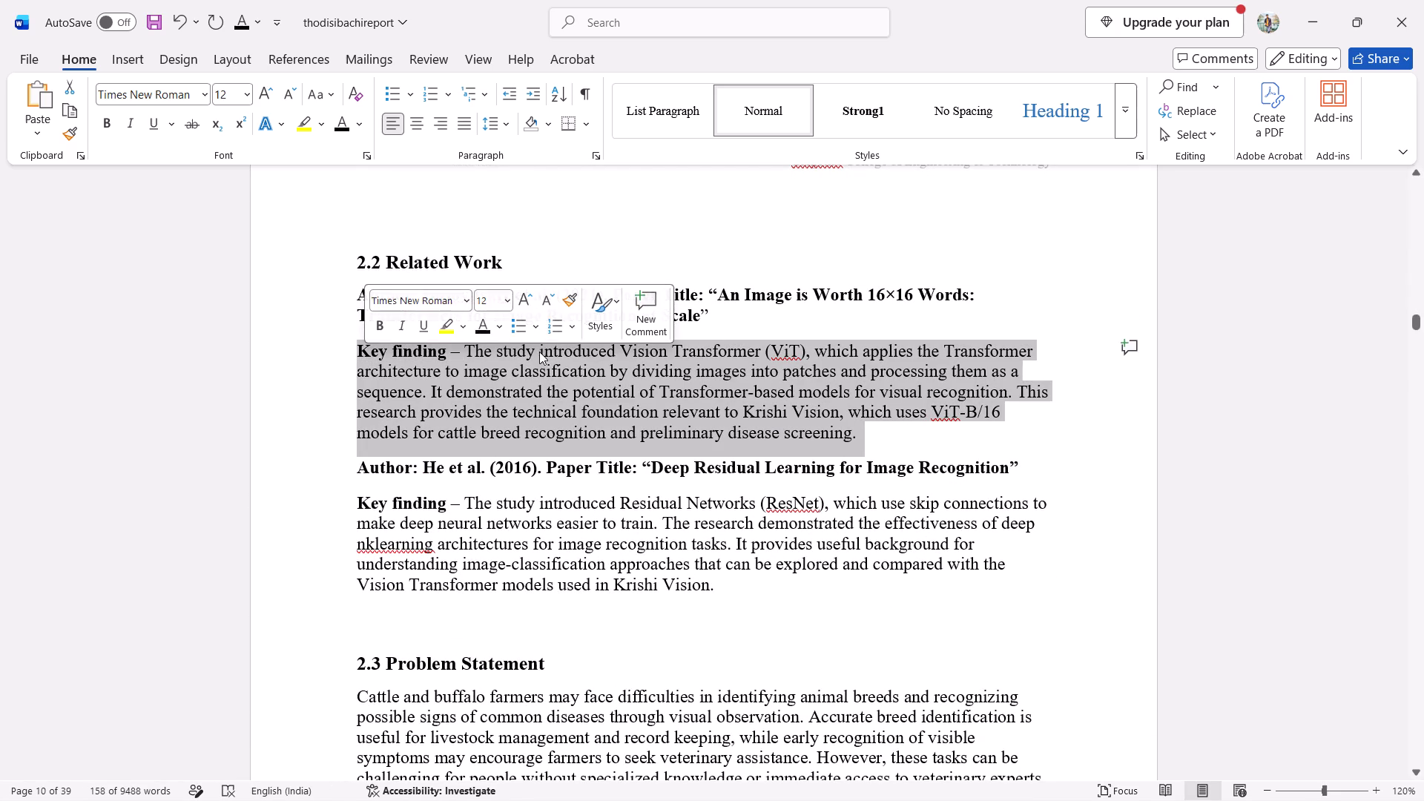
left_click(614, 309)
left_click(717, 363)
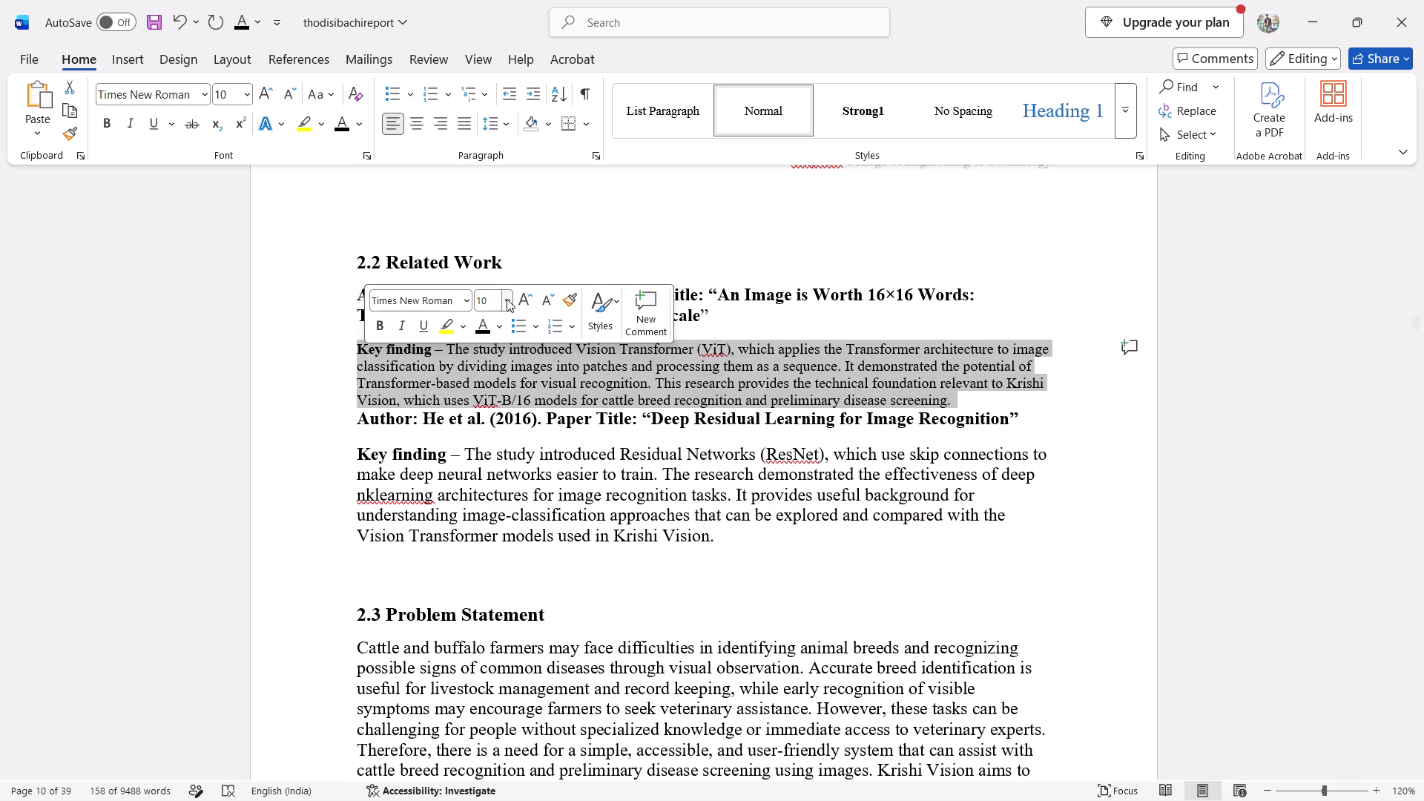
left_click(508, 299)
left_click(489, 400)
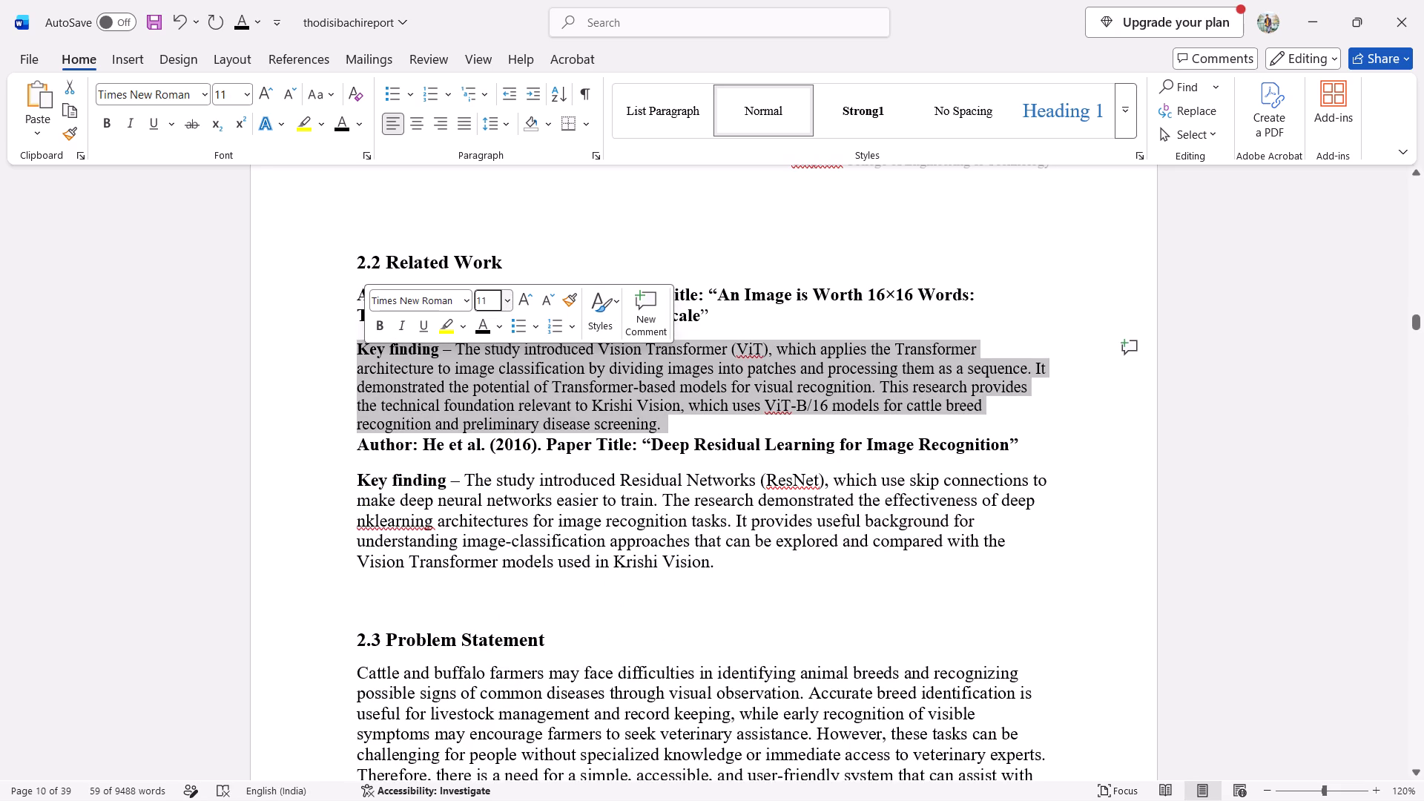
left_click(504, 304)
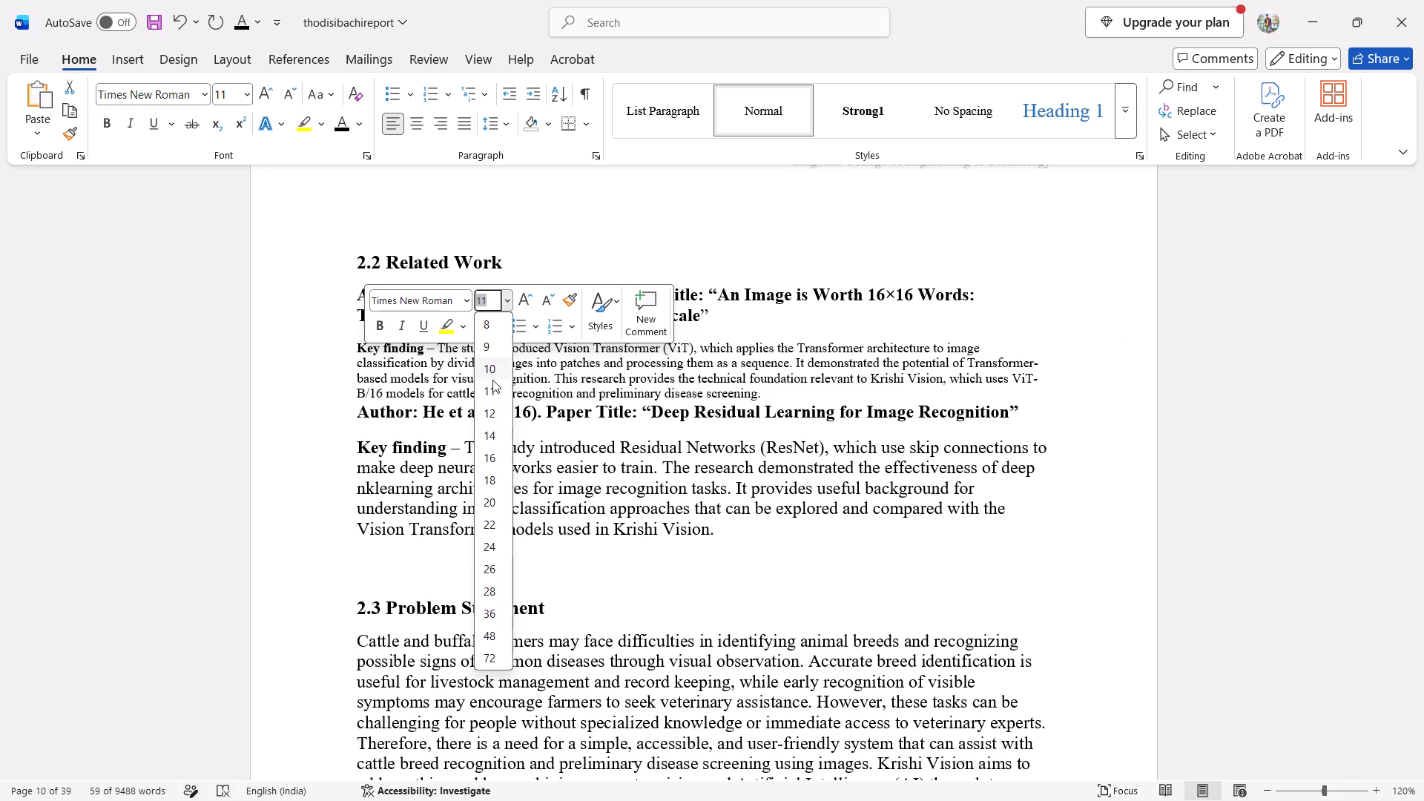
left_click(489, 409)
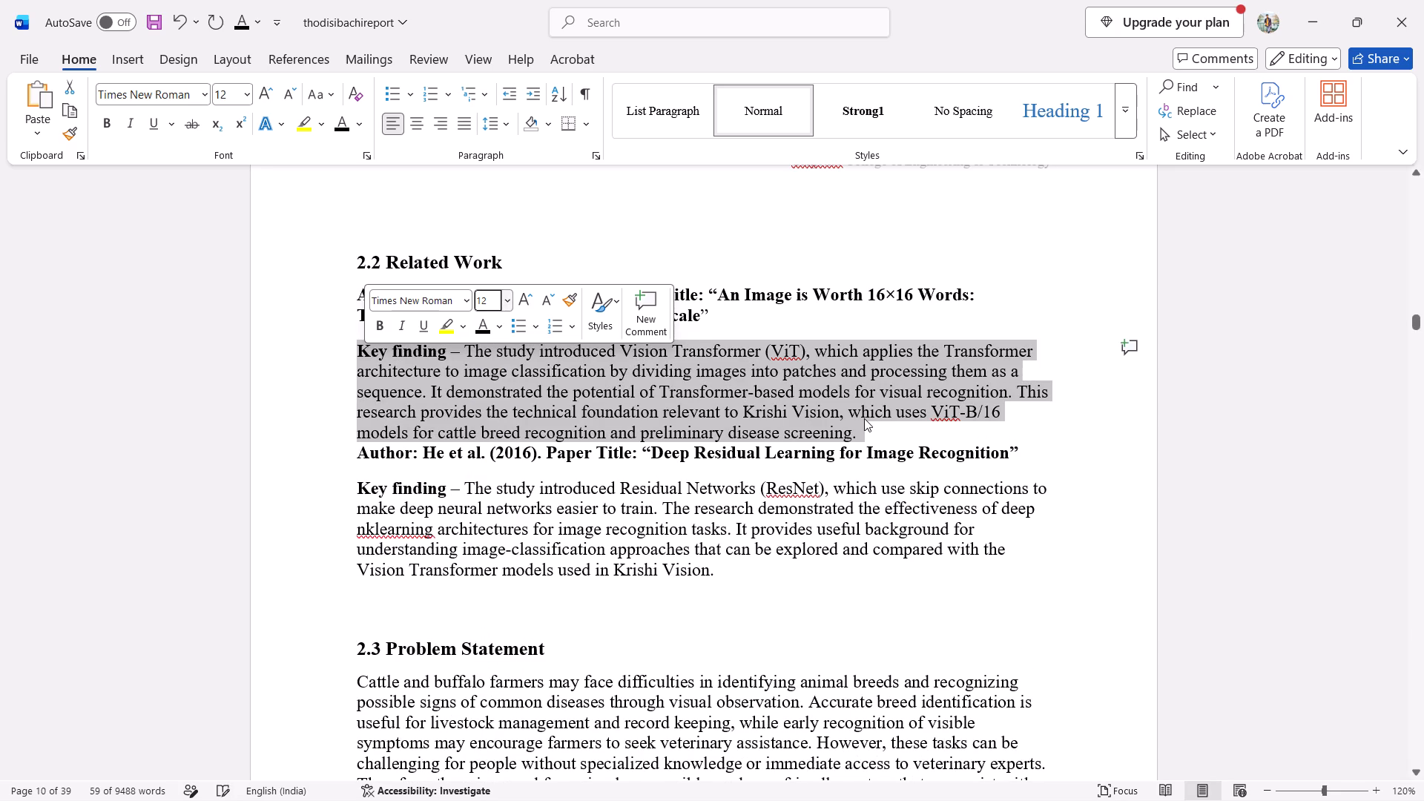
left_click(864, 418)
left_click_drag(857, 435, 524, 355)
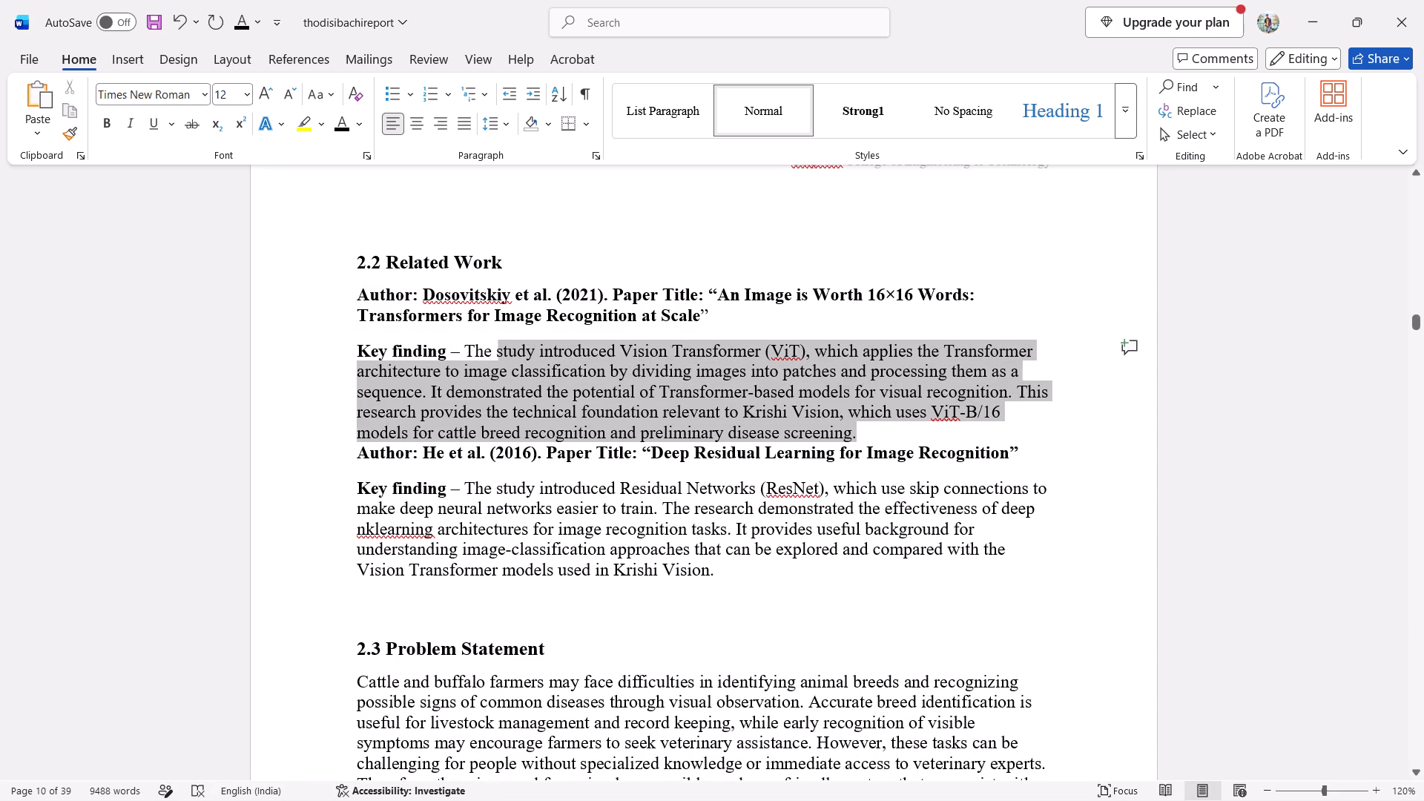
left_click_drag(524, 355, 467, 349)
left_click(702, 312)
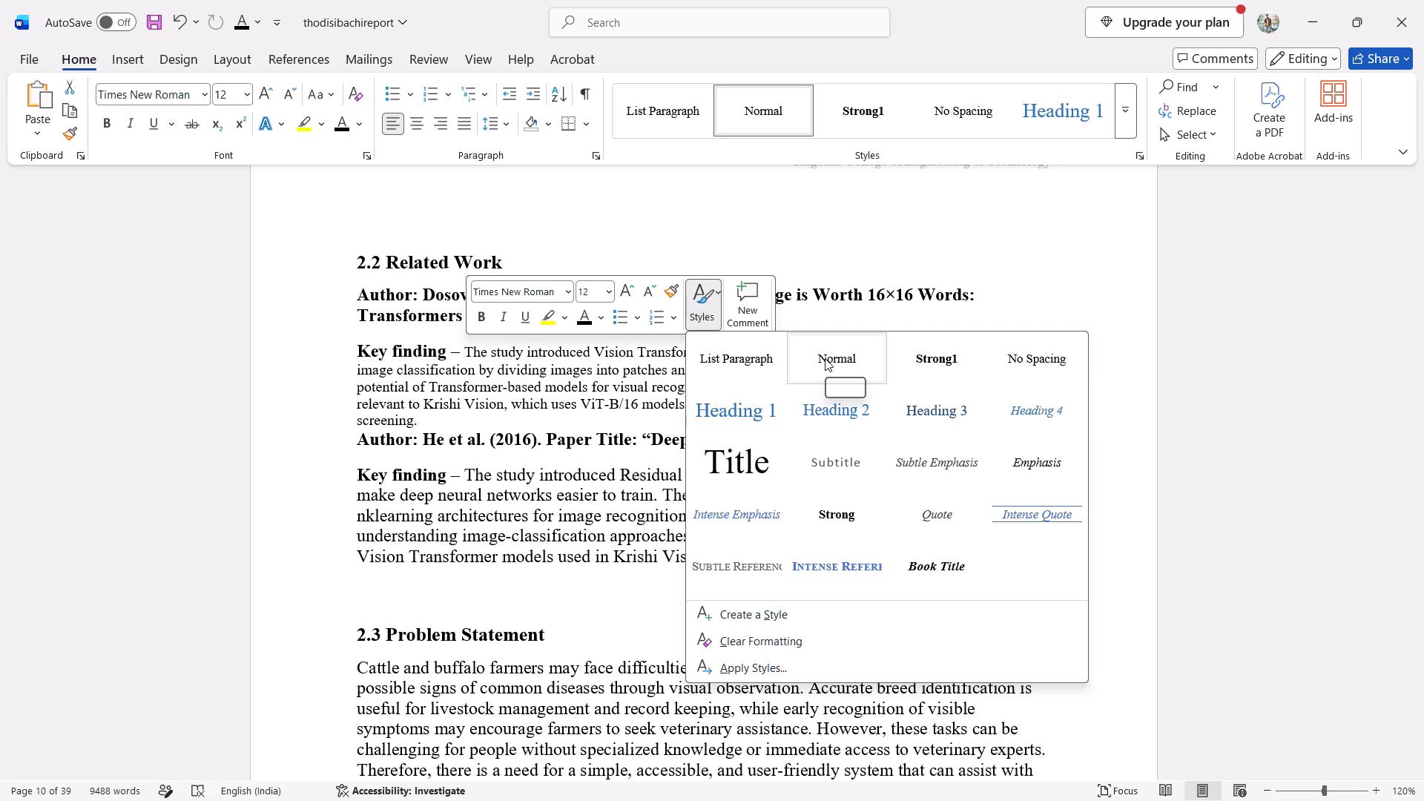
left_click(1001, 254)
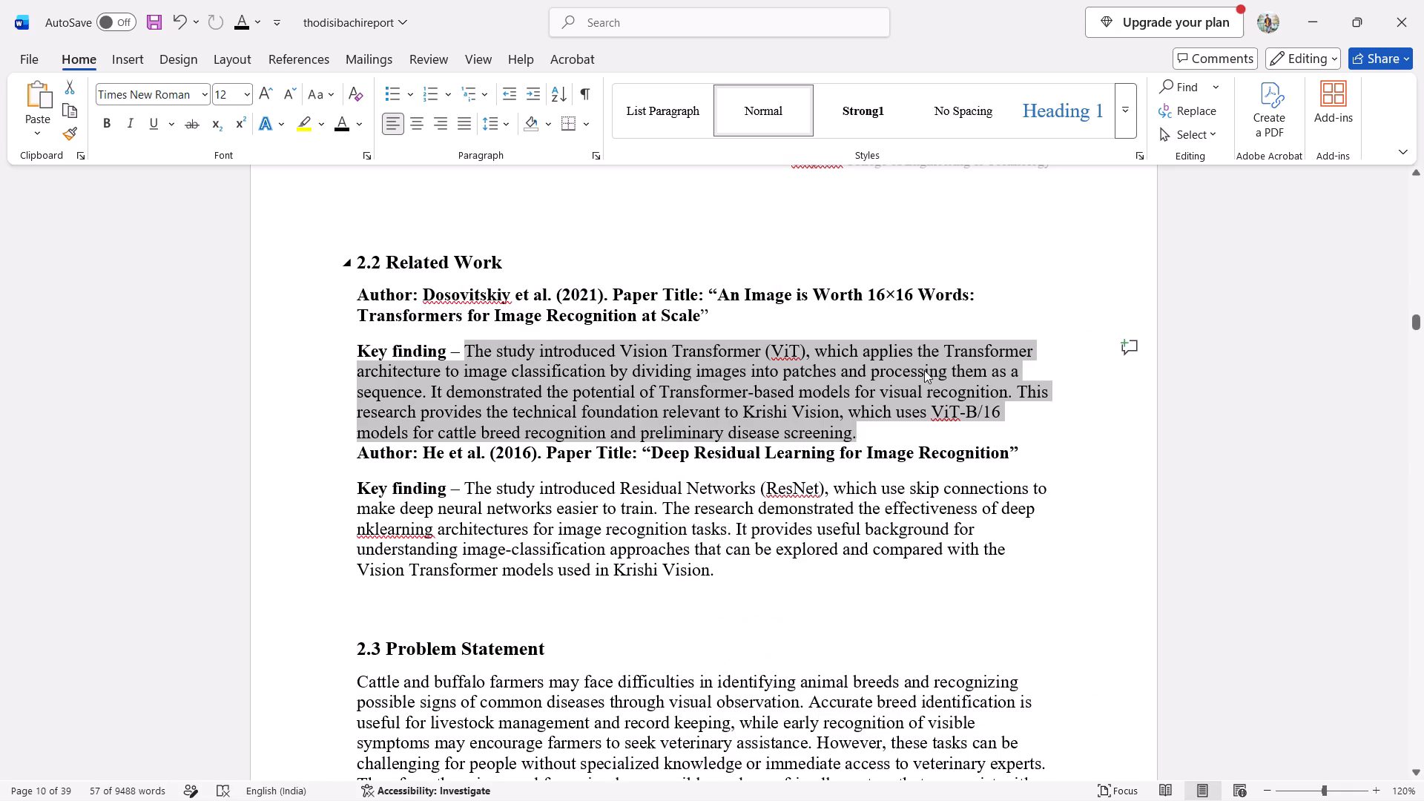
Examine the report's formatting from "2.2 Related Work" through the literature survey table and the implementation sections.
scroll(924, 370, "down", 6)
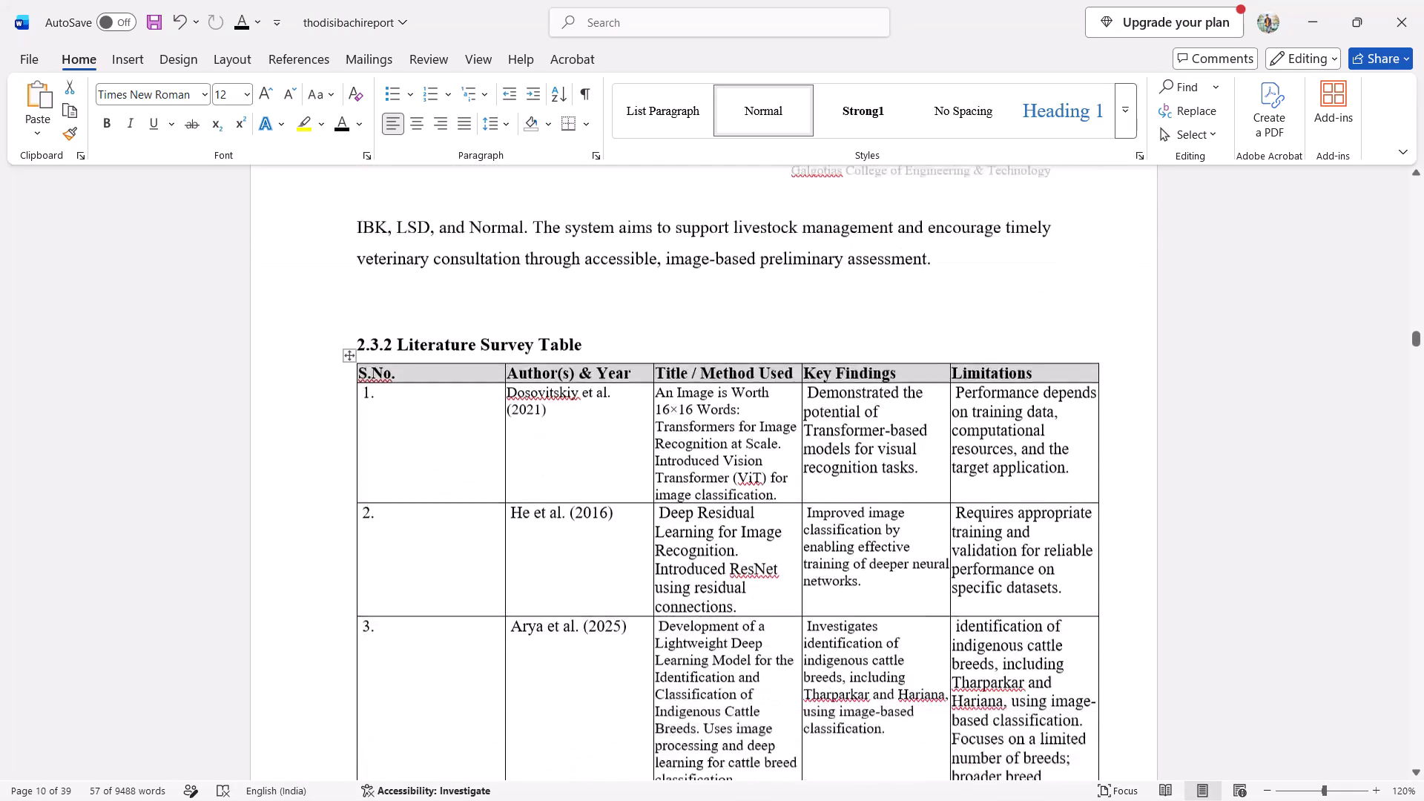
scroll(924, 370, "down", 2)
scroll(924, 370, "up", 5)
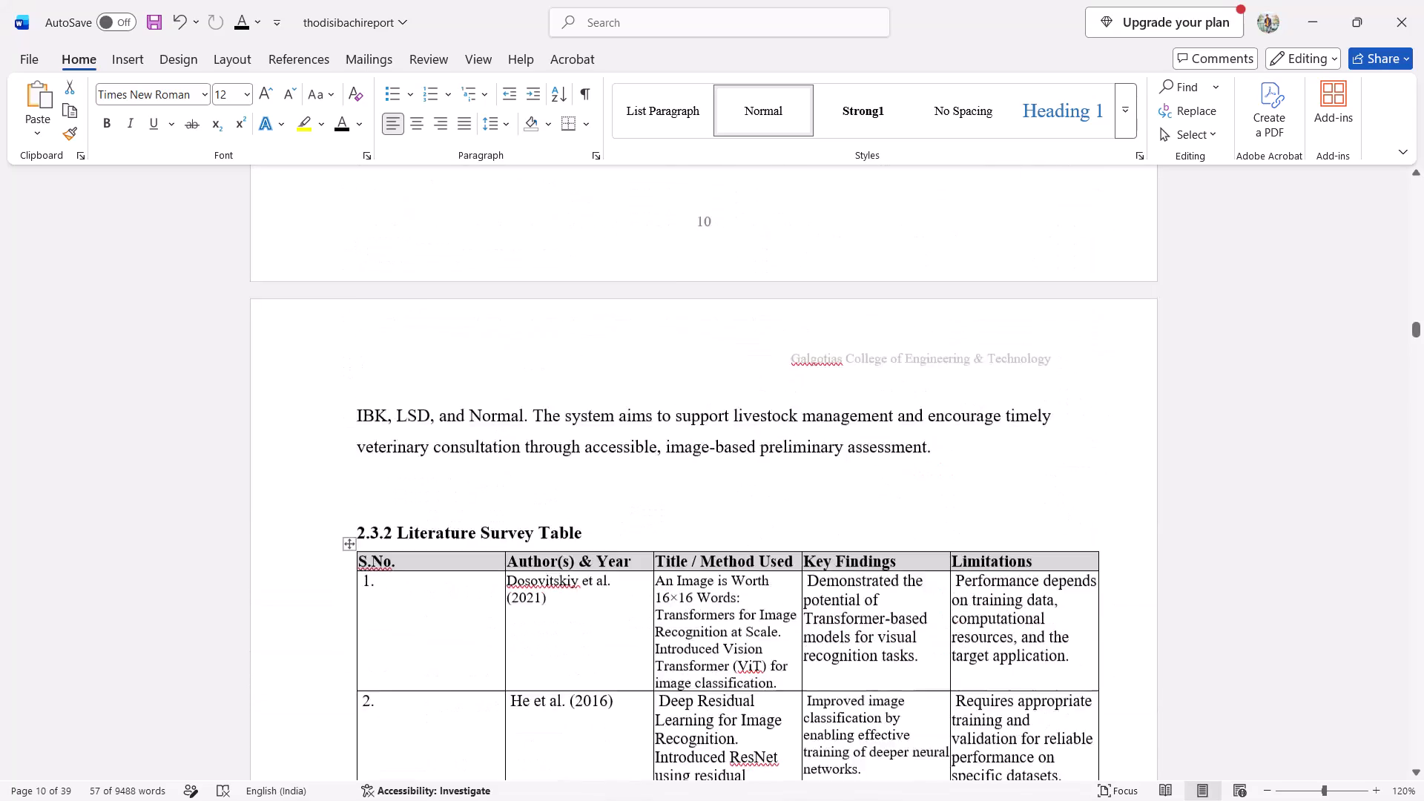
scroll(924, 370, "up", 2)
left_click(1006, 430)
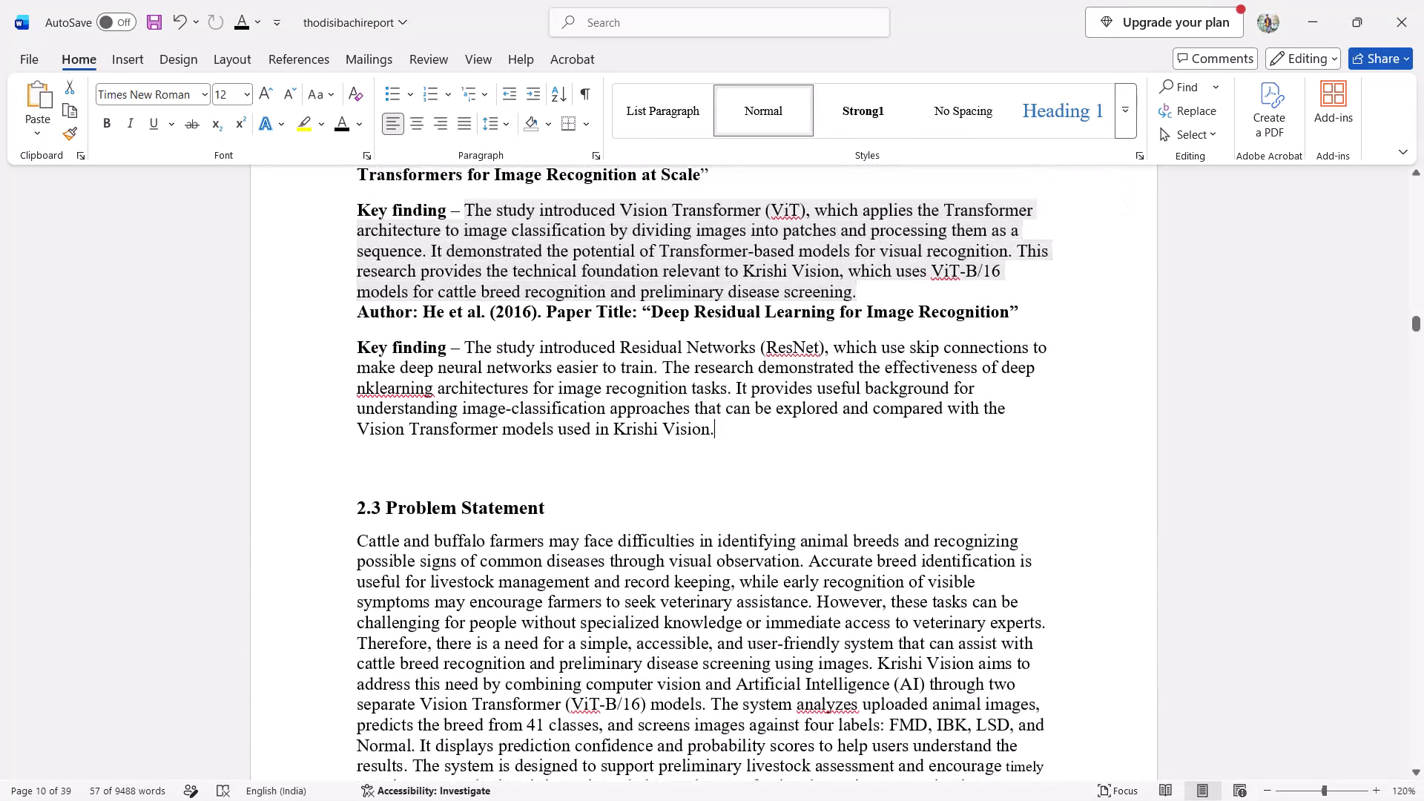
scroll(1006, 430, "down", 3)
scroll(1006, 430, "right", 1)
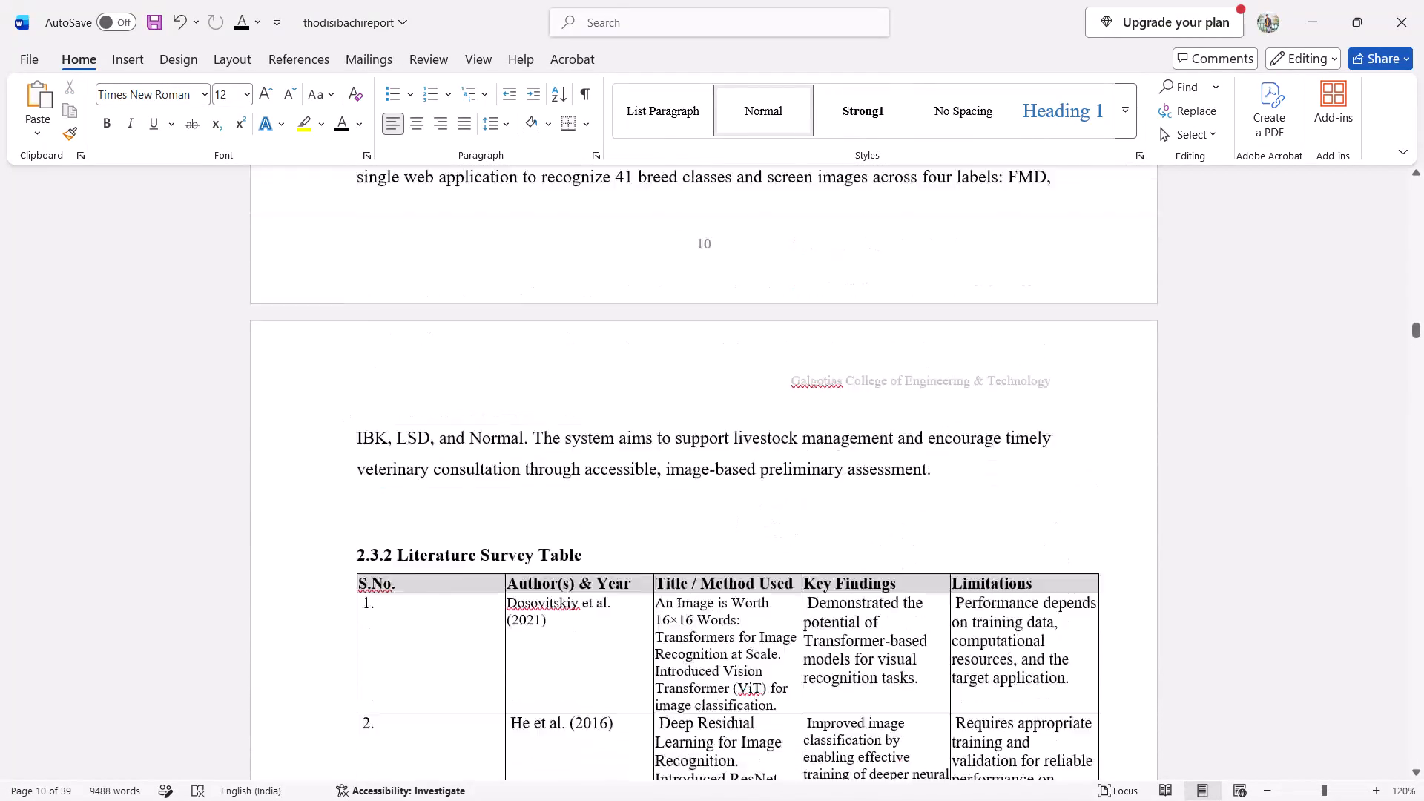
scroll(1006, 430, "right", 1)
scroll(1006, 430, "up", 6)
scroll(1006, 430, "down", 2)
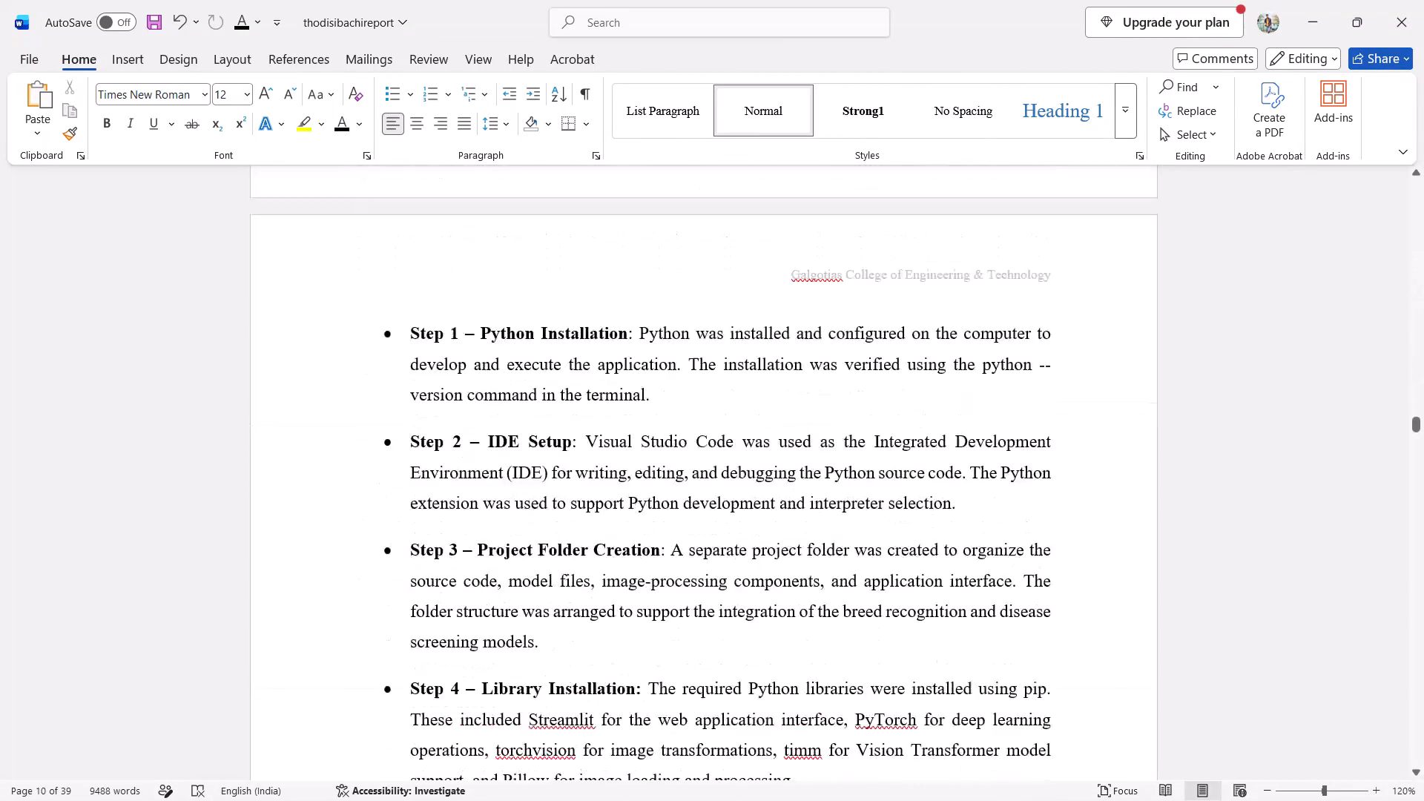
scroll(1006, 430, "up", 4)
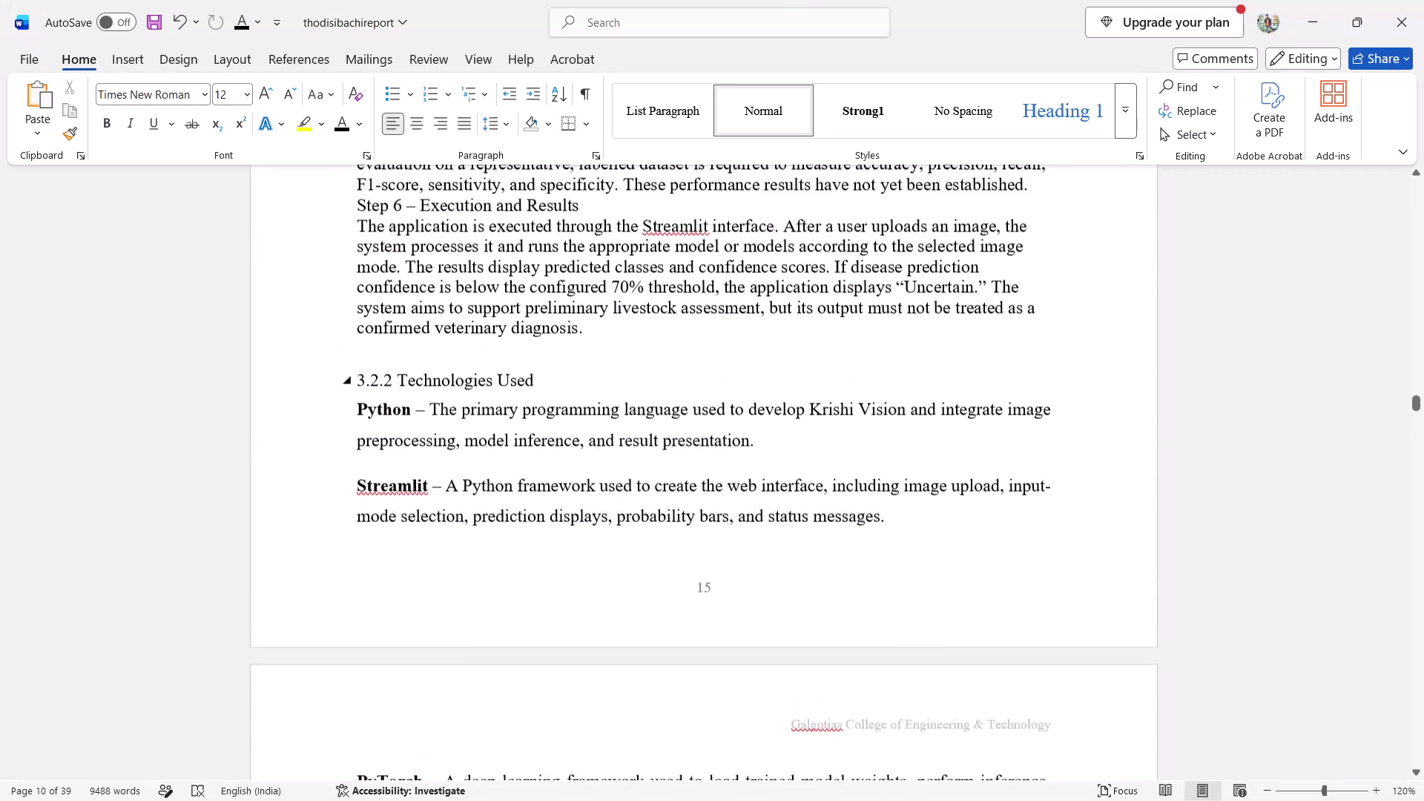
scroll(1006, 430, "up", 5)
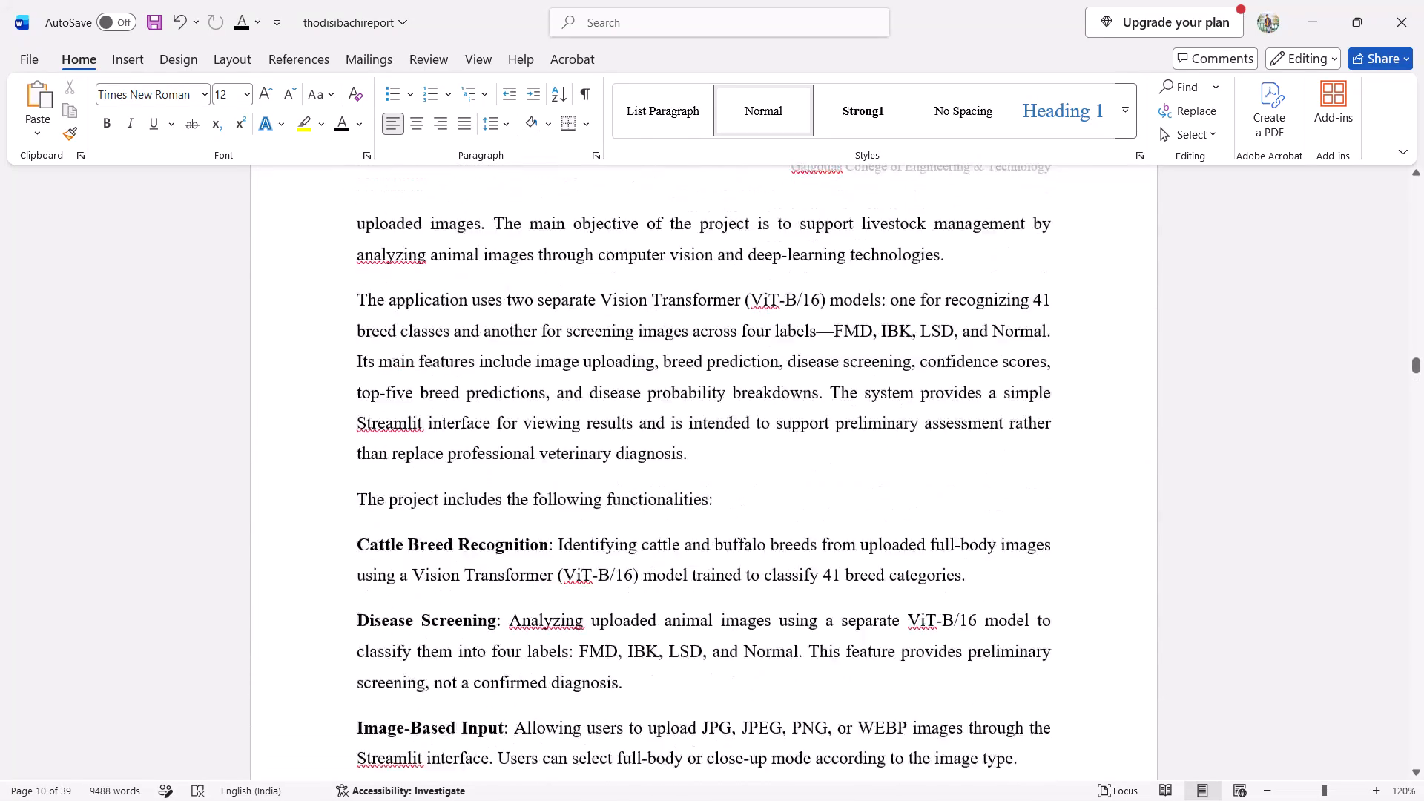
scroll(1006, 430, "up", 3)
Apply the Normal style to the two body paragraphs under "3. IMPLEMENTATION" and set their font size to 12.
scroll(1006, 430, "down", 1)
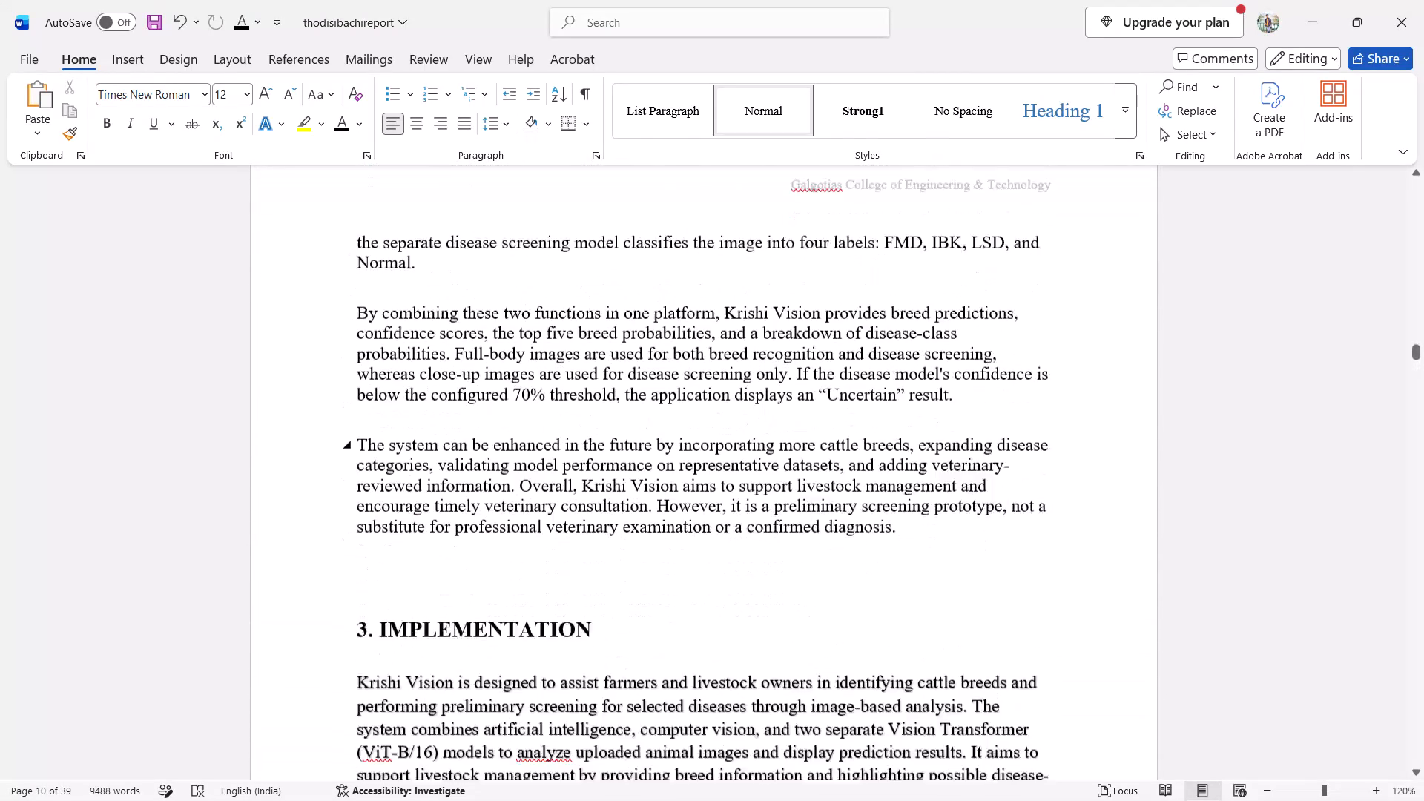
scroll(1006, 430, "down", 3)
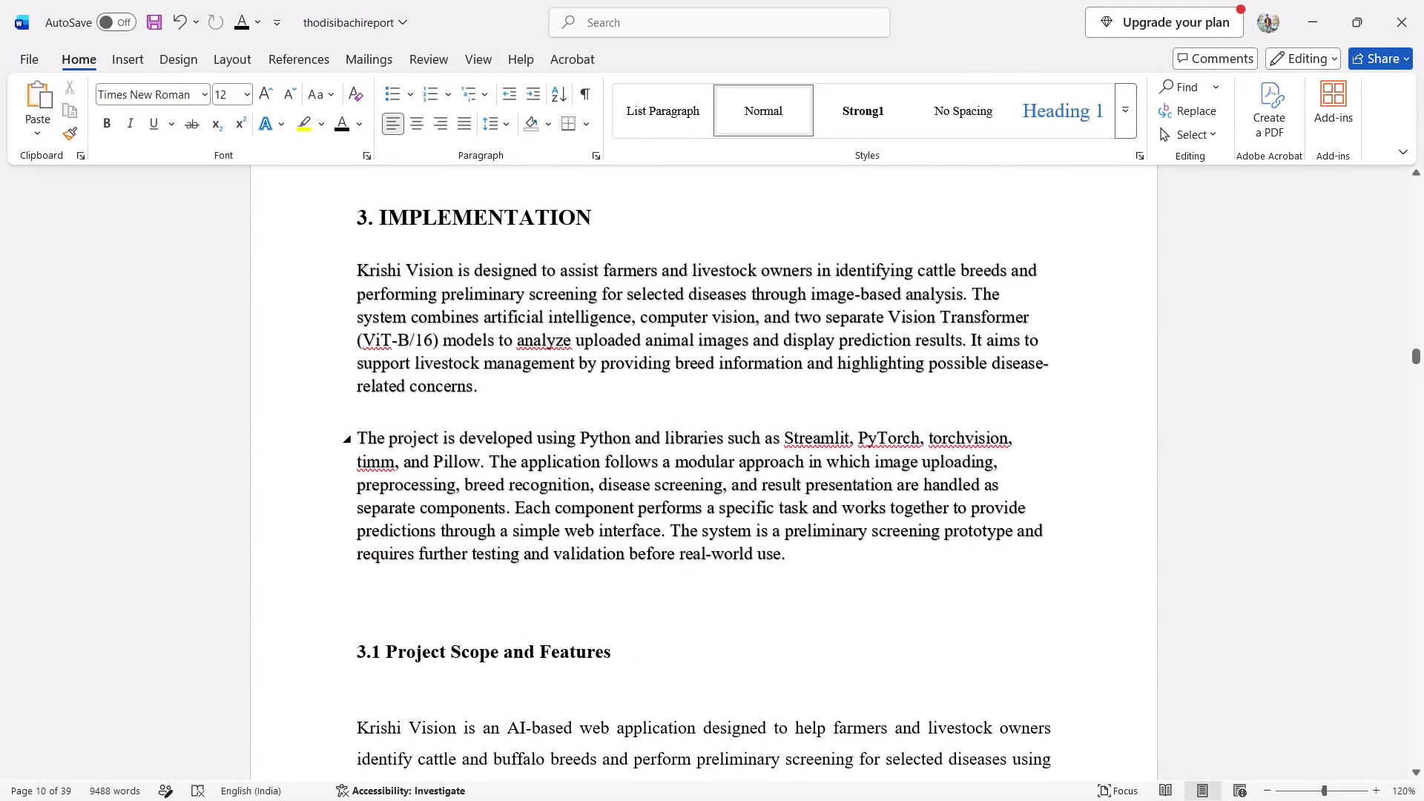
left_click_drag(793, 547, 297, 286)
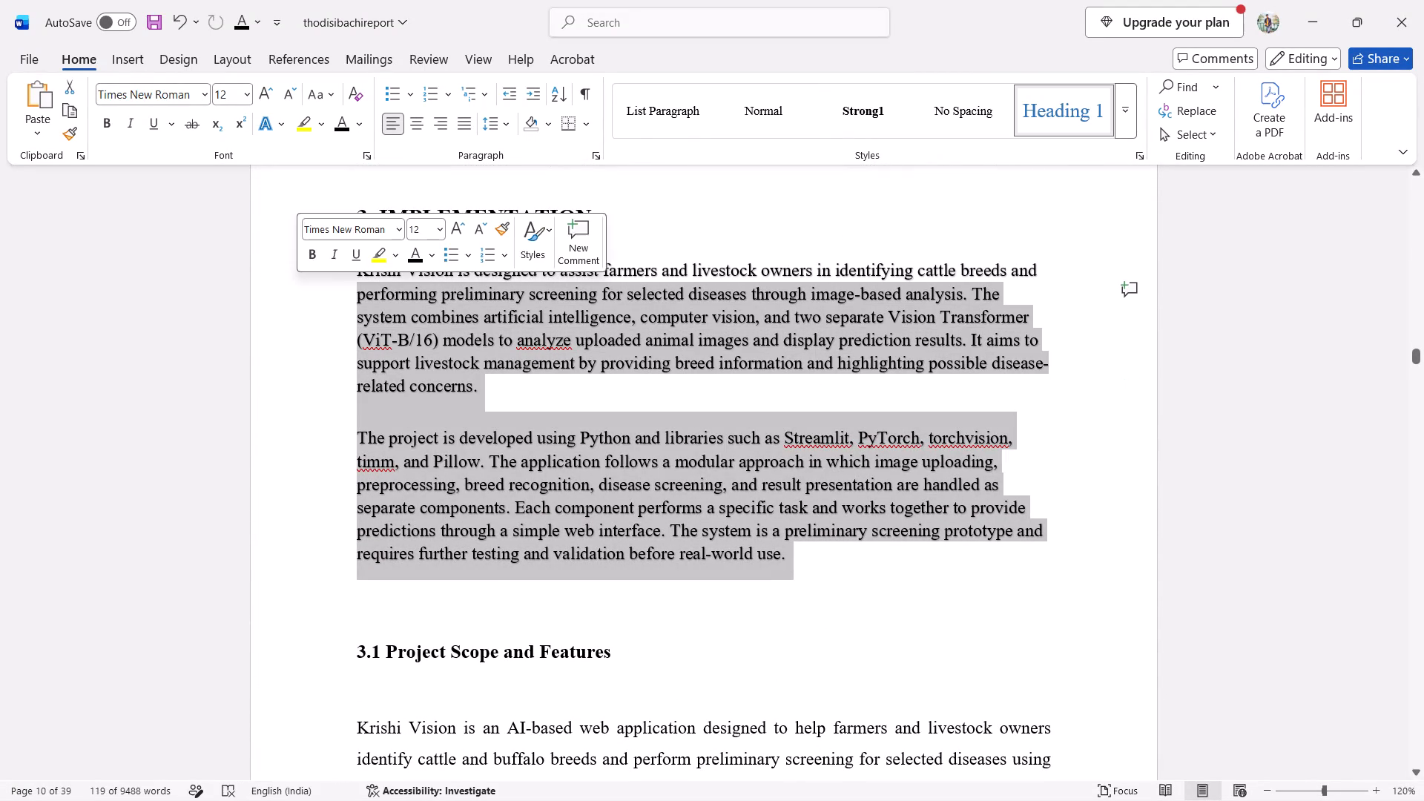
left_click_drag(837, 525, 810, 565)
left_click(810, 565)
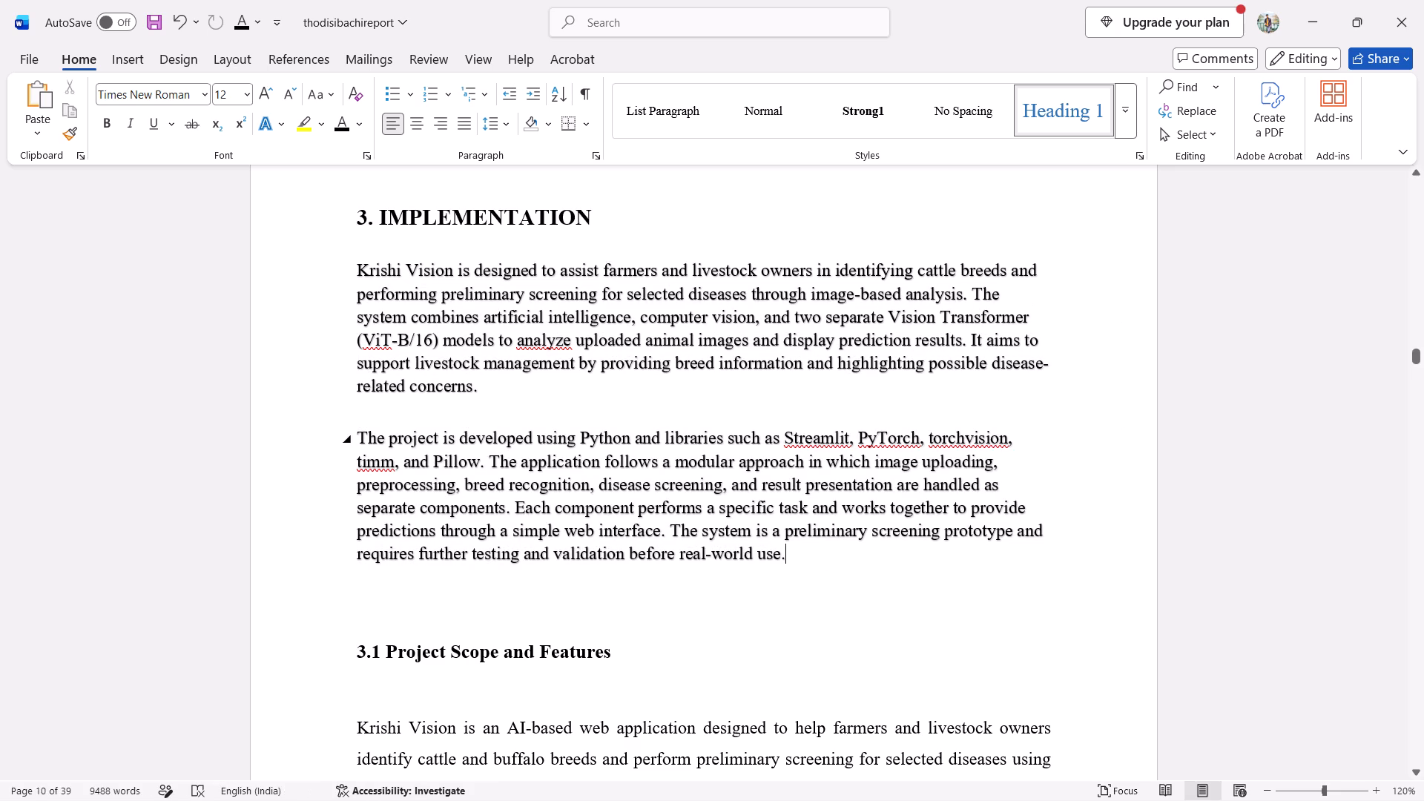
left_click_drag(790, 556, 320, 271)
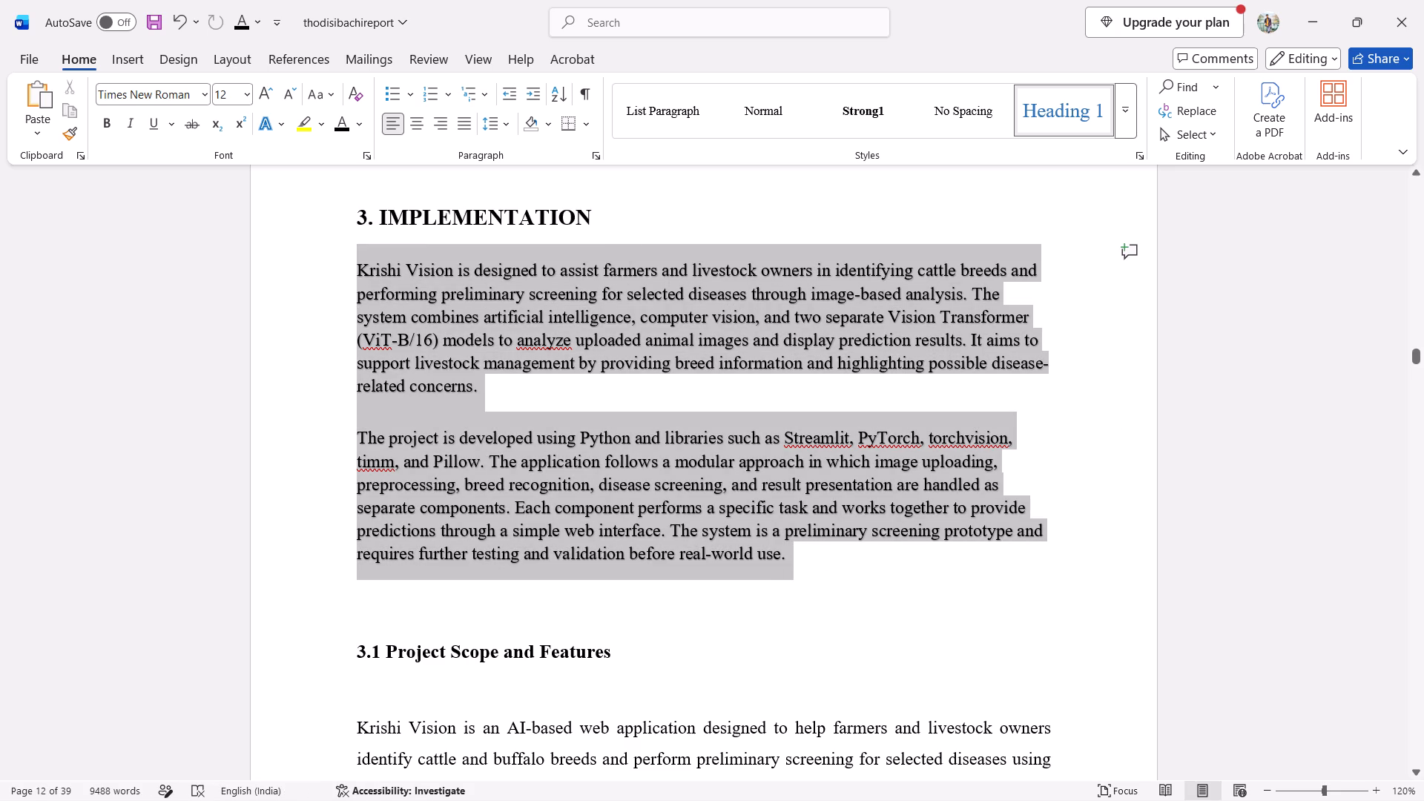
left_click_drag(320, 271, 322, 272)
left_click(561, 222)
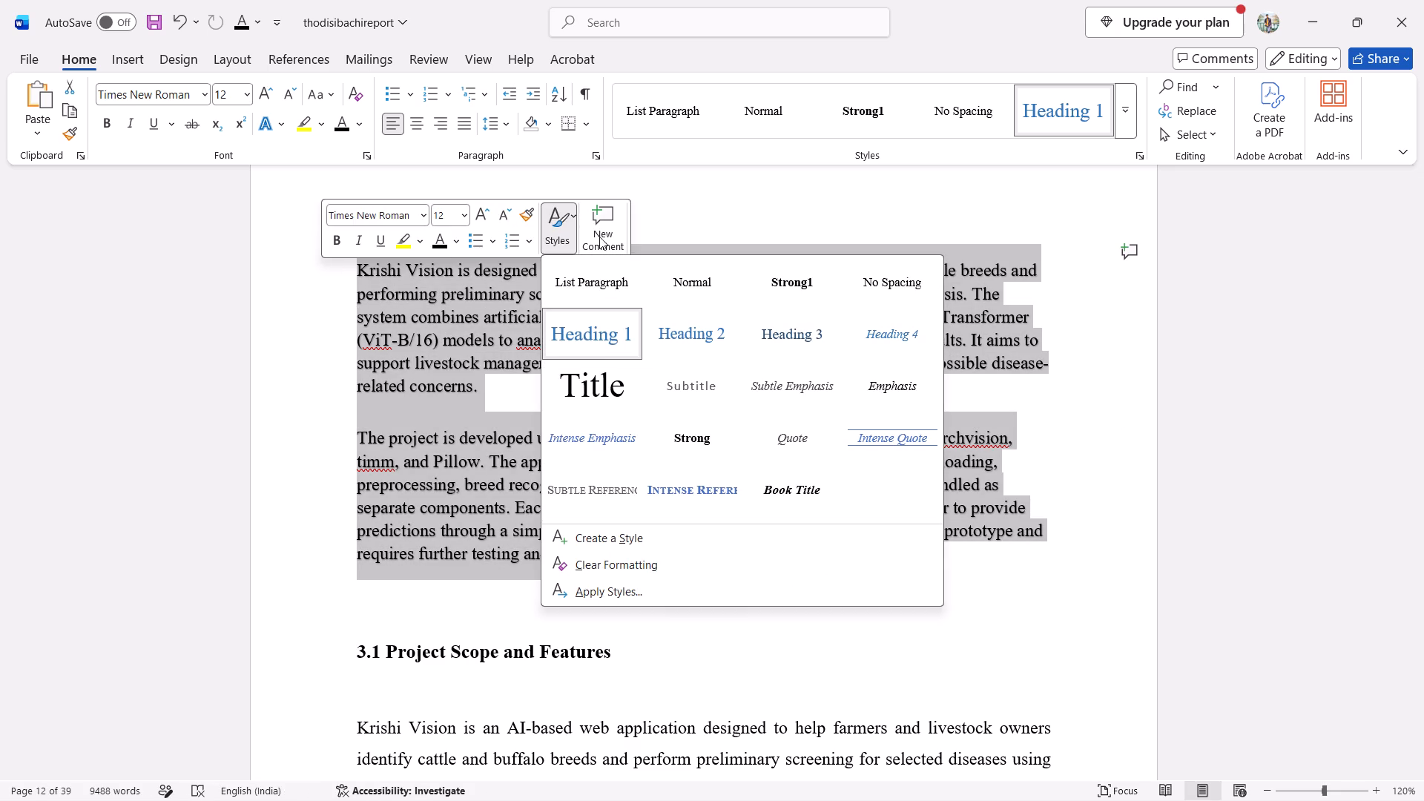
left_click(704, 281)
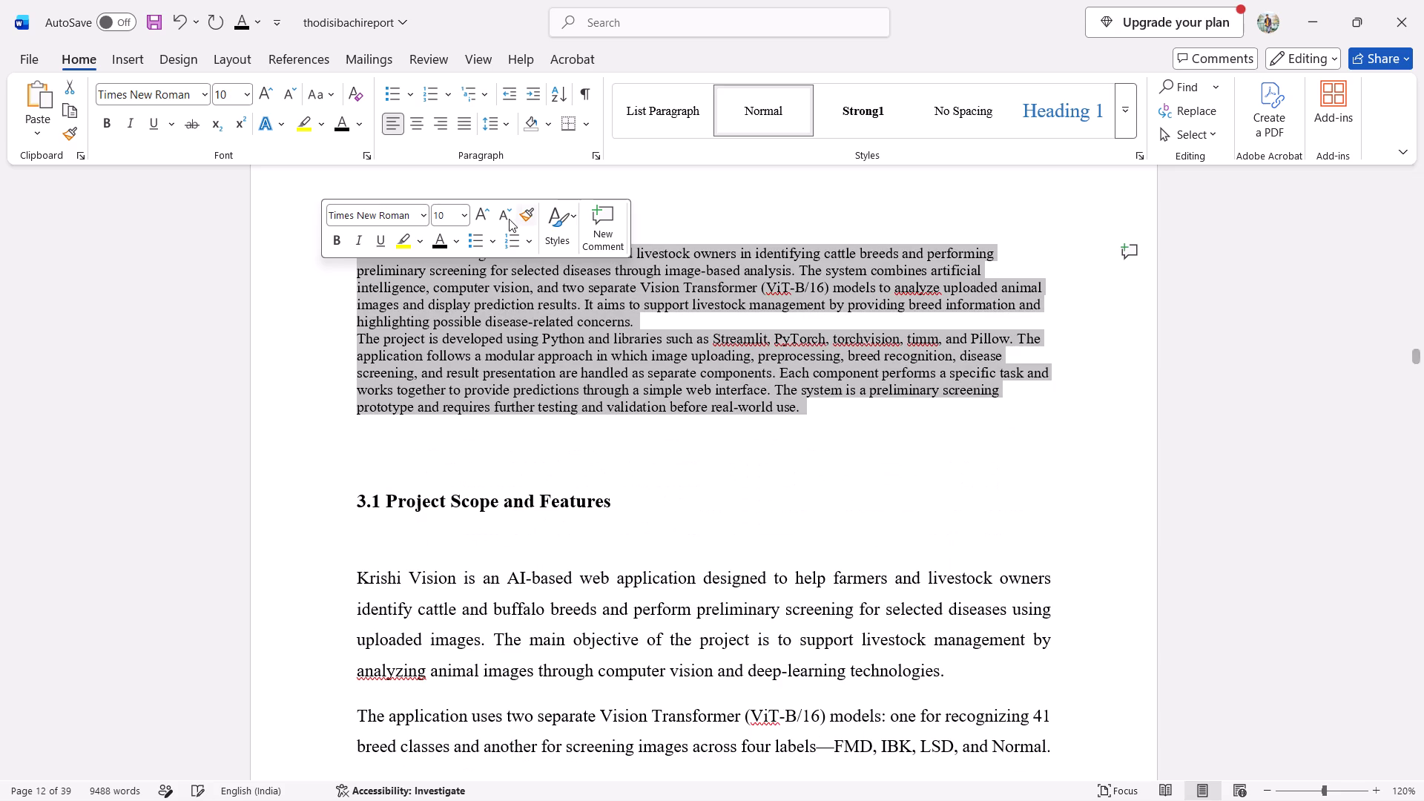
left_click(467, 215)
left_click(446, 326)
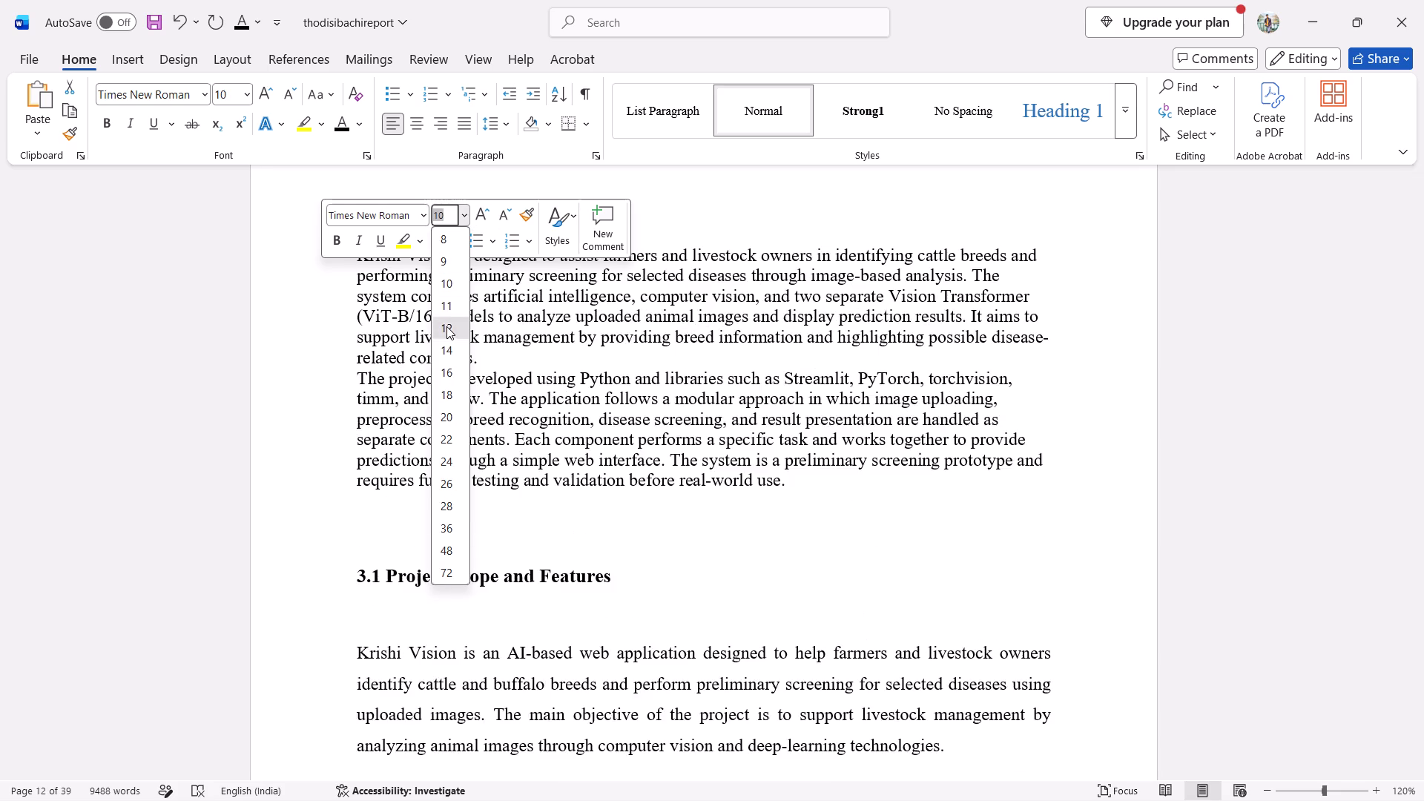
left_click(830, 521)
Examine the report's formatting from "3.1 Project Scope and Features" to the concluding paragraphs of the Future Scope section.
scroll(830, 521, "down", 6)
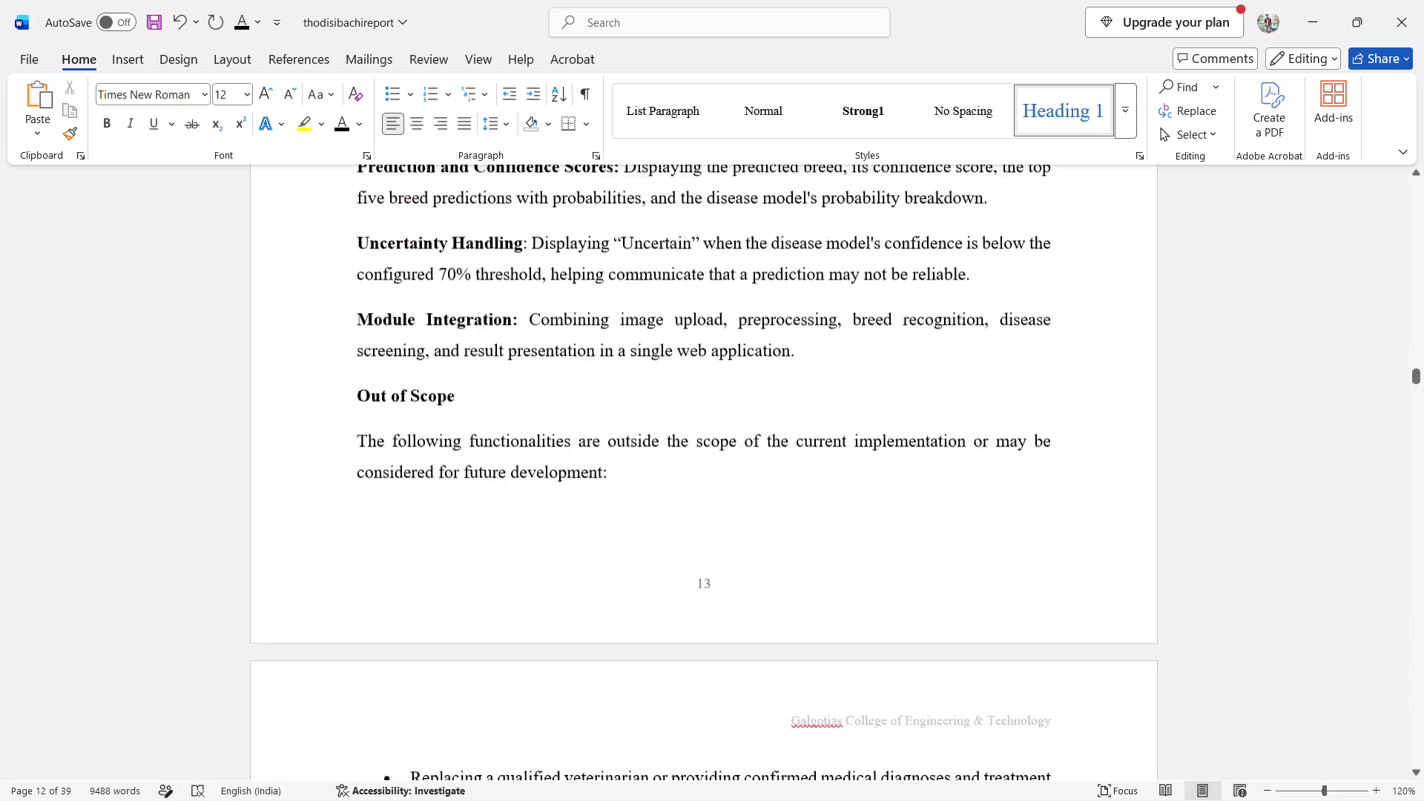
scroll(830, 521, "down", 5)
scroll(830, 521, "up", 15)
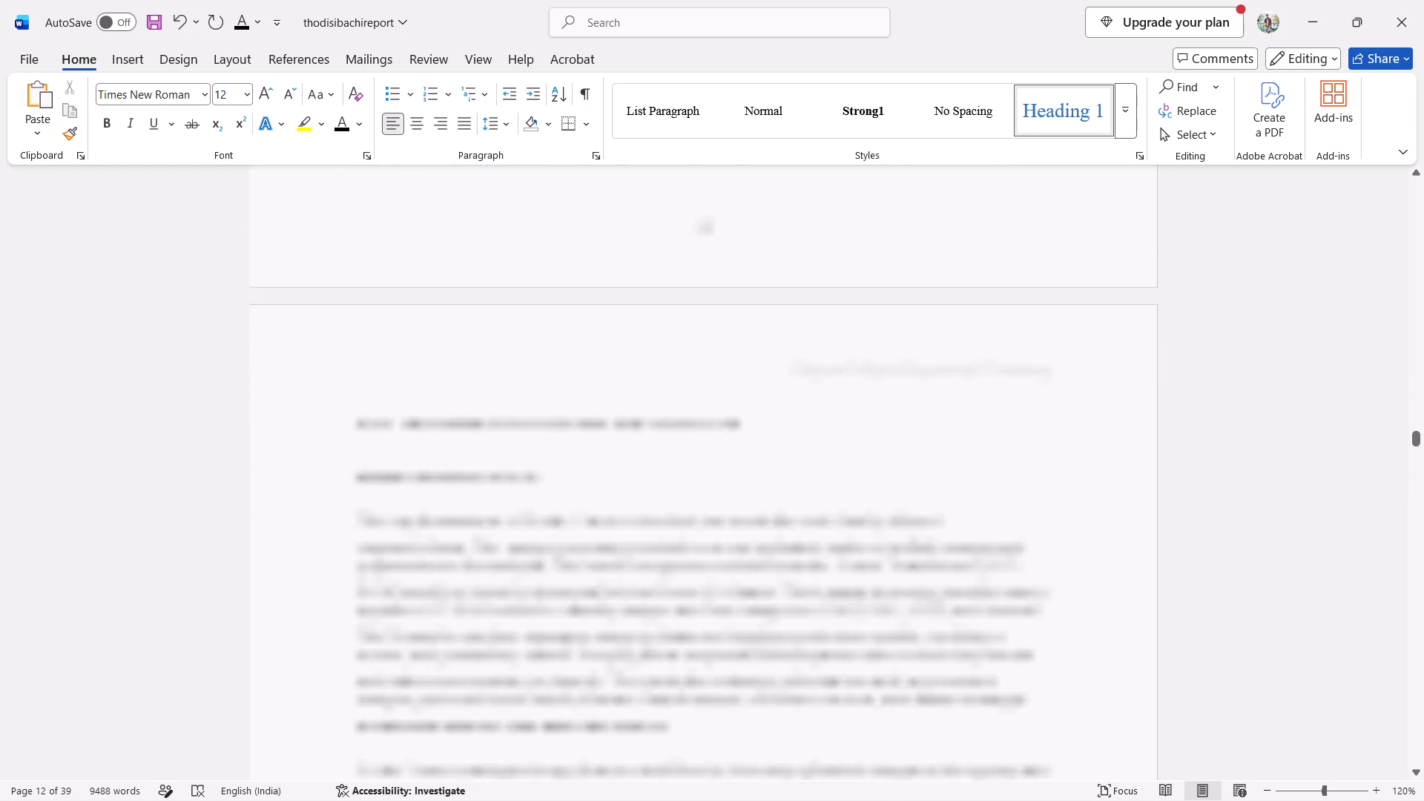
scroll(830, 521, "up", 6)
scroll(830, 521, "down", 9)
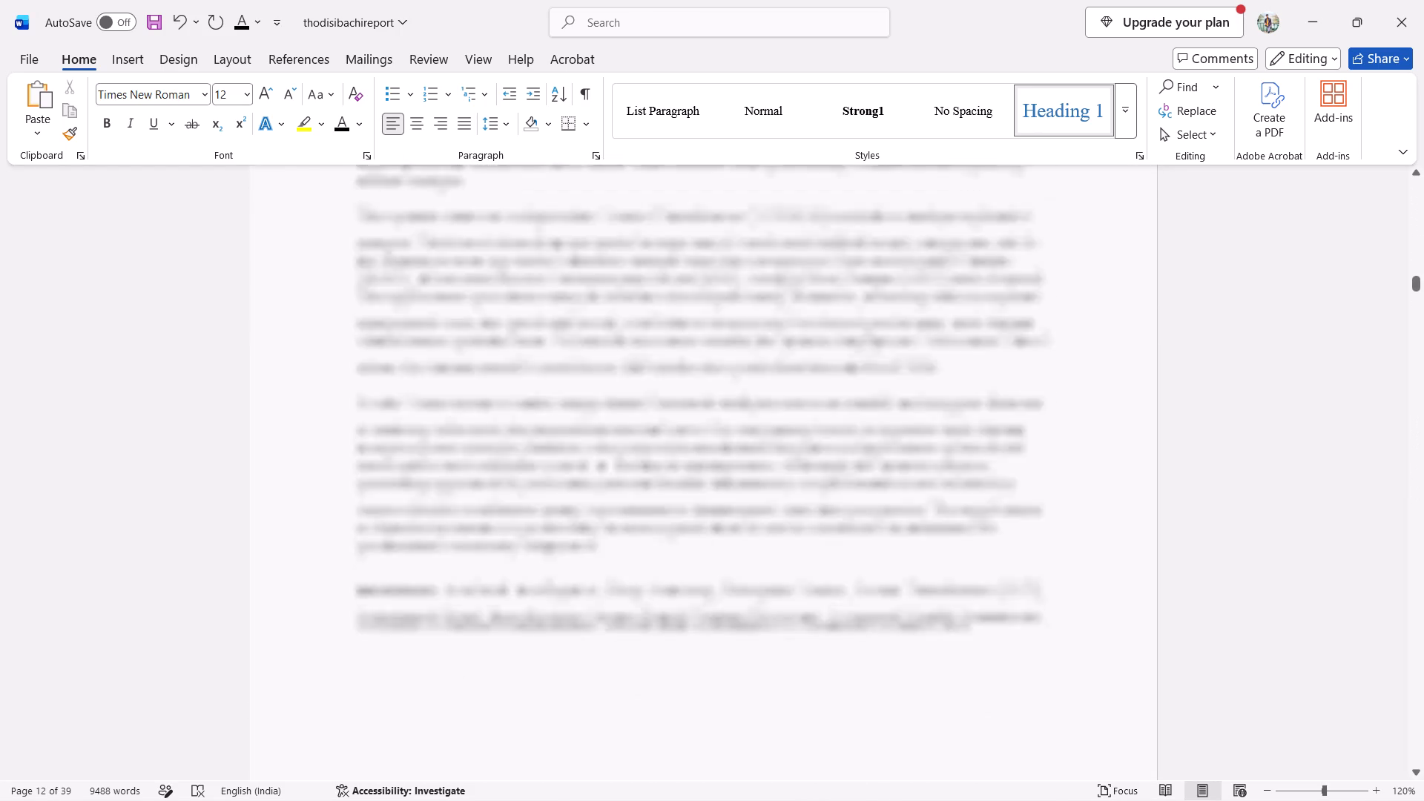
scroll(830, 521, "down", 18)
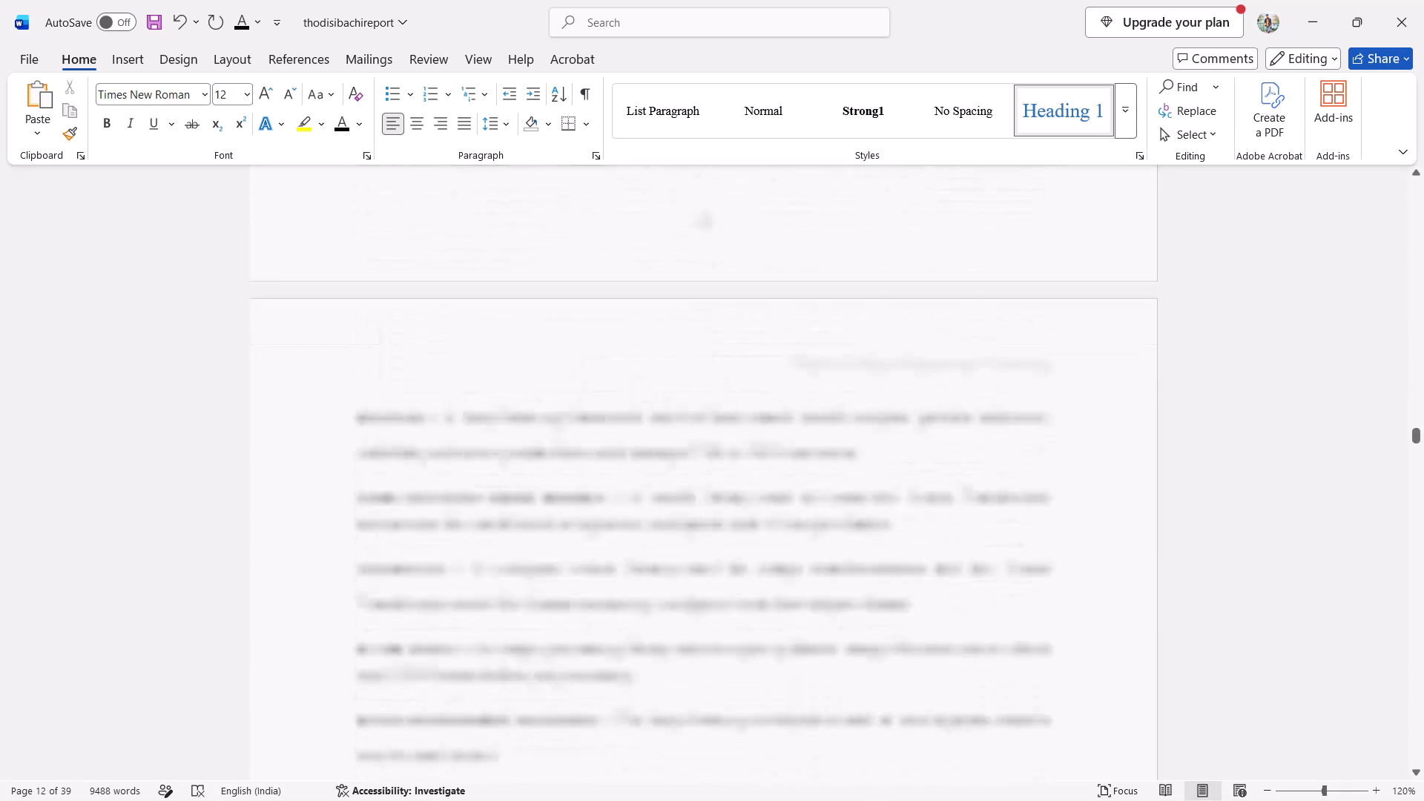
scroll(830, 521, "down", 2)
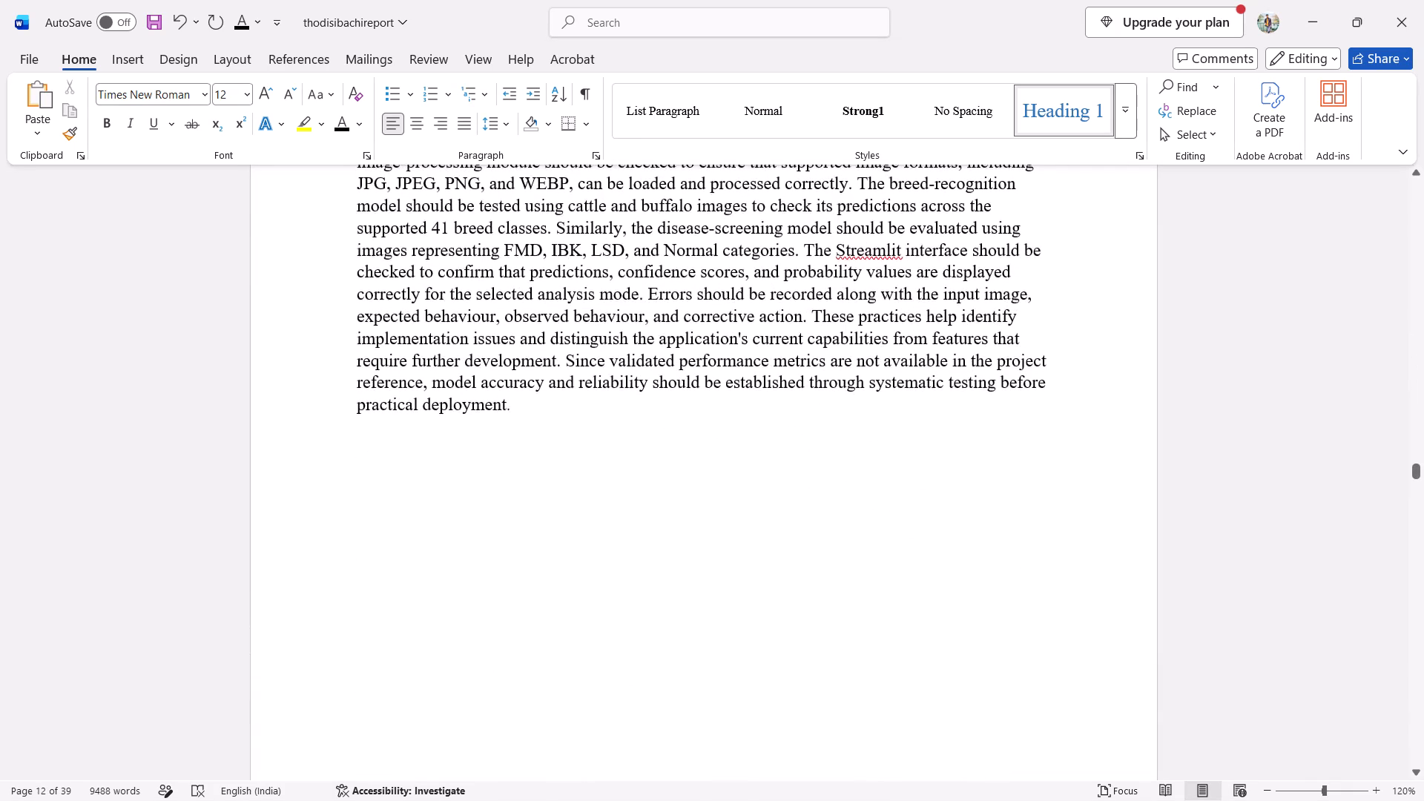
scroll(830, 521, "down", 5)
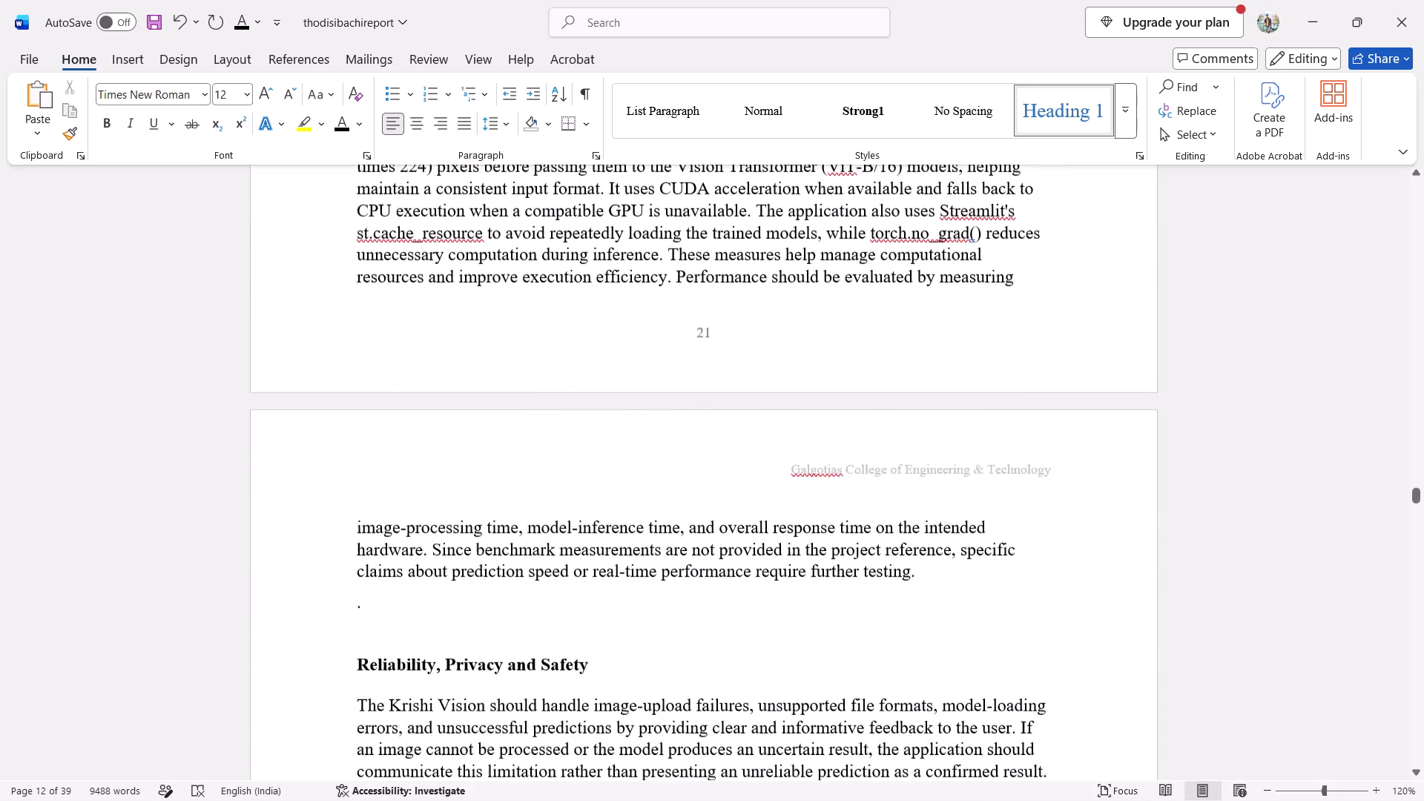
scroll(830, 521, "down", 9)
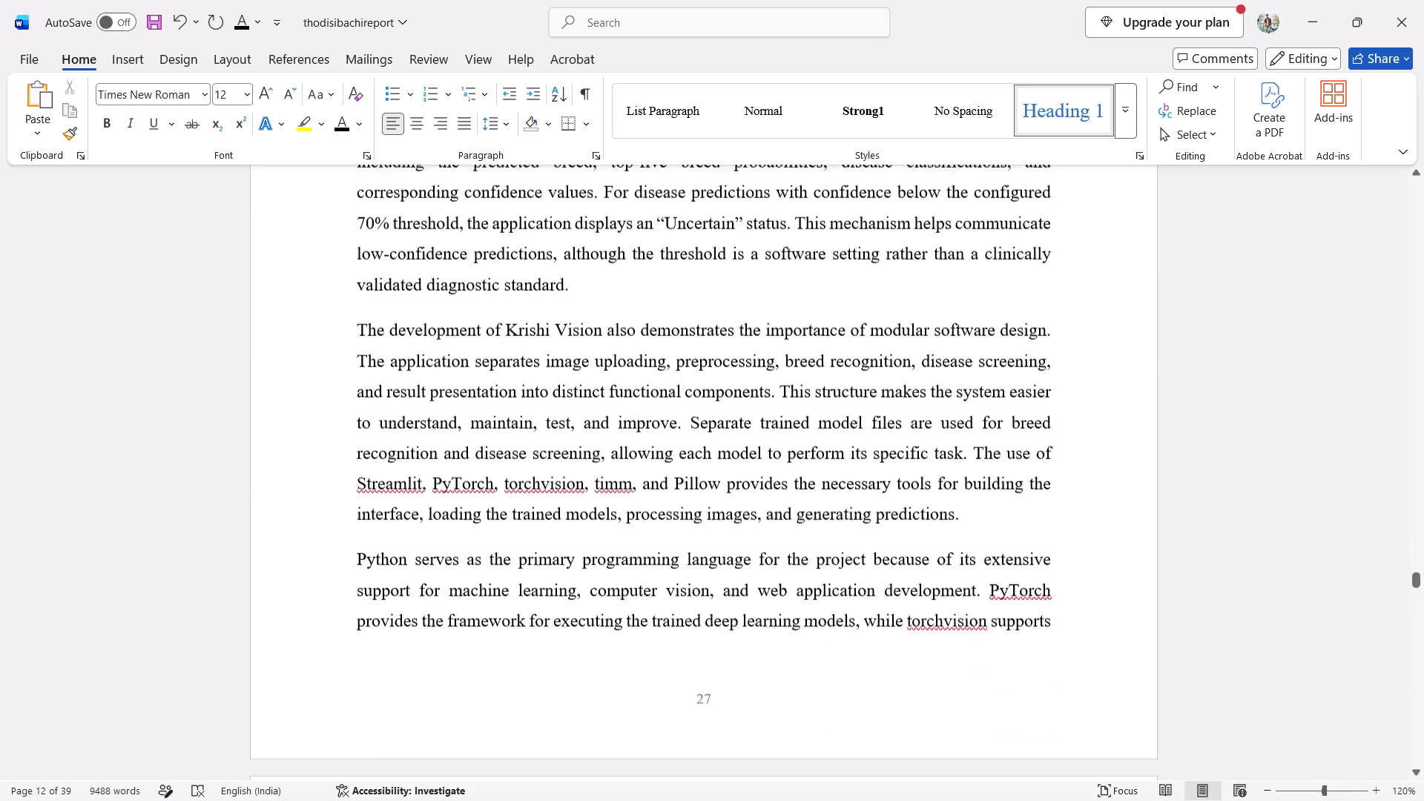
scroll(830, 521, "down", 7)
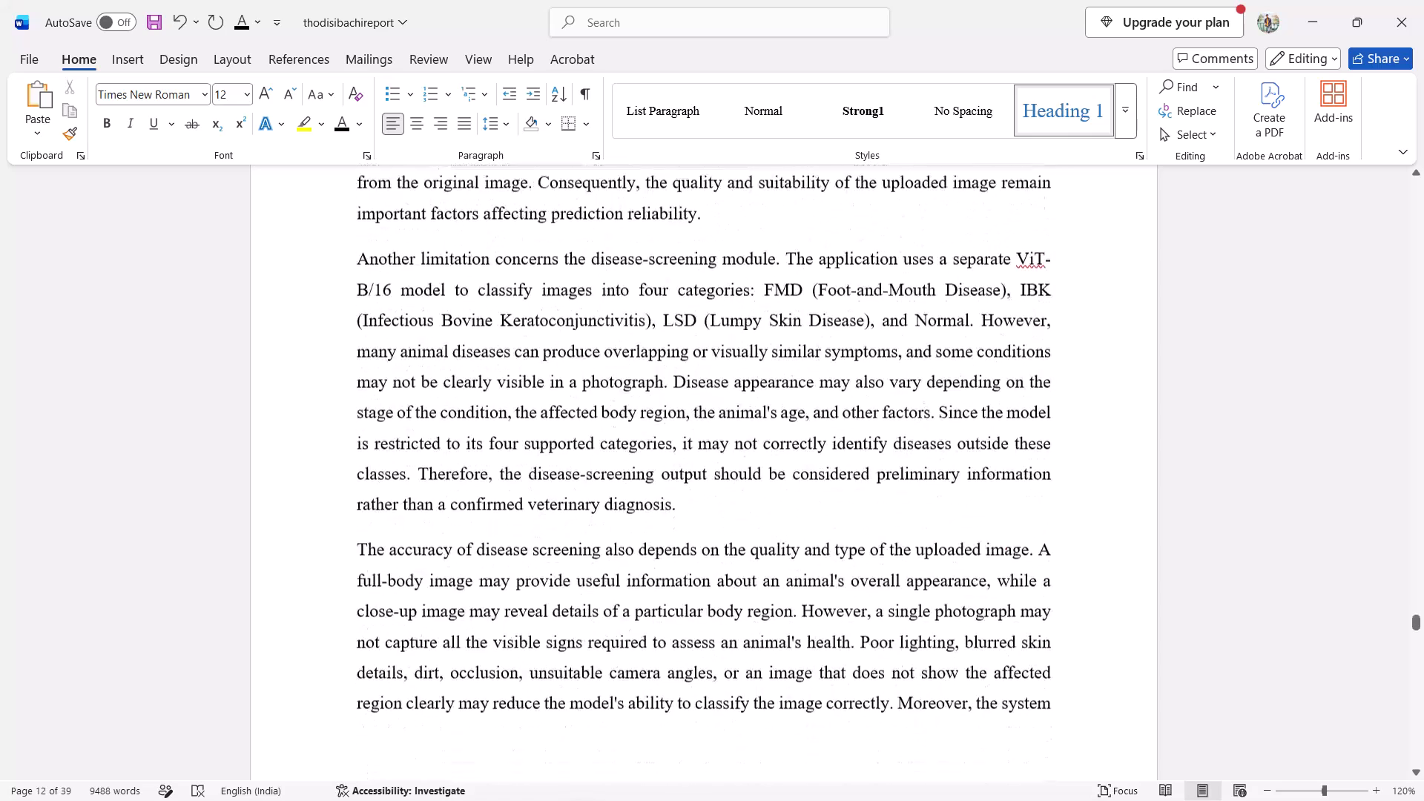
scroll(830, 521, "down", 9)
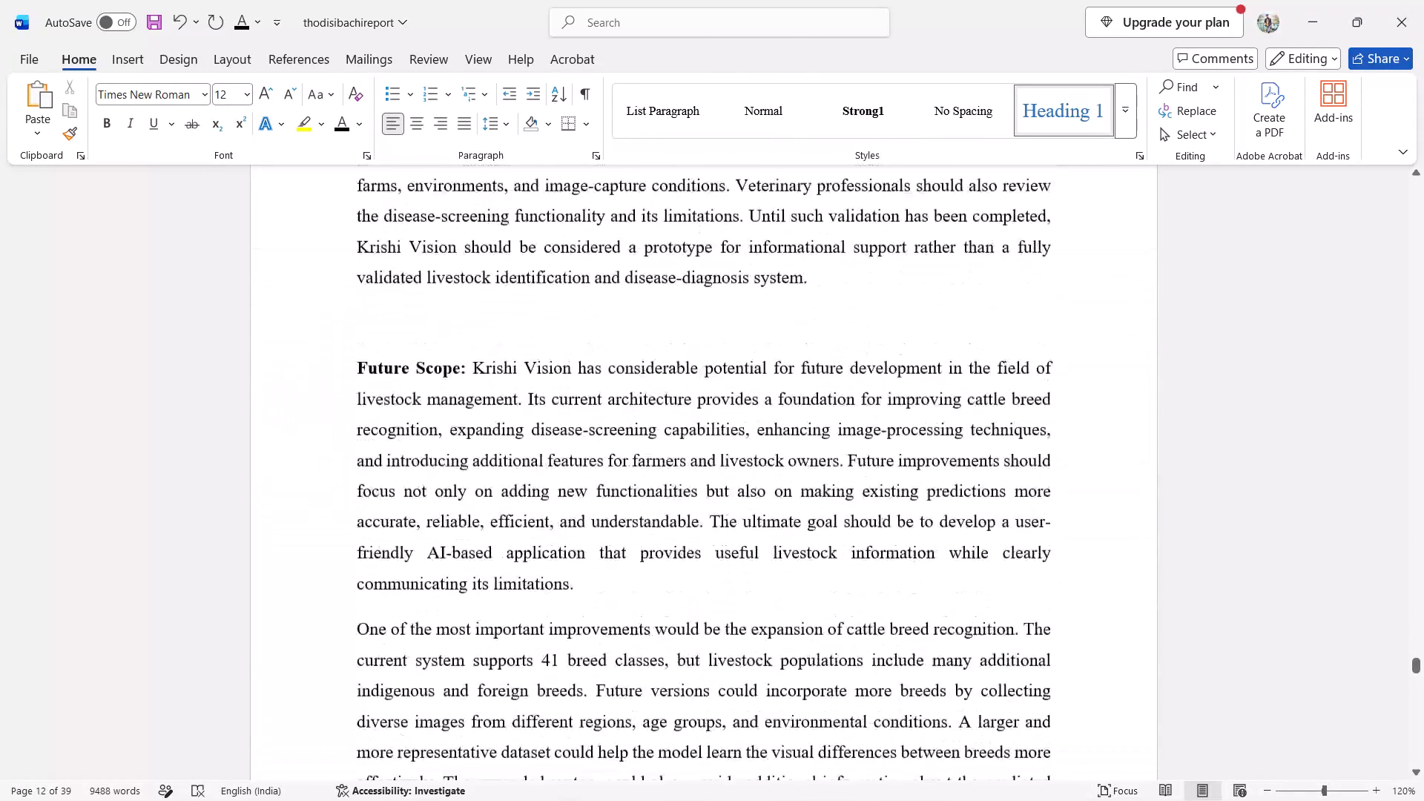
scroll(830, 521, "down", 11)
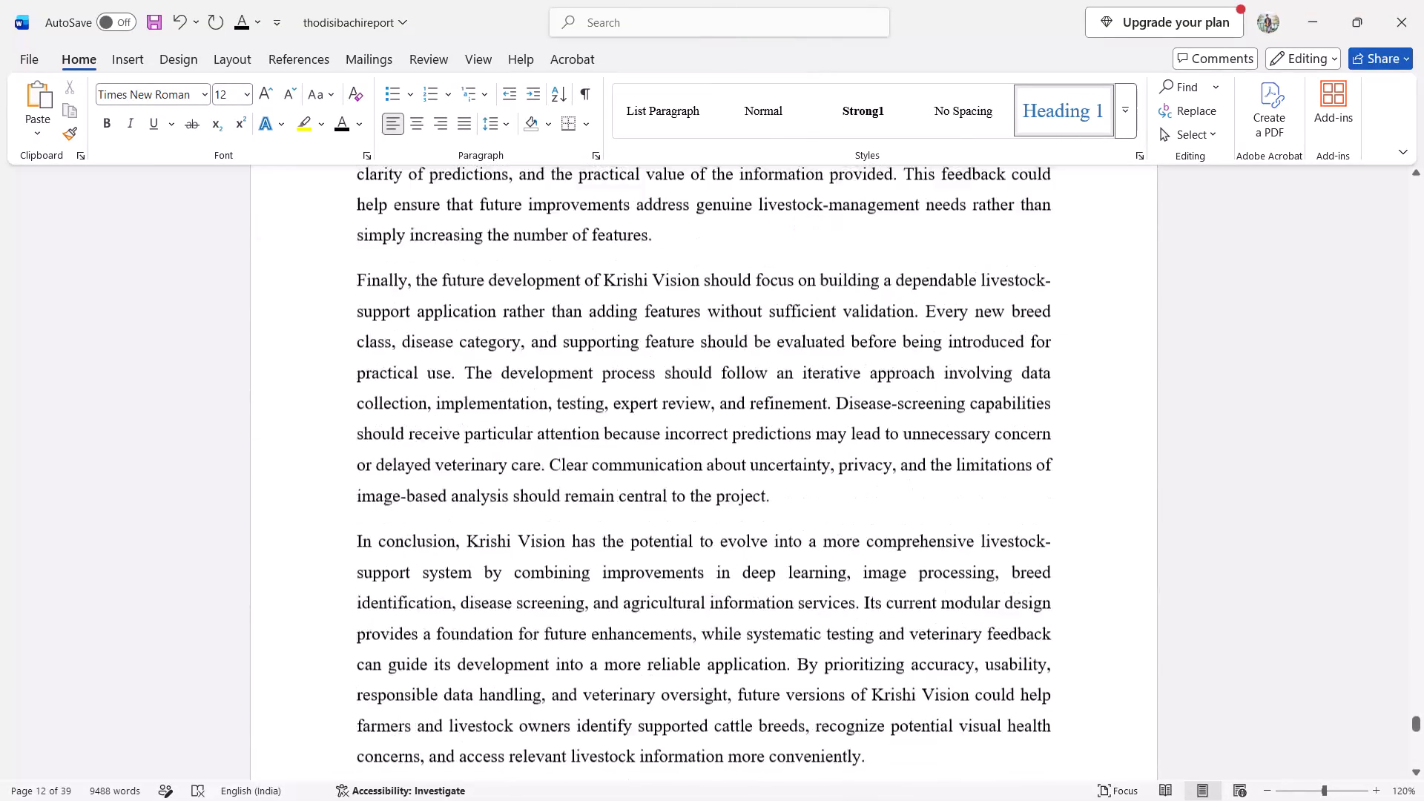
scroll(830, 521, "down", 7)
Check the report from the Future Scope section back to the Key Features / Objectives section for inconsistent text and headings.
scroll(830, 521, "up", 9)
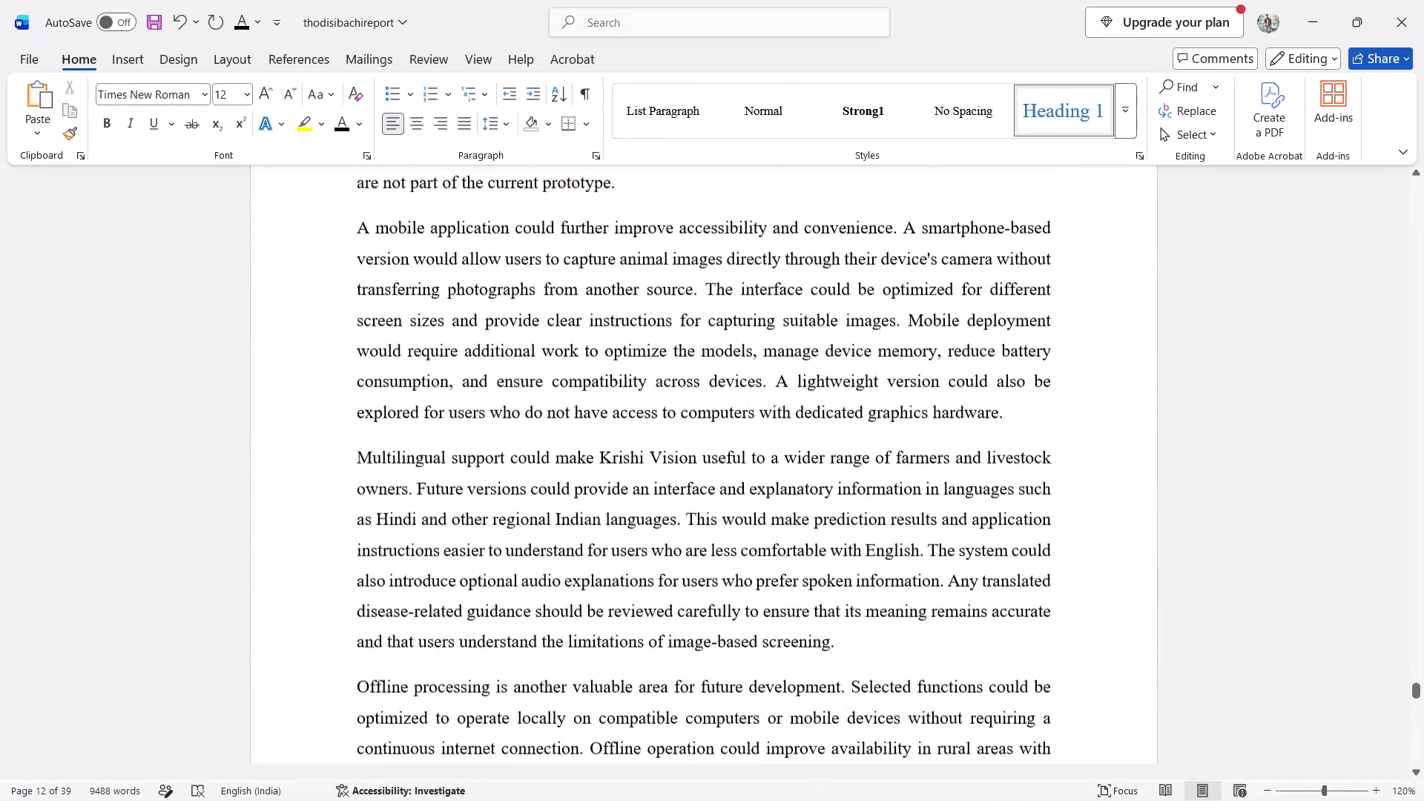
scroll(830, 521, "up", 7)
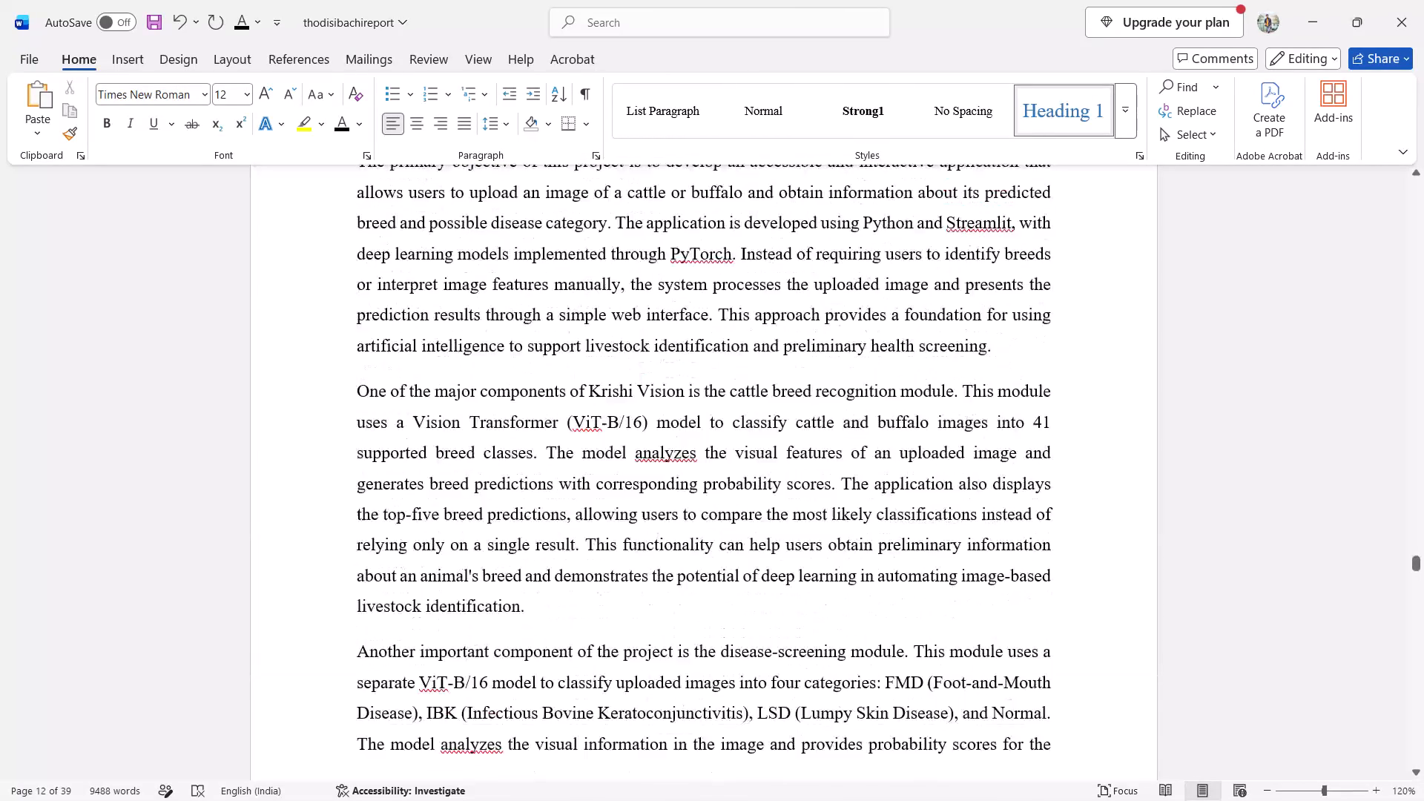
scroll(830, 521, "up", 4)
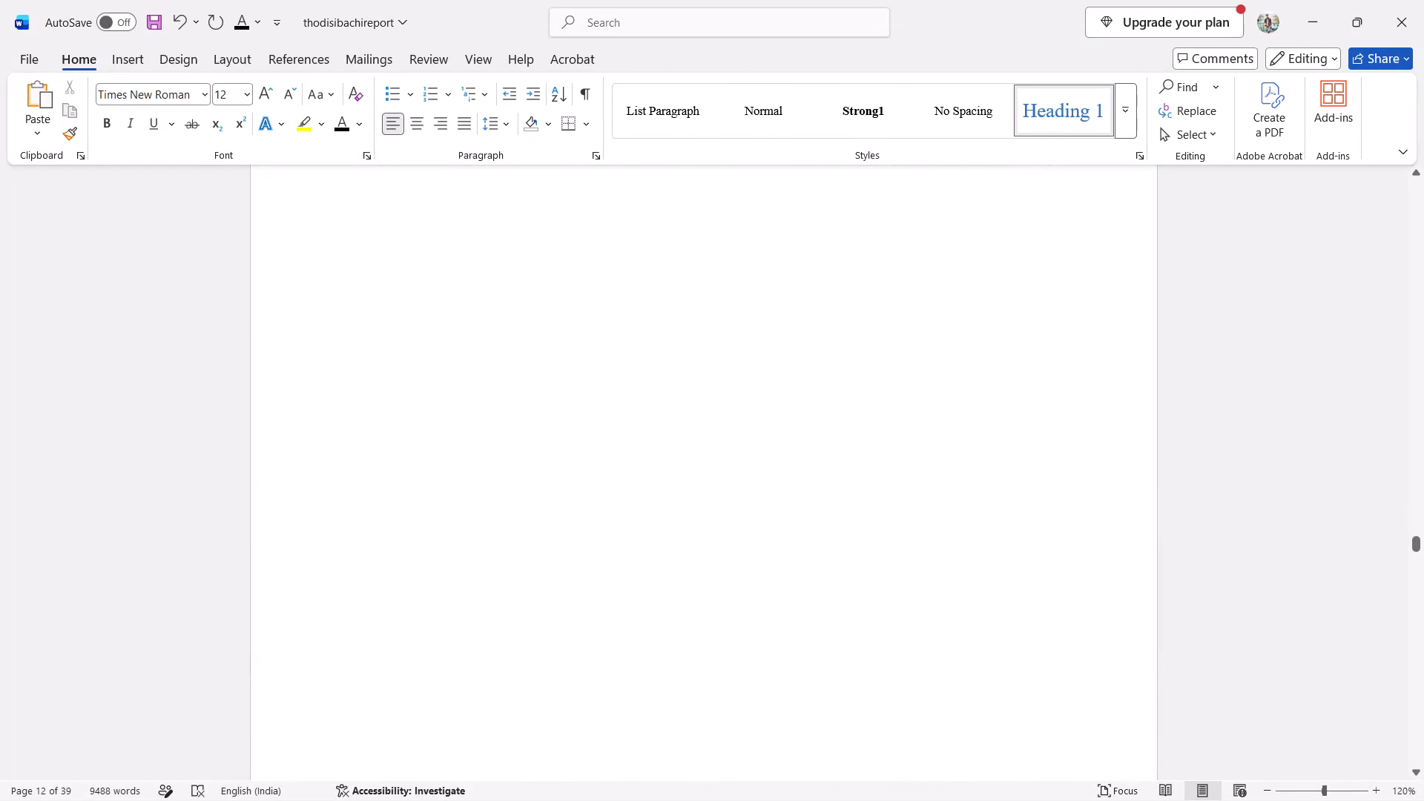
scroll(830, 521, "up", 4)
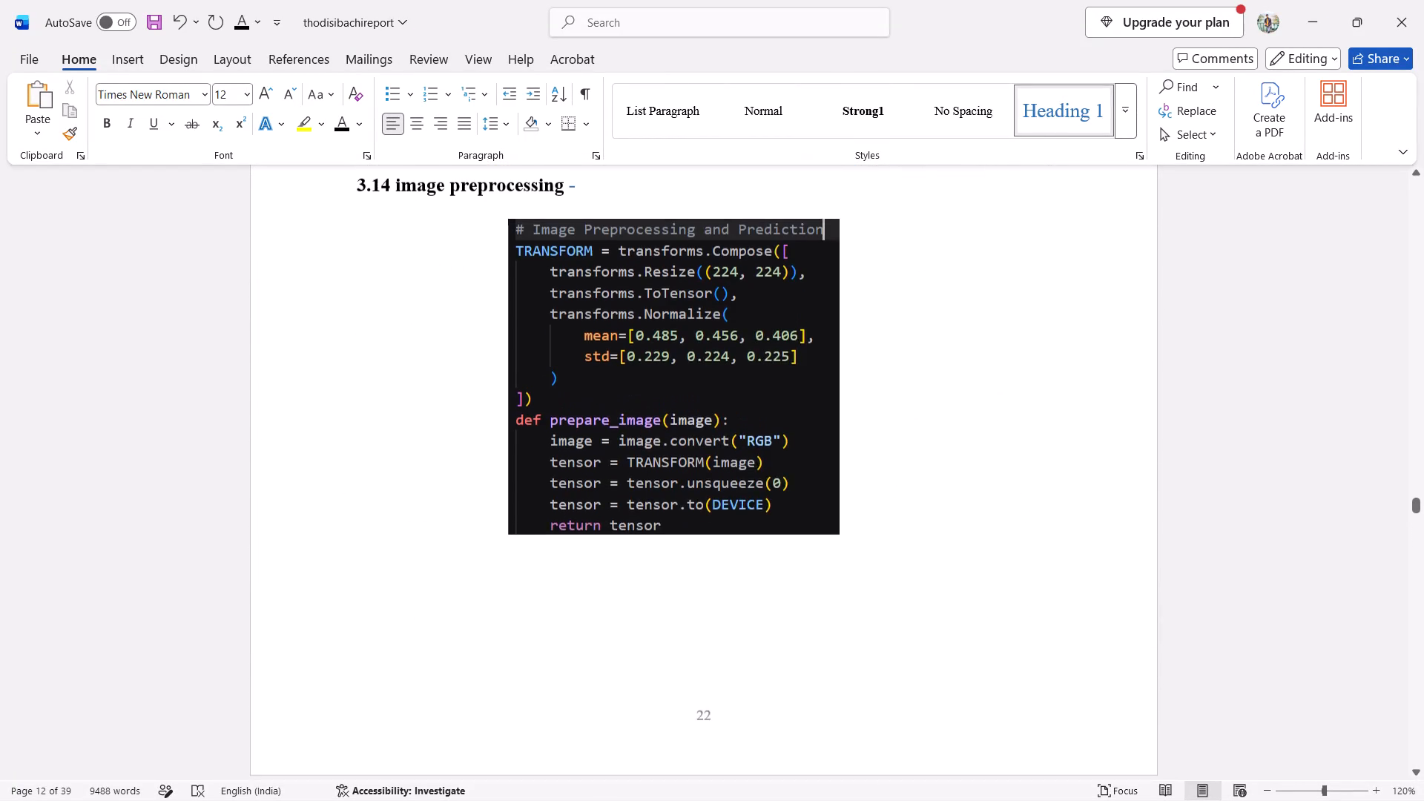
scroll(830, 521, "up", 5)
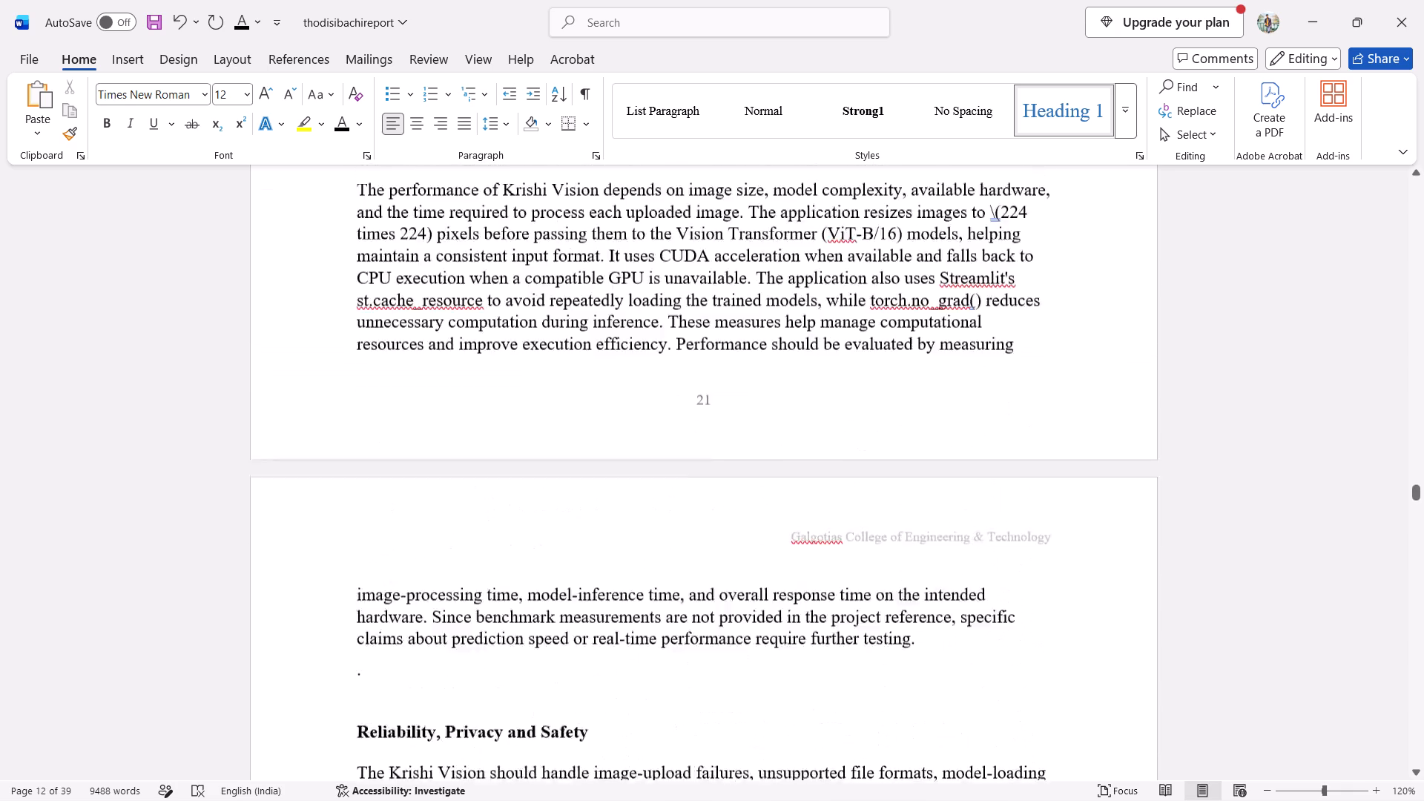
scroll(830, 521, "up", 3)
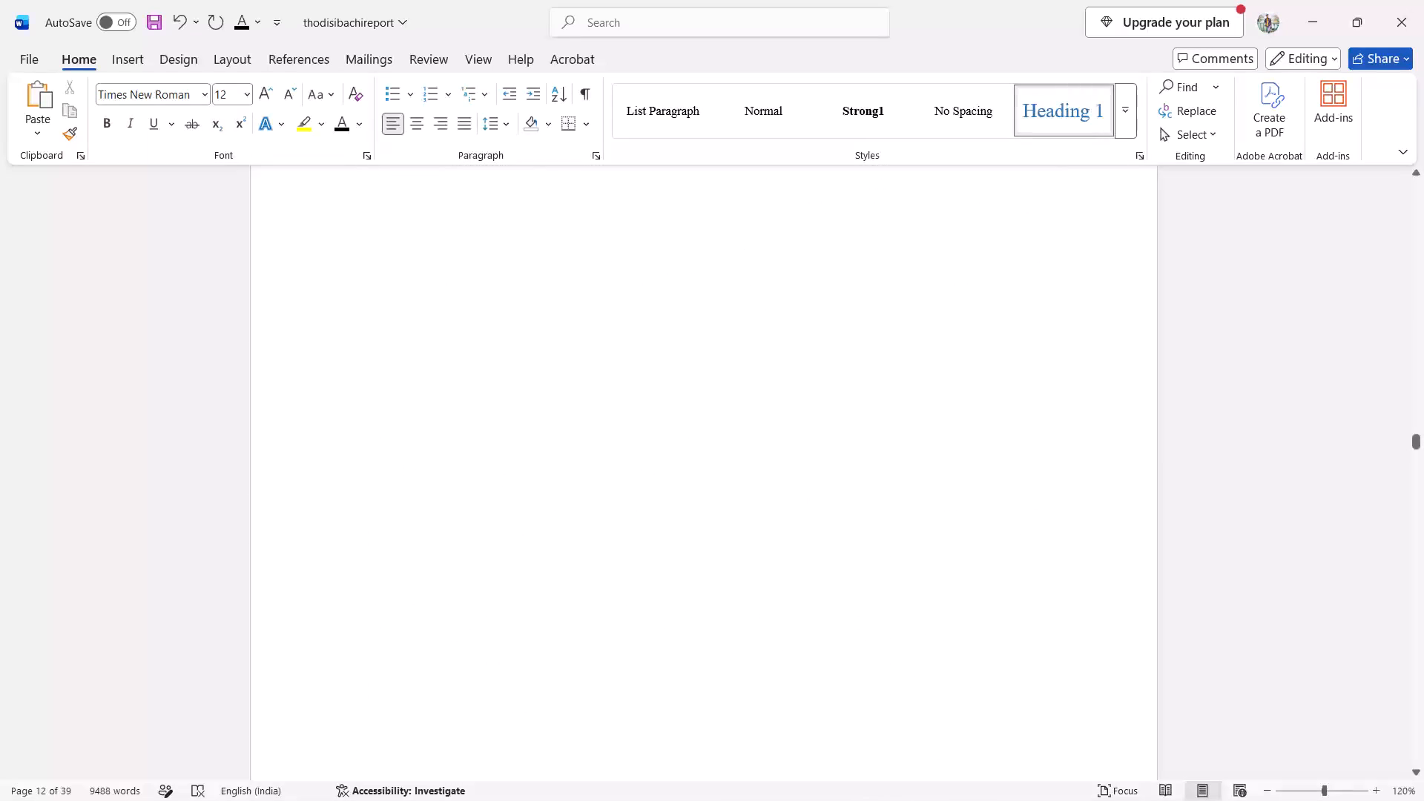
scroll(830, 521, "up", 3)
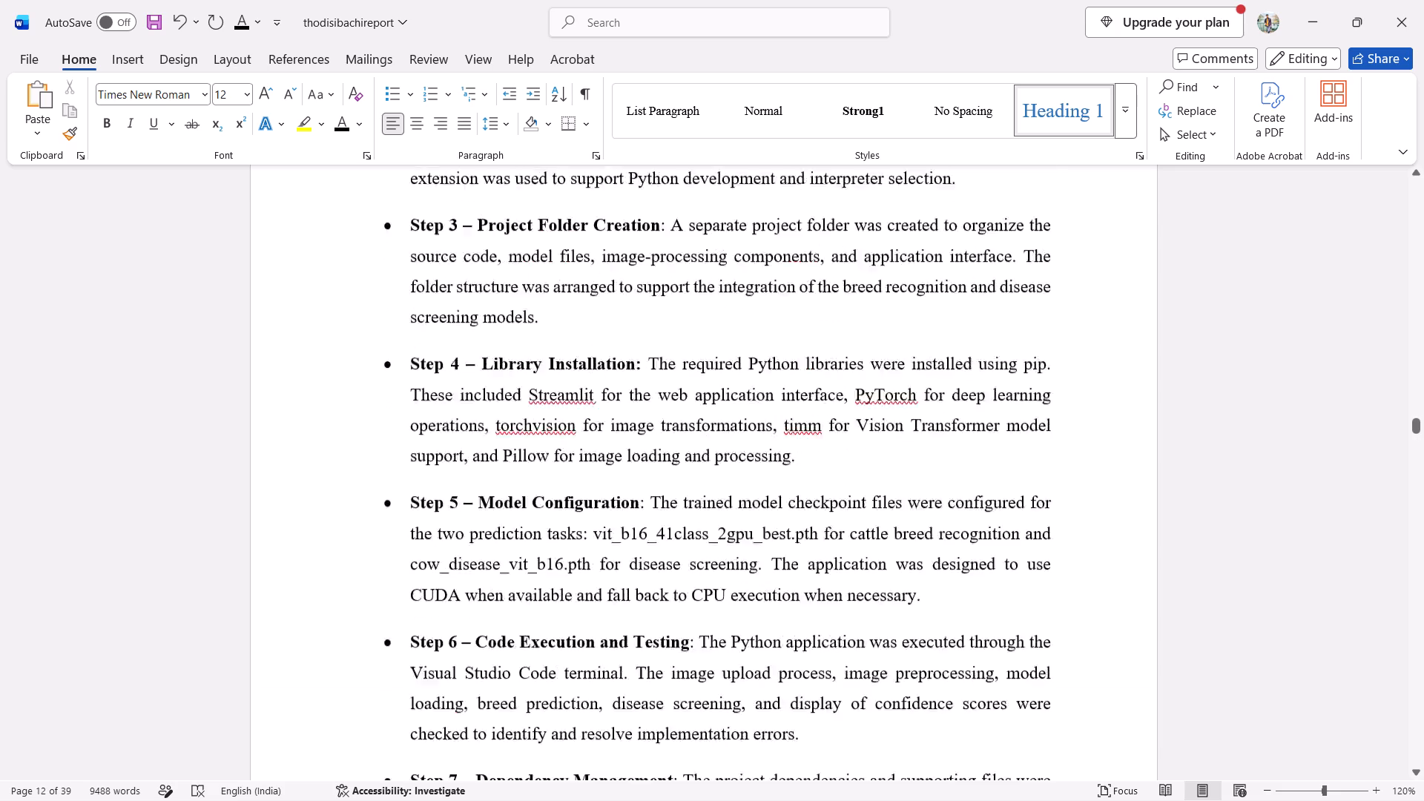
scroll(830, 521, "up", 5)
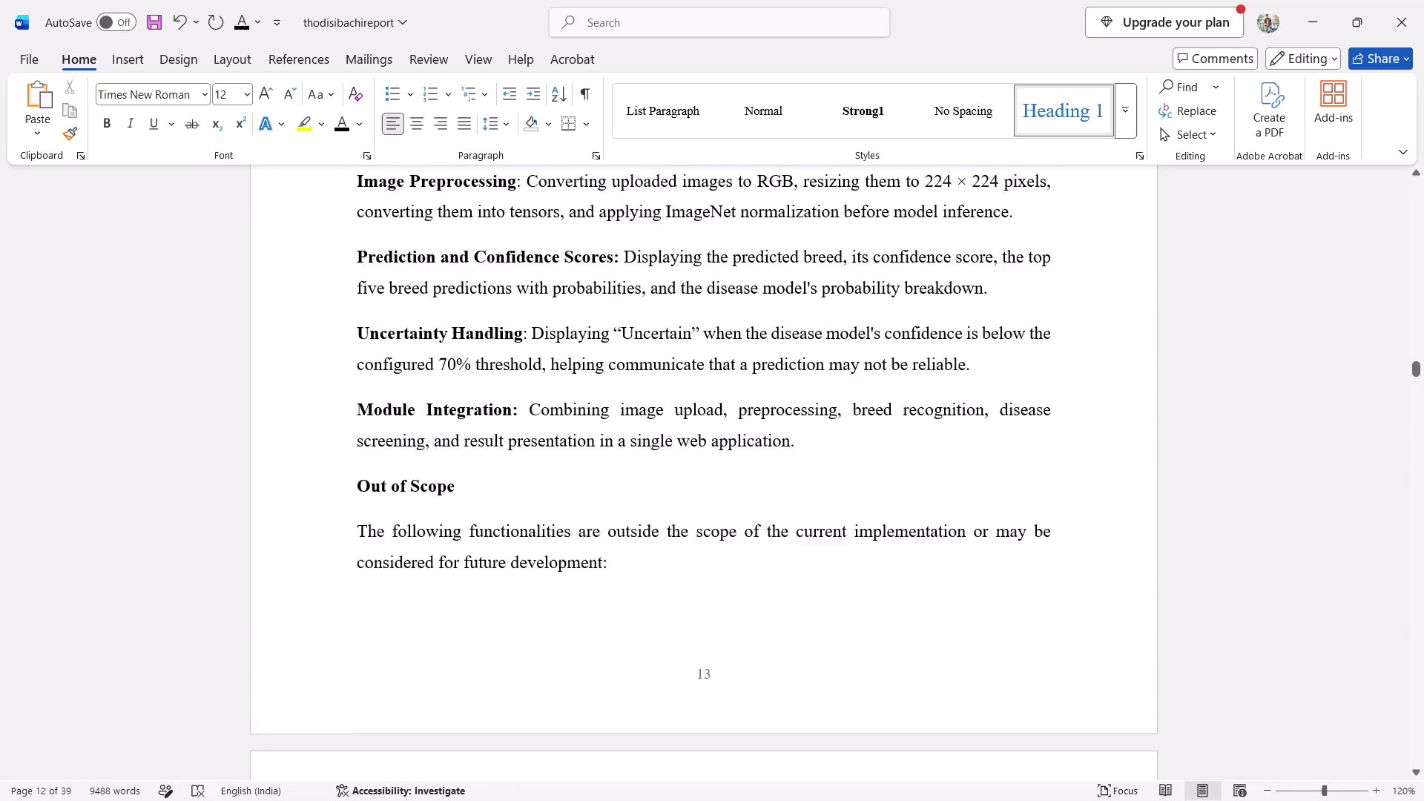
scroll(830, 521, "up", 3)
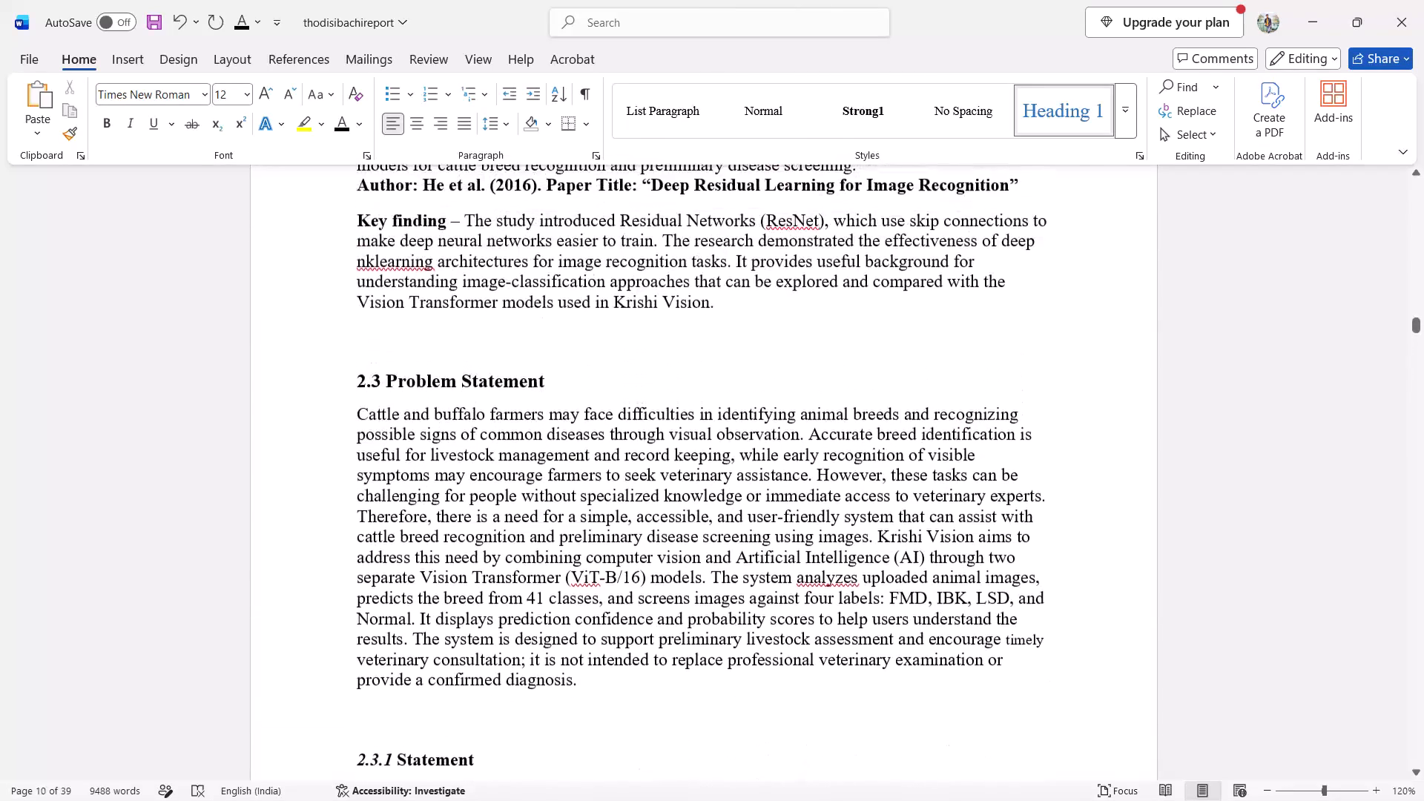
scroll(830, 521, "up", 7)
scroll(830, 521, "down", 5)
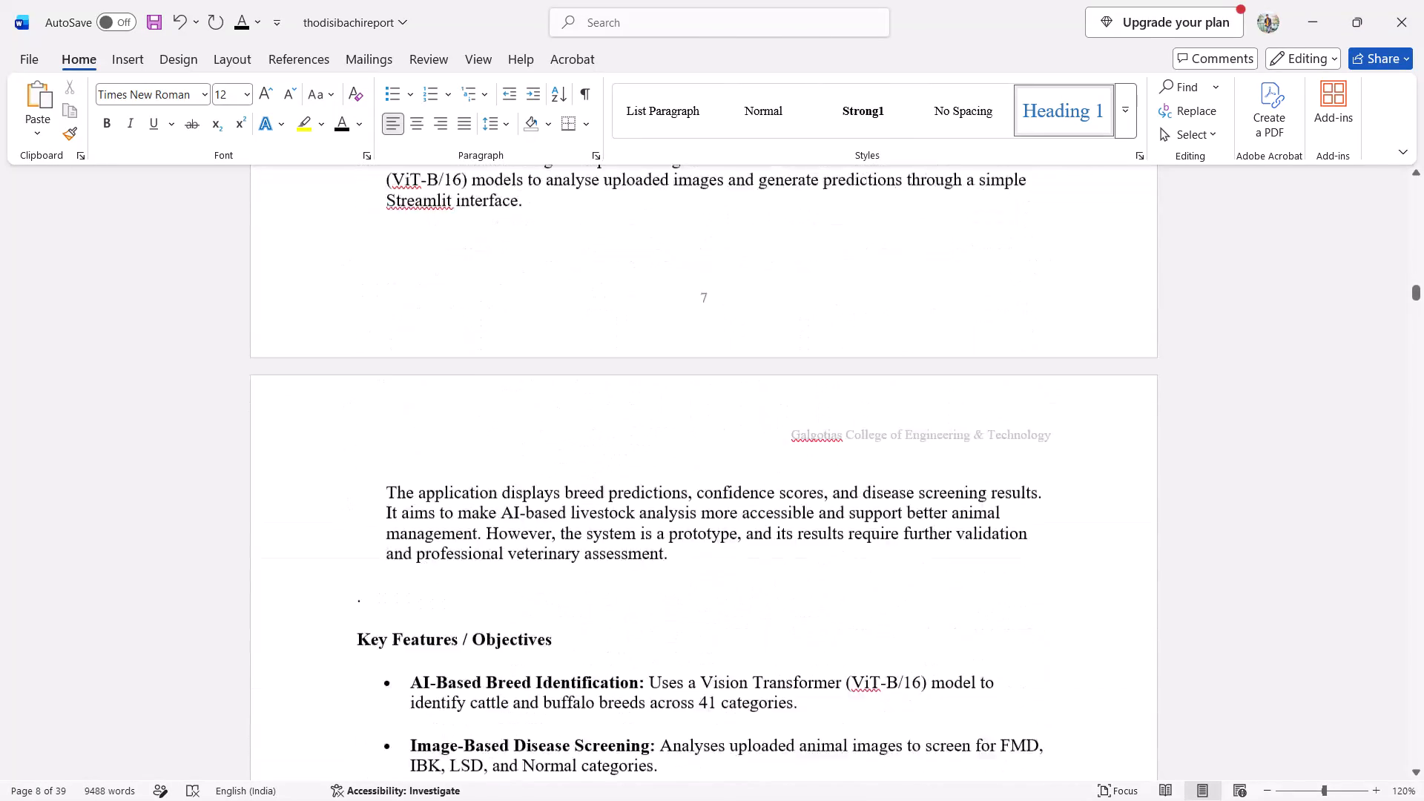
scroll(830, 521, "down", 4)
Change the font colour of the "1.2.1 Architecture / Block Diagram" heading to black.
scroll(830, 521, "up", 4)
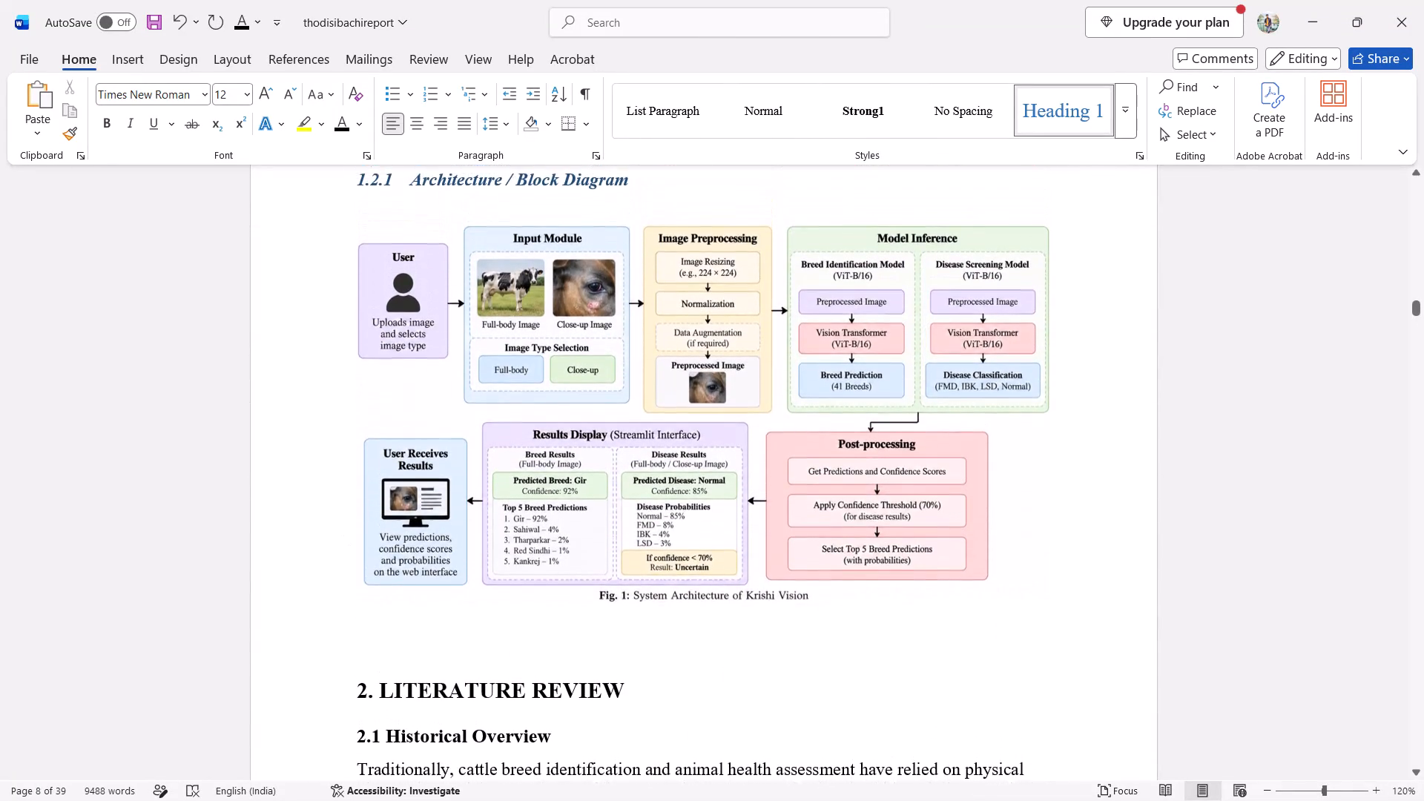
scroll(830, 521, "up", 1)
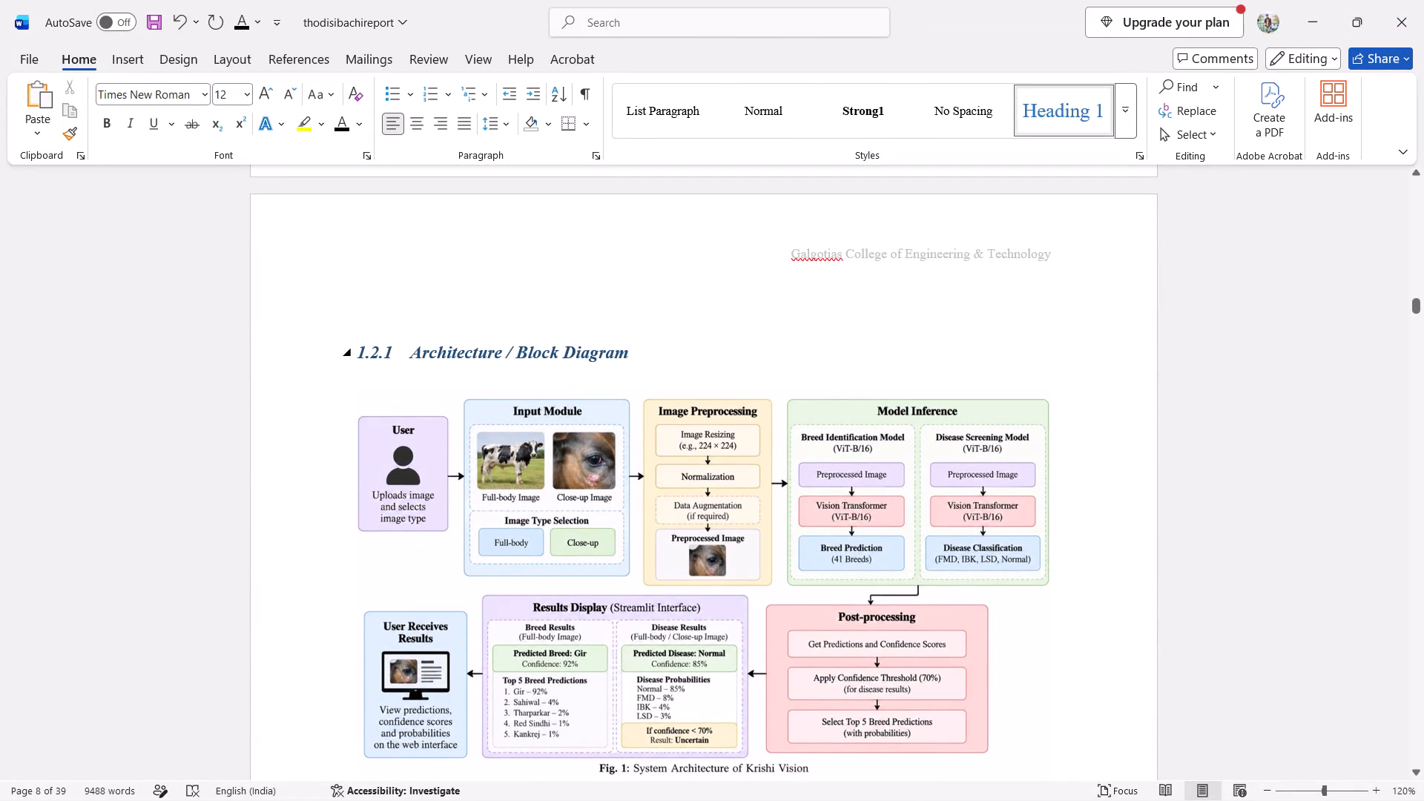
left_click_drag(644, 351, 362, 343)
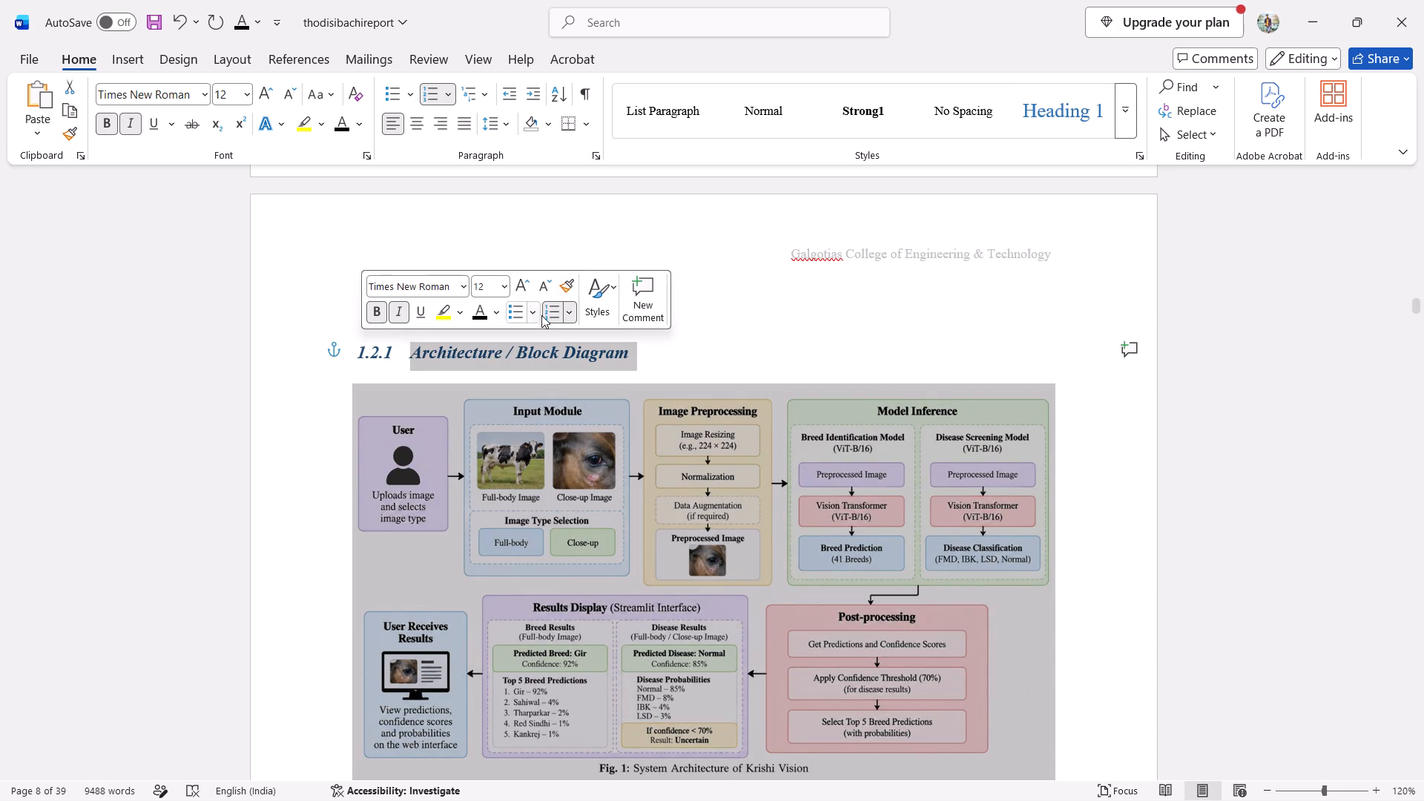
left_click(777, 255)
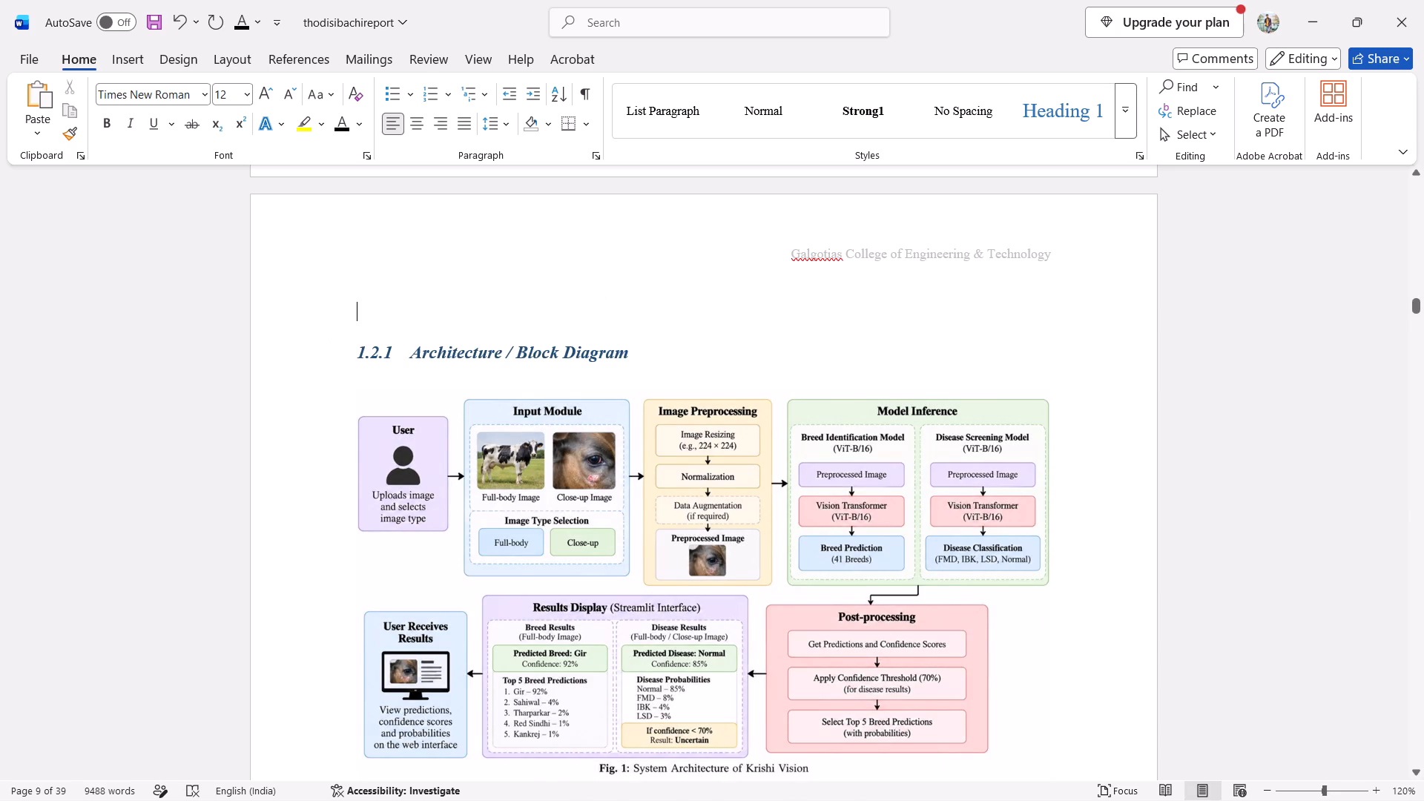
left_click_drag(643, 350, 334, 343)
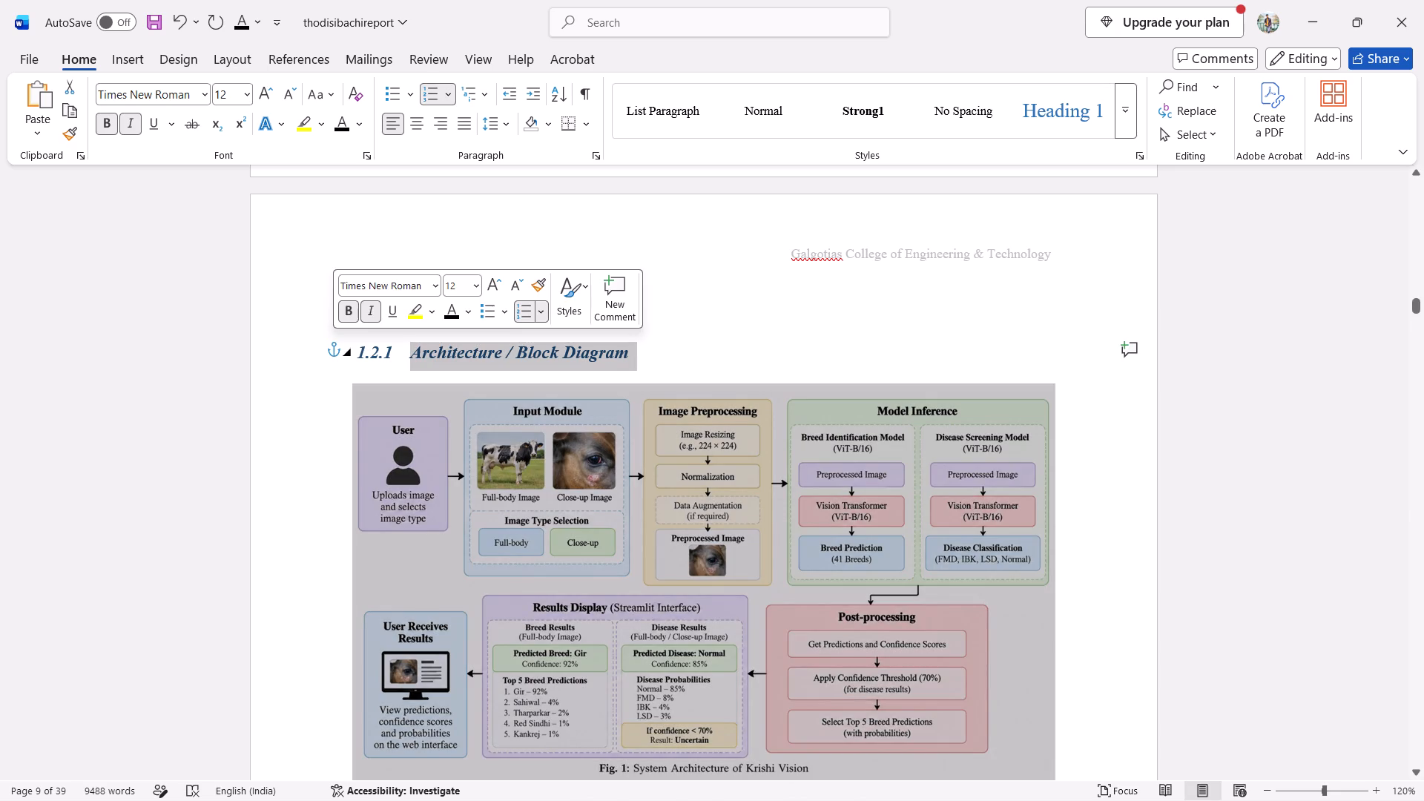
left_click_drag(464, 309, 455, 383)
left_click_drag(455, 383, 650, 291)
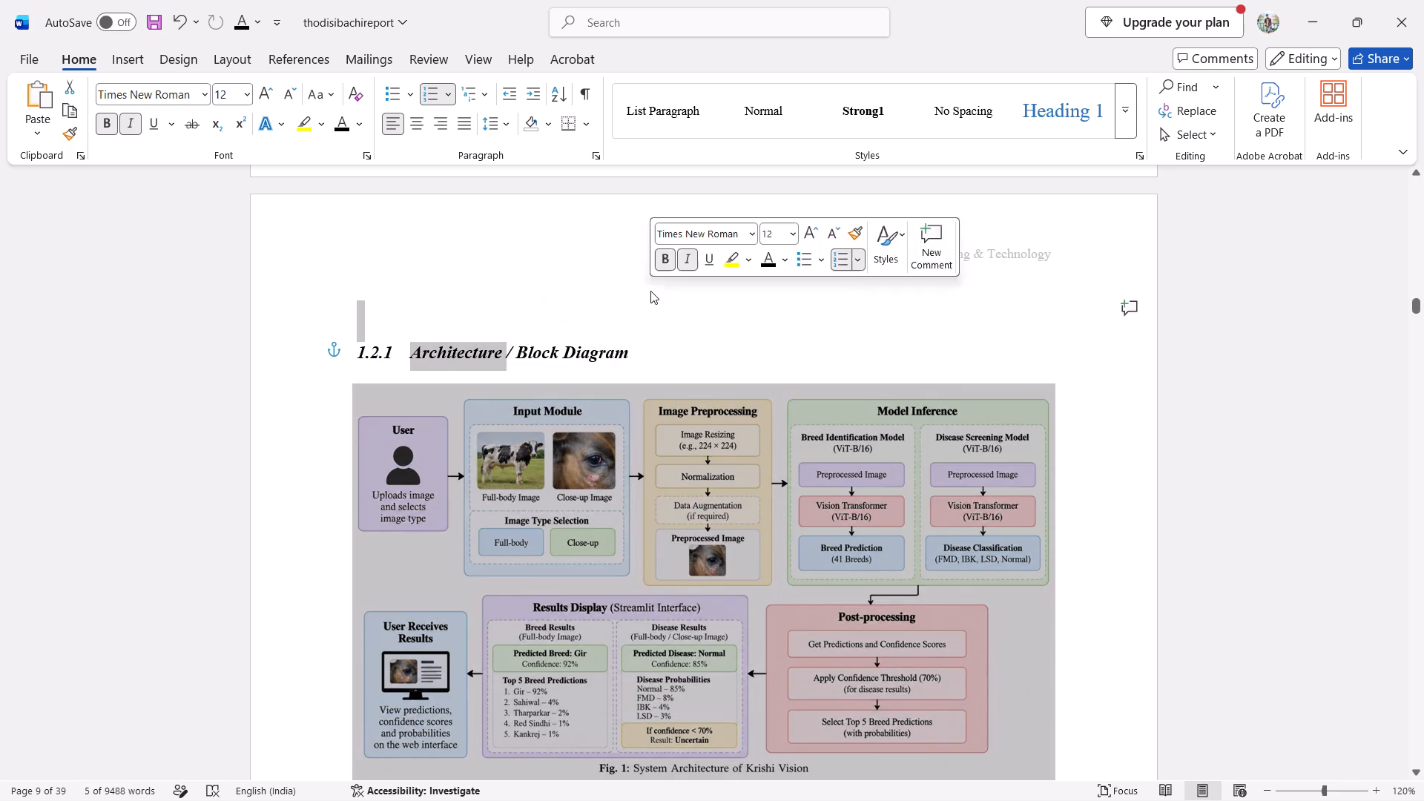
left_click(650, 291)
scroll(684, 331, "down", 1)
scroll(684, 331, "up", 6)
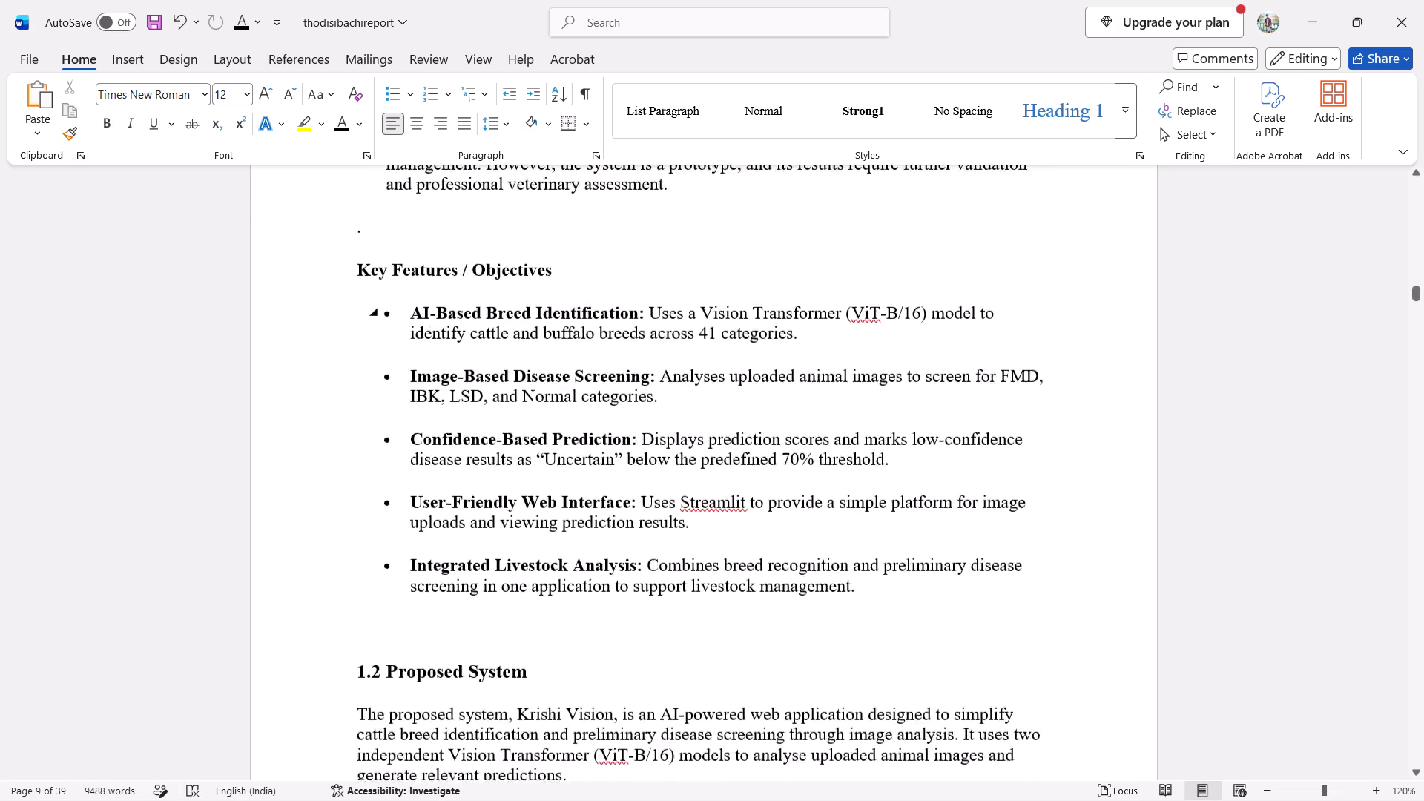
Check the report from the Key Features / Objectives section back to the certificate and title pages for formatting consistency.
scroll(684, 331, "up", 18)
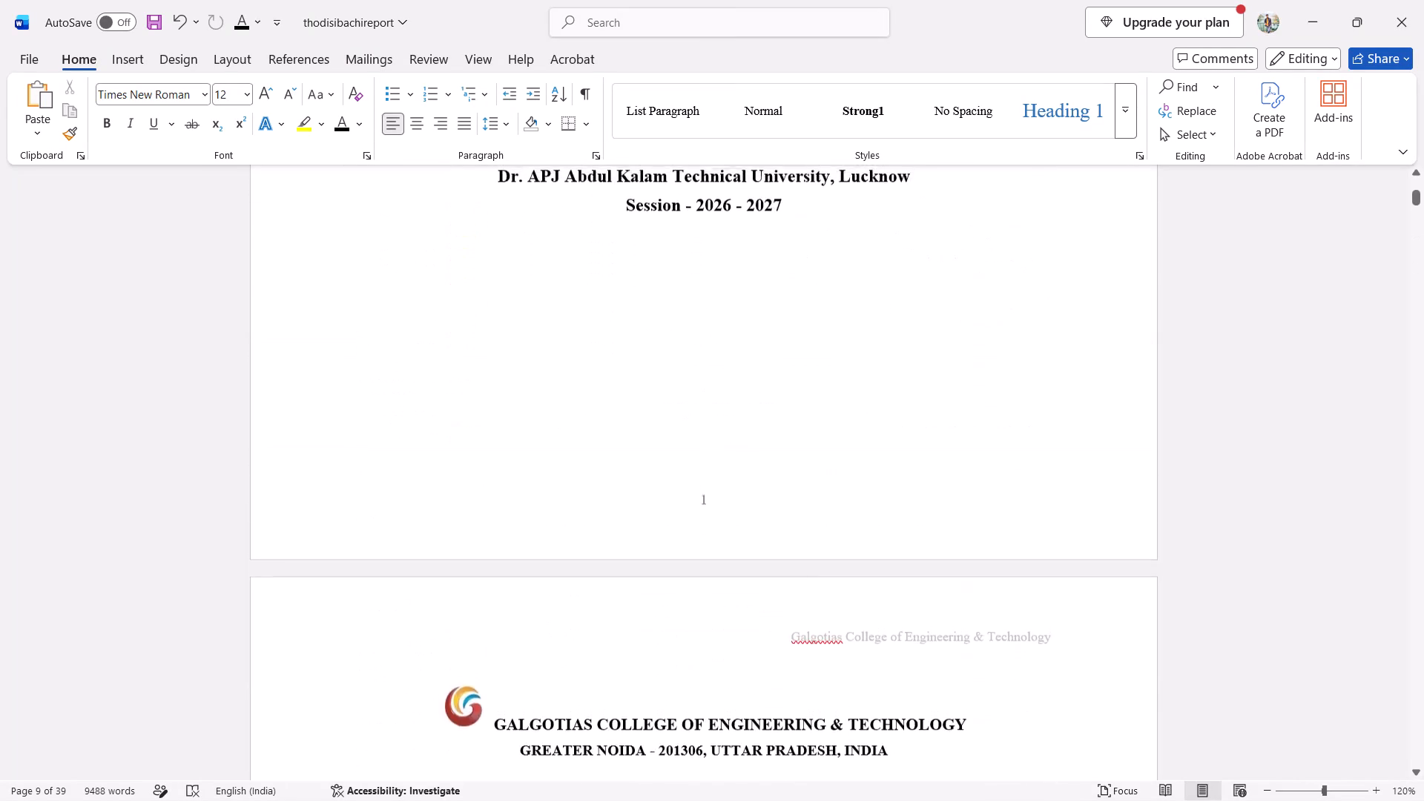
scroll(684, 331, "up", 2)
scroll(684, 331, "down", 4)
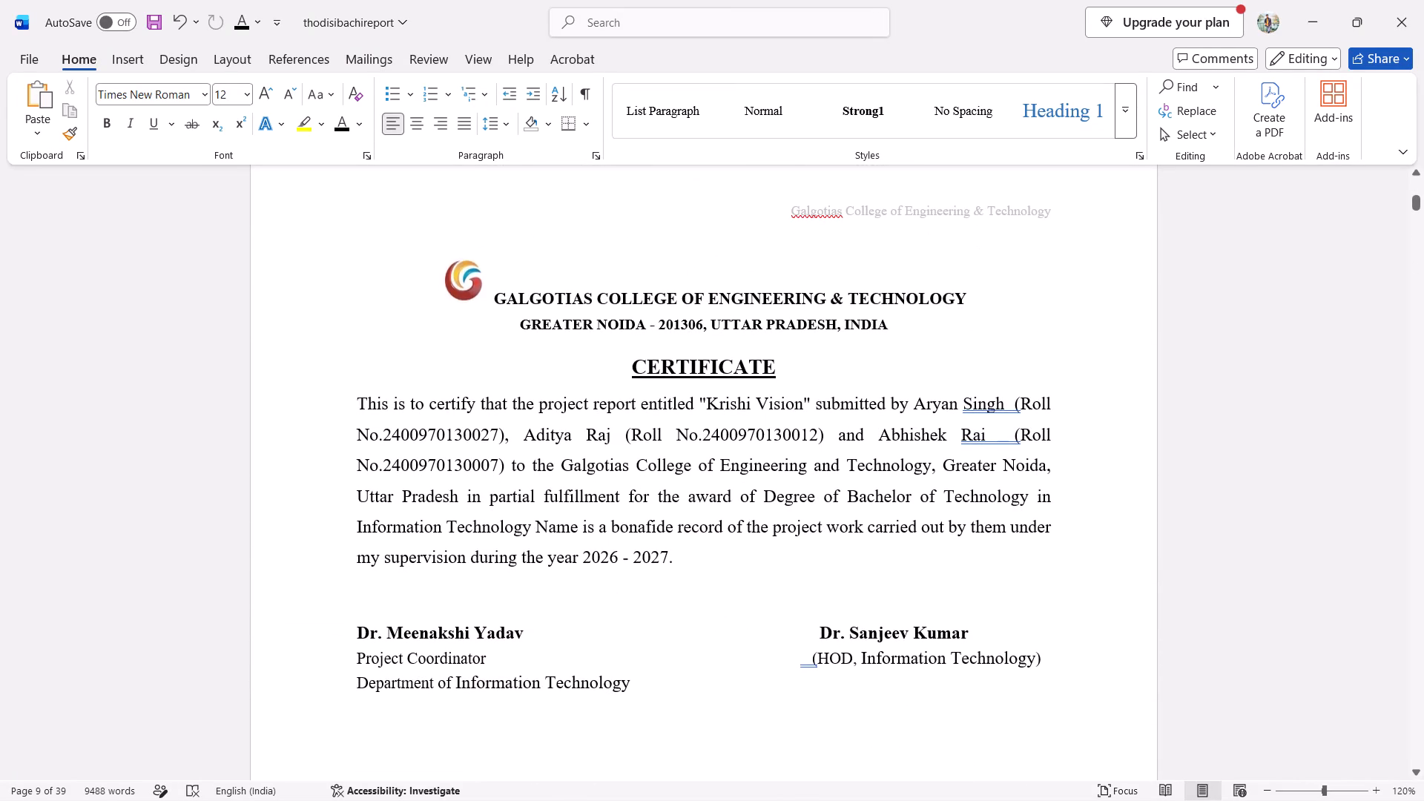
scroll(684, 331, "up", 3)
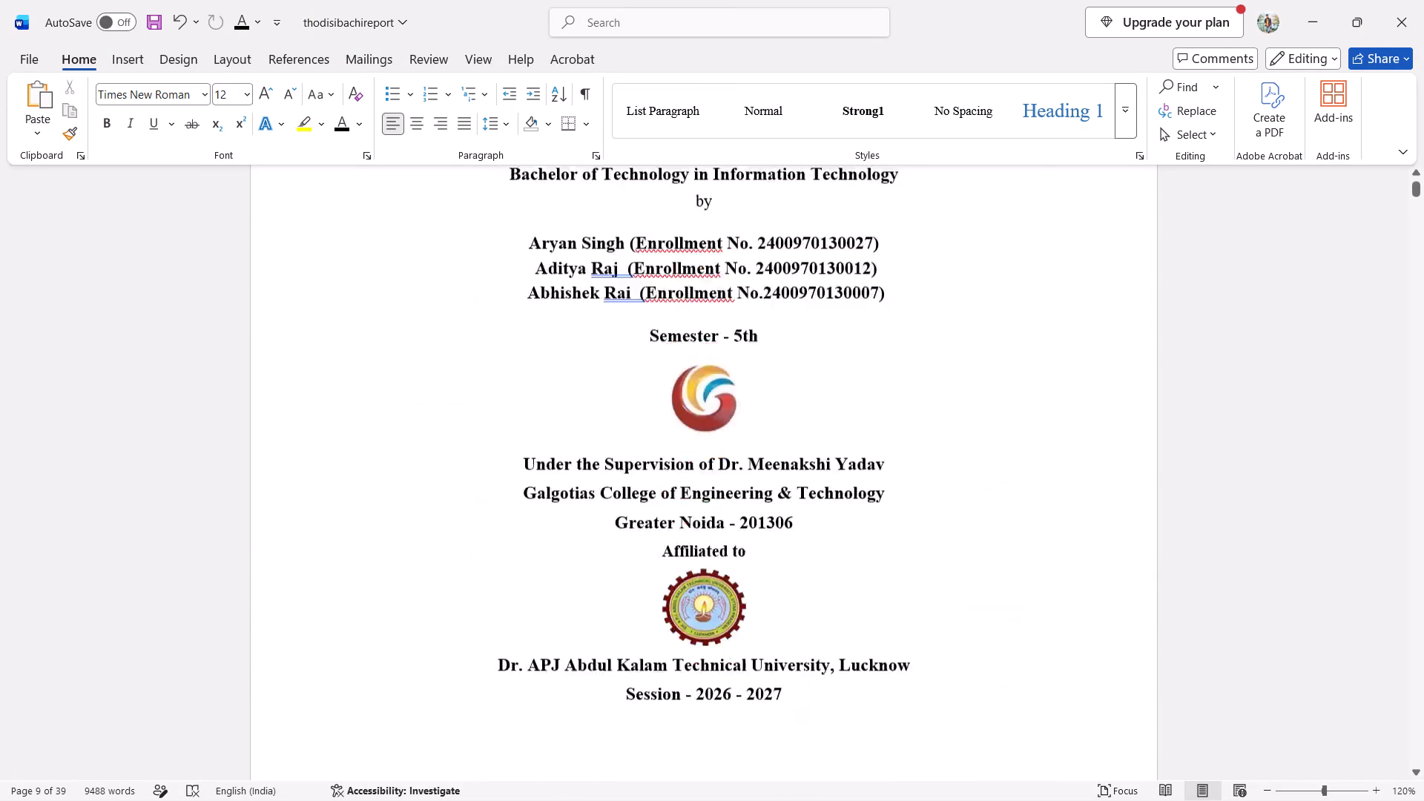
Save the Krishi Vision report under its existing file name.
key("ctrl+s")
key("ctrl+s")
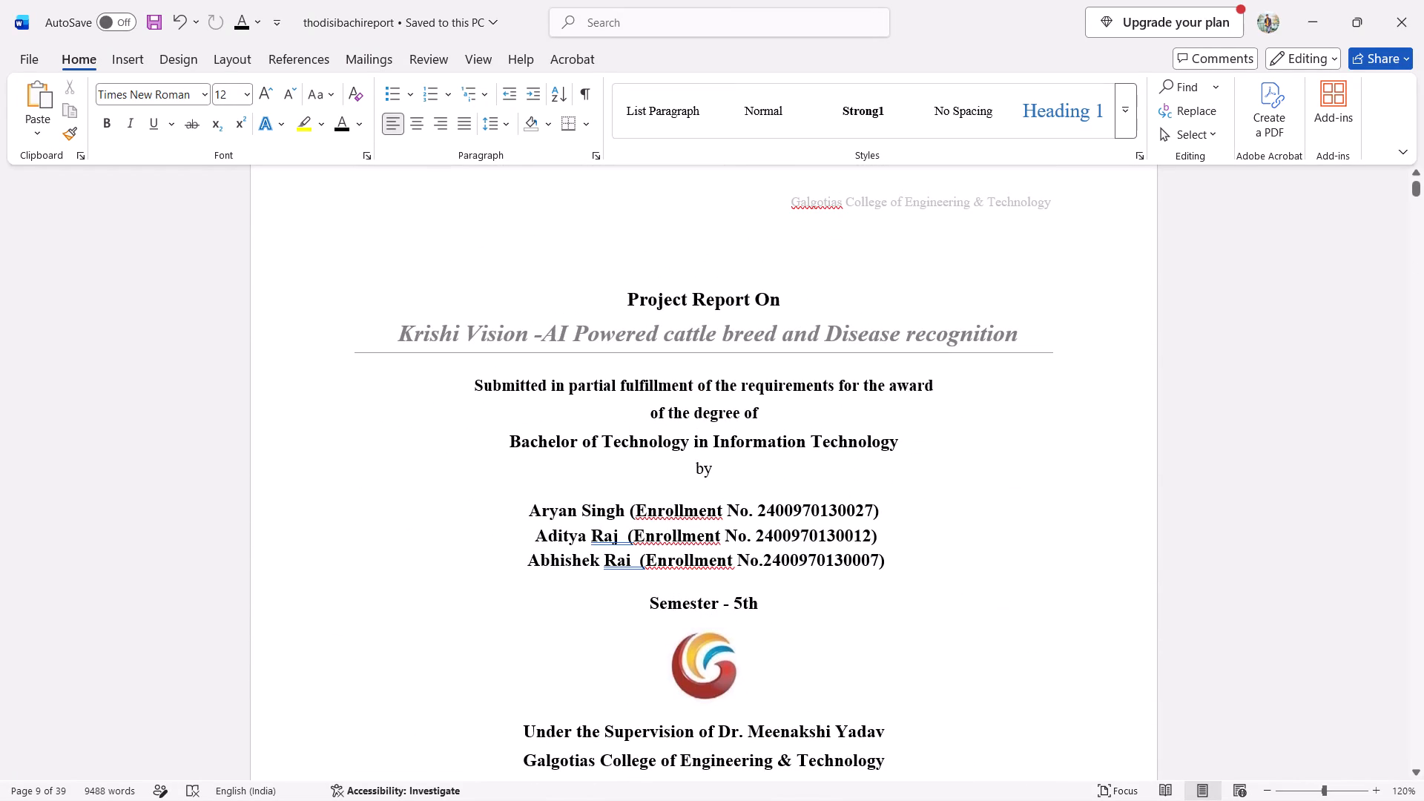
key("ctrl+s")
key("ctrl+s")
key("ctrl+s")
Review the report's front matter, including the contents table, certificate page and title page.
scroll(684, 331, "down", 9)
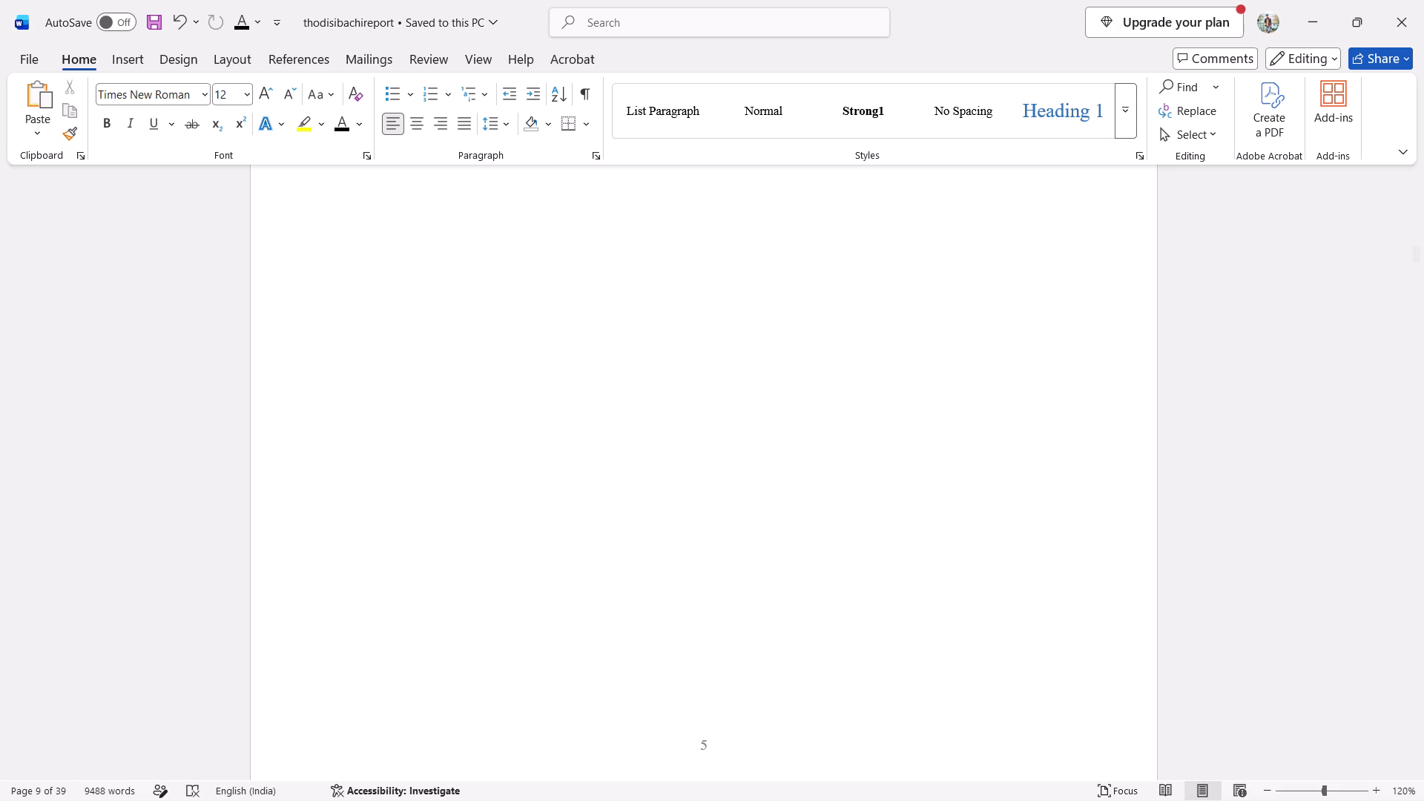
scroll(634, 260, "up", 3)
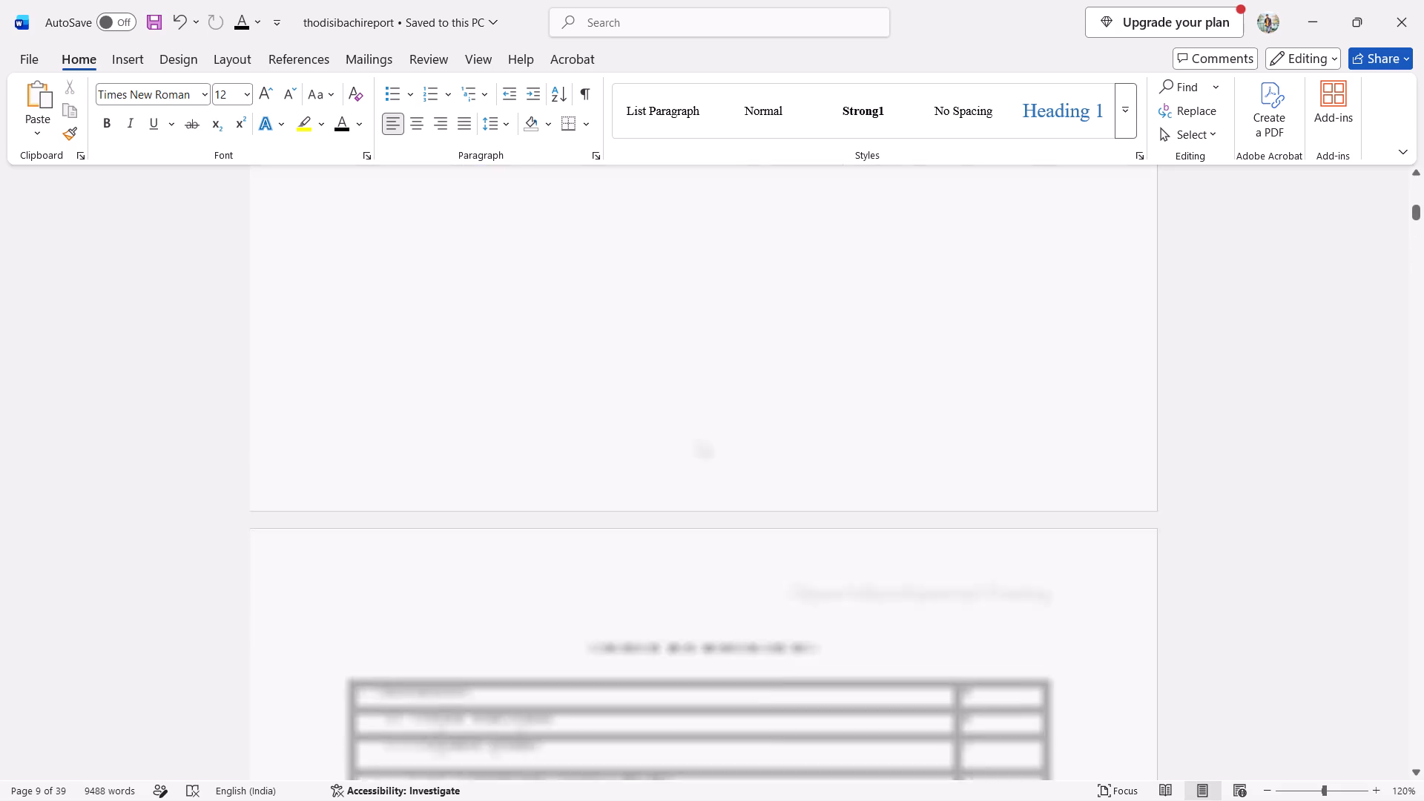
scroll(634, 260, "up", 4)
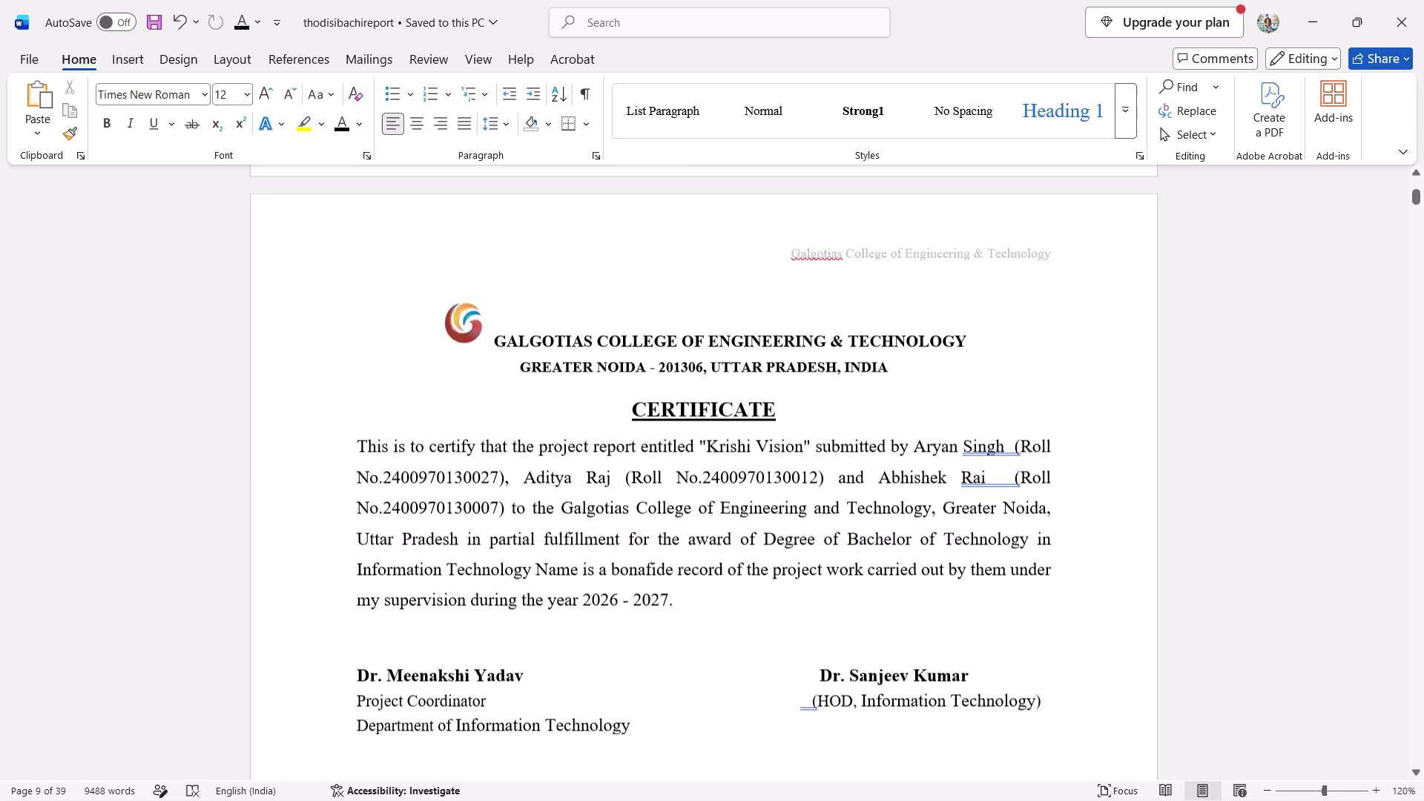
scroll(634, 260, "up", 3)
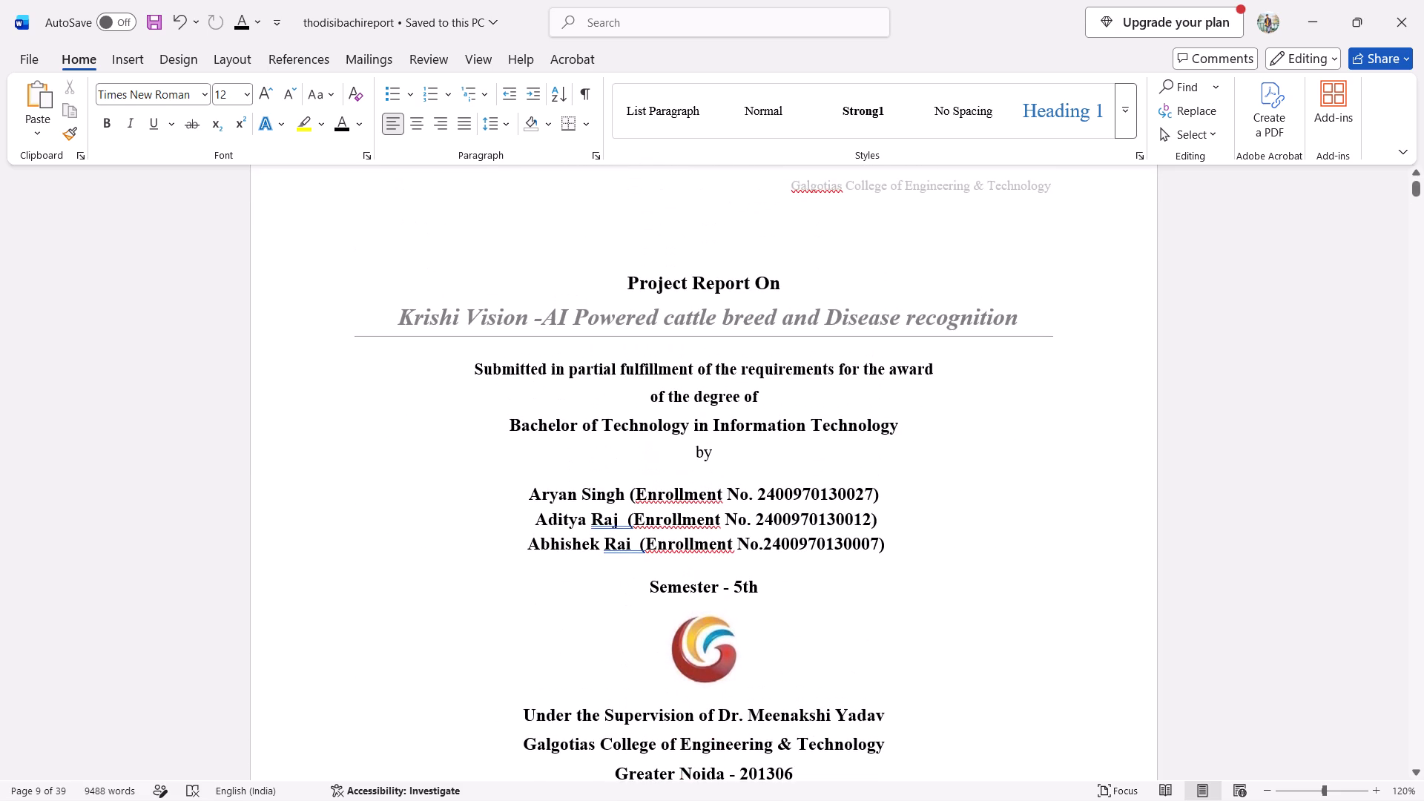
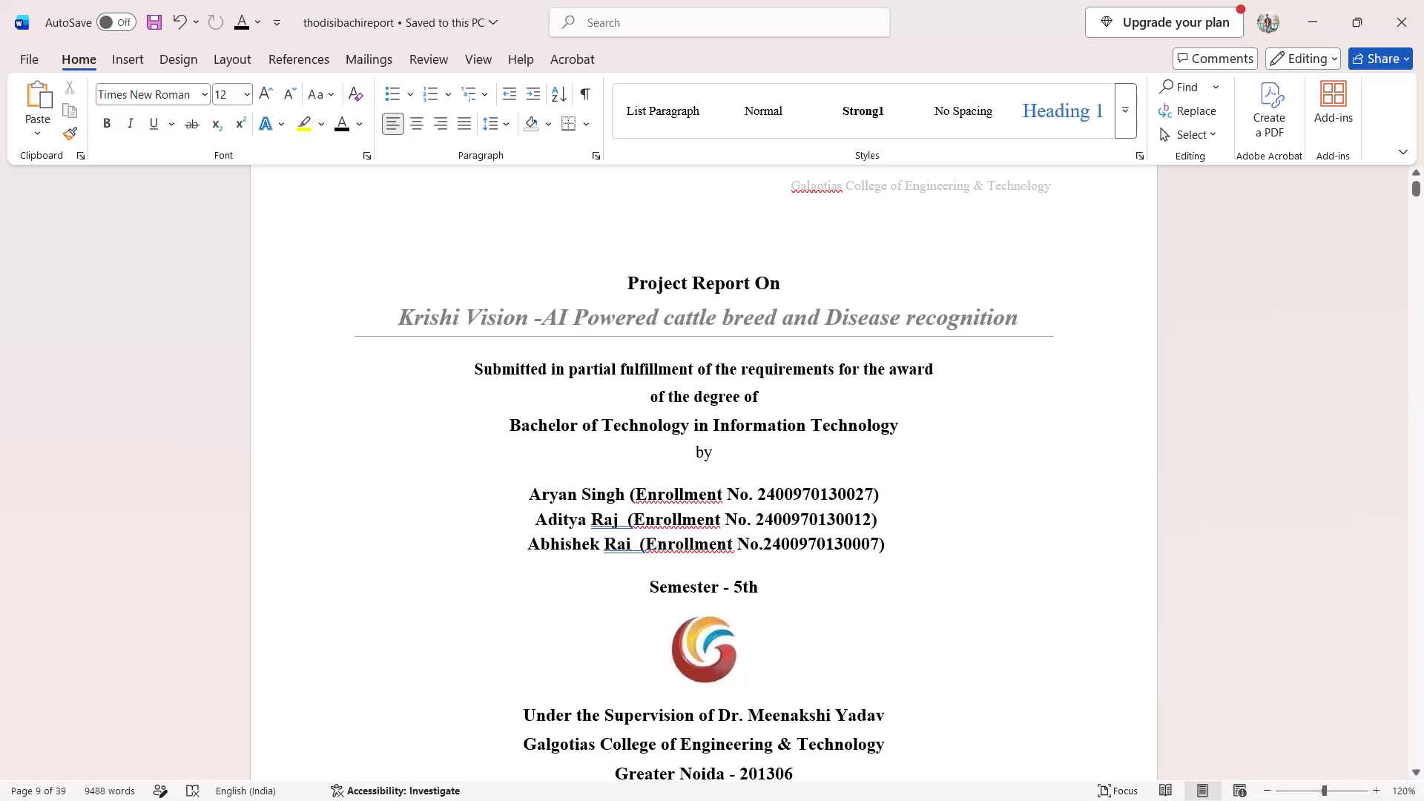
Review the report's front matter from the cover page and certificate through to the Abstract.
scroll(825, 378, "up", 3)
scroll(825, 378, "down", 5)
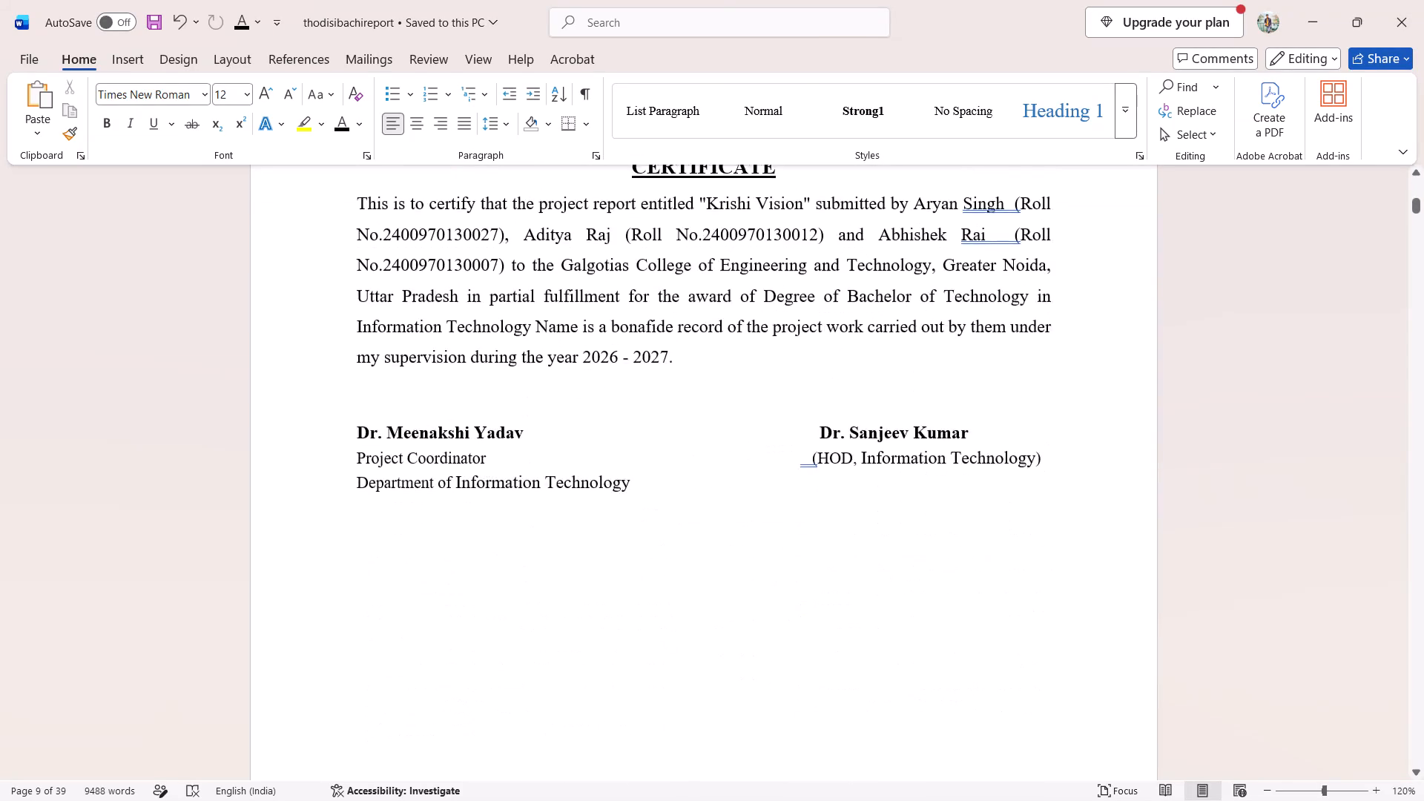
scroll(825, 378, "down", 11)
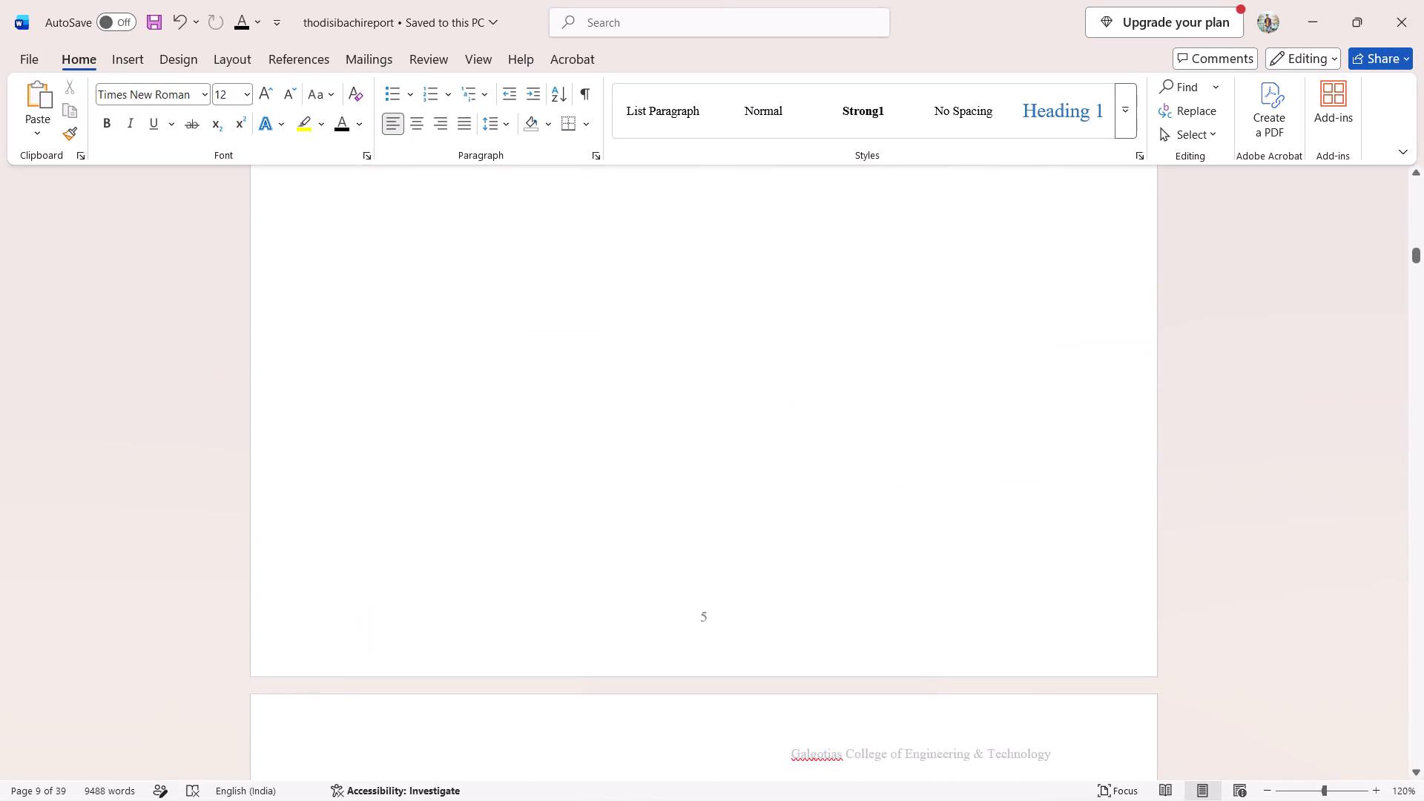
scroll(825, 378, "down", 2)
scroll(825, 378, "up", 1)
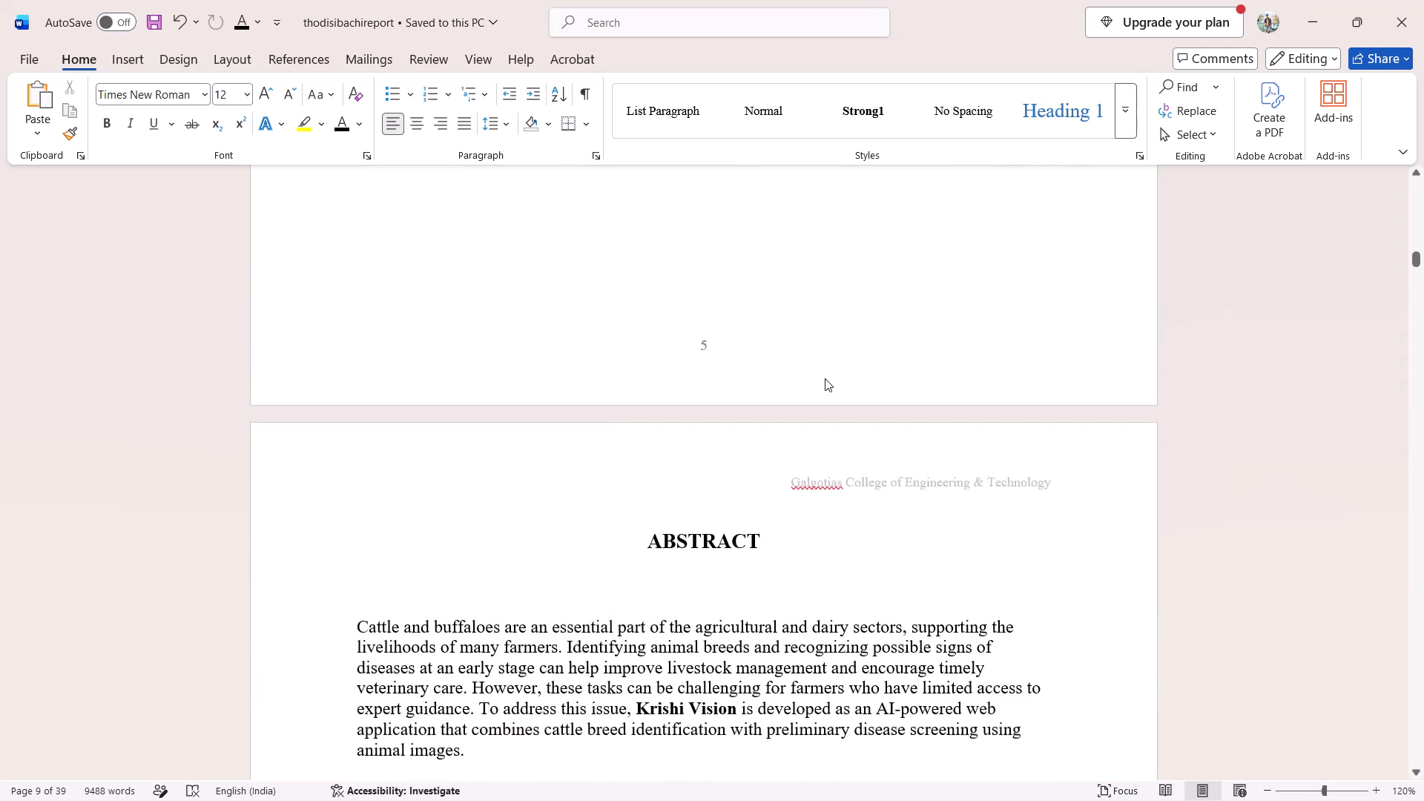
scroll(825, 378, "down", 1)
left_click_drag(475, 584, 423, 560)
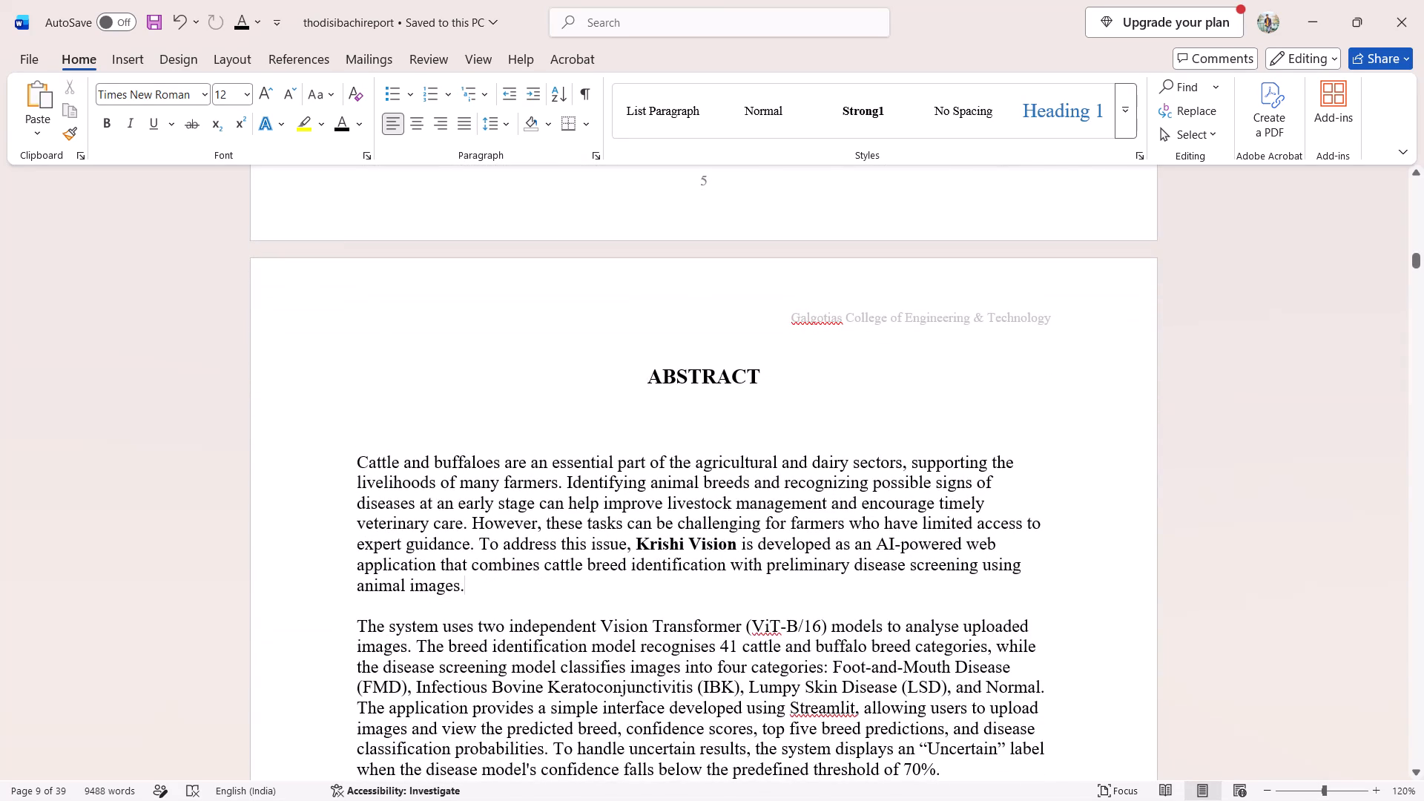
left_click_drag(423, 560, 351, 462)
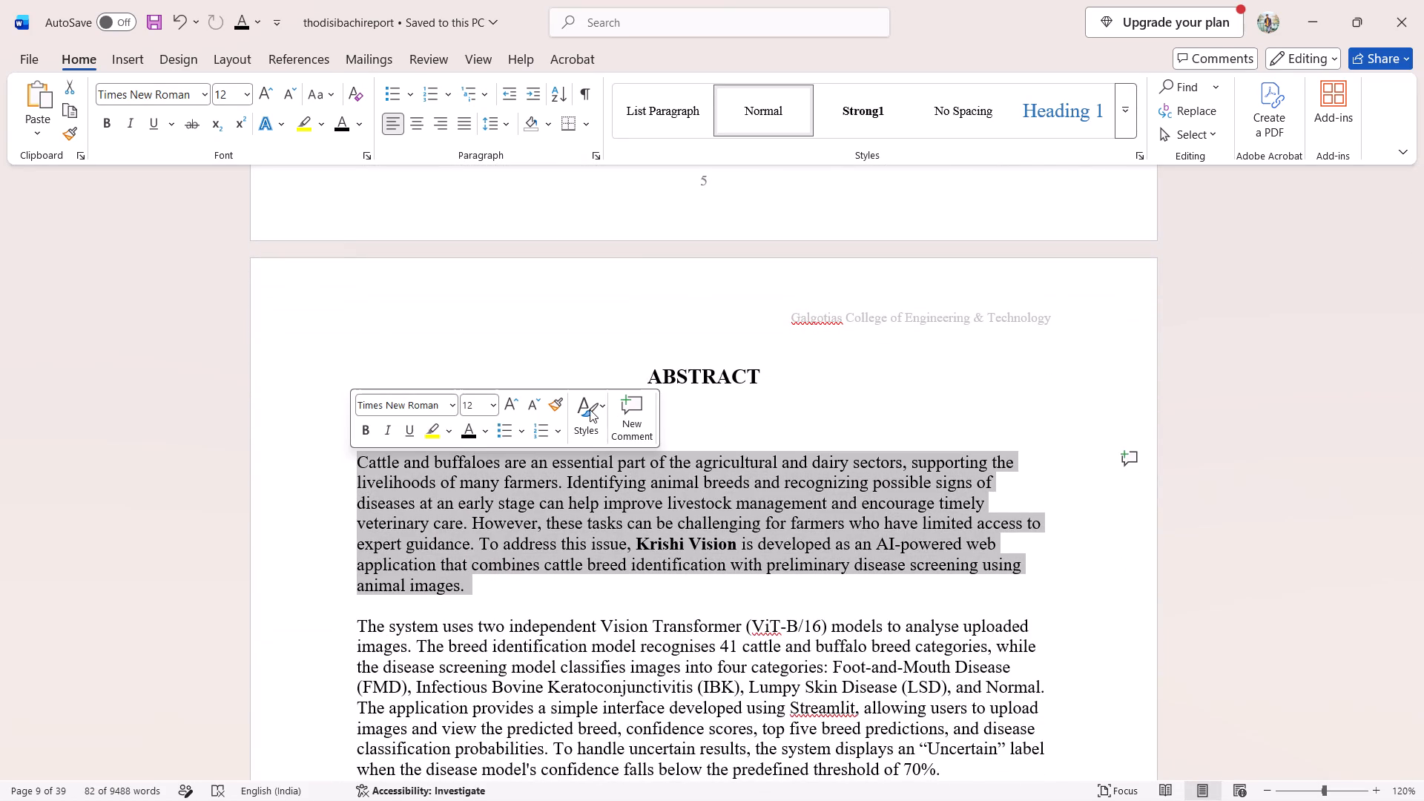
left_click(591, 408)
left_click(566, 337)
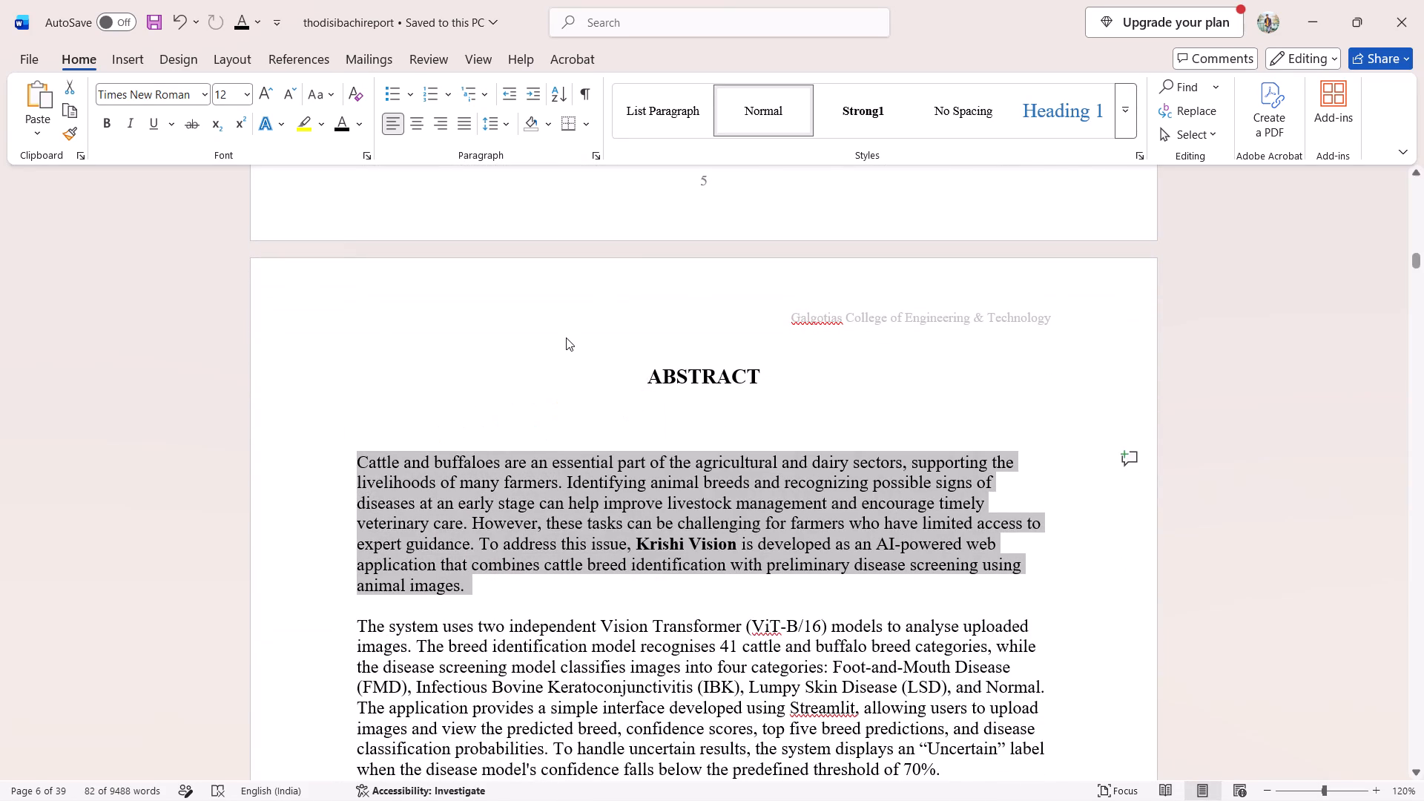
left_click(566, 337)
Read through the report from the Abstract text to the end of section 2, checking the related work and problem statement.
scroll(566, 337, "down", 3)
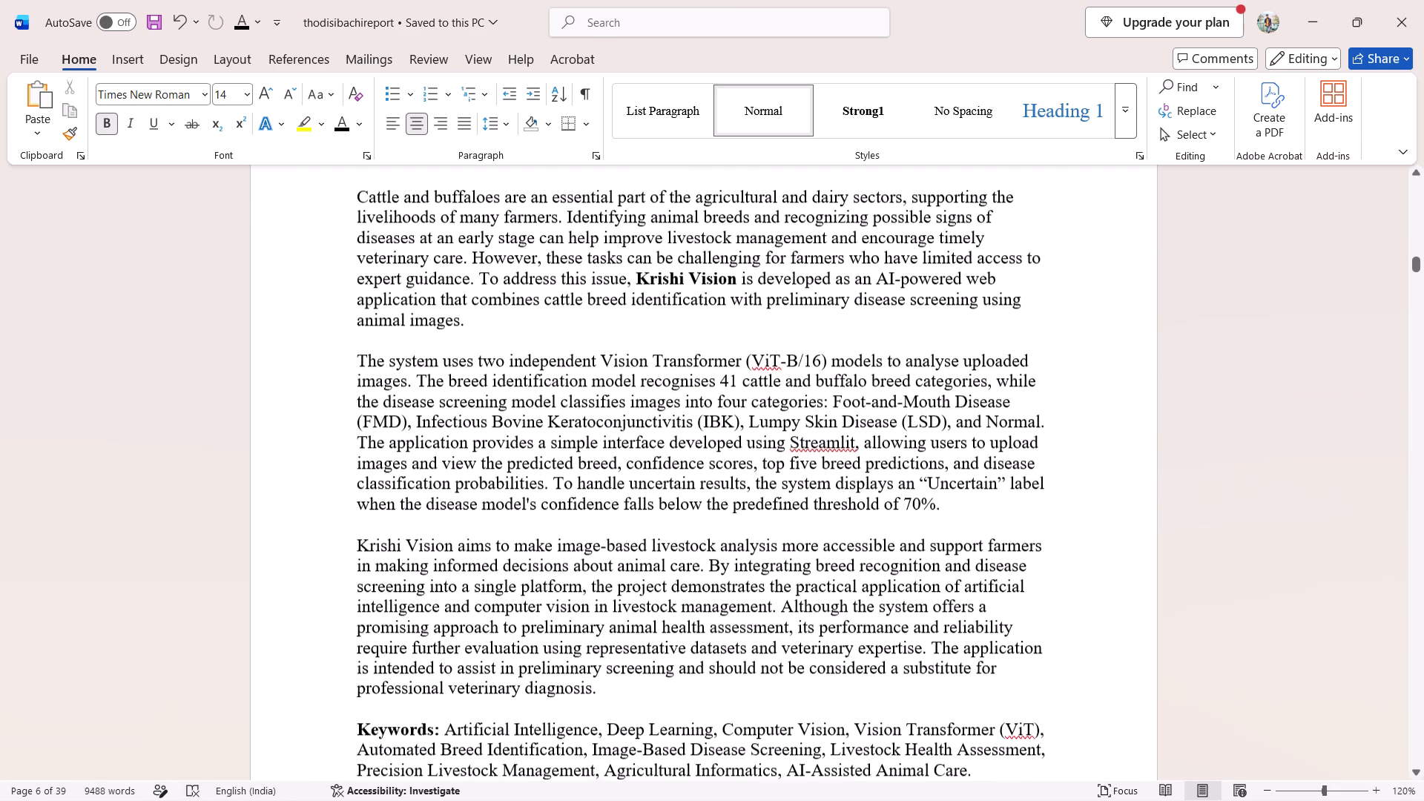
scroll(566, 337, "down", 11)
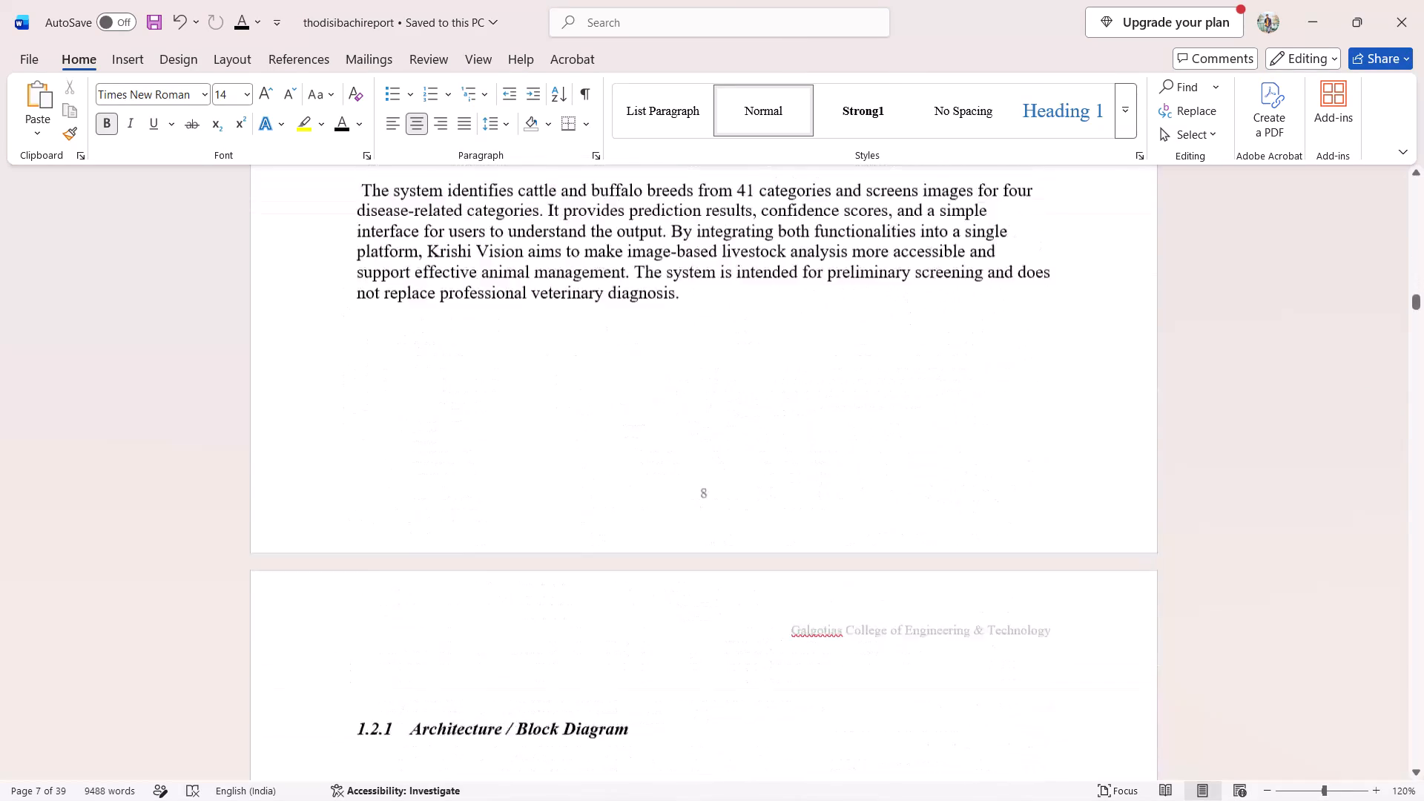
scroll(566, 337, "down", 5)
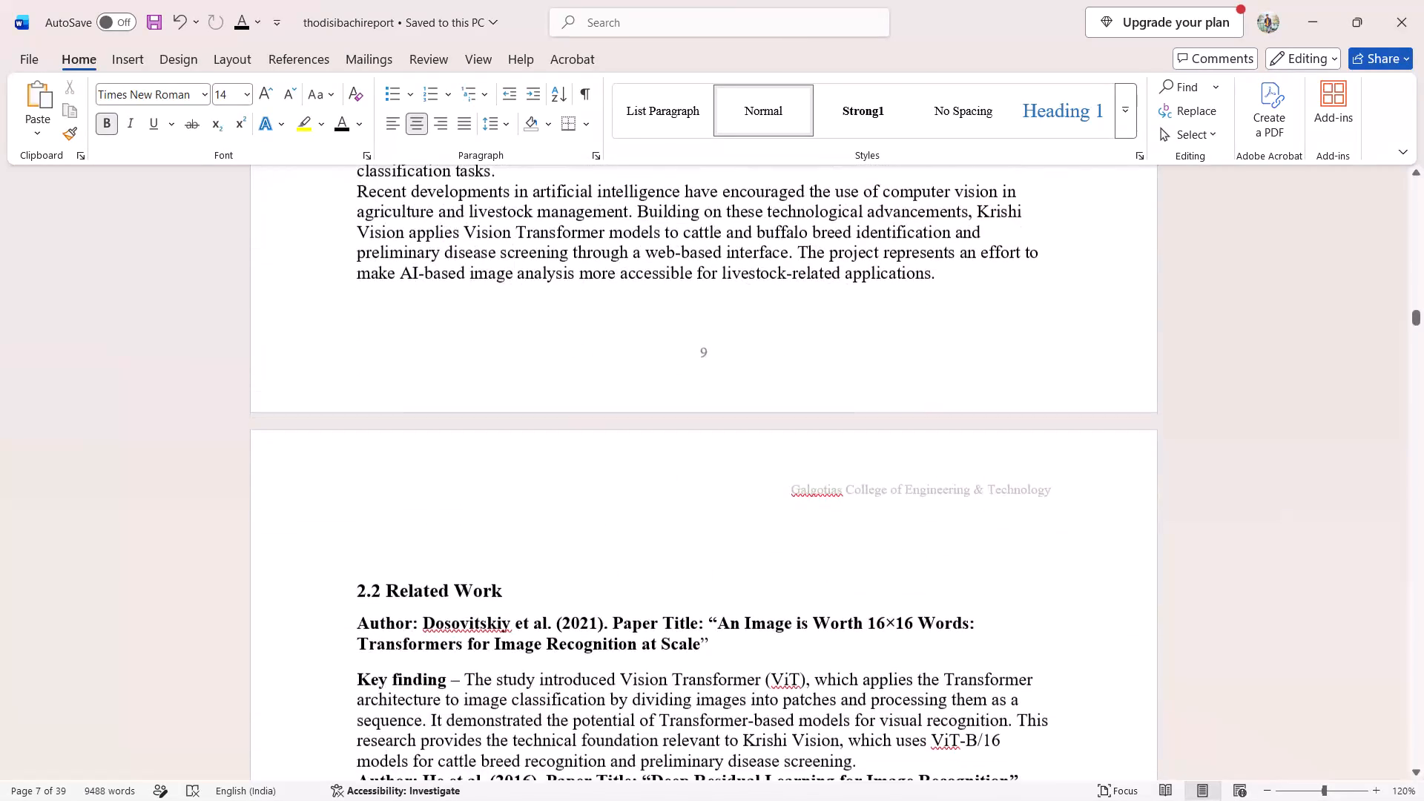
scroll(566, 337, "down", 2)
scroll(566, 337, "up", 1)
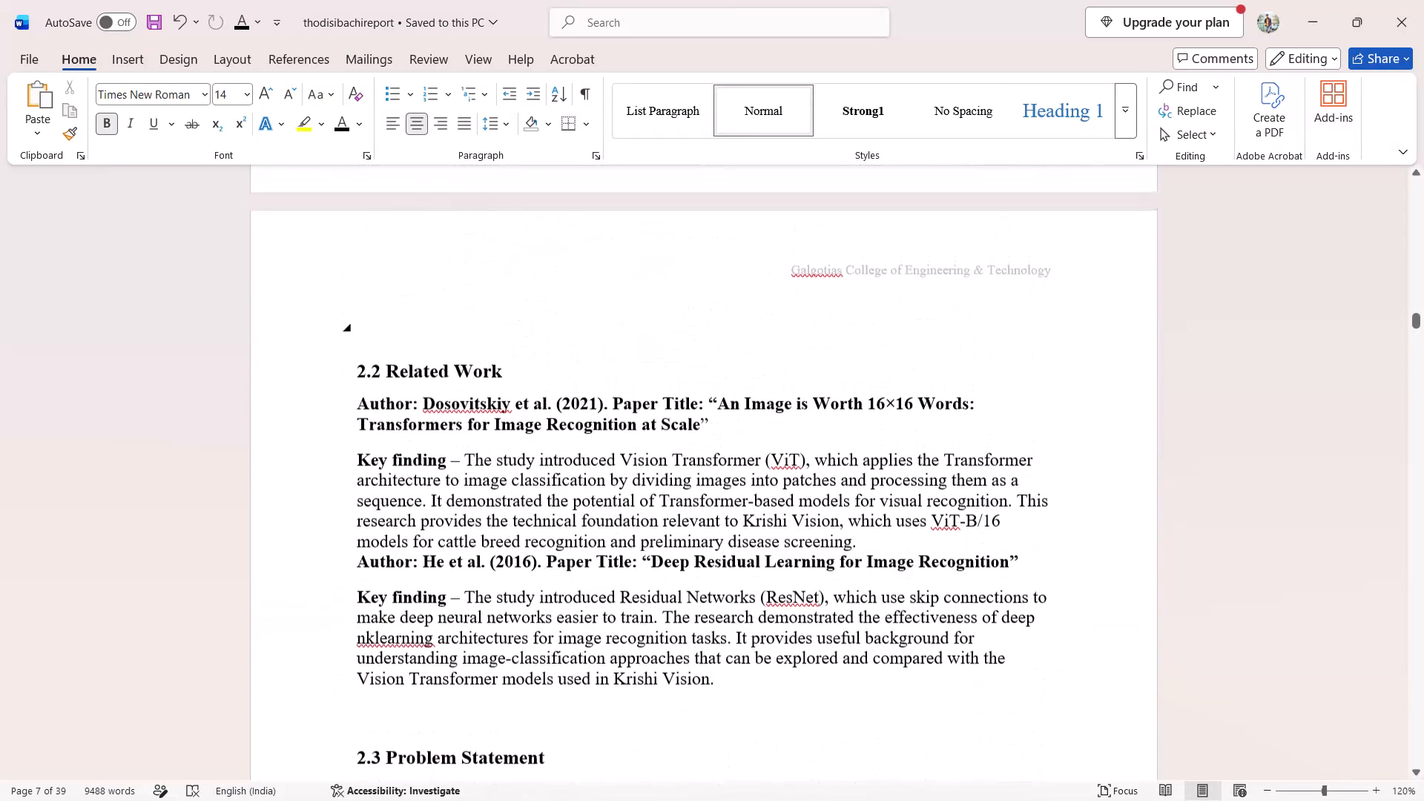
scroll(692, 472, "down", 3)
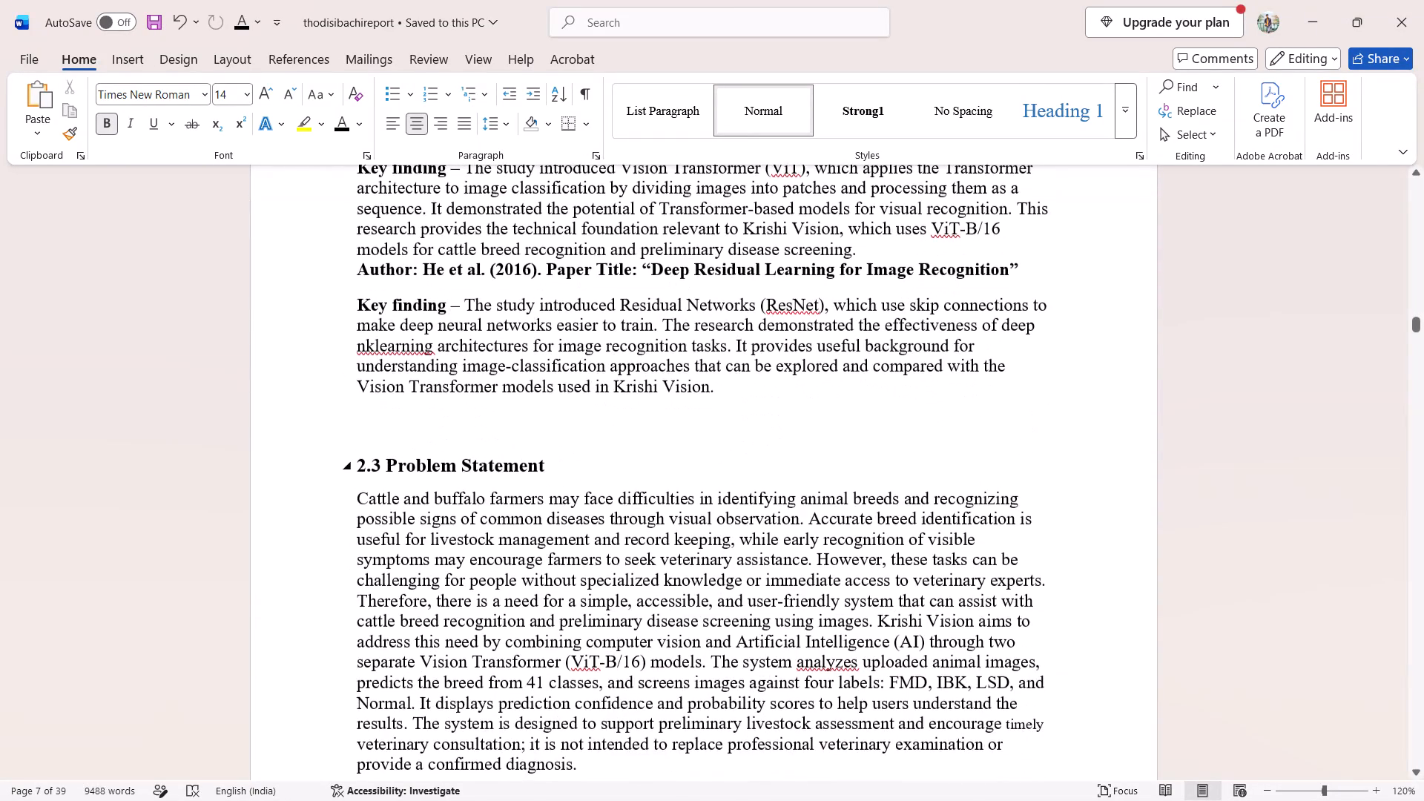
scroll(692, 472, "down", 6)
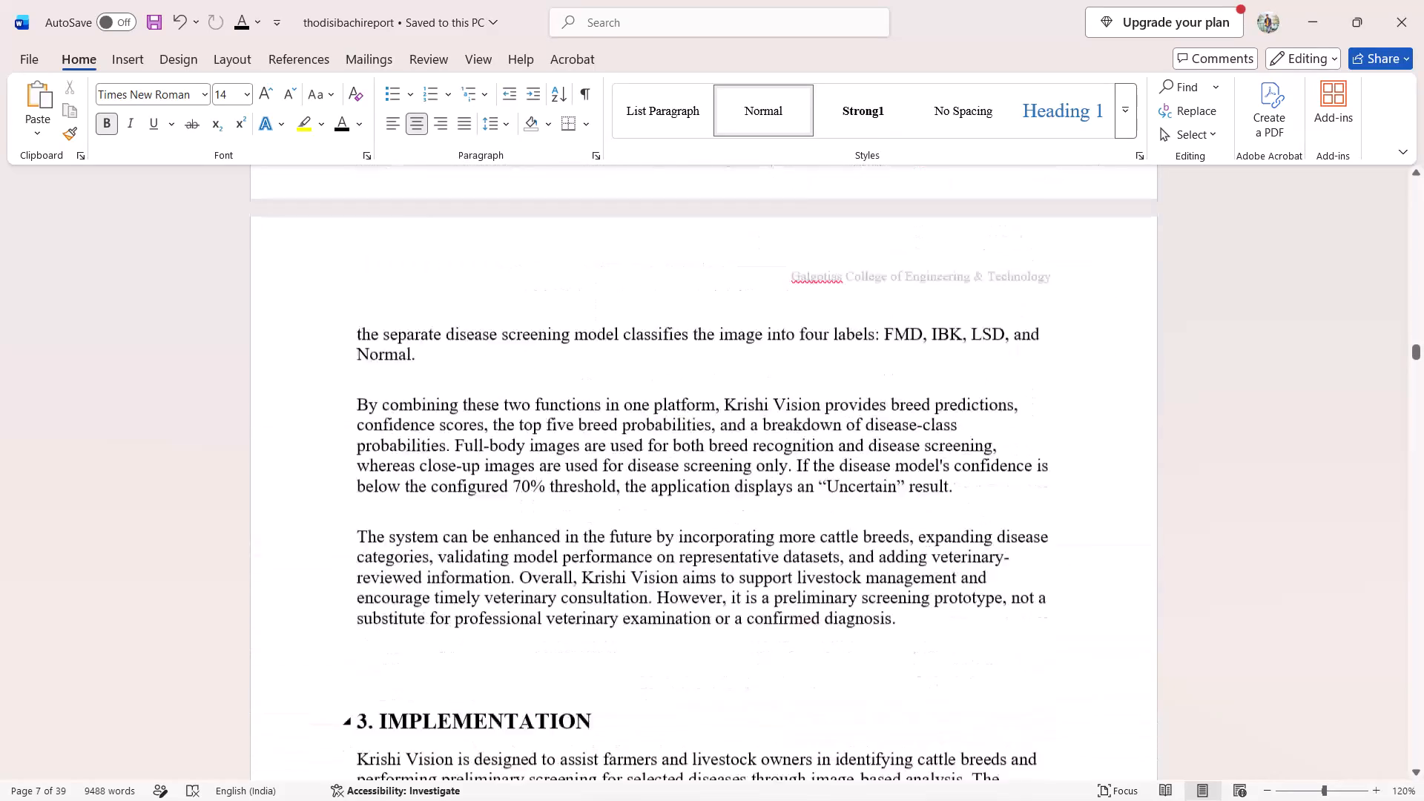
Examine section 3 Implementation and section 3.1 Project Scope and Features, including the Out of Scope list and Main Features.
scroll(692, 472, "down", 3)
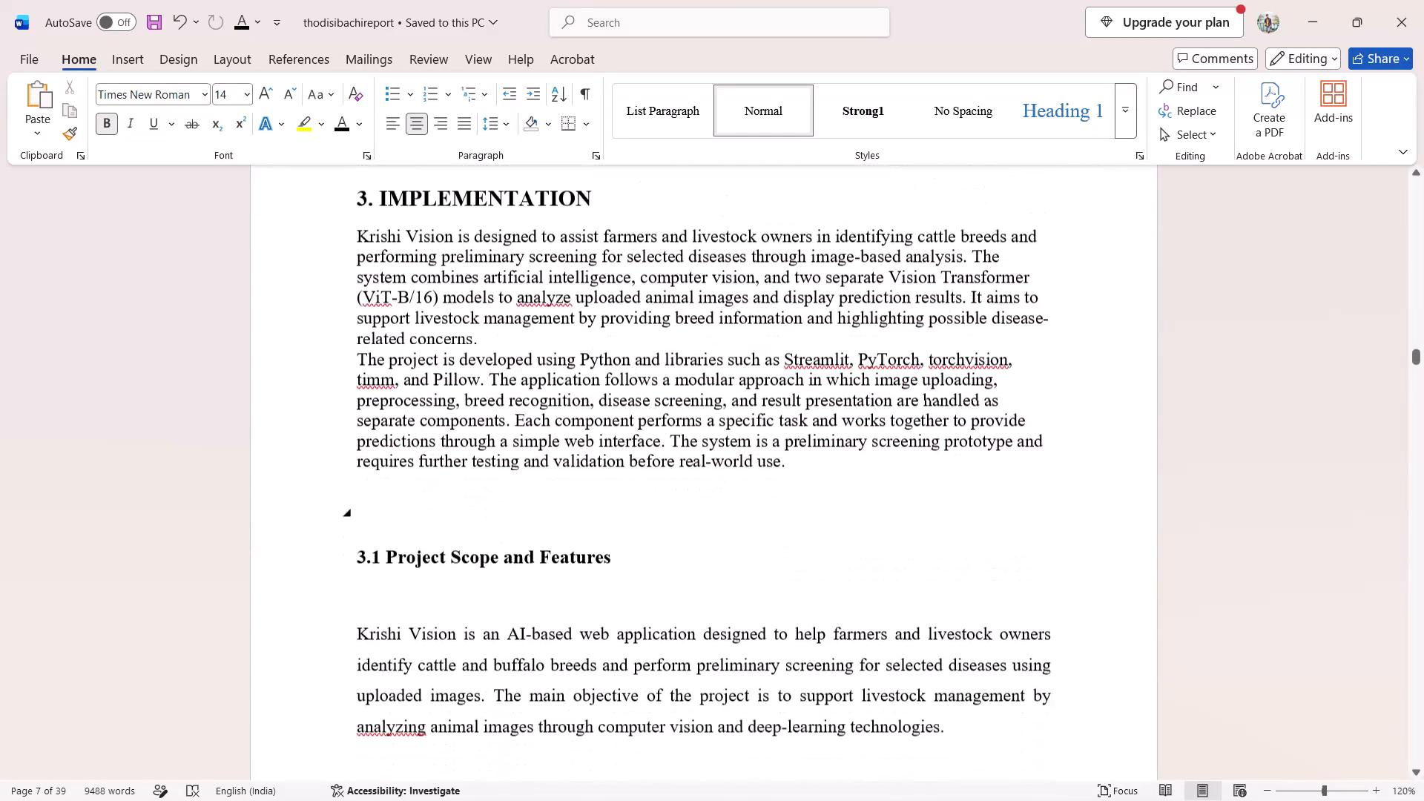
scroll(692, 472, "down", 1)
scroll(692, 472, "up", 1)
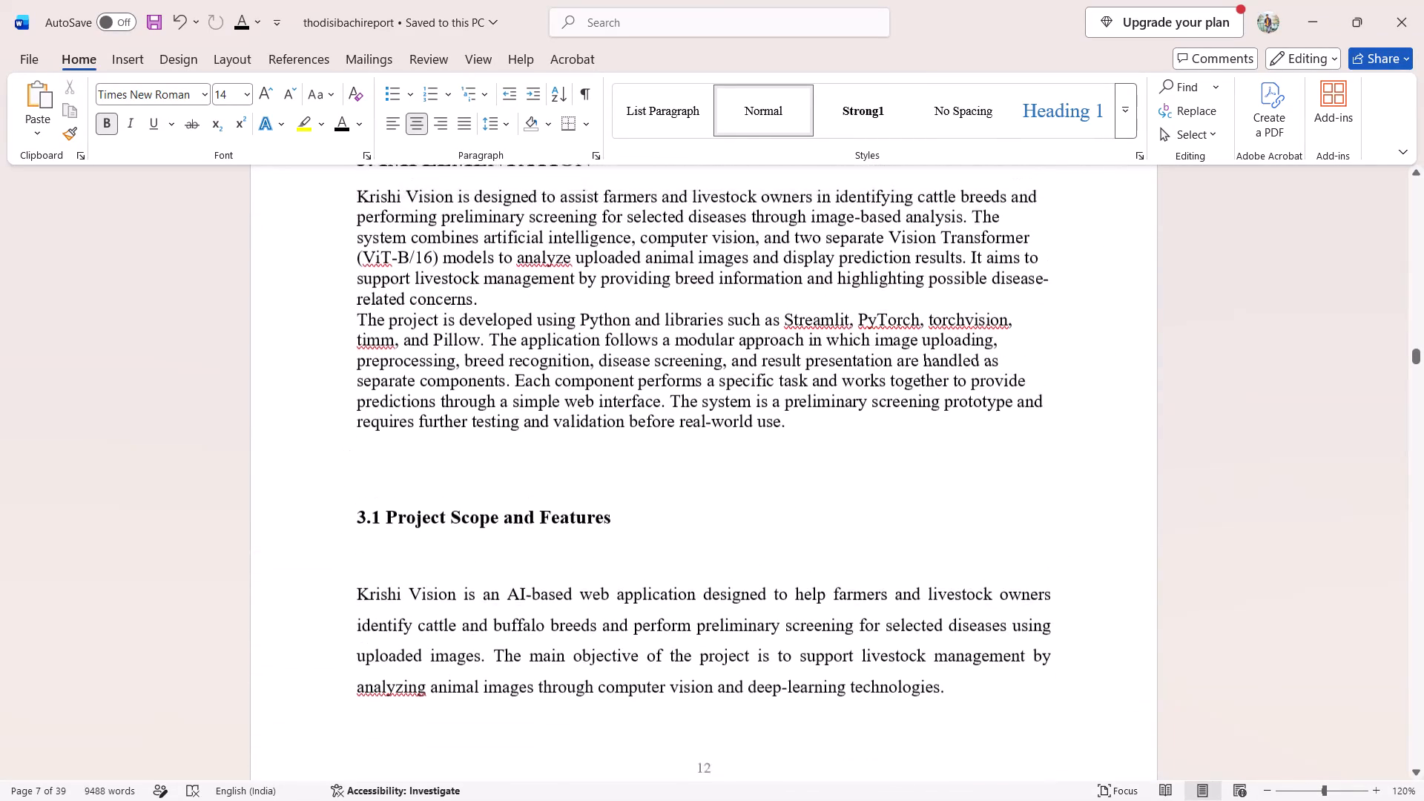
scroll(692, 472, "up", 1)
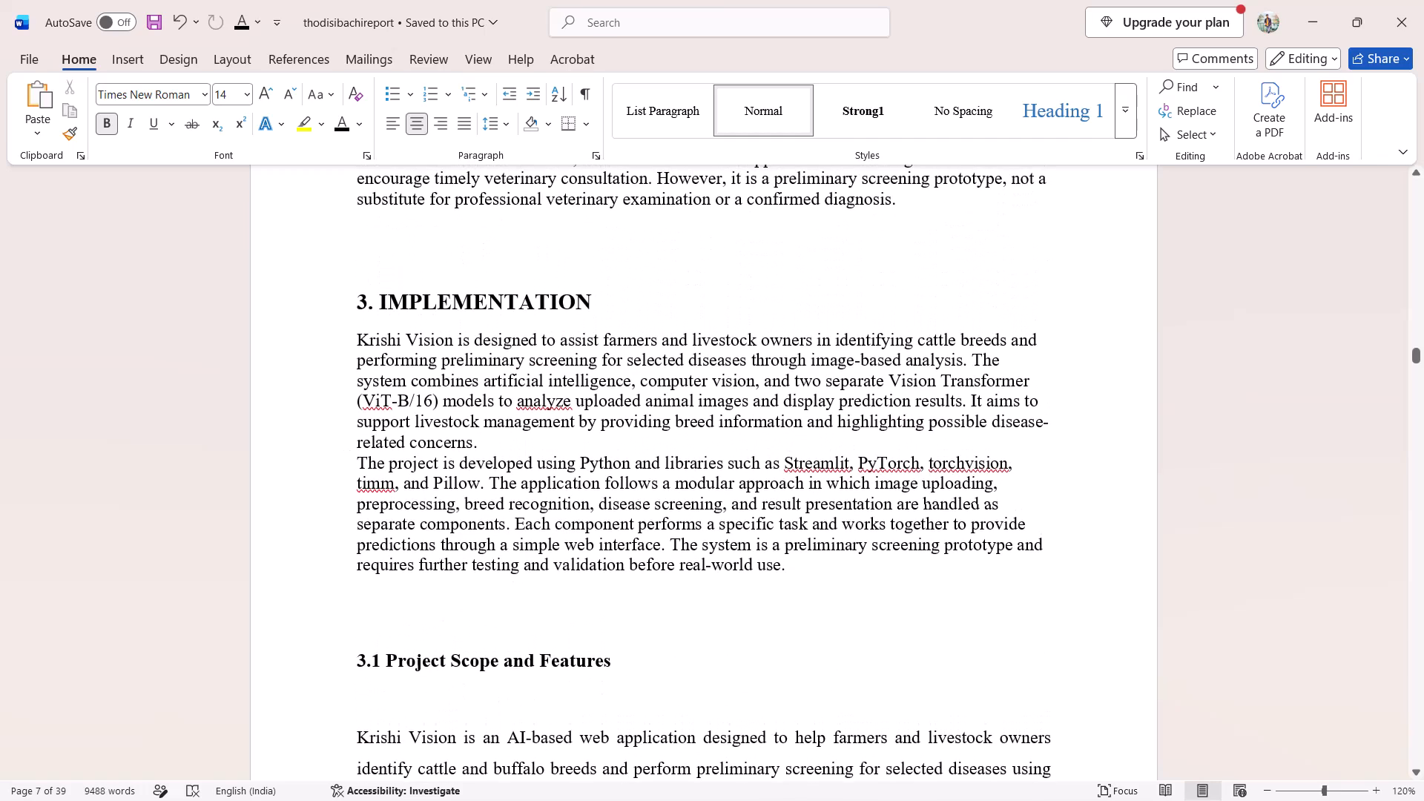
scroll(692, 472, "down", 5)
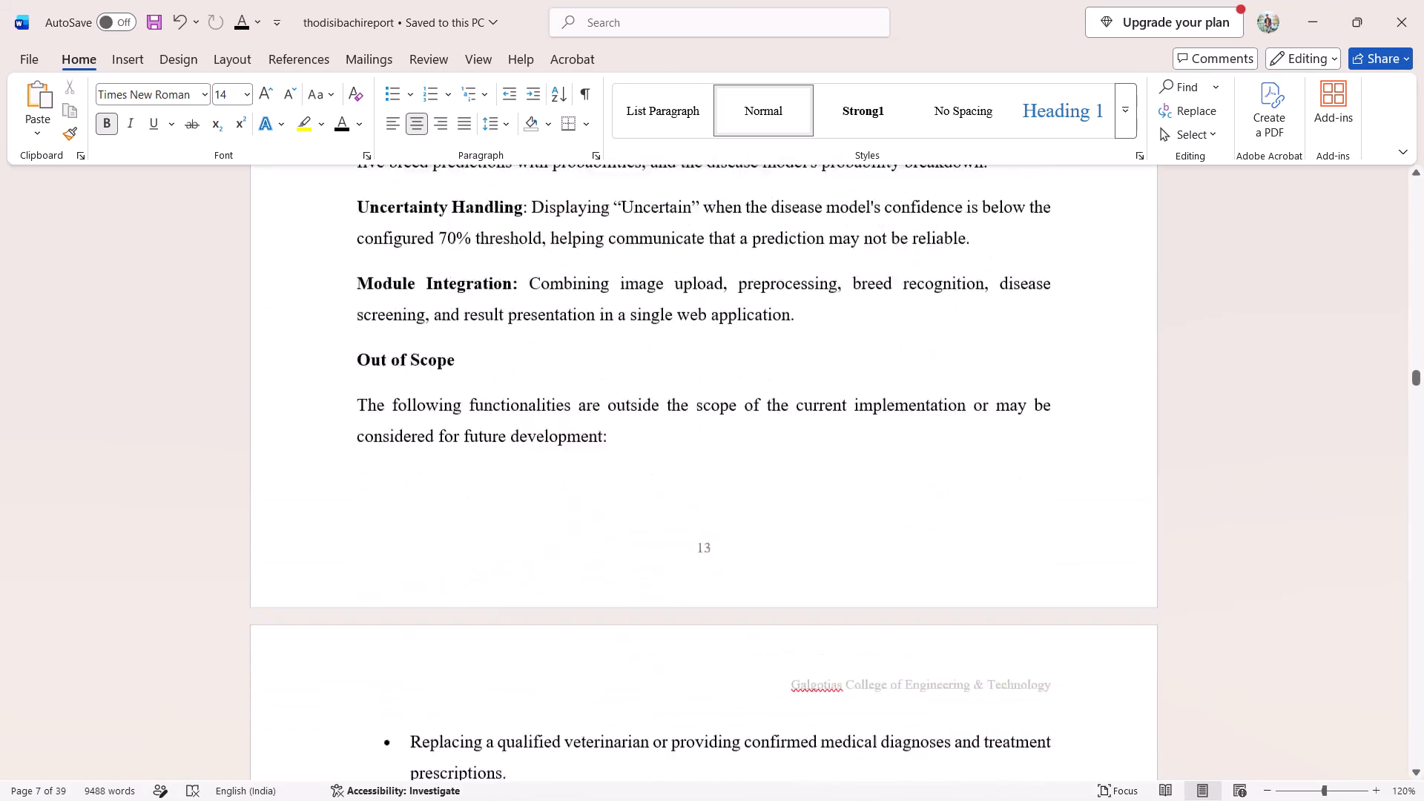
scroll(692, 472, "down", 3)
Go back through the project scope, Problem Solution and Literature Survey Table to re-examine sections 2.3 Problem Statement and 2.3.1 Statement.
scroll(692, 472, "up", 2)
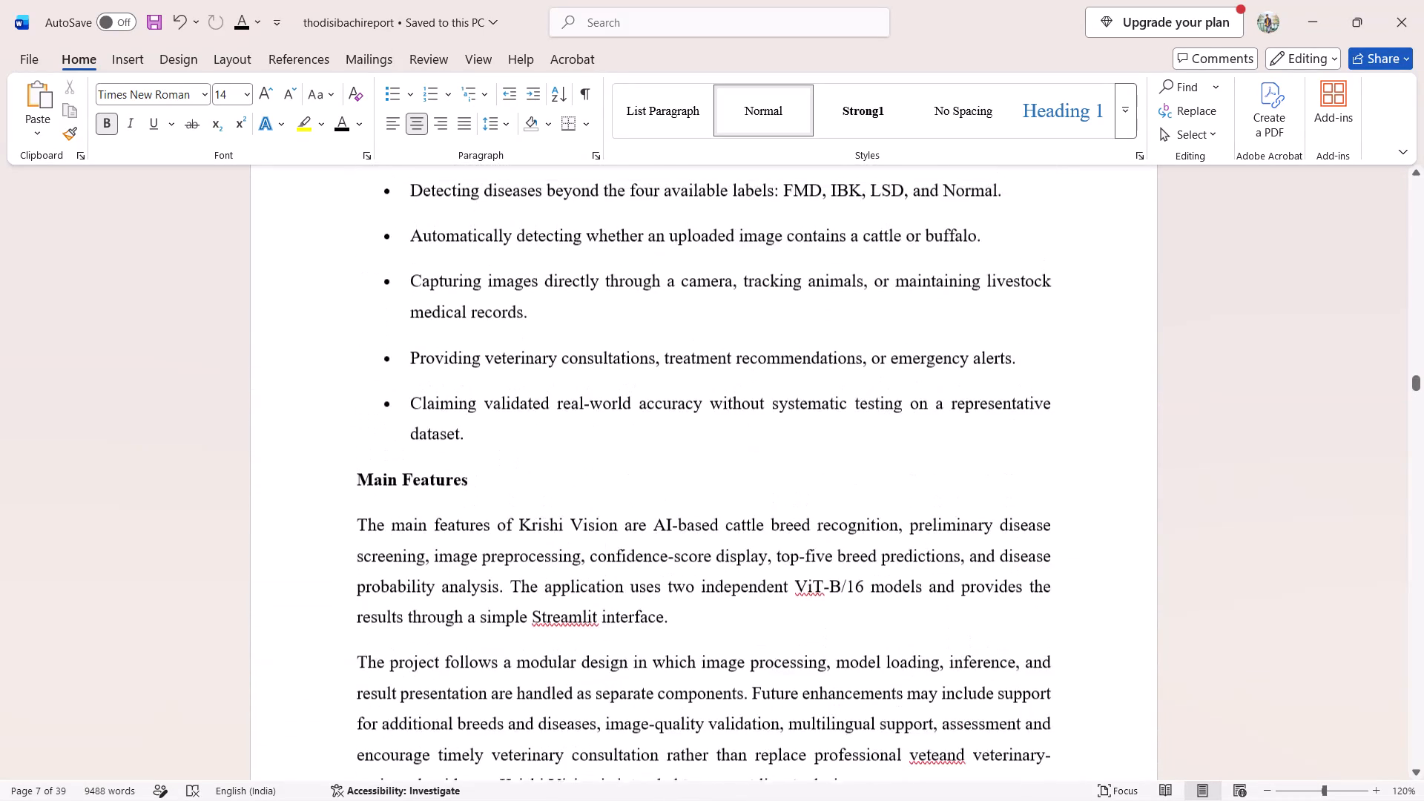
scroll(692, 472, "up", 5)
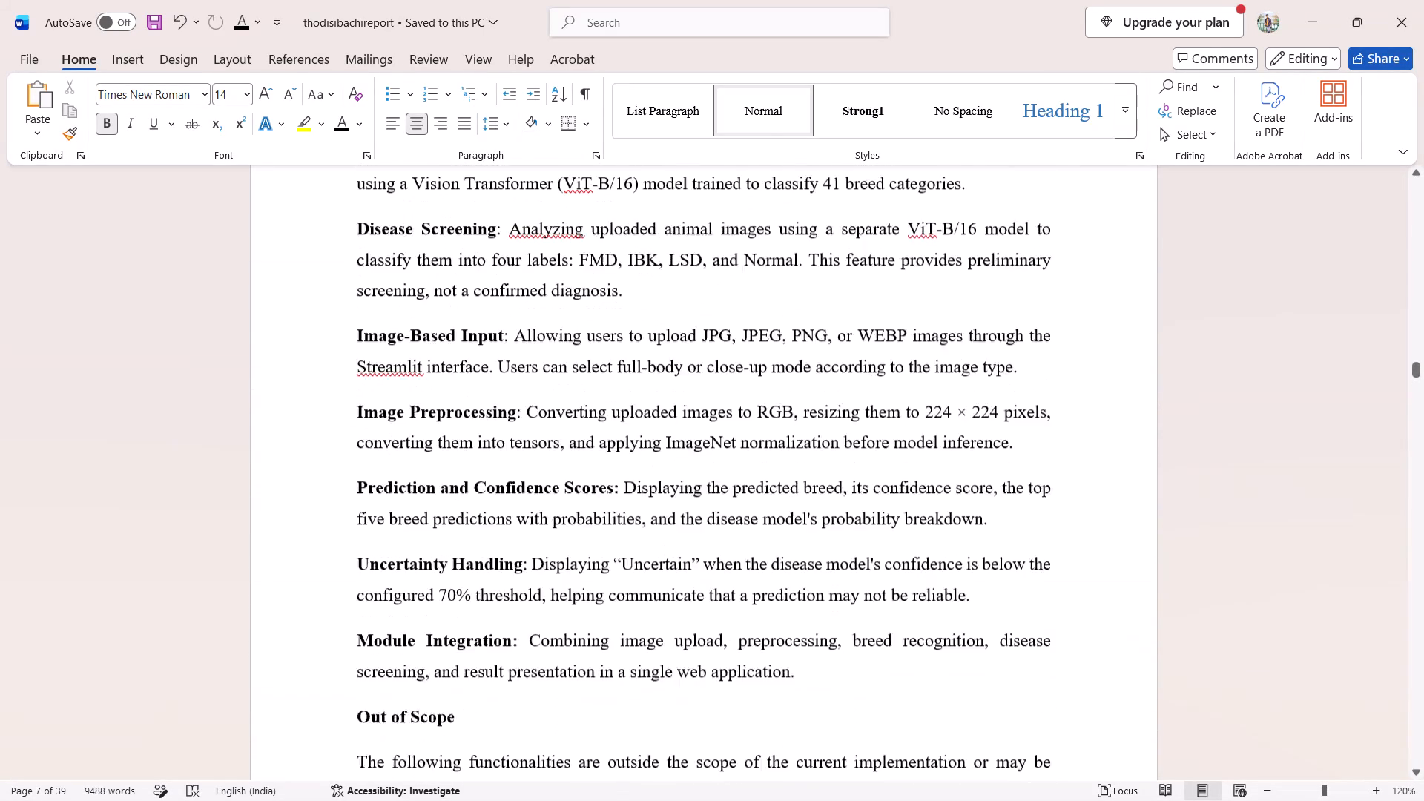
scroll(692, 472, "up", 4)
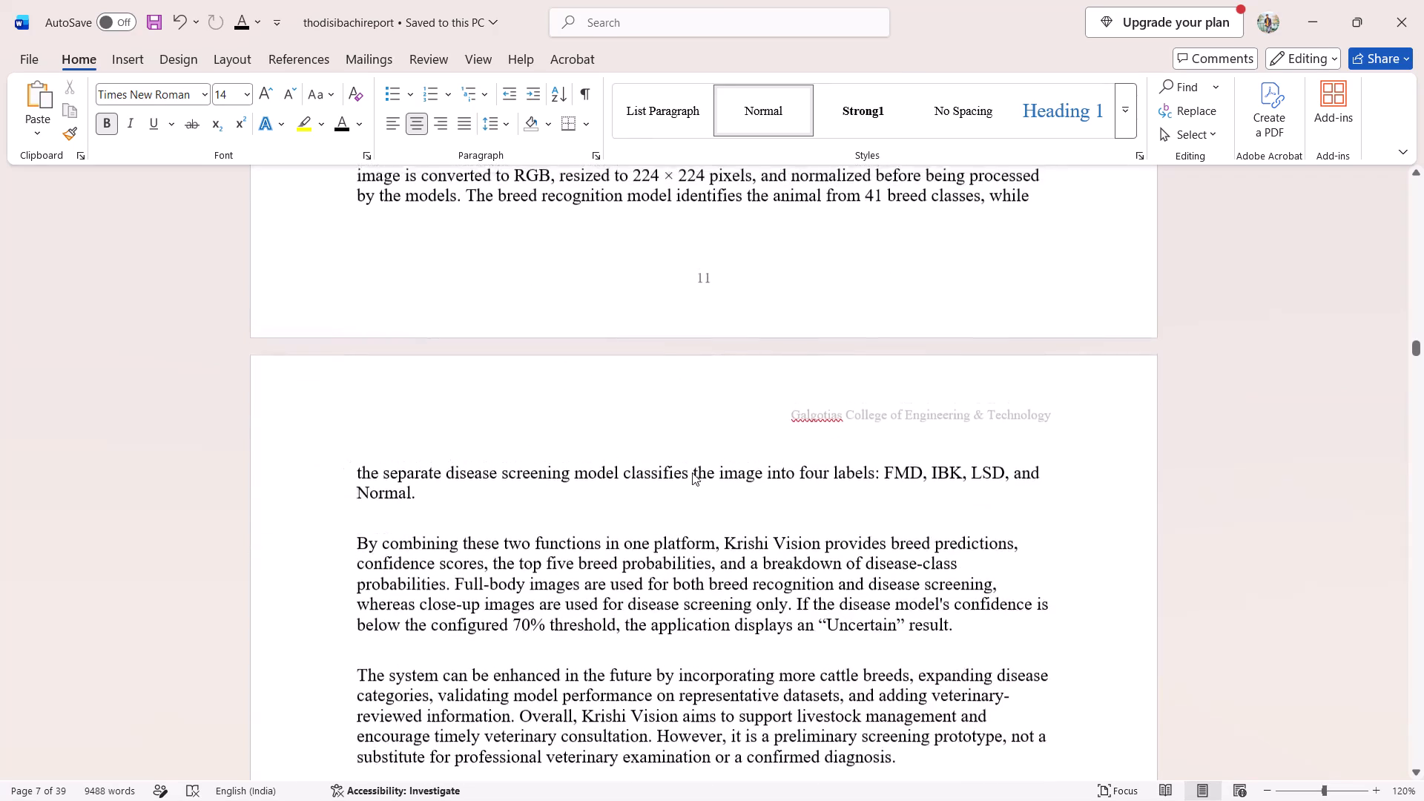
scroll(692, 472, "up", 3)
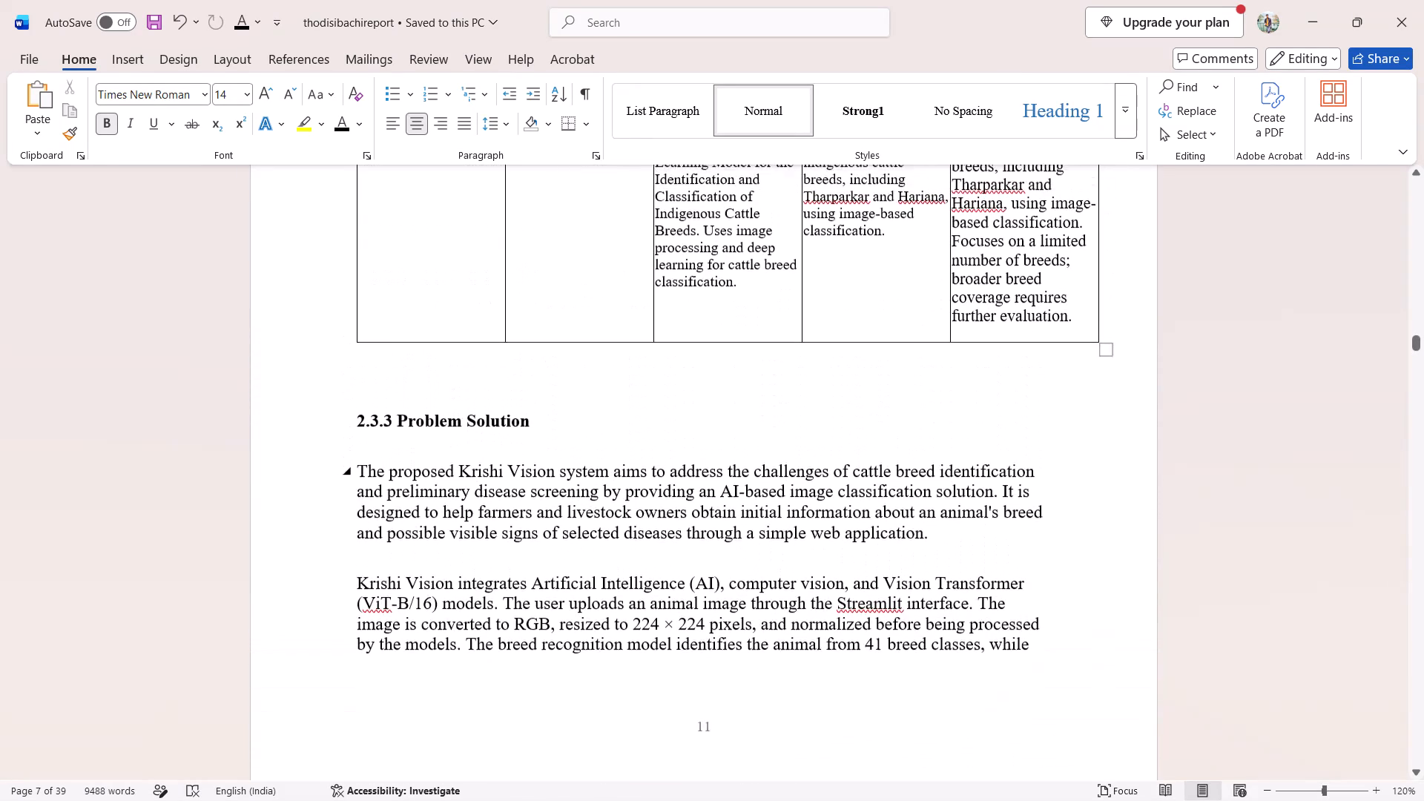
scroll(692, 472, "up", 4)
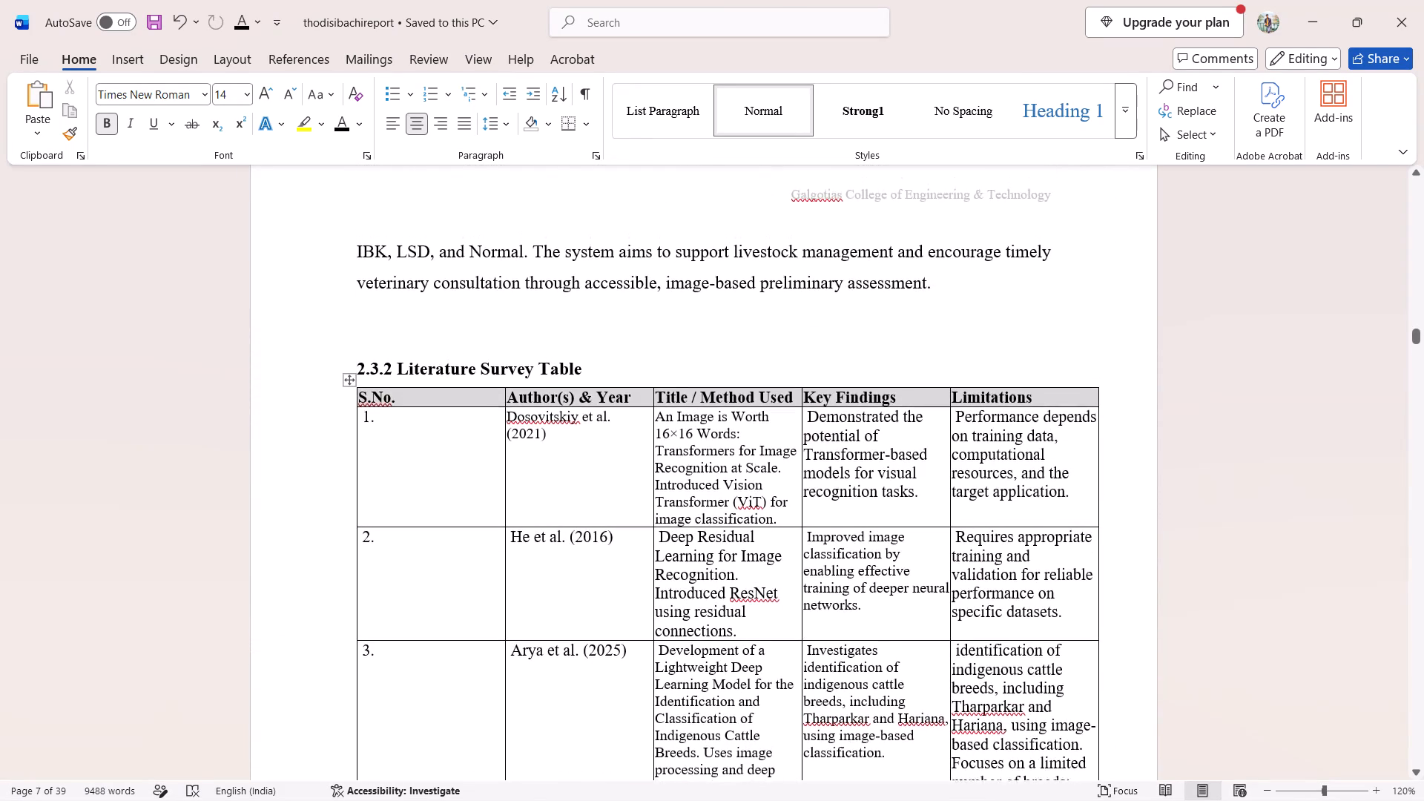
scroll(692, 472, "up", 4)
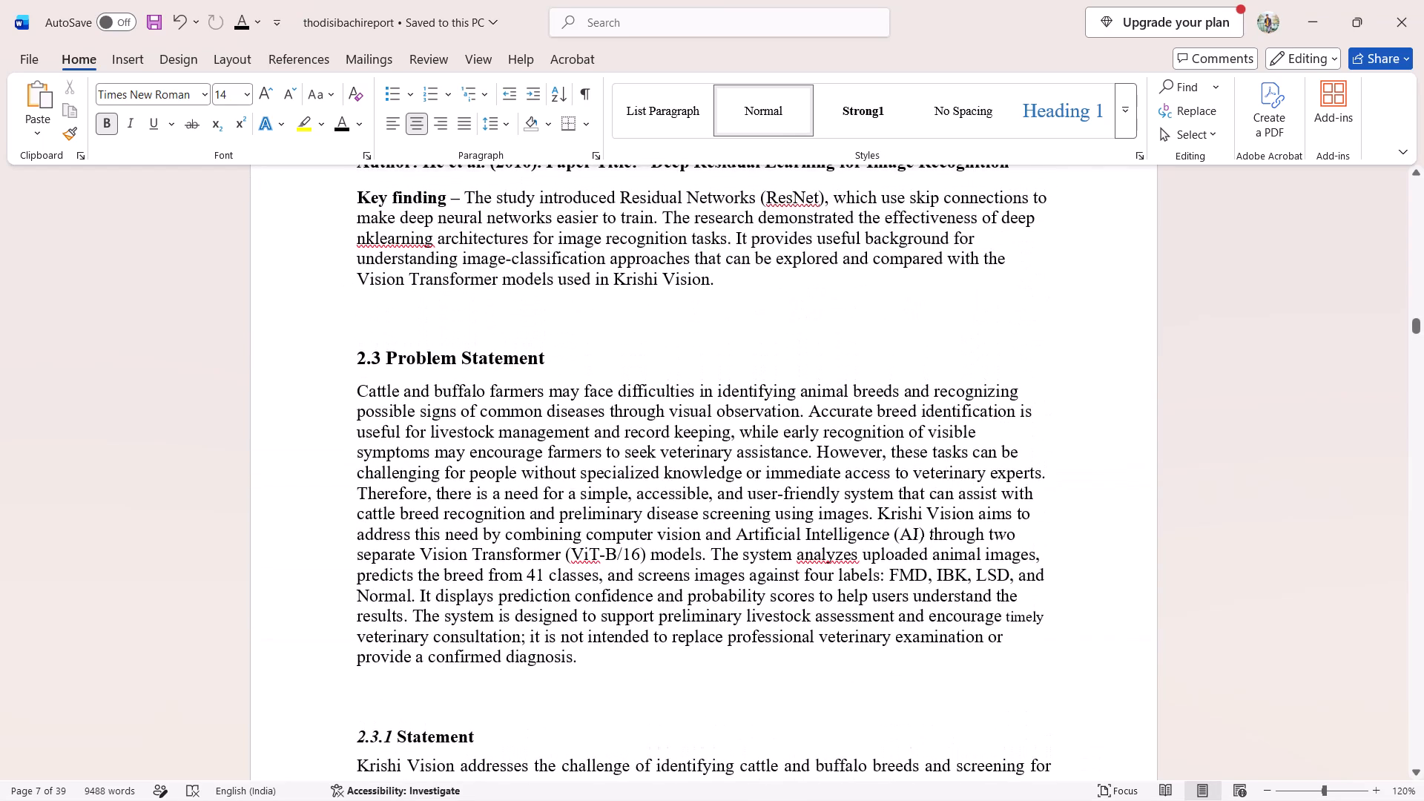
scroll(692, 472, "up", 1)
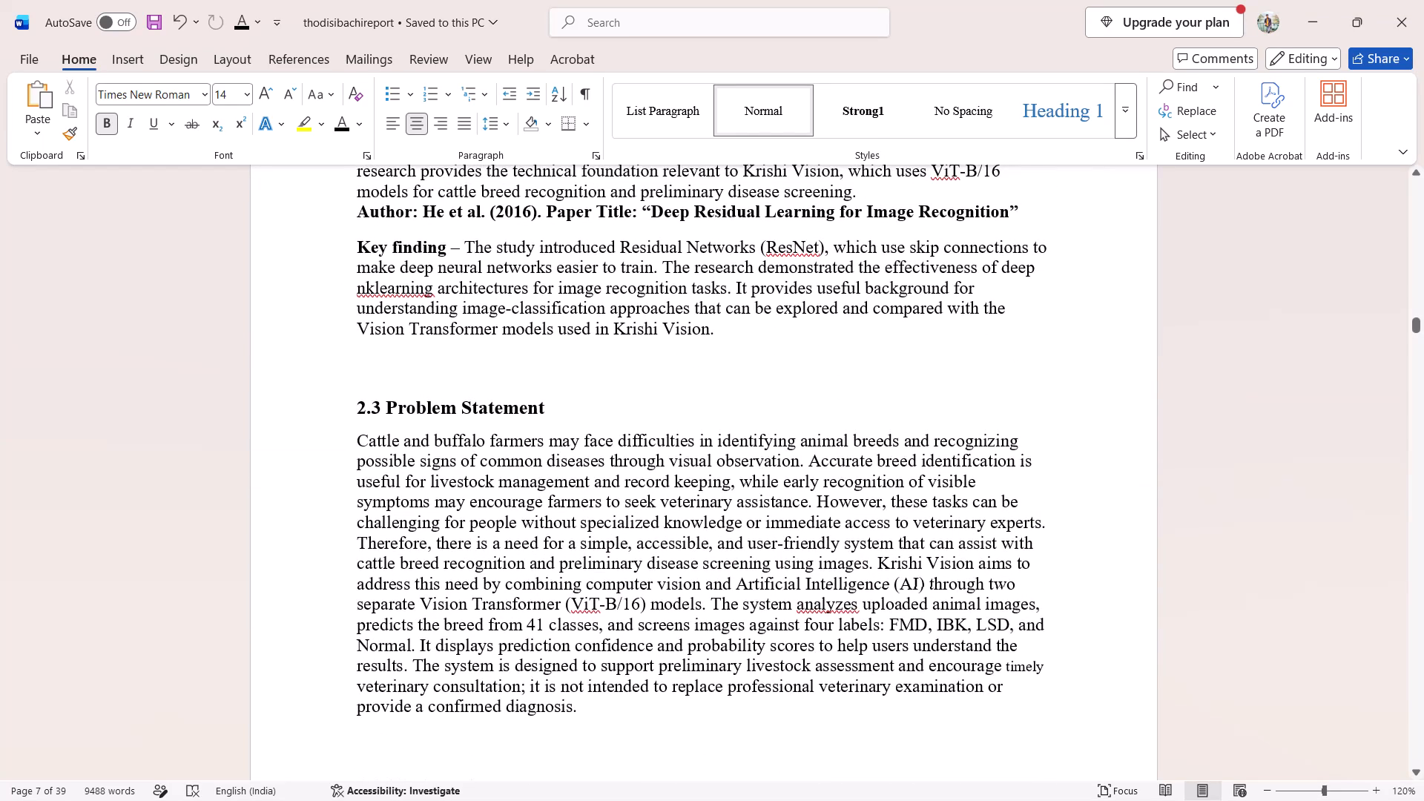
scroll(887, 538, "down", 2)
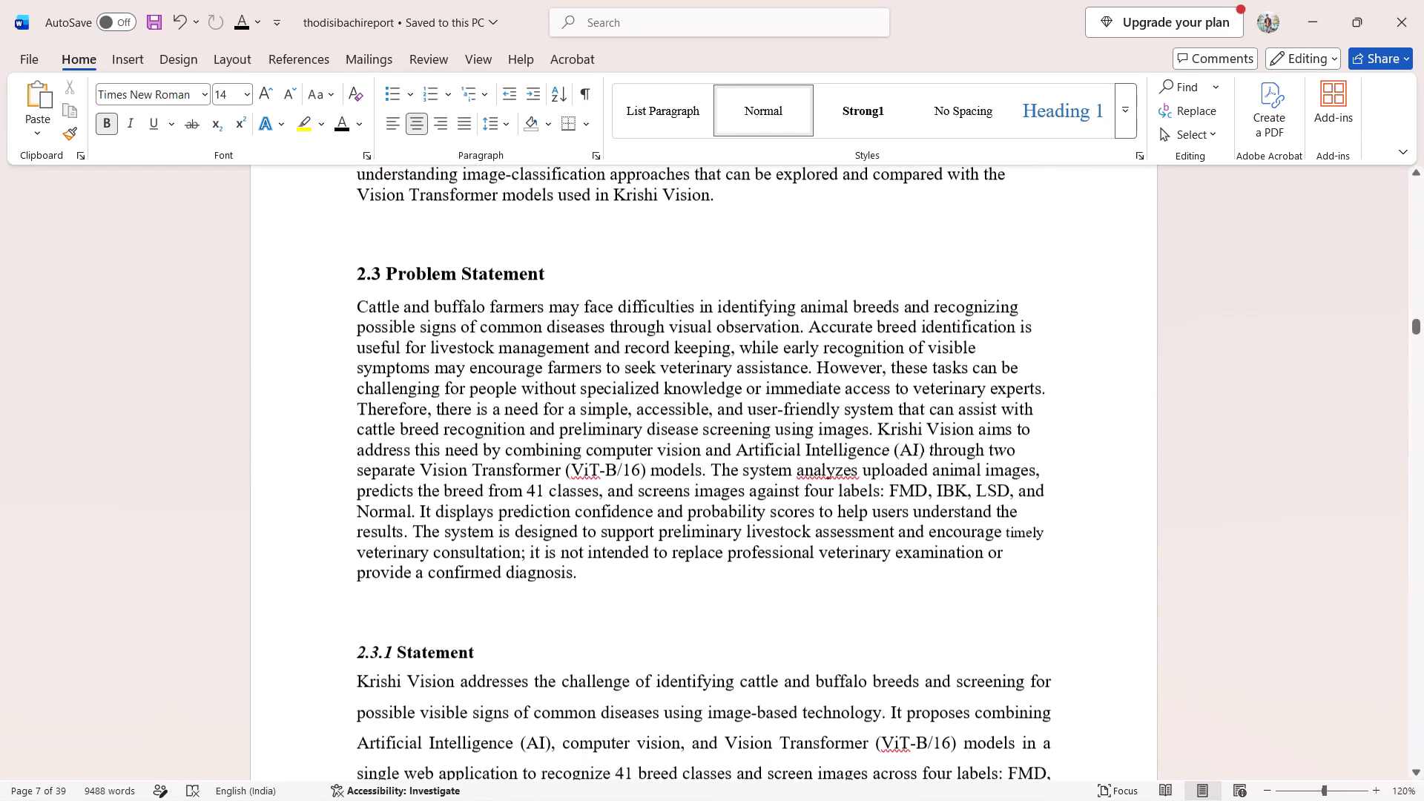
scroll(887, 538, "down", 1)
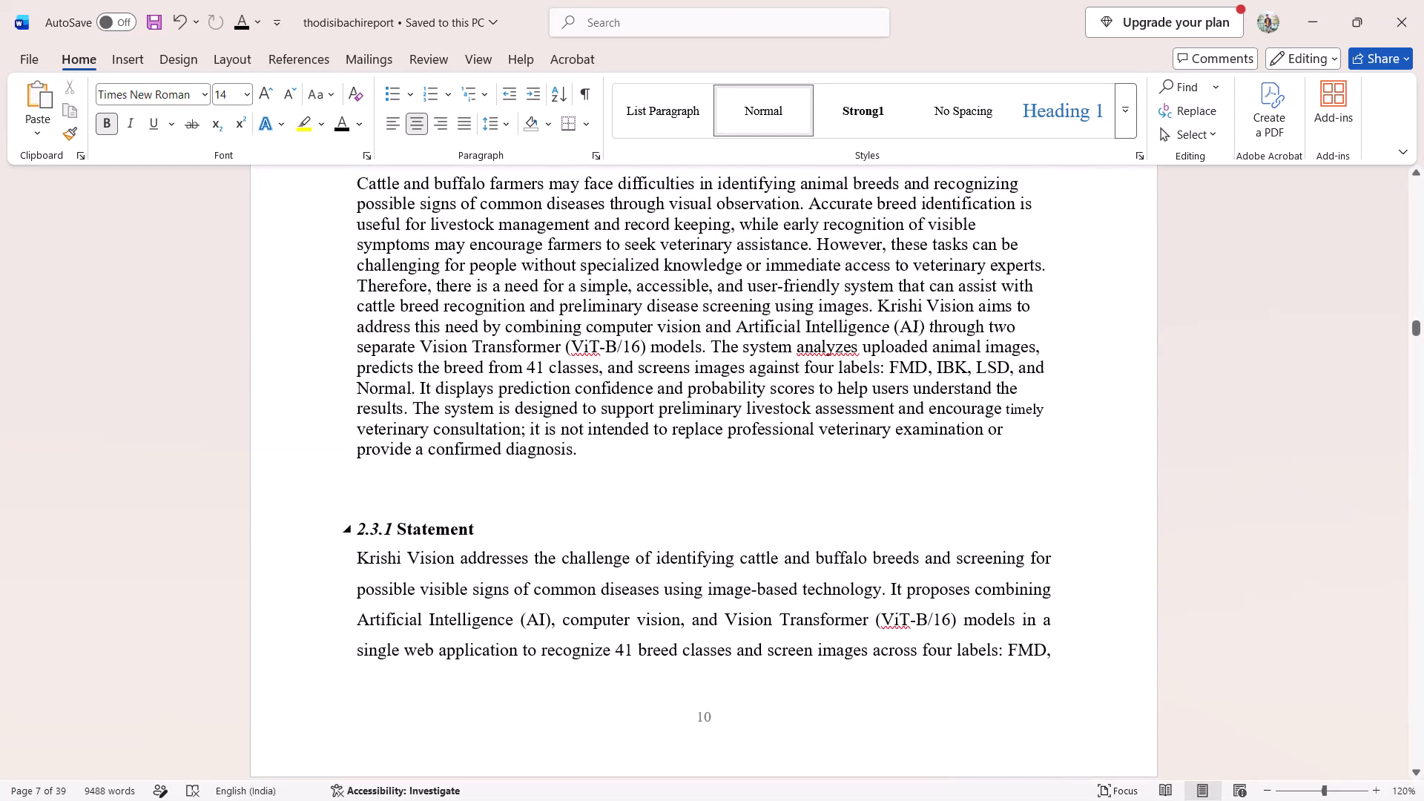